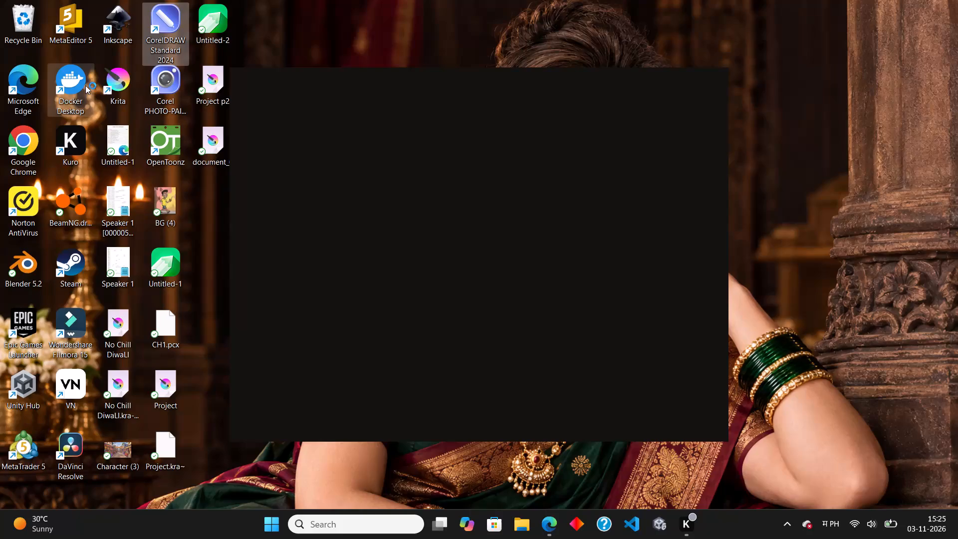
Launch Krita from the desktop.
triple_click(113, 78)
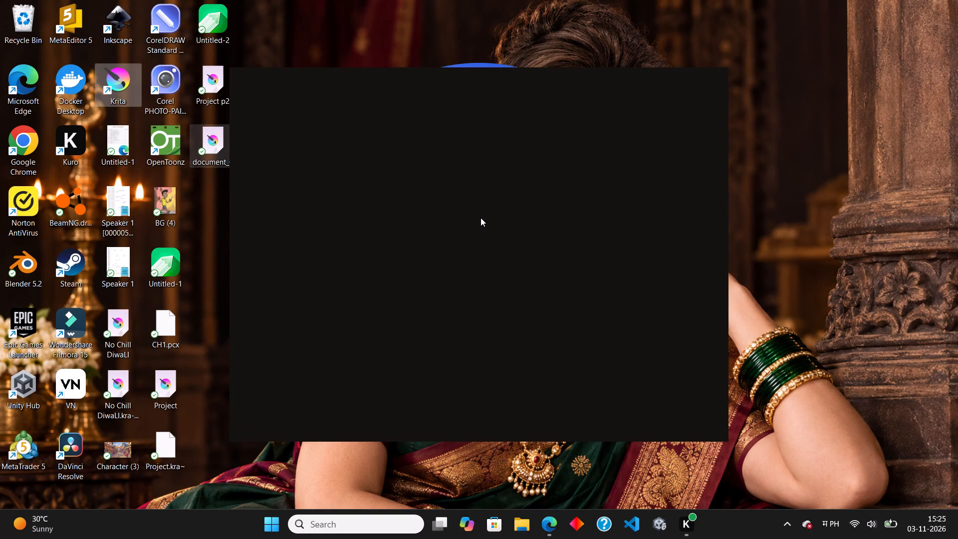
click(767, 348)
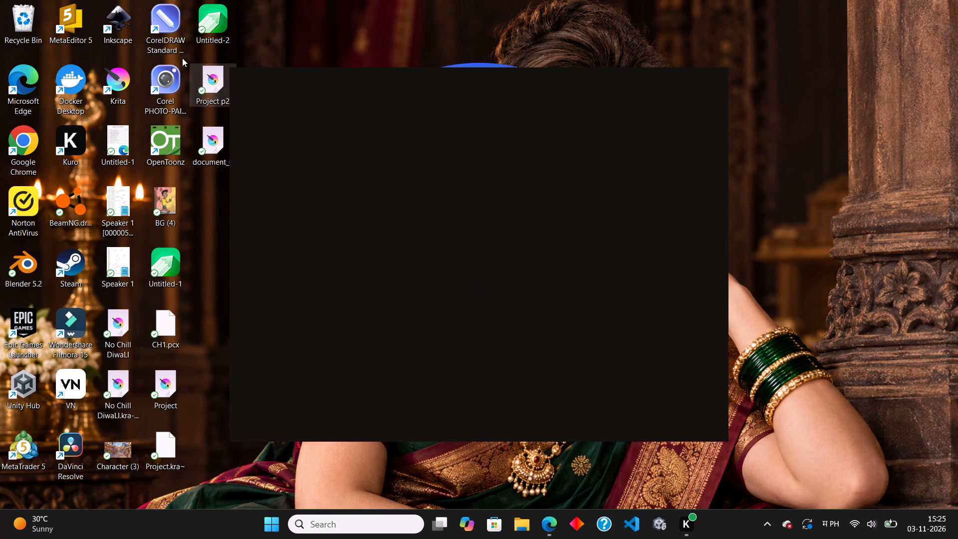
double_click(109, 85)
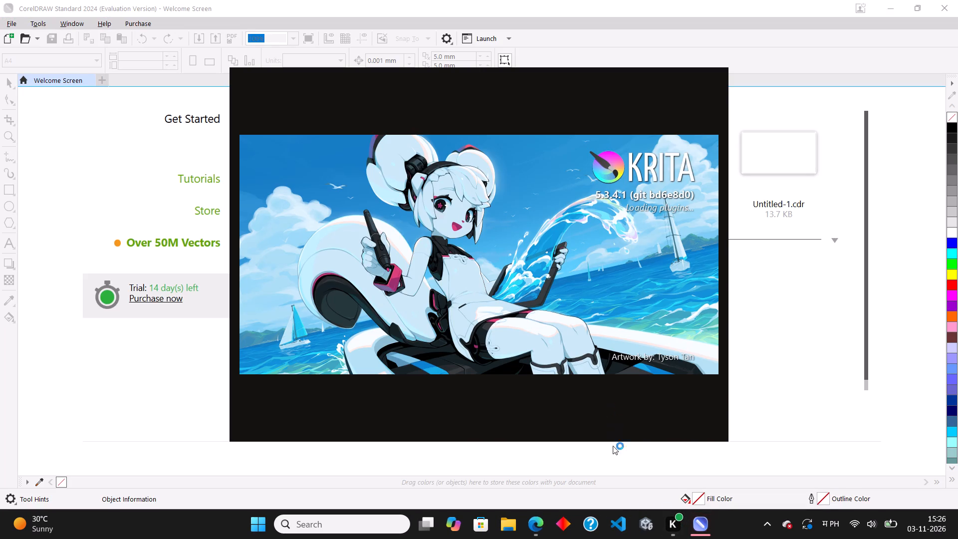
Open the options for the running Kuro app.
right_click(669, 528)
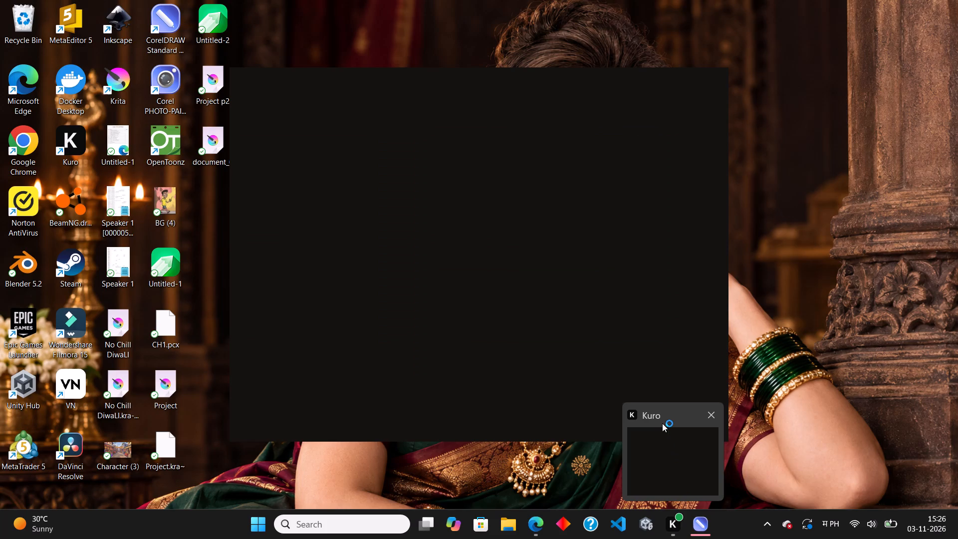
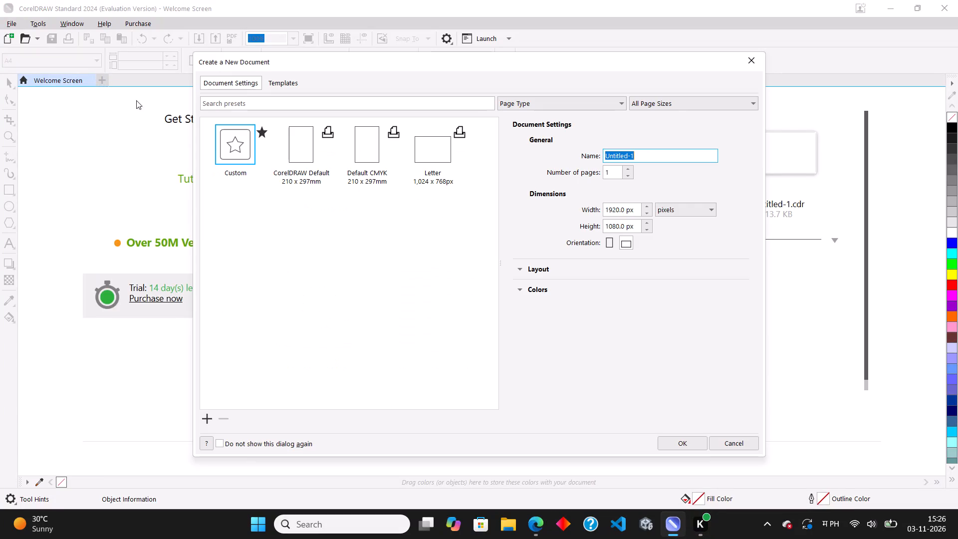
Dismiss the new document setup and open the recent file BG (4).cdr.
click(749, 55)
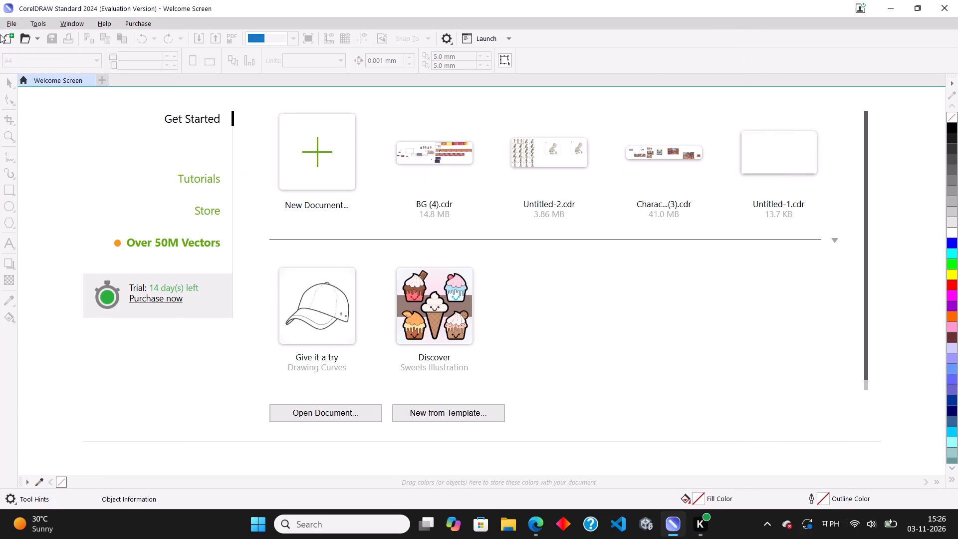
click(13, 24)
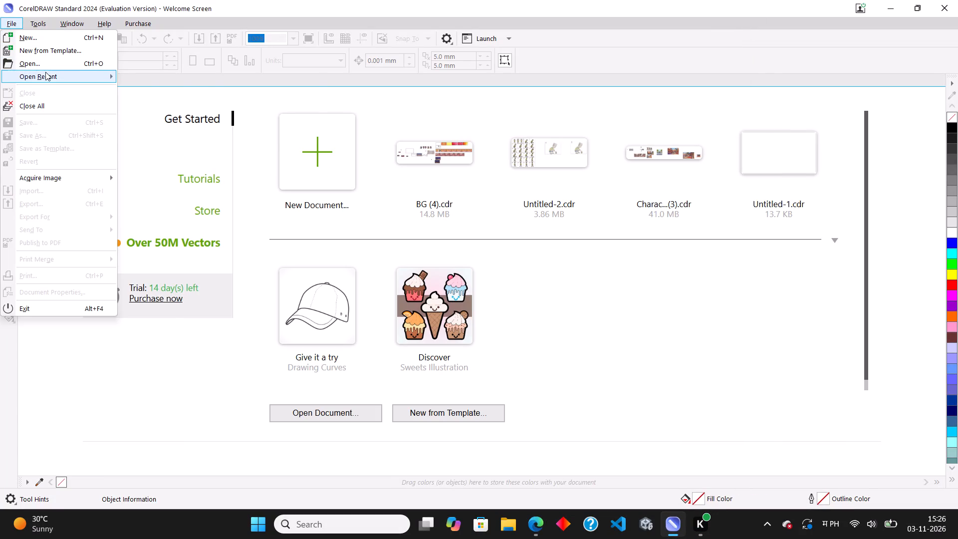
click(45, 72)
click(188, 81)
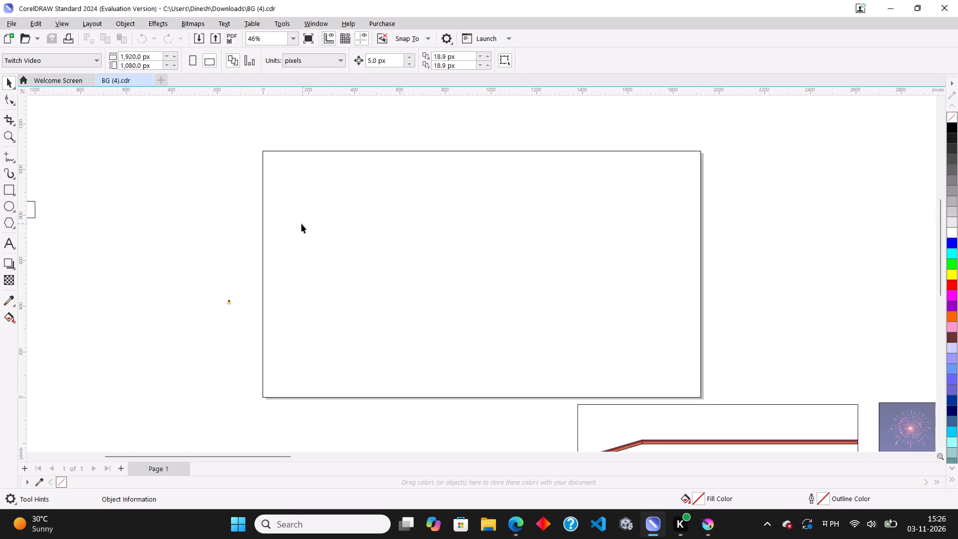
Examine the background artwork across the canvas, focusing on the starry dusk scene with the sloping wall and the fireworks rooftop image below it.
scroll(230, 221, down, 11)
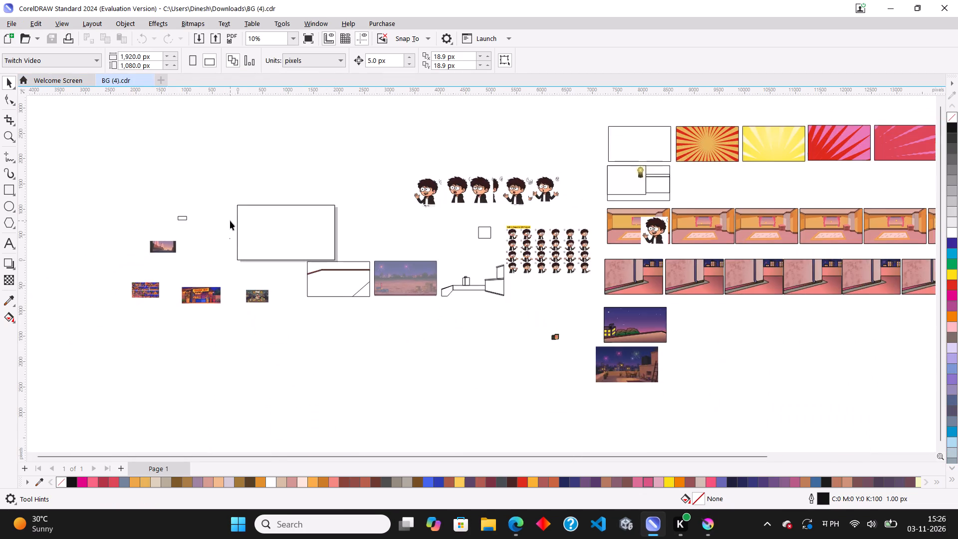
scroll(230, 221, down, 3)
scroll(668, 270, up, 3)
scroll(547, 283, up, 3)
scroll(569, 227, up, 7)
scroll(571, 229, down, 1)
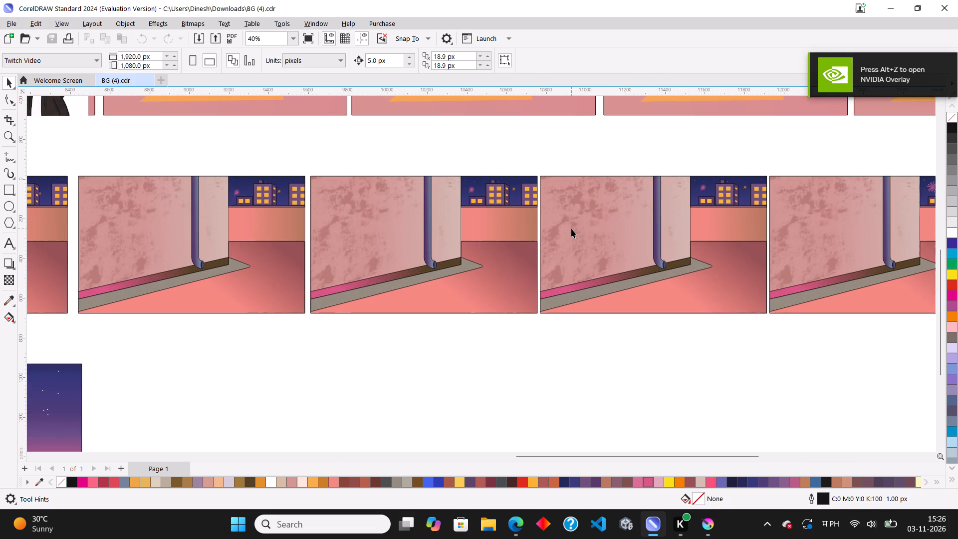
scroll(571, 229, down, 3)
scroll(462, 233, down, 3)
scroll(336, 298, up, 3)
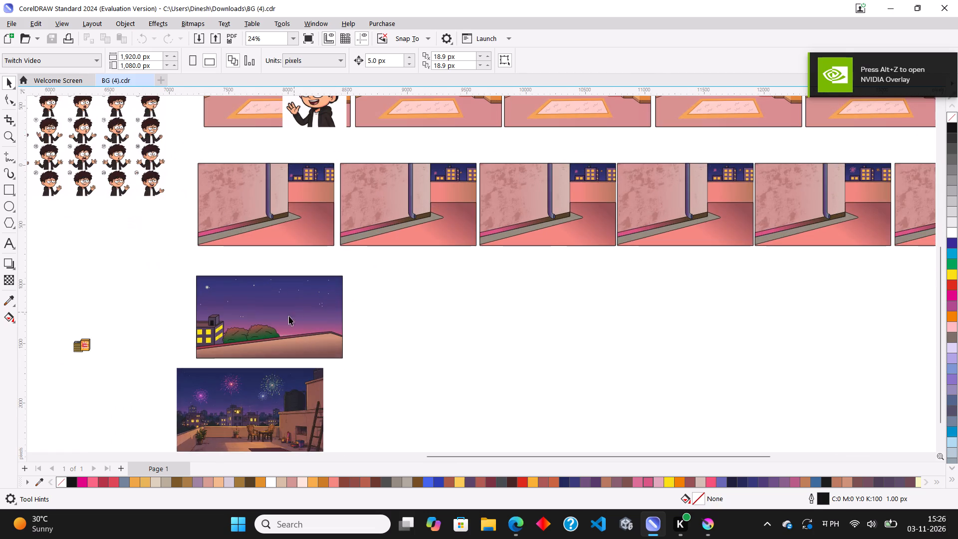
scroll(246, 329, up, 3)
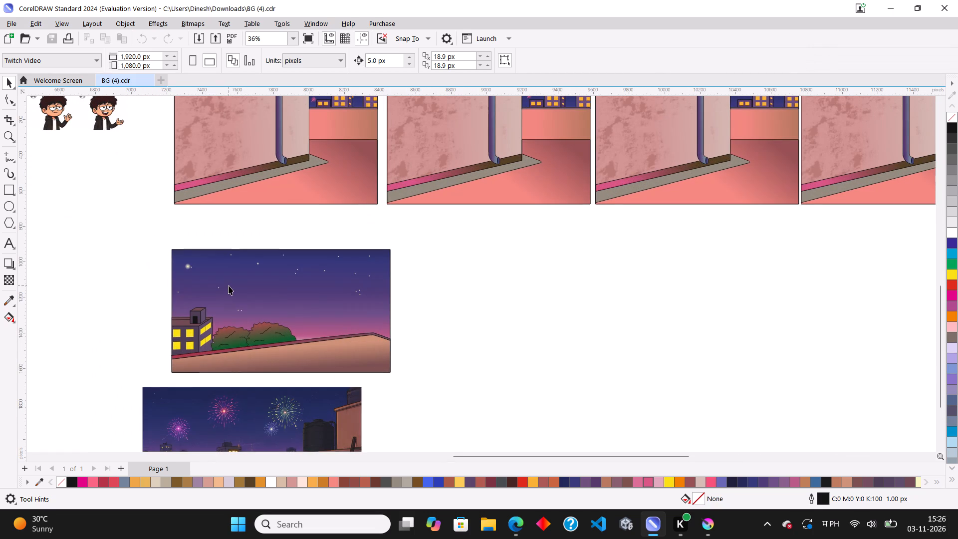
scroll(206, 297, up, 3)
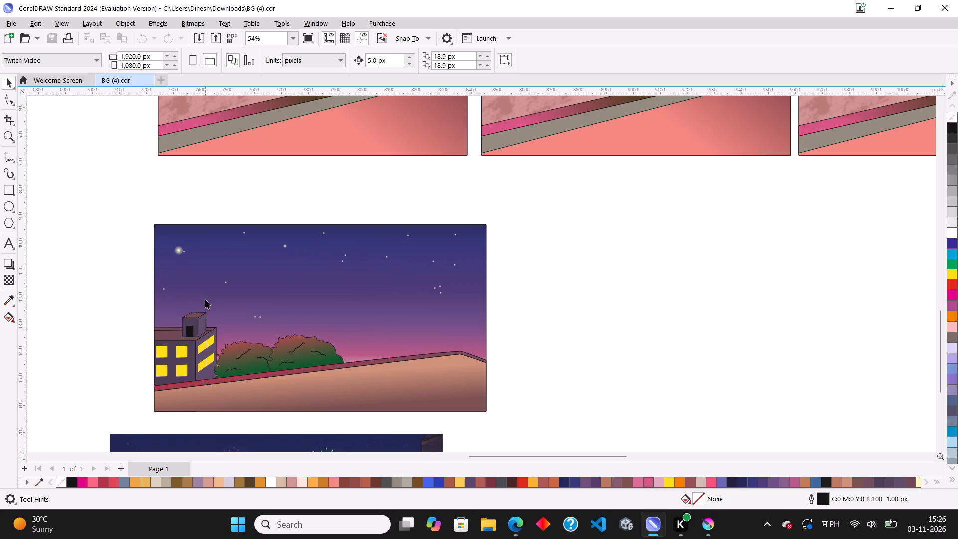
scroll(216, 268, up, 3)
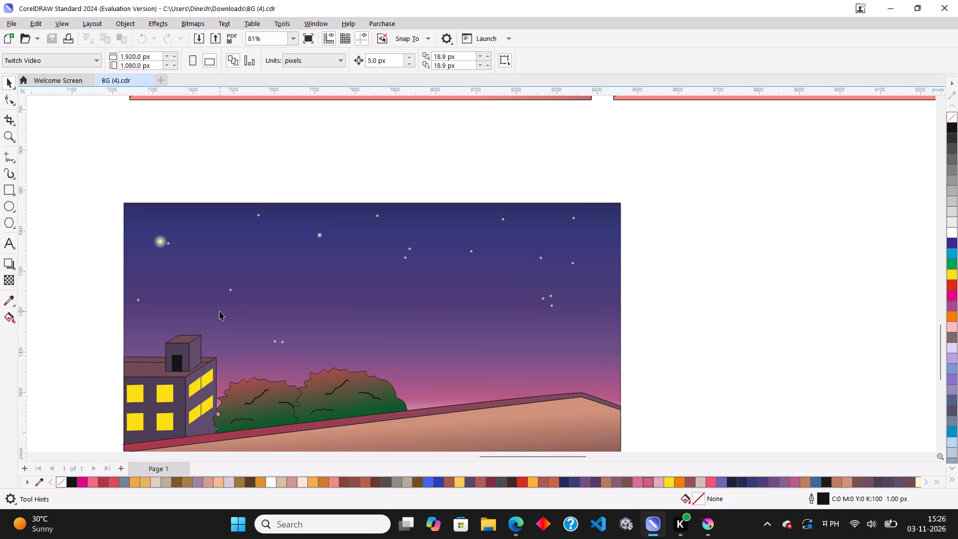
scroll(214, 299, up, 3)
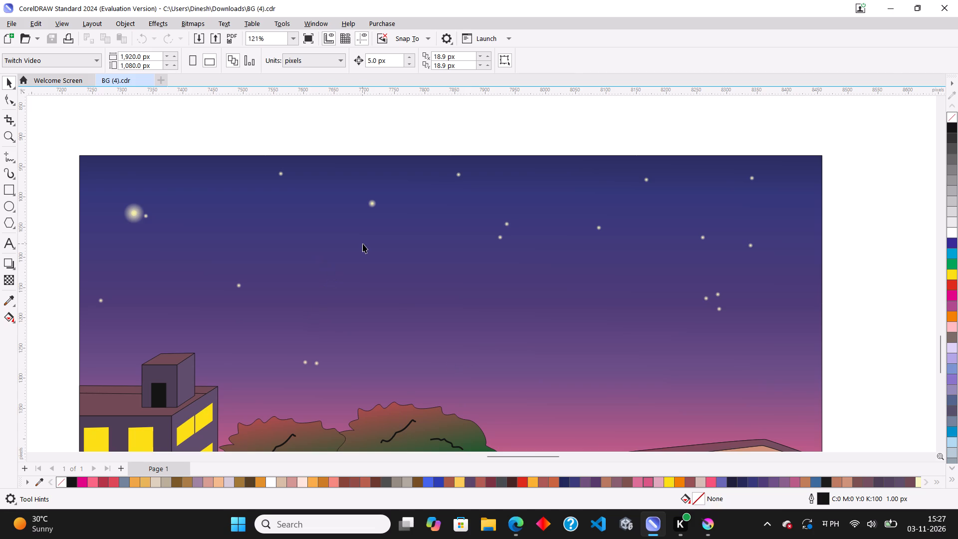
scroll(363, 244, down, 4)
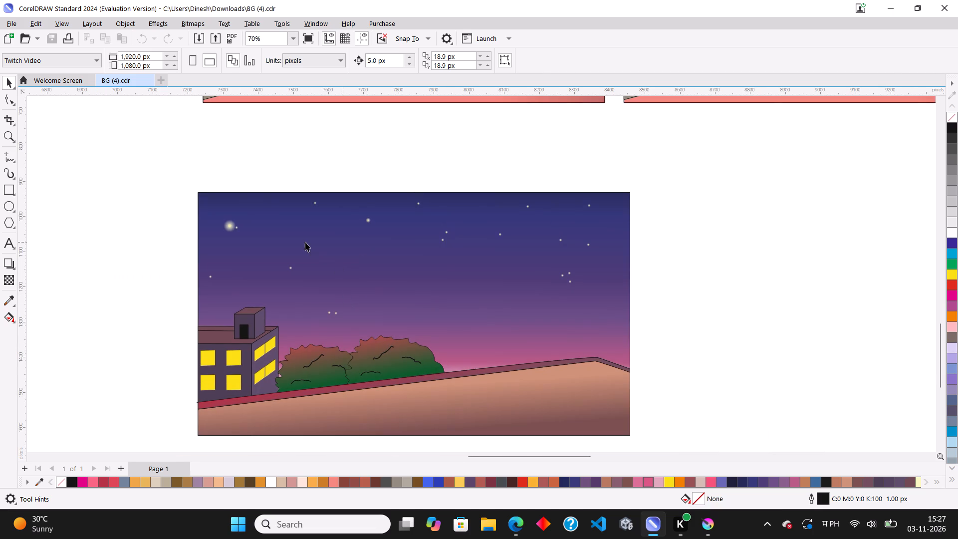
scroll(305, 242, down, 4)
scroll(352, 316, up, 2)
scroll(290, 242, down, 3)
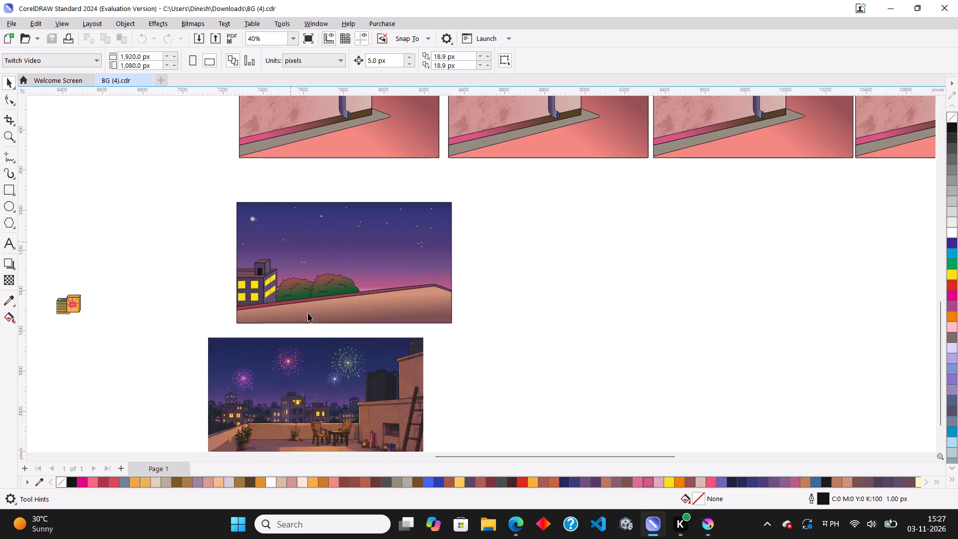
scroll(322, 308, up, 2)
scroll(367, 294, up, 1)
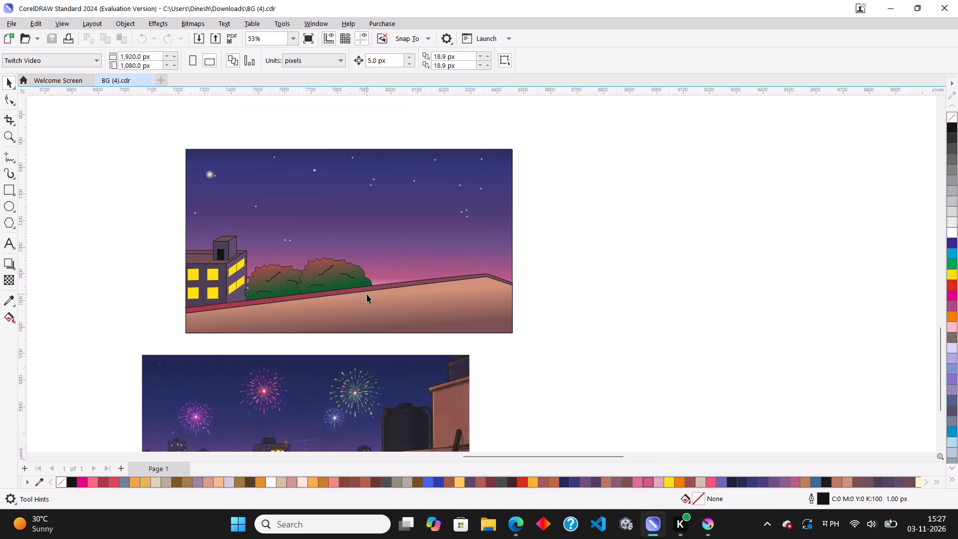
scroll(371, 322, up, 3)
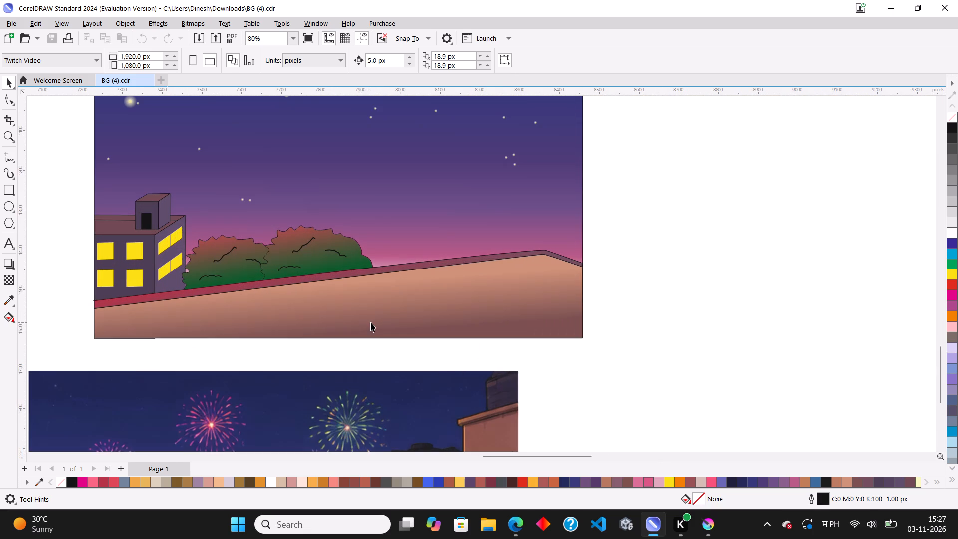
scroll(390, 307, down, 6)
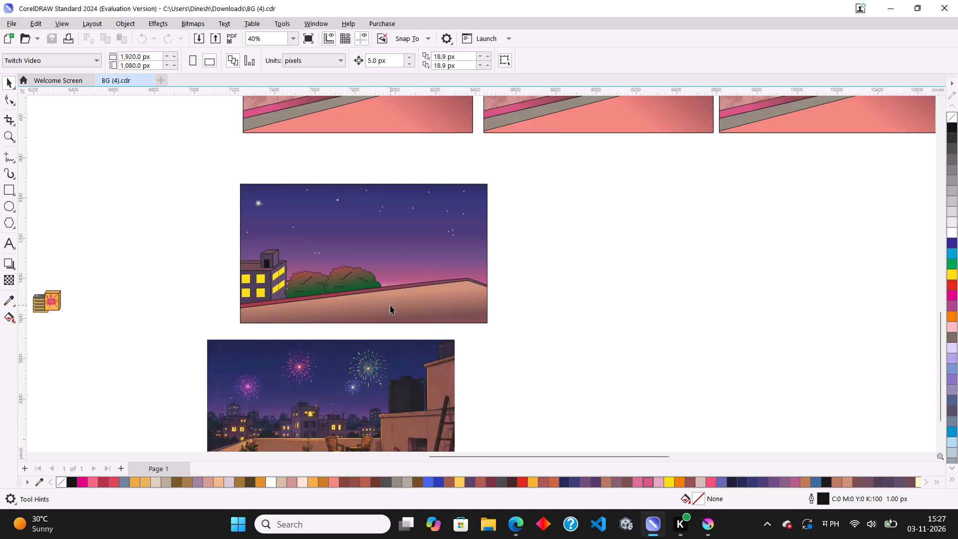
Copy the blotchy wall texture bitmap from the first pink alley scene to the empty space beside the starry dusk scene.
scroll(390, 305, down, 2)
click(321, 137)
drag(318, 137, 369, 199)
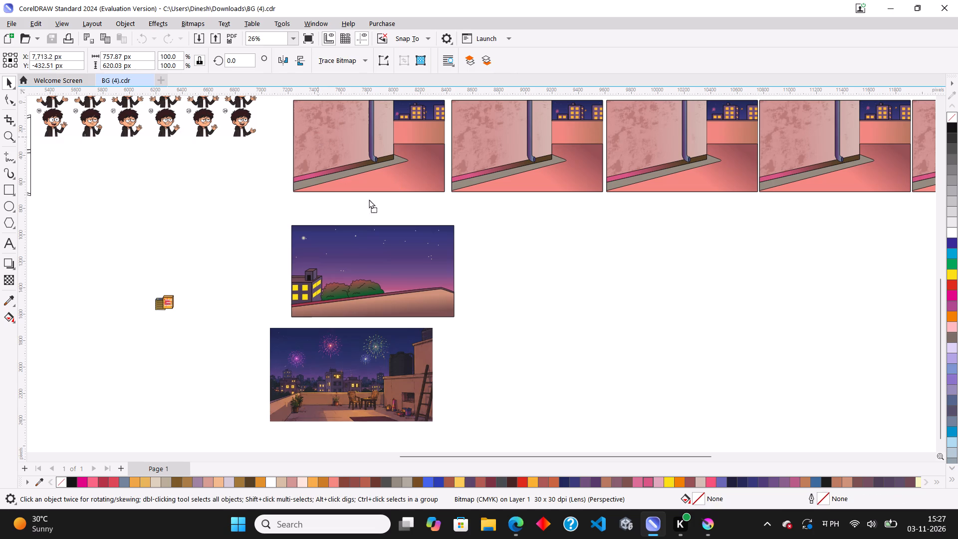
drag(369, 199, 504, 292)
right_click(504, 292)
Scale the copied texture to about 38% and move it onto the right end of the dusk scene's wall.
scroll(495, 296, up, 4)
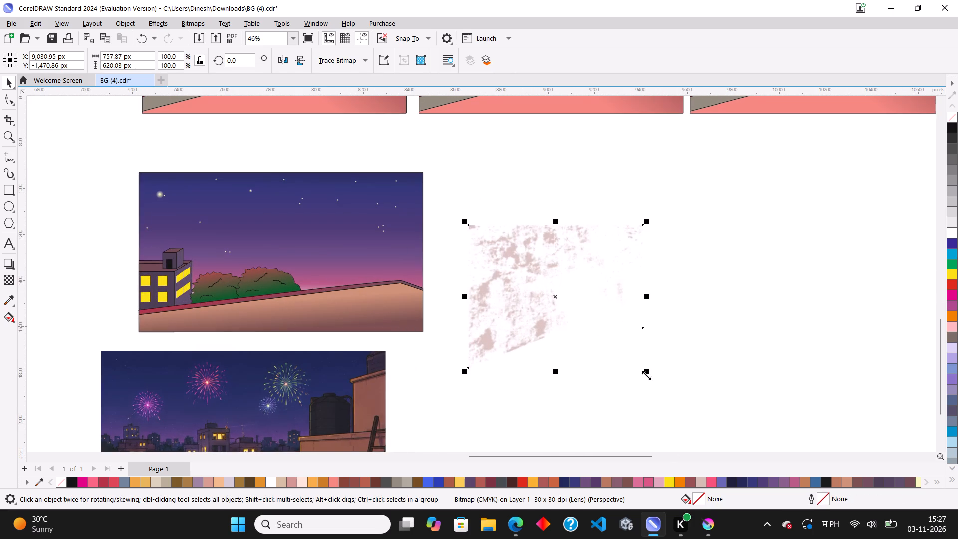
drag(646, 375, 538, 315)
scroll(484, 312, up, 2)
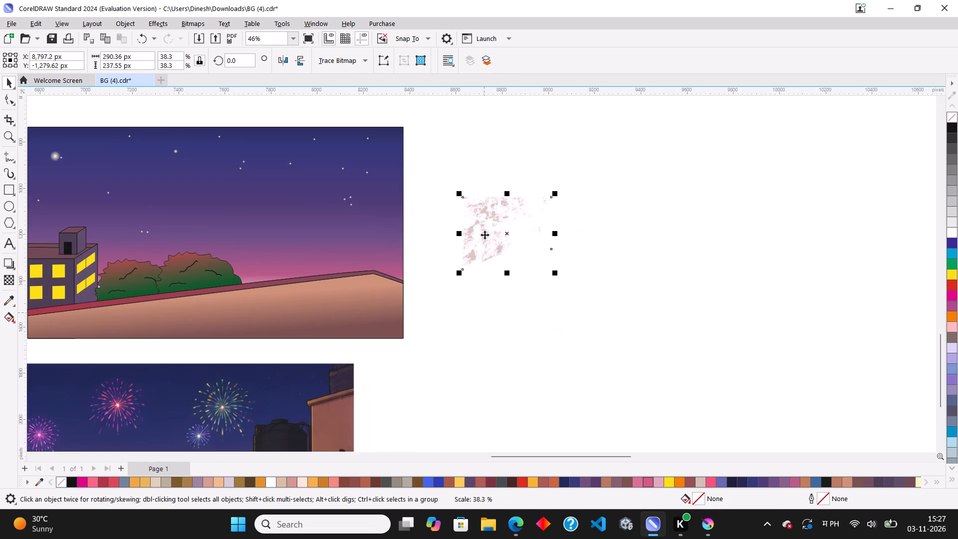
drag(484, 235, 332, 306)
Rotate the texture patch on the wall by about 180 degrees.
scroll(343, 311, down, 2)
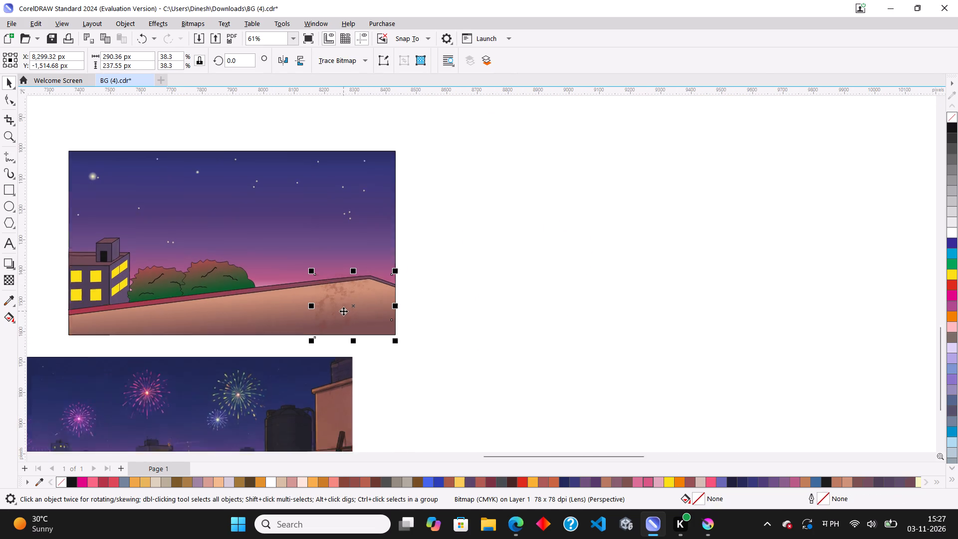
scroll(343, 311, down, 1)
scroll(201, 333, up, 3)
click(400, 288)
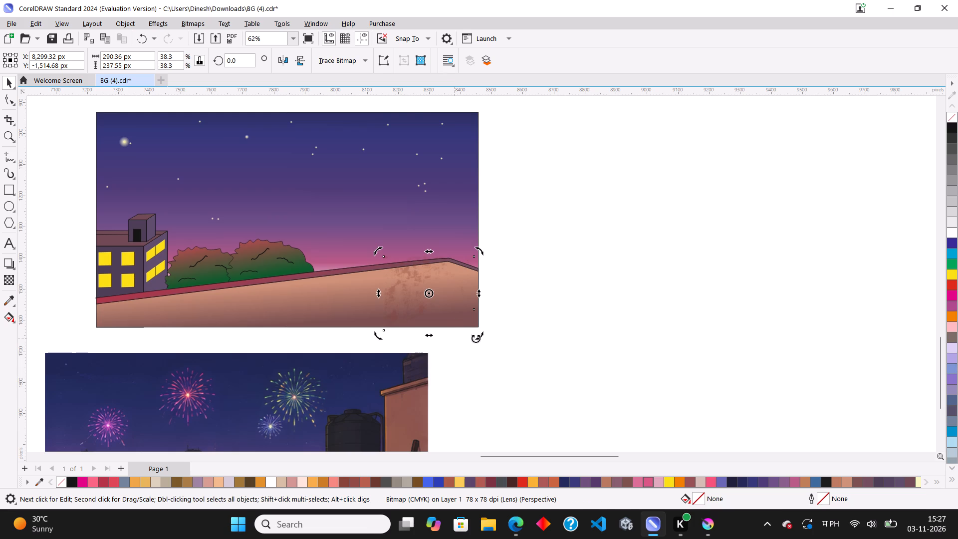
drag(481, 335, 367, 243)
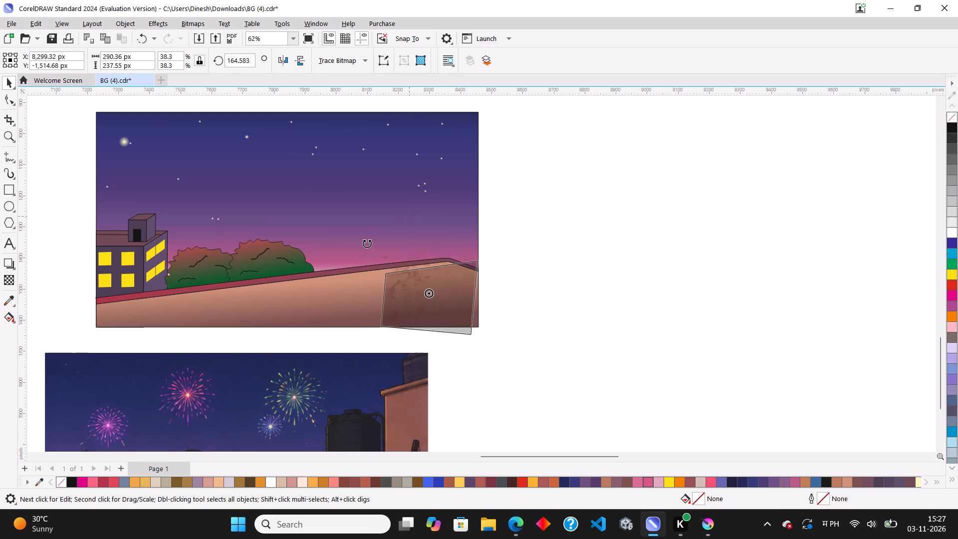
drag(367, 243, 371, 245)
Shrink the rotated texture to about 33.5% and position its blotches on the wall face just left of the corner.
scroll(341, 372, up, 2)
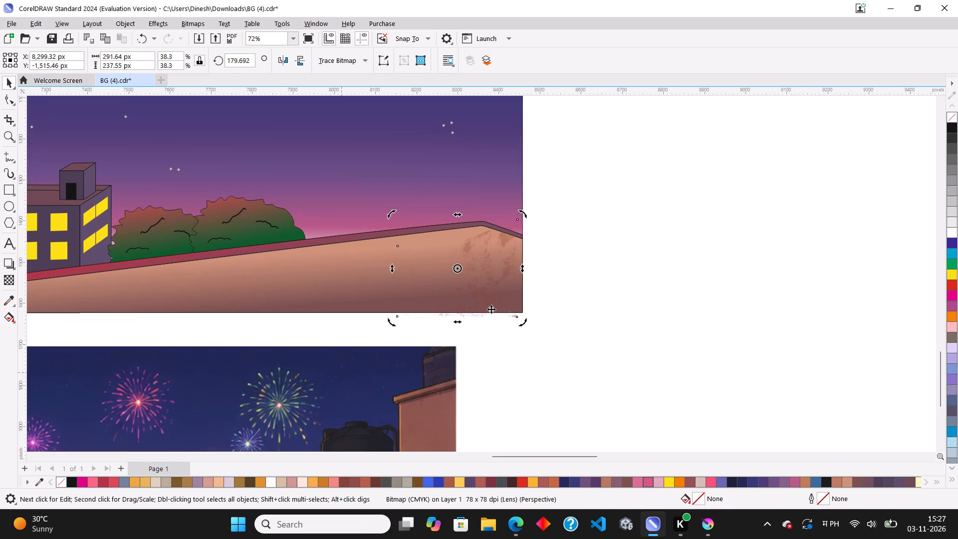
click(492, 288)
drag(492, 284, 452, 289)
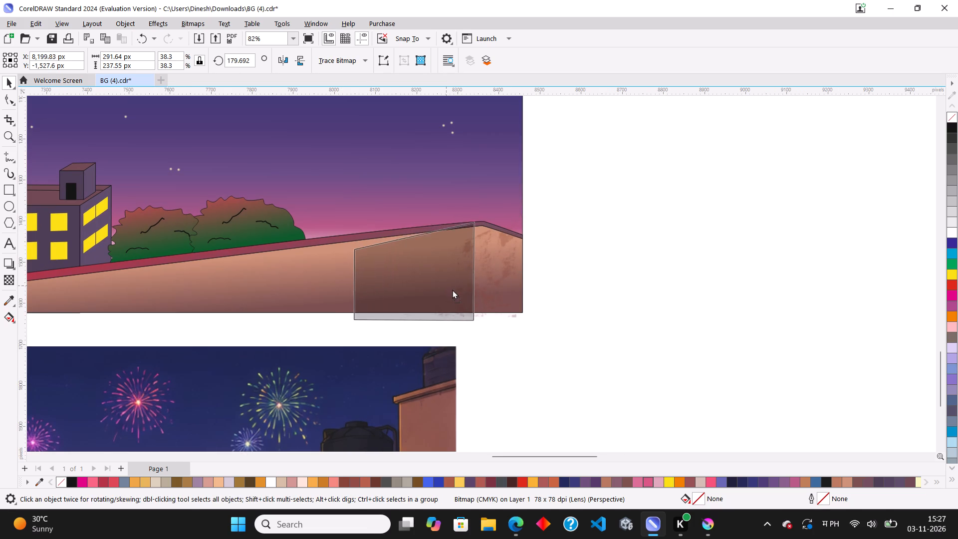
drag(452, 289, 454, 284)
scroll(456, 294, up, 2)
drag(493, 331, 482, 323)
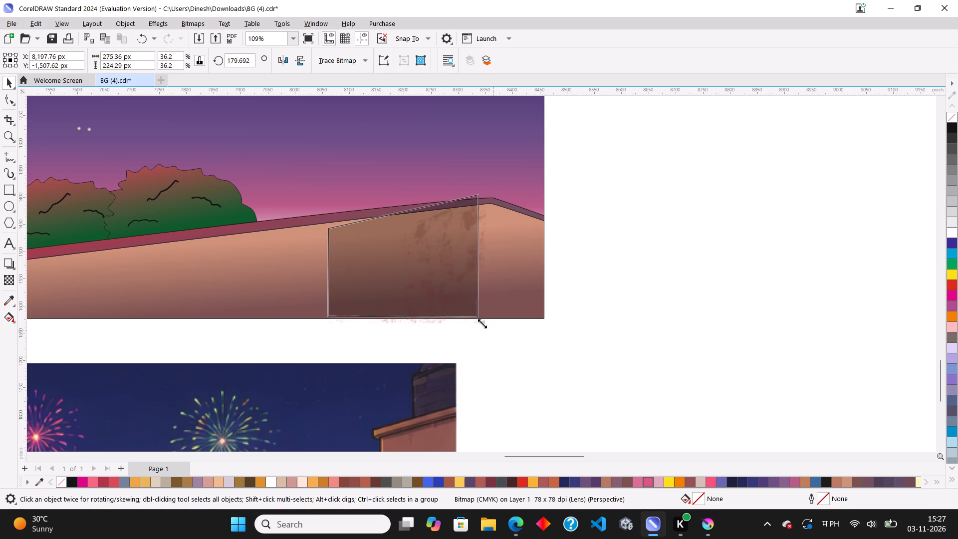
drag(482, 323, 473, 317)
scroll(459, 284, up, 2)
drag(437, 244, 452, 255)
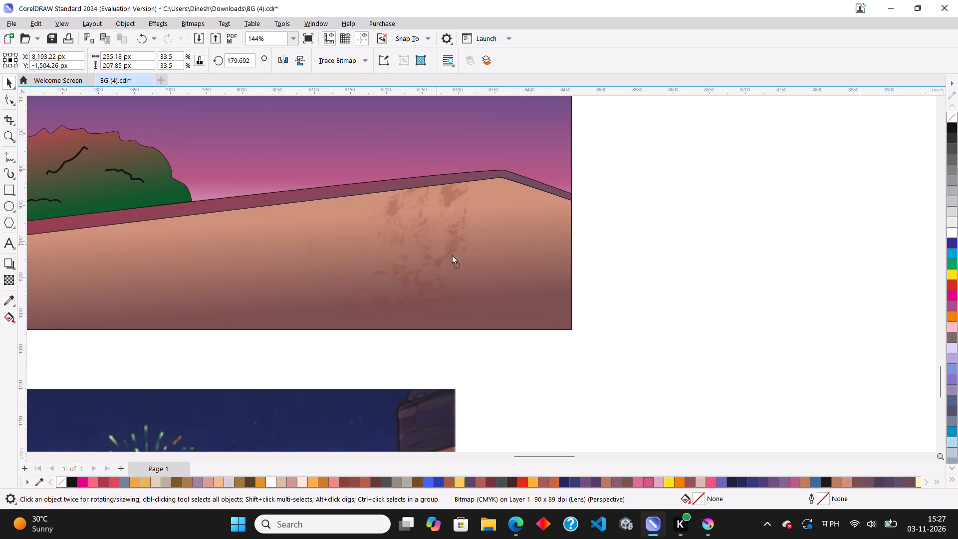
drag(452, 255, 467, 255)
scroll(468, 276, down, 4)
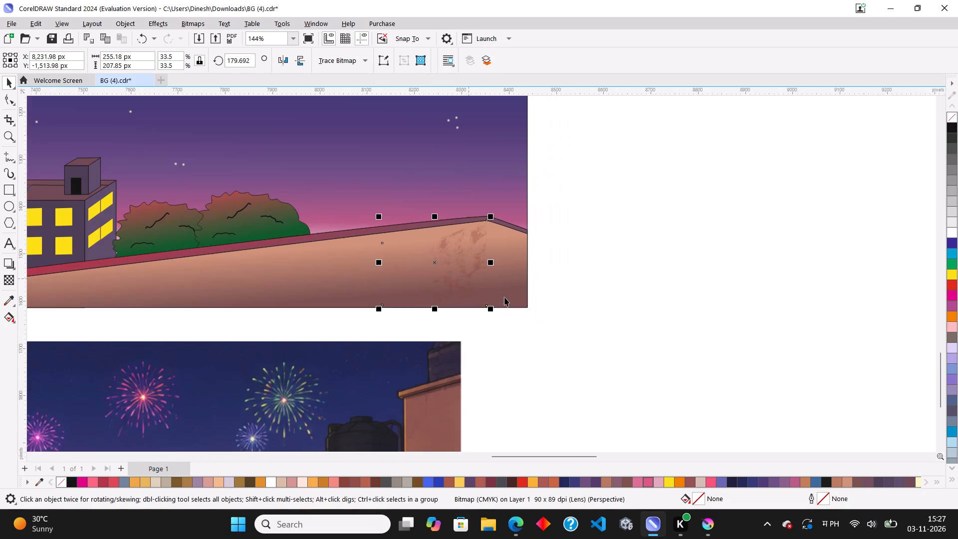
click(607, 306)
Duplicate the texture patch slightly to the left along the wall and scale the copy to about 26.5%, fitting it below the coping.
scroll(607, 306, down, 3)
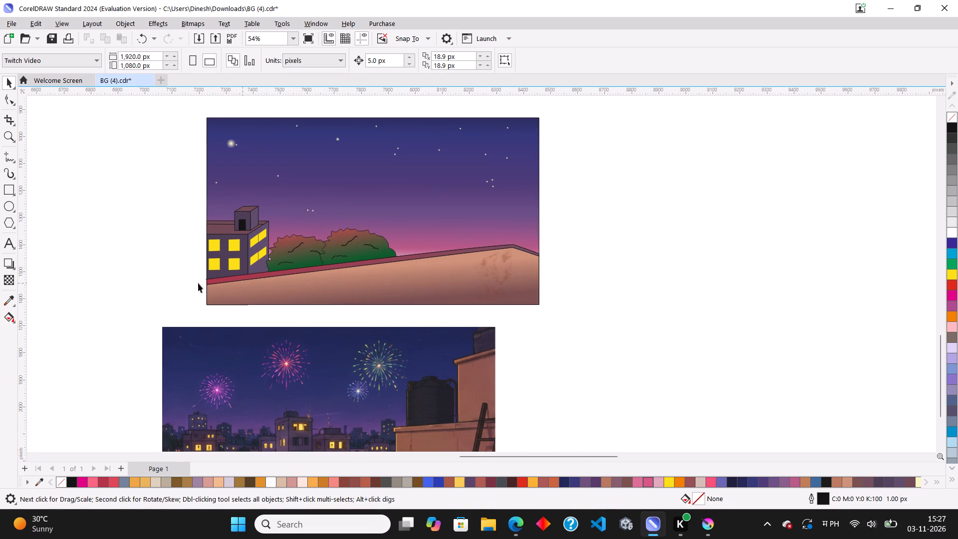
scroll(156, 283, up, 3)
click(671, 265)
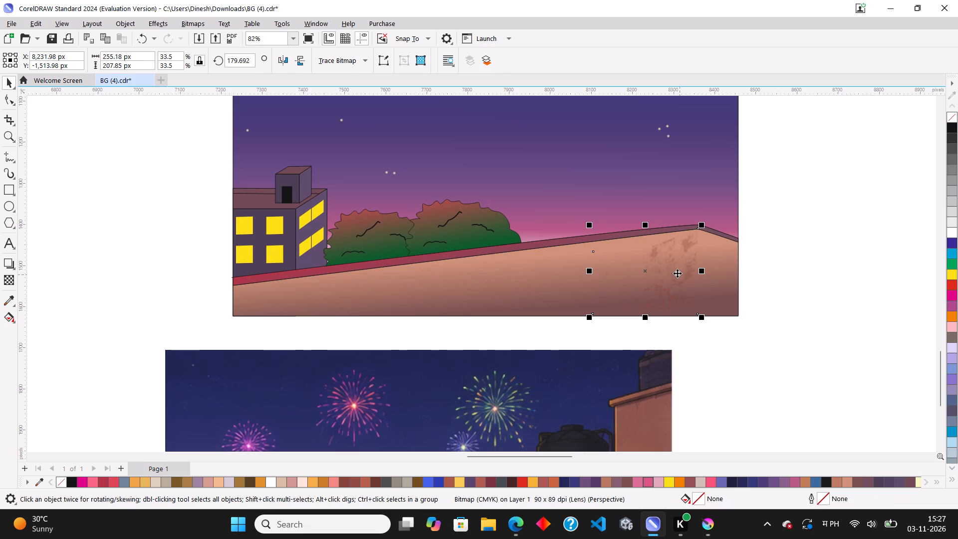
drag(677, 273, 641, 275)
right_click(641, 275)
scroll(641, 274, up, 2)
drag(652, 254, 652, 259)
scroll(676, 329, up, 1)
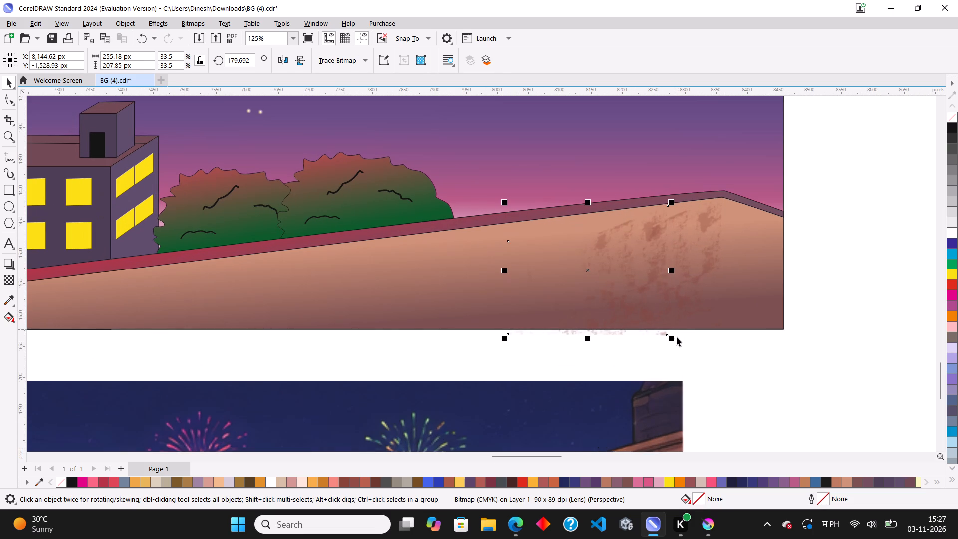
drag(674, 341, 640, 315)
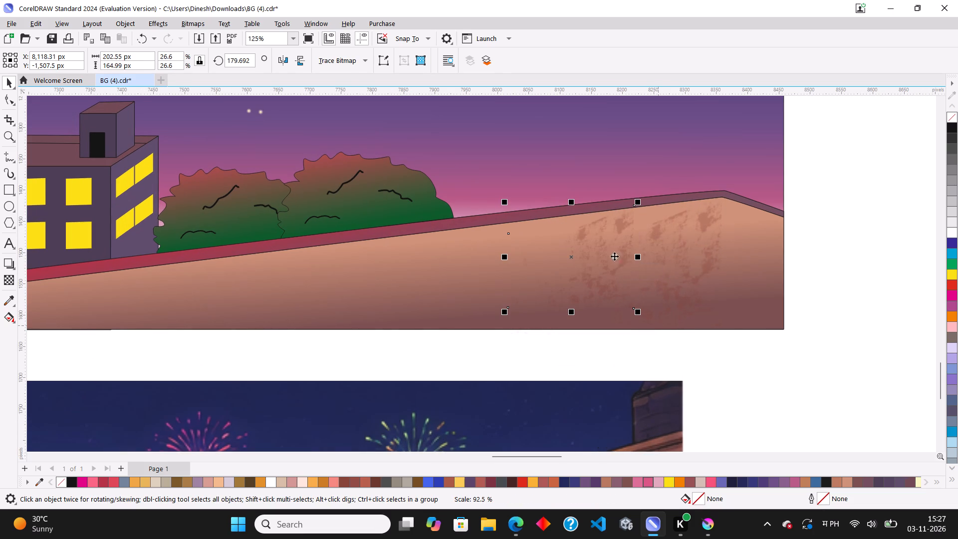
drag(624, 258, 649, 278)
Duplicate the smaller texture patch farther left along the wall and enlarge the copy to about 29%.
scroll(647, 277, up, 1)
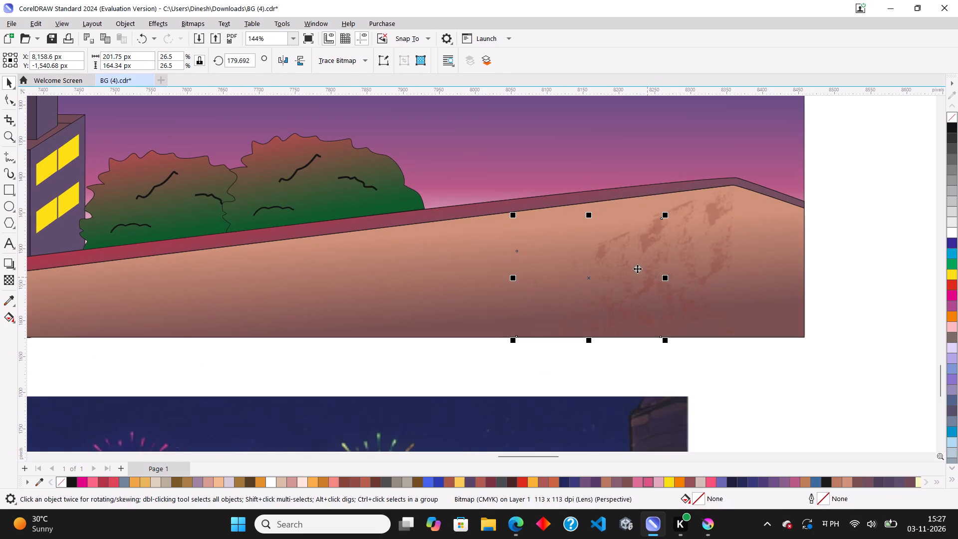
drag(620, 260, 543, 248)
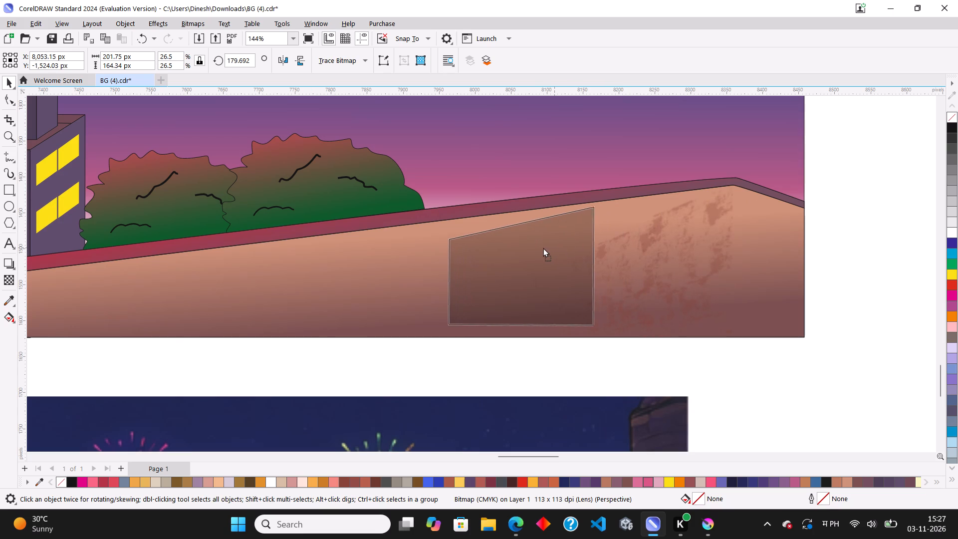
drag(543, 248, 542, 248)
right_click(542, 248)
drag(588, 327, 598, 334)
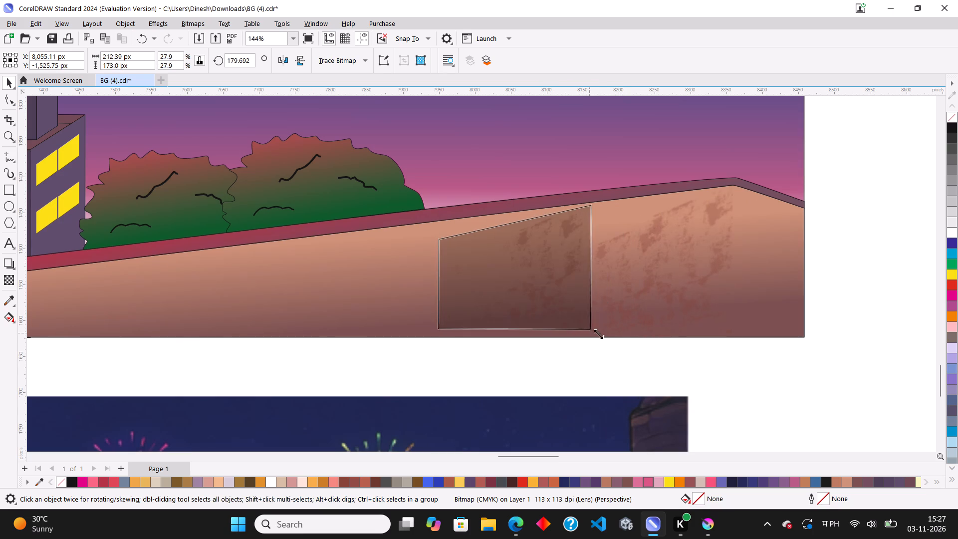
drag(598, 334, 603, 339)
scroll(604, 336, down, 3)
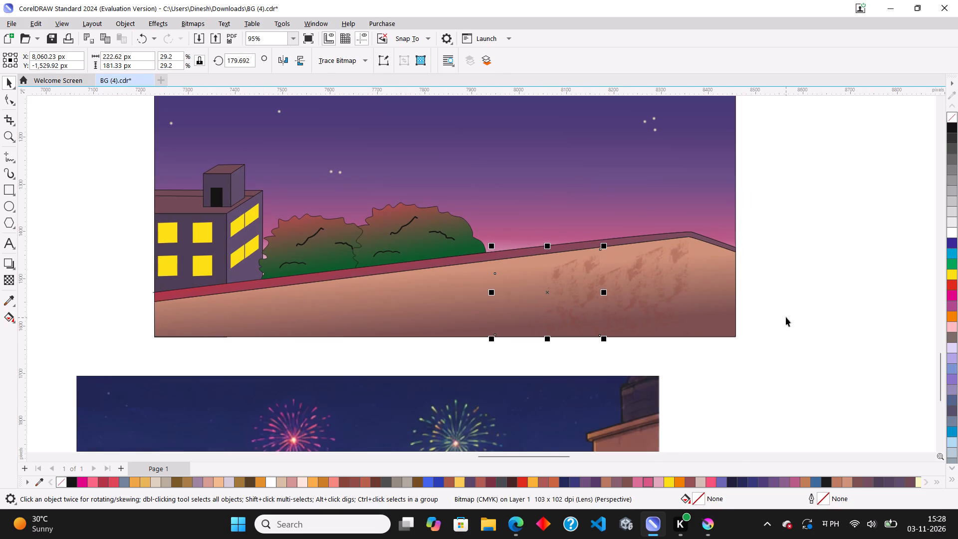
click(786, 317)
scroll(743, 340, down, 3)
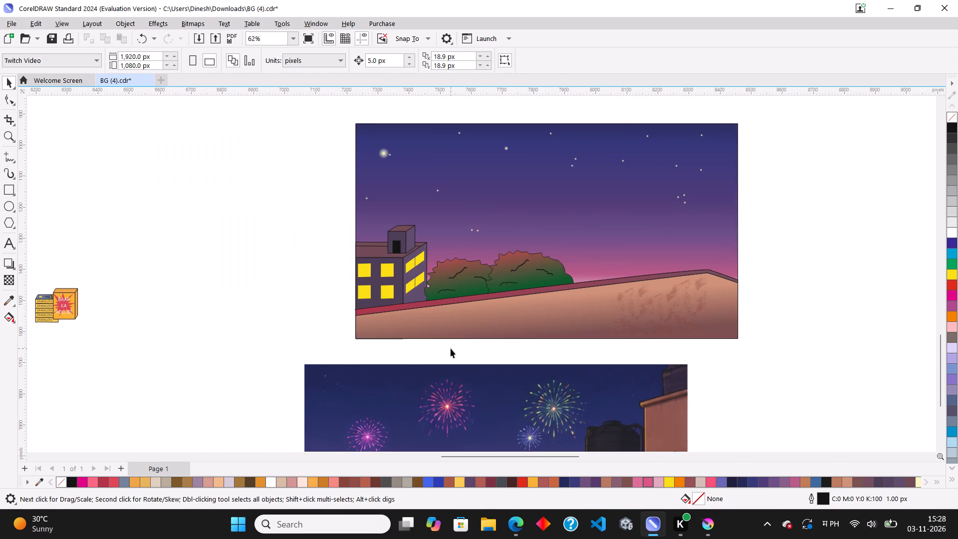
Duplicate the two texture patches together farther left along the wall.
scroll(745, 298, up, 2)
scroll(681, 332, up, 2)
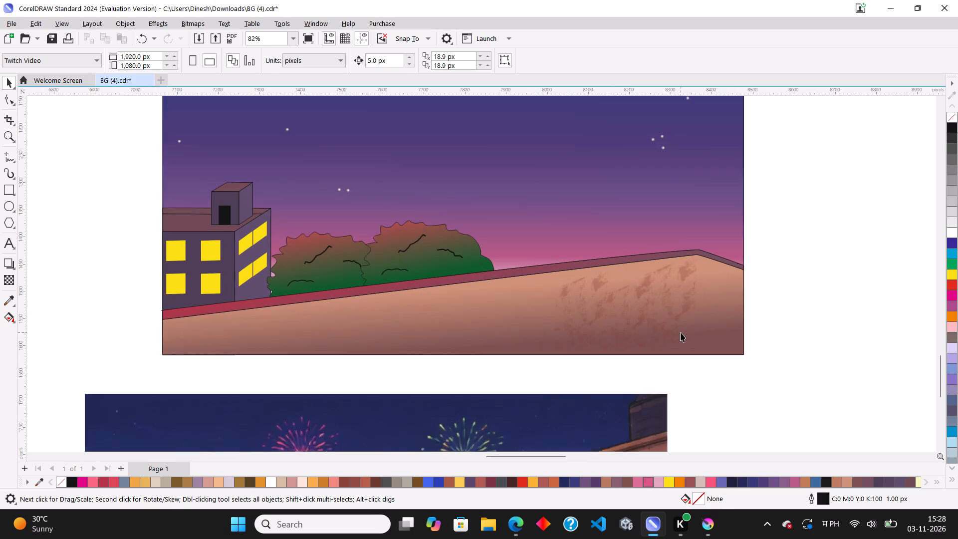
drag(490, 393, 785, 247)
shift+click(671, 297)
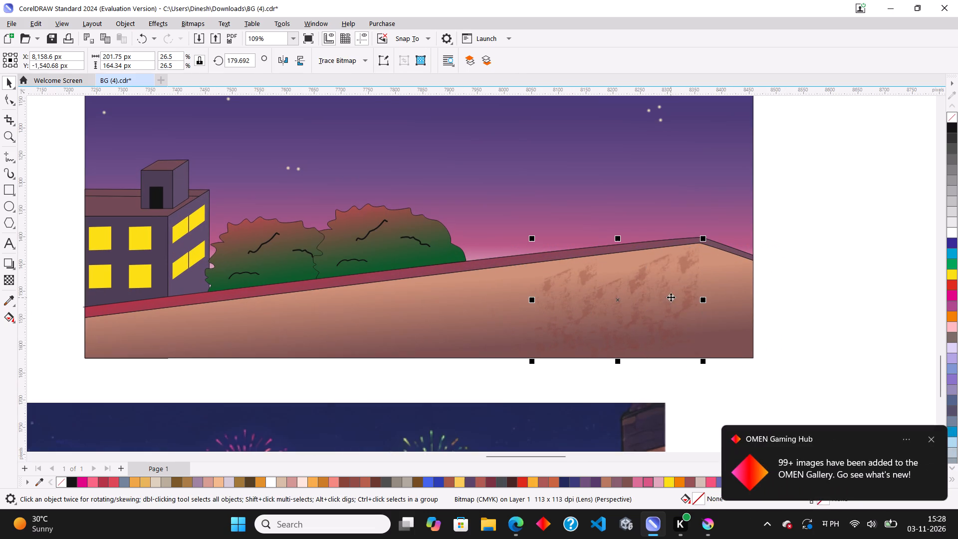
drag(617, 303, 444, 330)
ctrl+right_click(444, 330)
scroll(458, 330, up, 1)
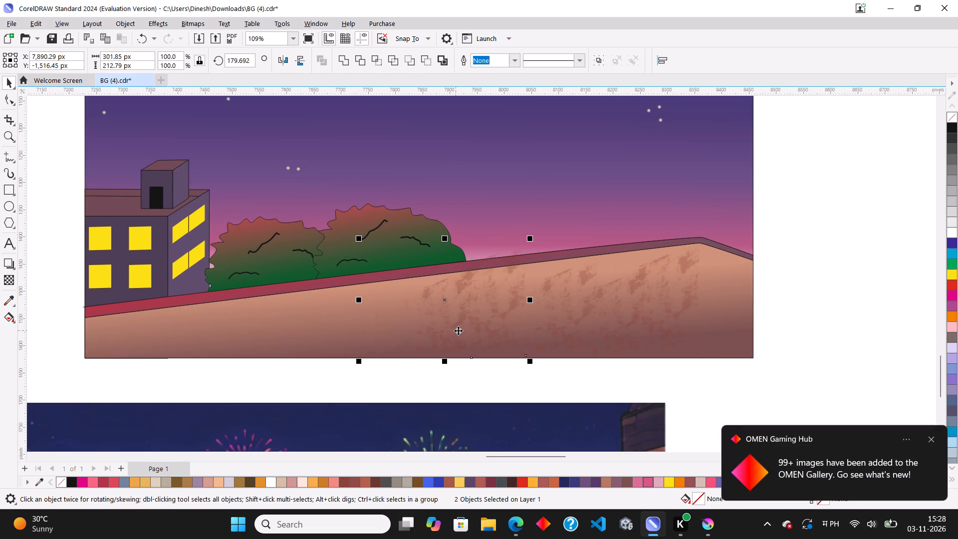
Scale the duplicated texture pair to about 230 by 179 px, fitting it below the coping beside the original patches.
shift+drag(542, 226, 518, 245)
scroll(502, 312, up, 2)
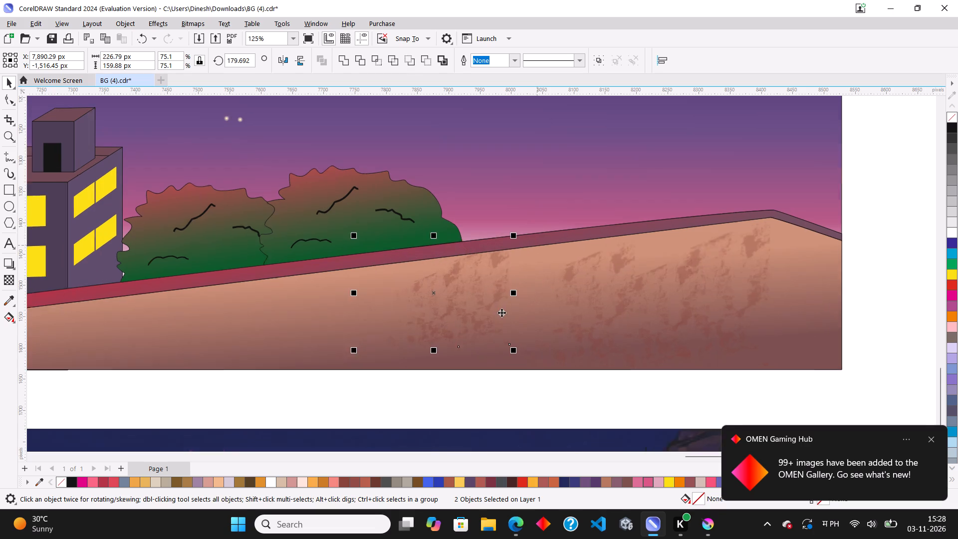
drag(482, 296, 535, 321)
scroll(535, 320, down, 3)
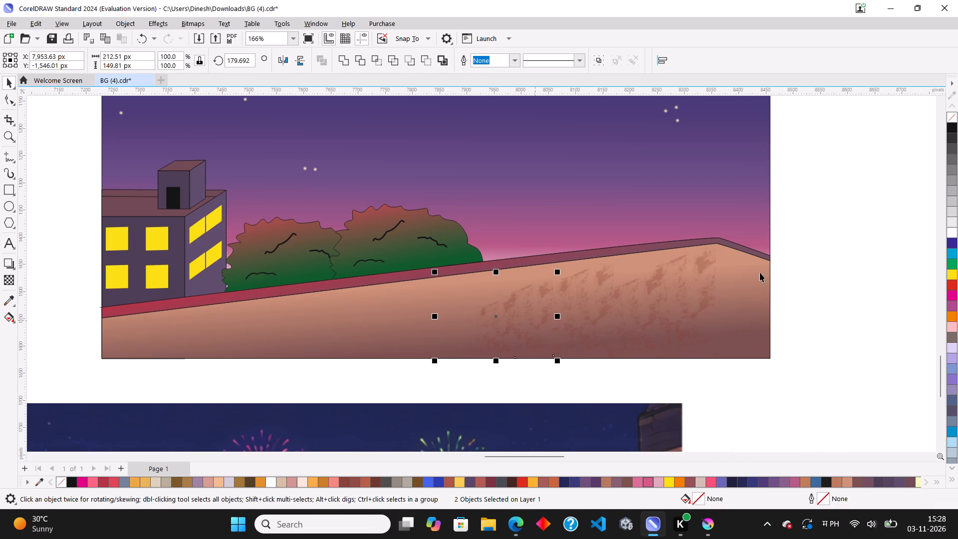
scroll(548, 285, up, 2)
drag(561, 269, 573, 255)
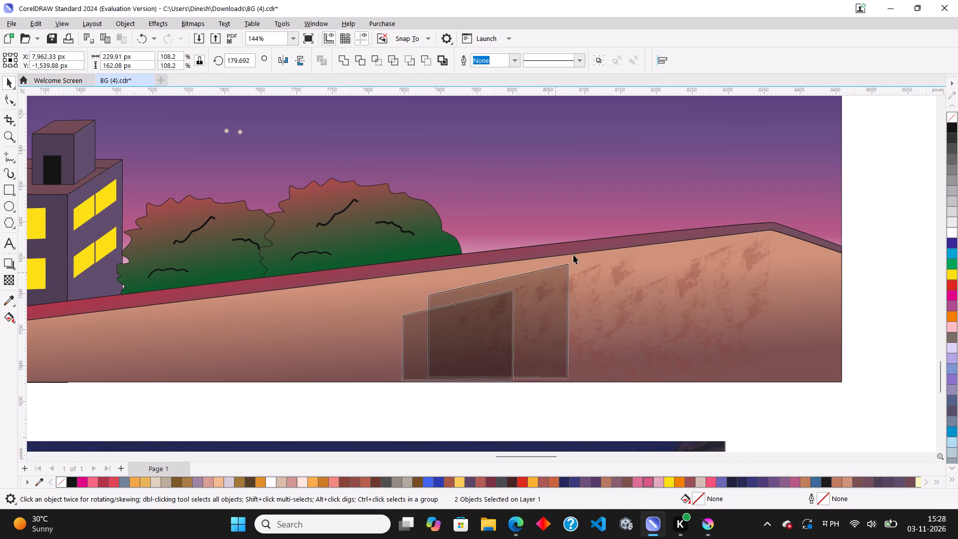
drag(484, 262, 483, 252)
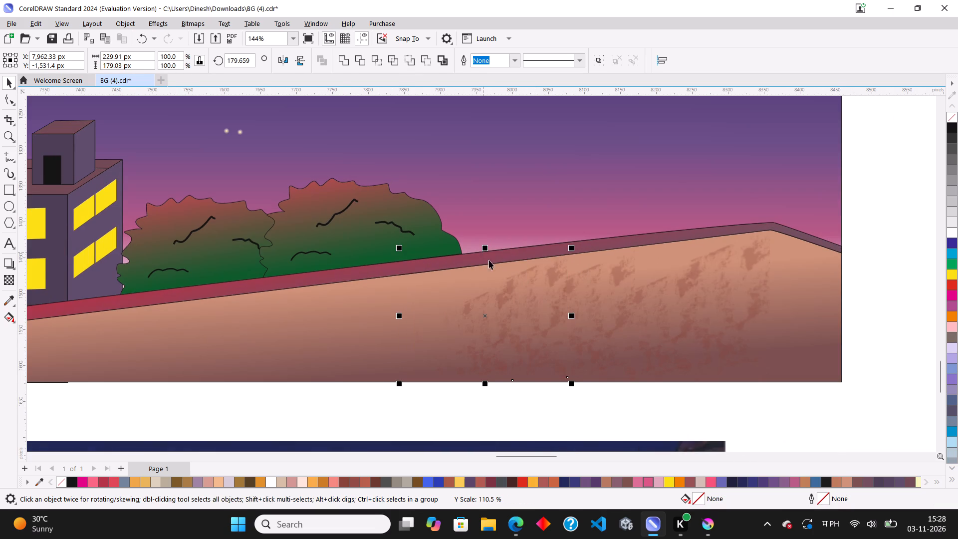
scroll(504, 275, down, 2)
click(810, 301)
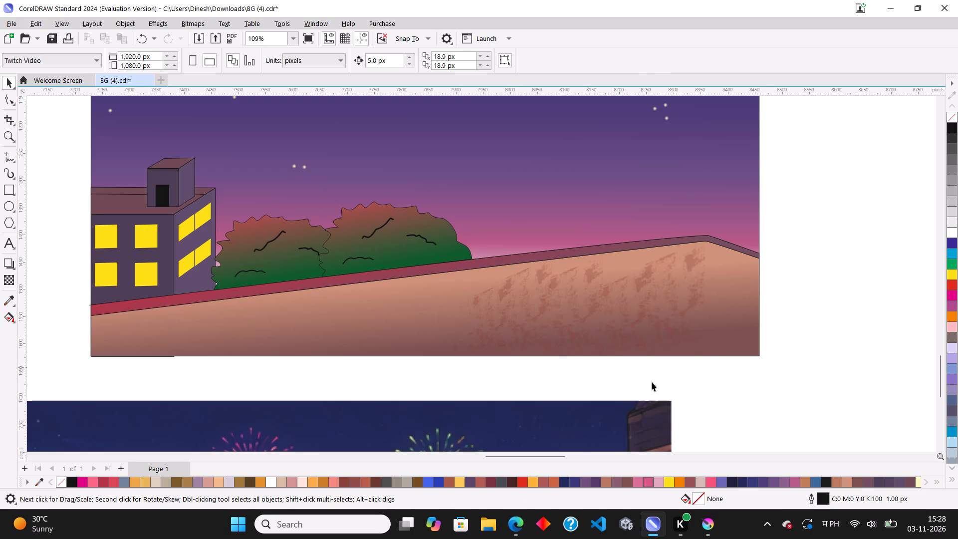
Delete all the texture patches from the wall face.
scroll(671, 383, down, 7)
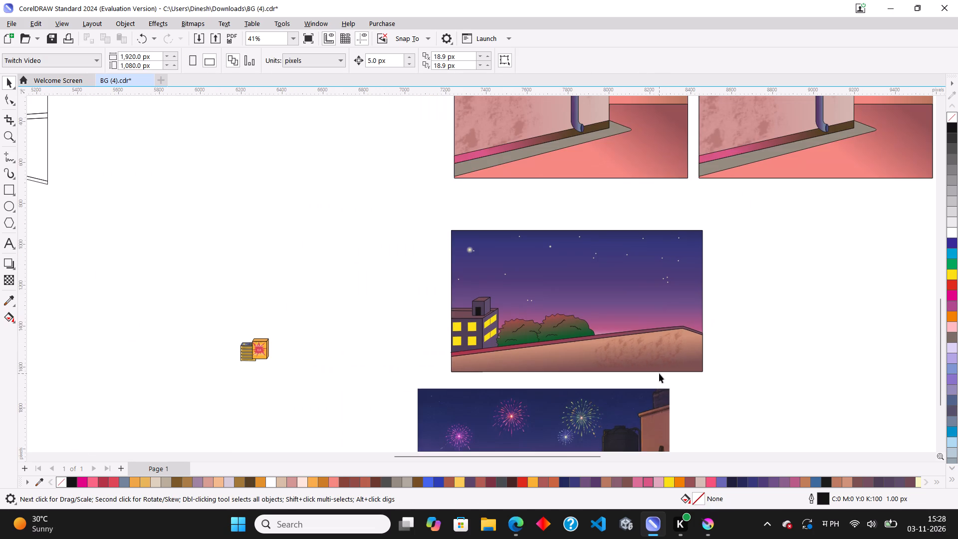
scroll(655, 371, up, 7)
drag(509, 402, 834, 264)
key(BackSpace)
click(560, 324)
key(BackSpace)
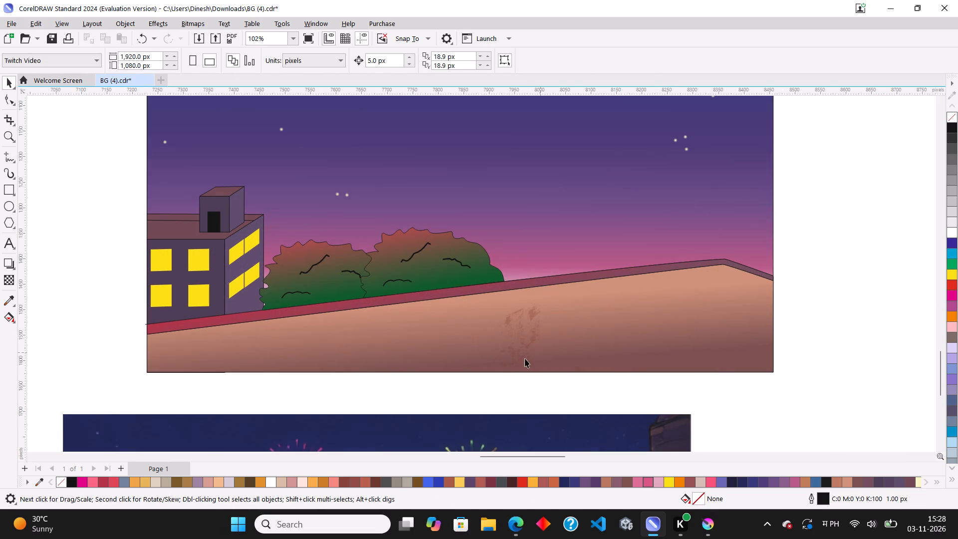
click(526, 323)
key(BackSpace)
scroll(537, 333, down, 4)
scroll(397, 342, up, 3)
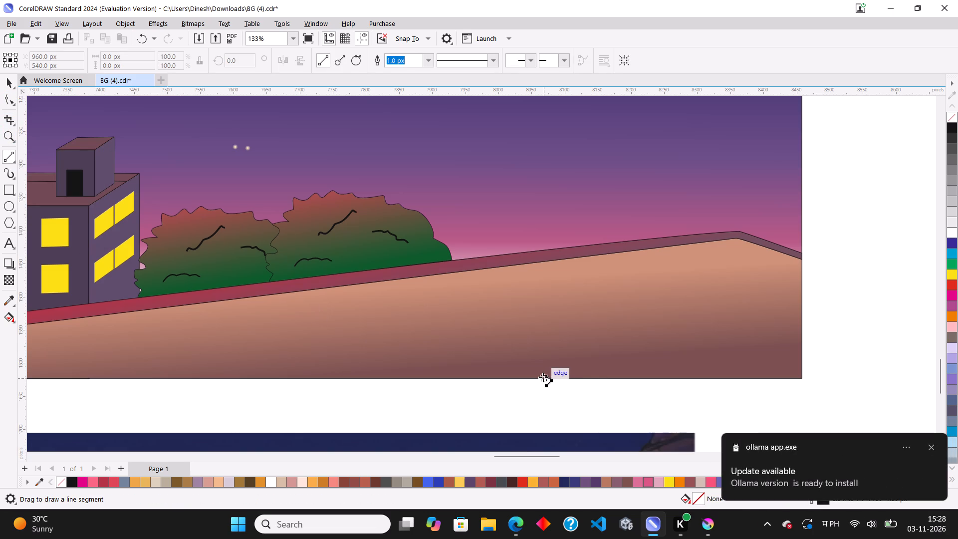
drag(543, 377, 763, 344)
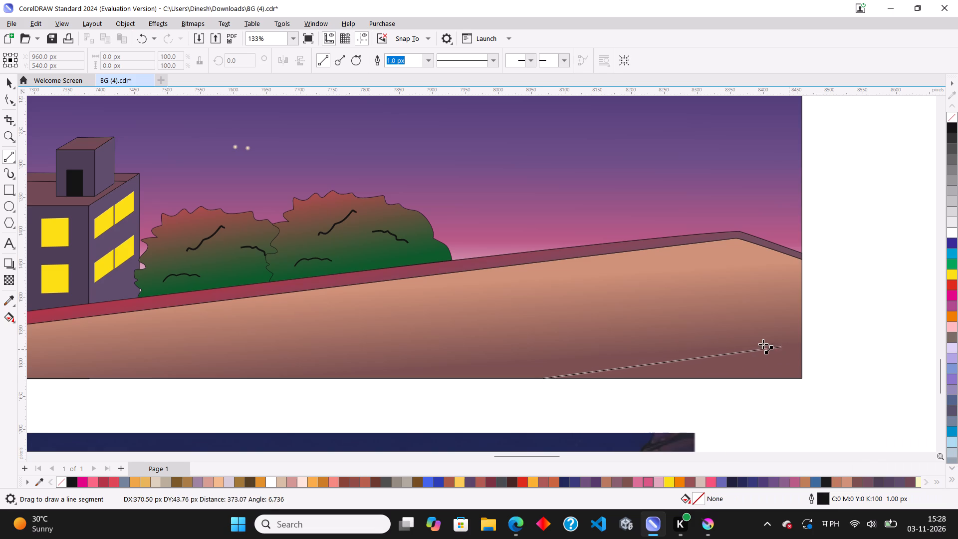
drag(763, 344, 737, 346)
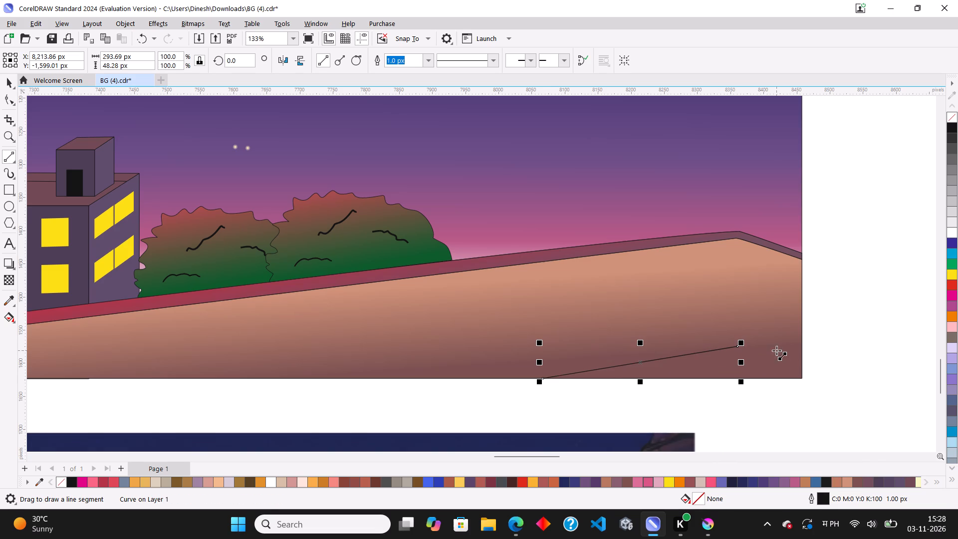
Add a node near the line's upper end and bend the line down to the scene's bottom-right corner.
scroll(797, 363, up, 5)
click(13, 96)
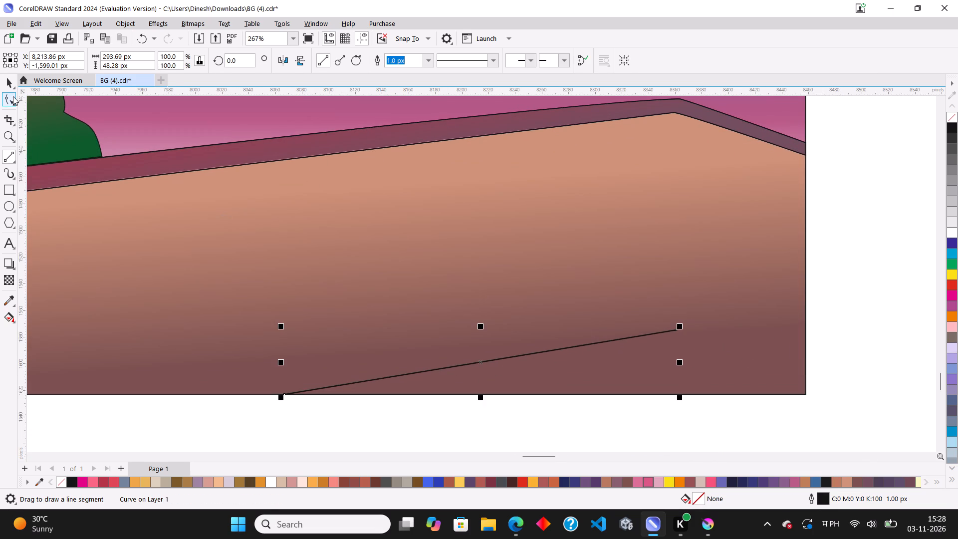
double_click(660, 334)
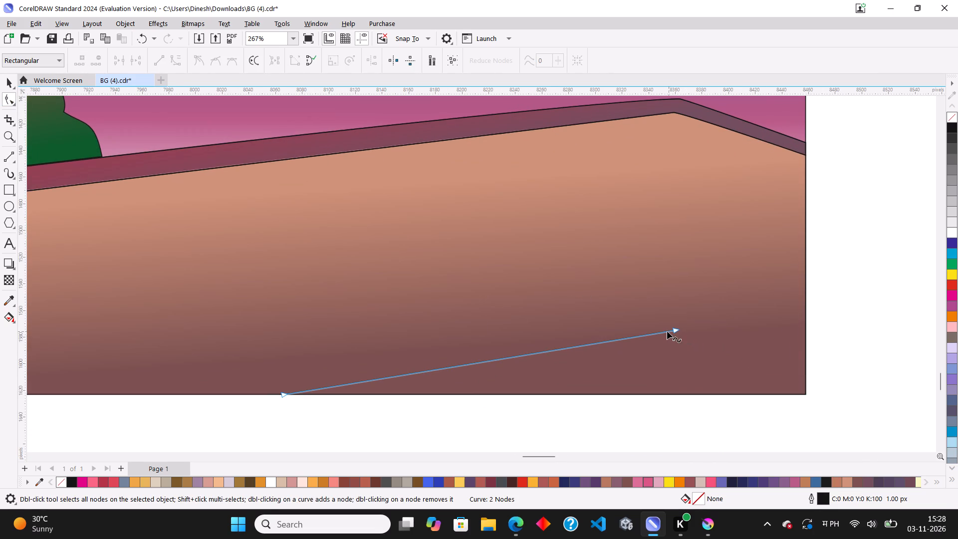
double_click(665, 333)
double_click(663, 333)
double_click(663, 333)
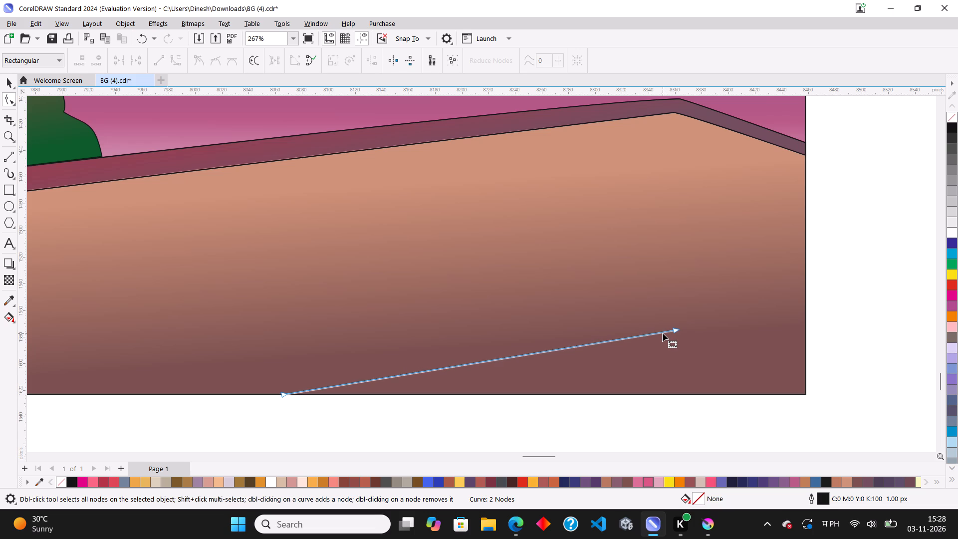
triple_click(661, 334)
click(661, 334)
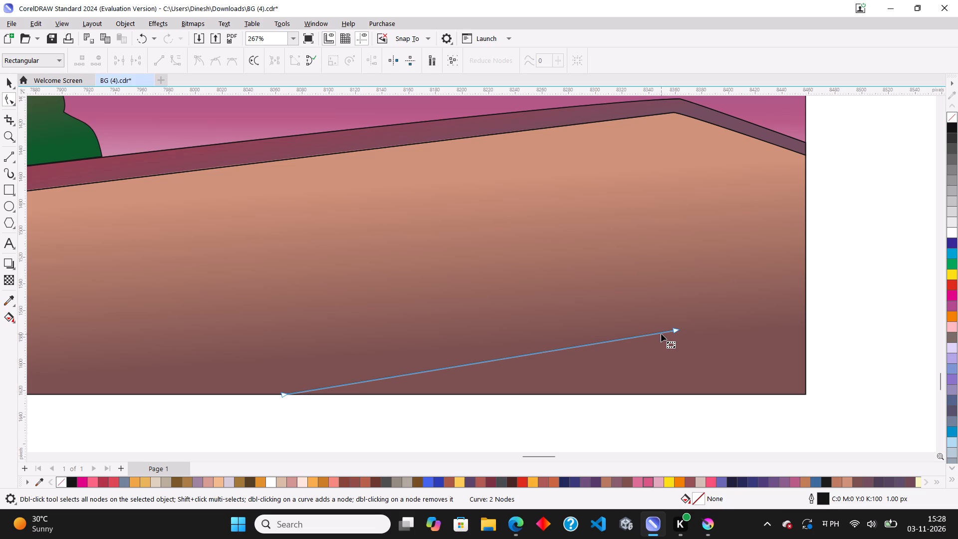
click(661, 334)
triple_click(657, 334)
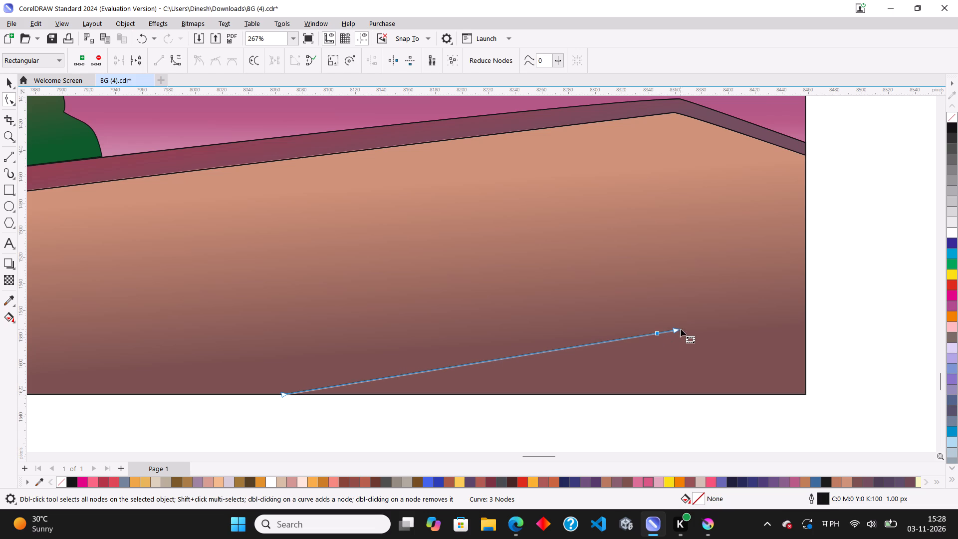
drag(676, 327, 809, 396)
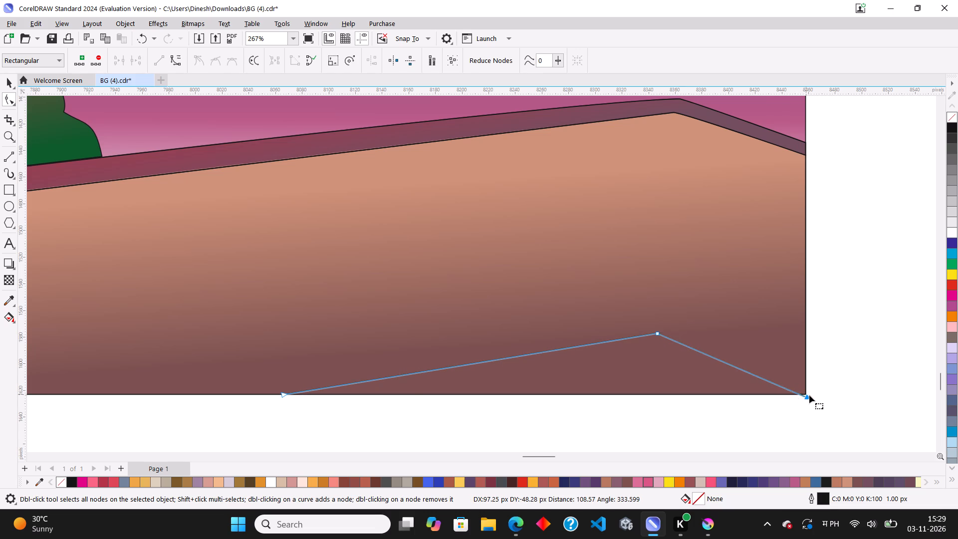
Refine the bent line by placing its end node on the scene's right edge just above the corner and its bend beneath the wall's peak.
scroll(786, 391, down, 3)
scroll(774, 371, up, 6)
drag(856, 430, 850, 372)
scroll(848, 375, down, 4)
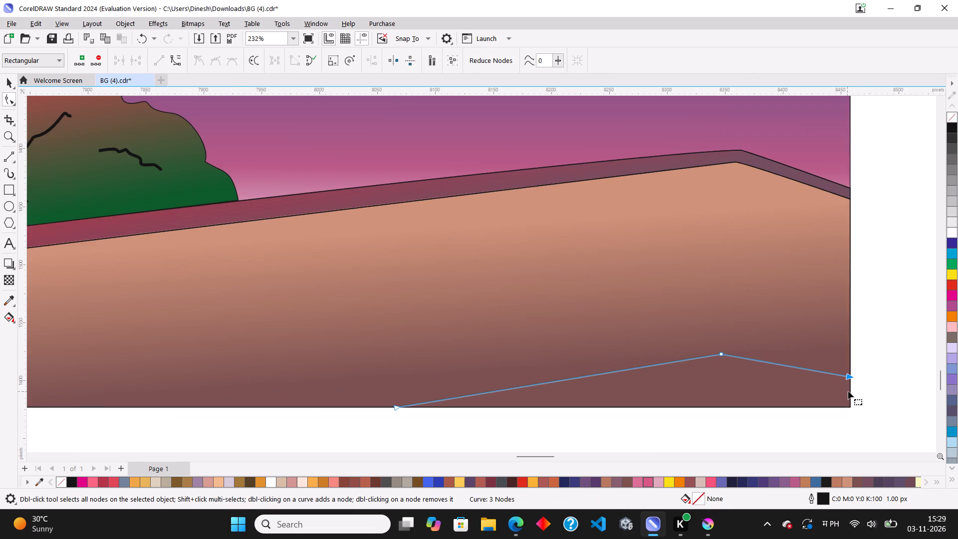
scroll(851, 391, up, 3)
drag(849, 370, 852, 409)
scroll(848, 405, down, 4)
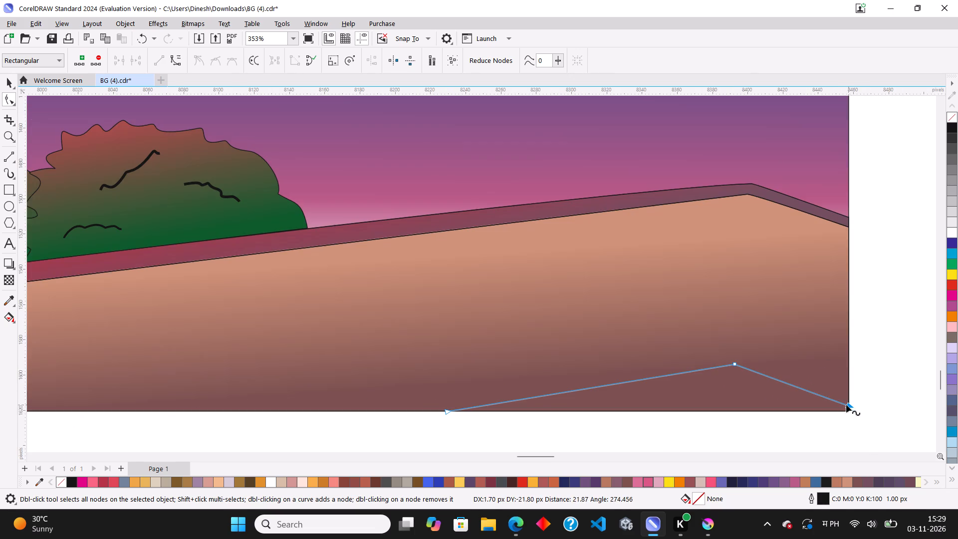
scroll(849, 404, up, 1)
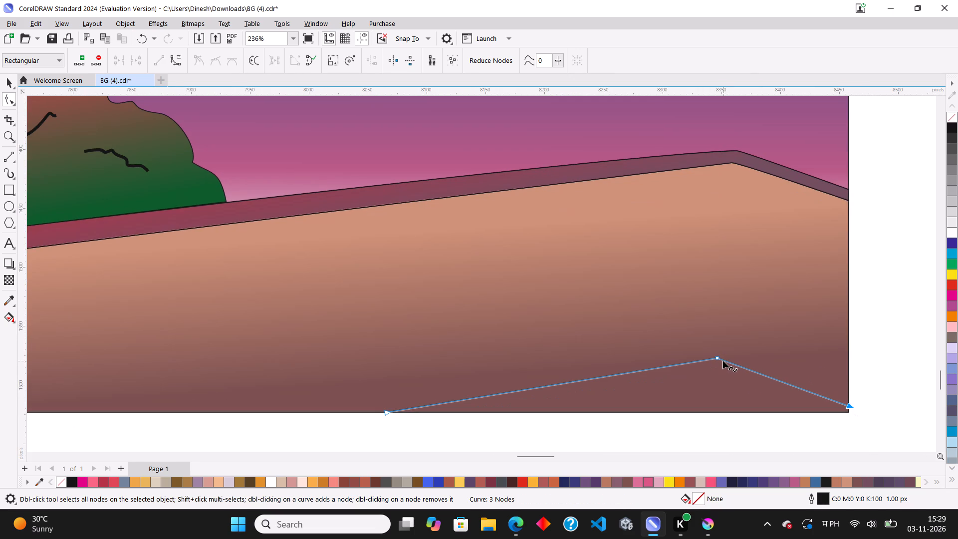
drag(720, 361, 731, 362)
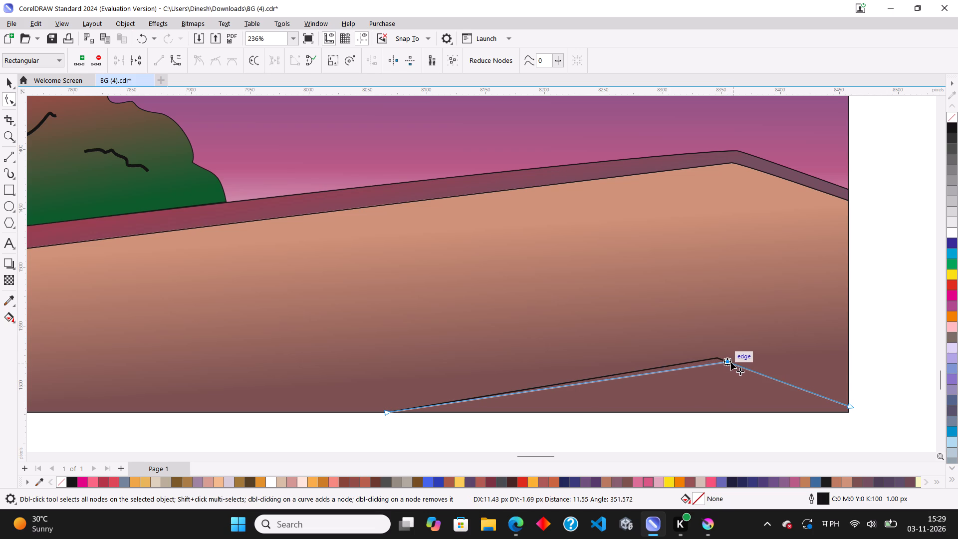
drag(731, 362, 733, 362)
scroll(734, 362, down, 3)
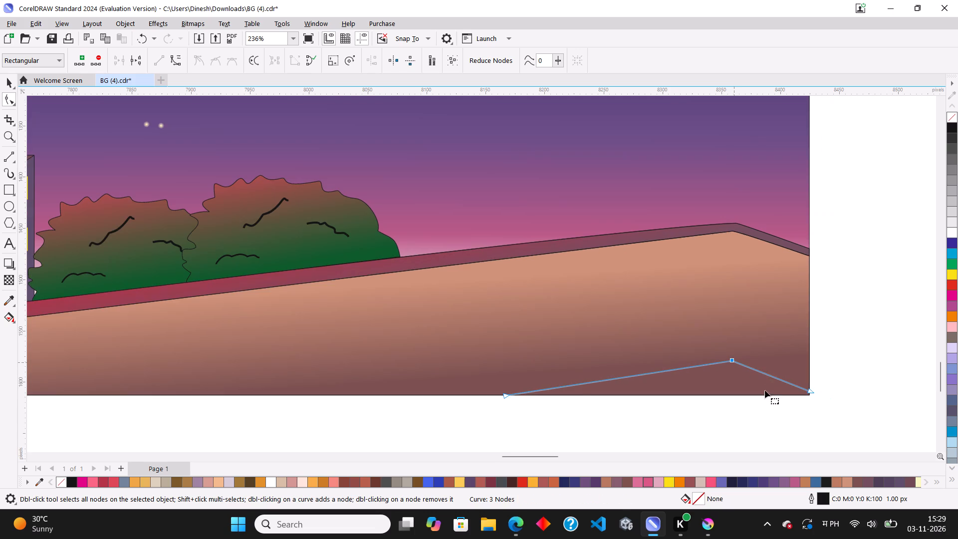
click(764, 392)
scroll(689, 385, down, 3)
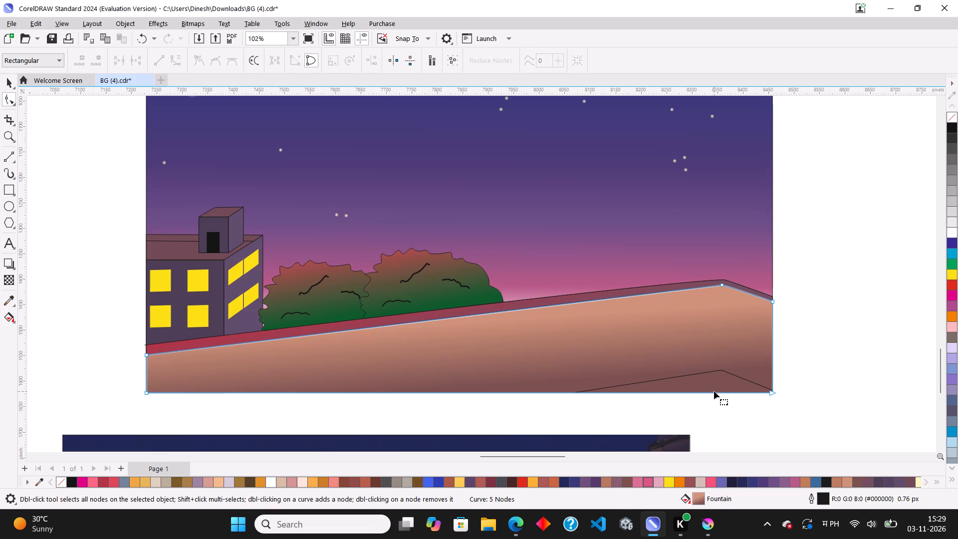
Give the bent line on the lower wall a 3.0 px outline with a dashed line style.
click(9, 83)
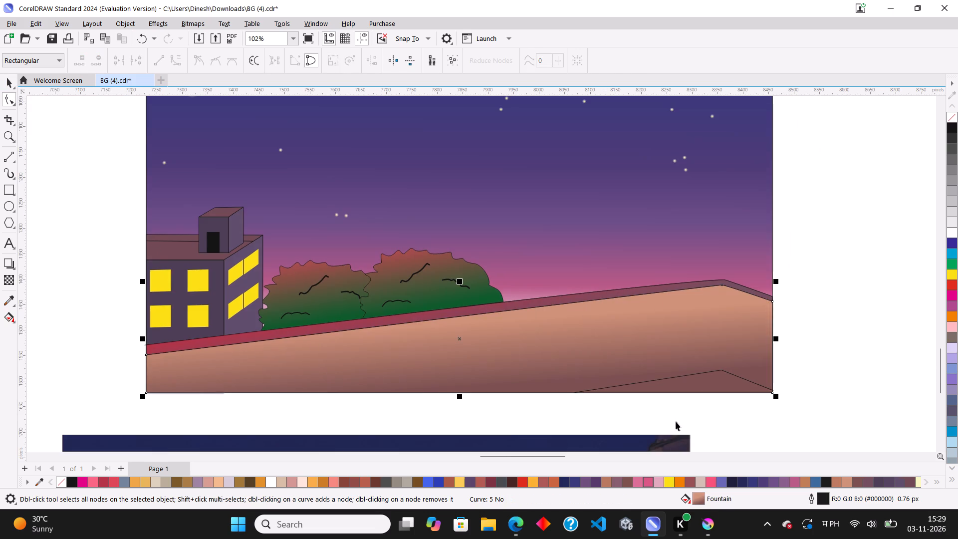
scroll(719, 424, up, 3)
click(681, 364)
scroll(681, 364, up, 3)
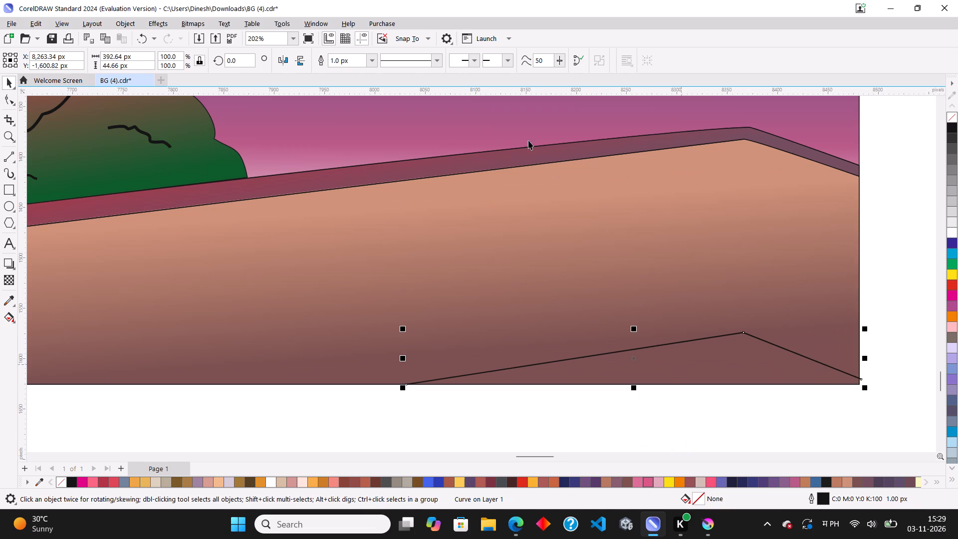
click(368, 62)
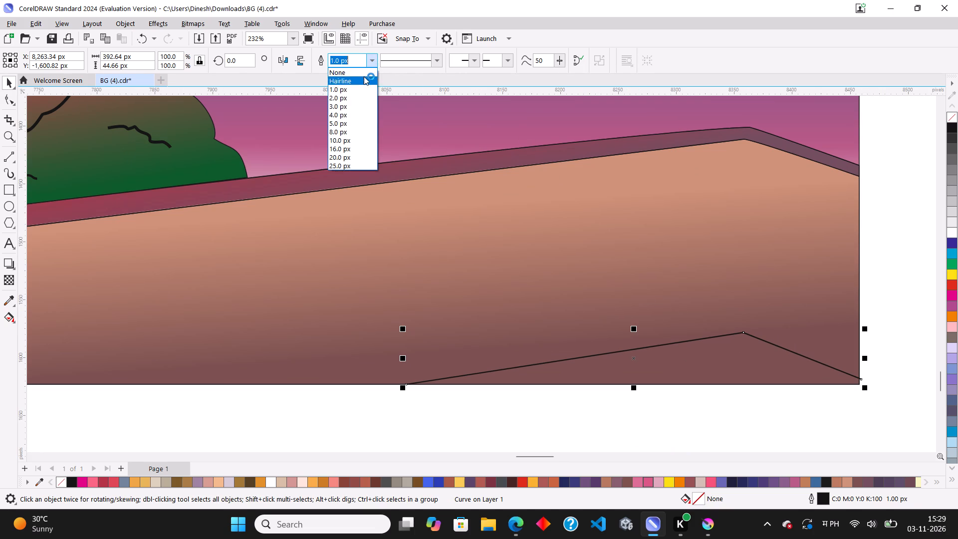
click(333, 105)
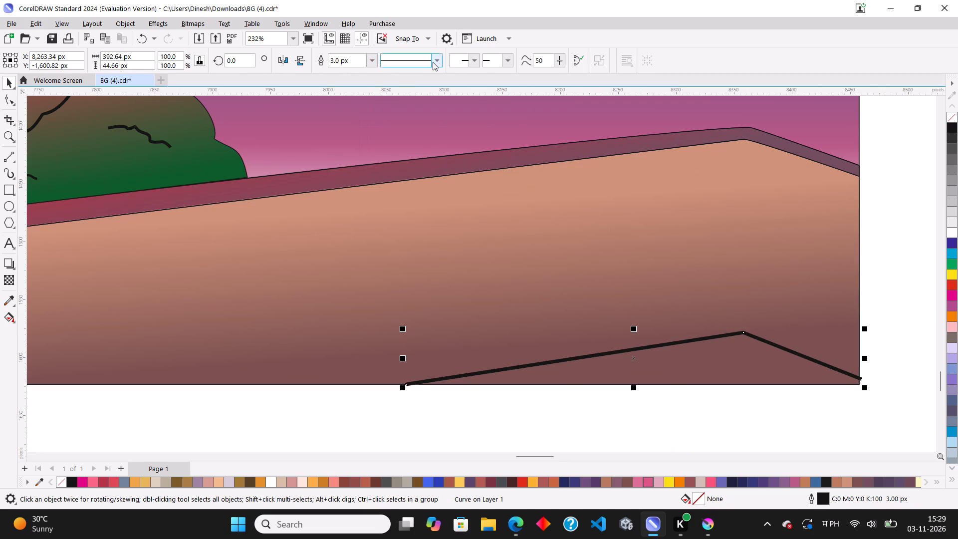
click(436, 58)
scroll(427, 166, down, 4)
click(427, 173)
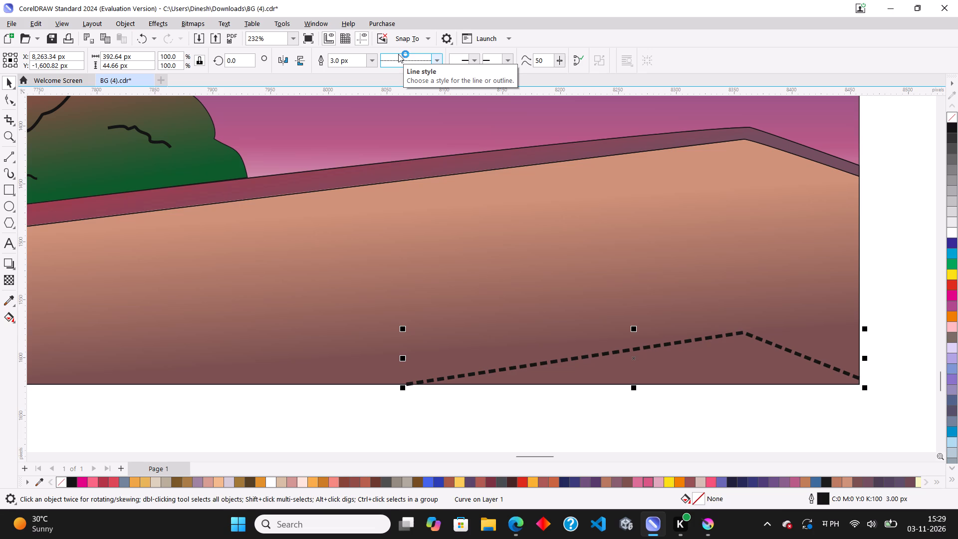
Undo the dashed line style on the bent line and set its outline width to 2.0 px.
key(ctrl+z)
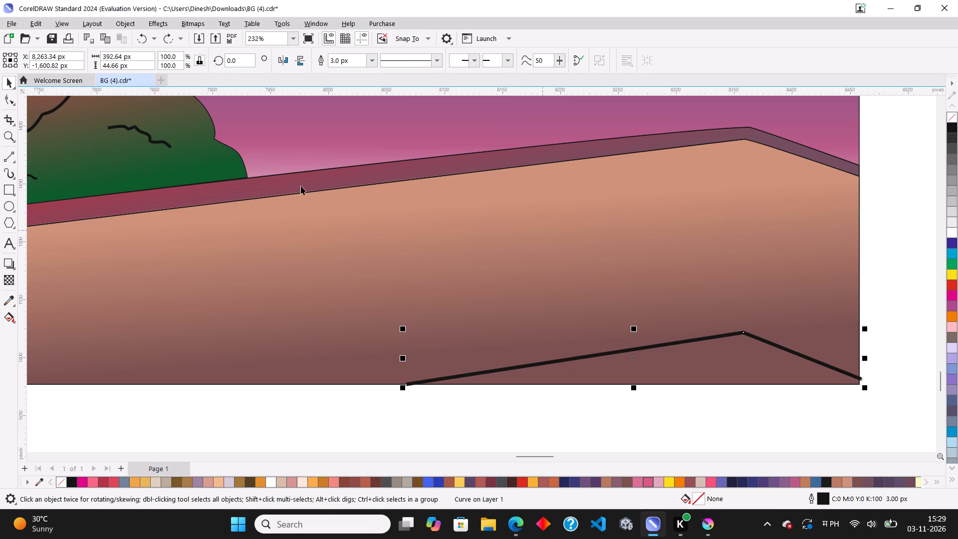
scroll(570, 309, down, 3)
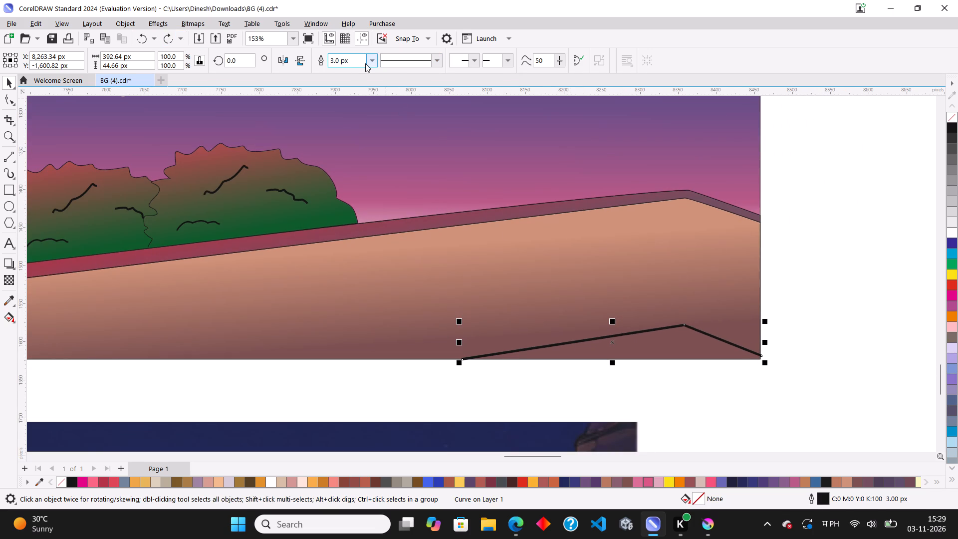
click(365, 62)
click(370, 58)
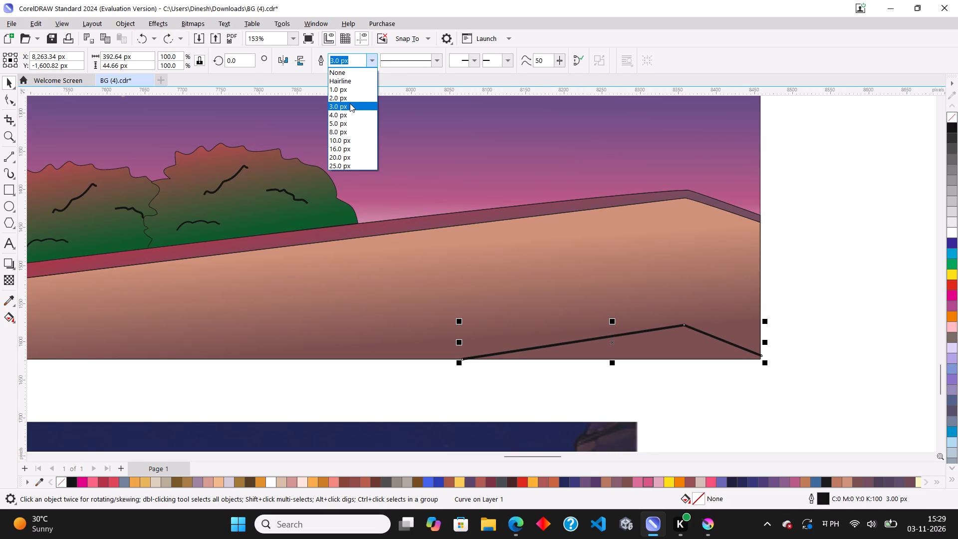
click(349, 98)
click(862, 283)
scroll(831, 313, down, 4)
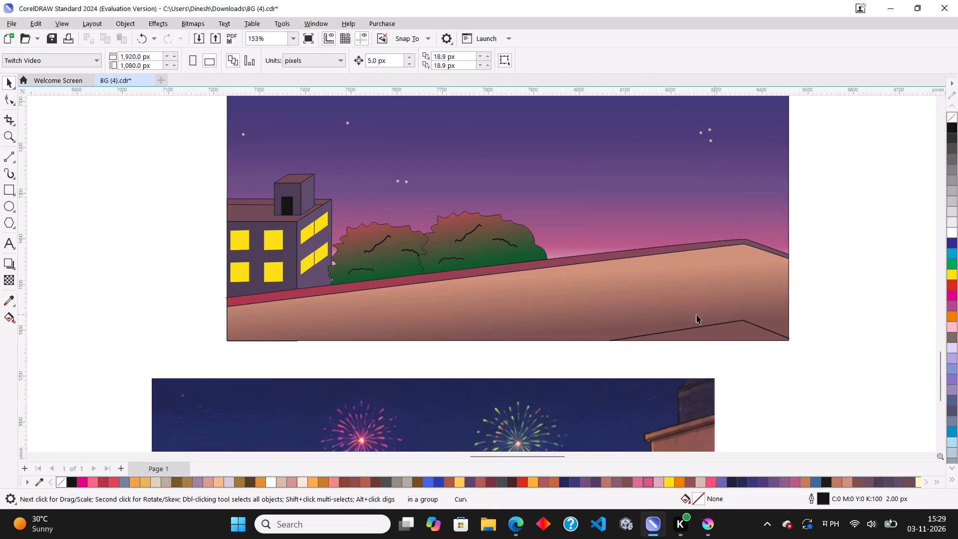
Use Smart Fill to create a filled shape from the area enclosed beneath the bent line on the lower wall.
scroll(717, 338, up, 4)
click(747, 346)
scroll(747, 346, up, 3)
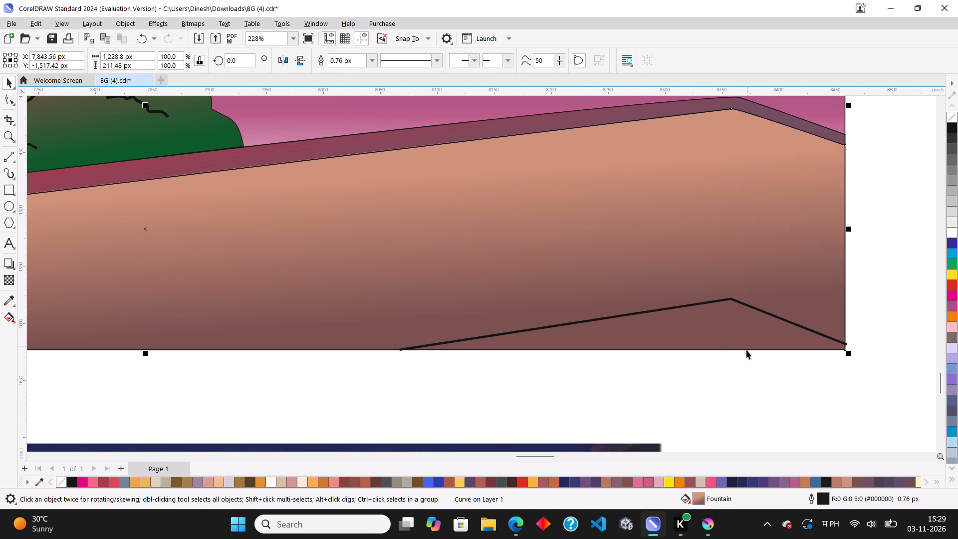
click(13, 320)
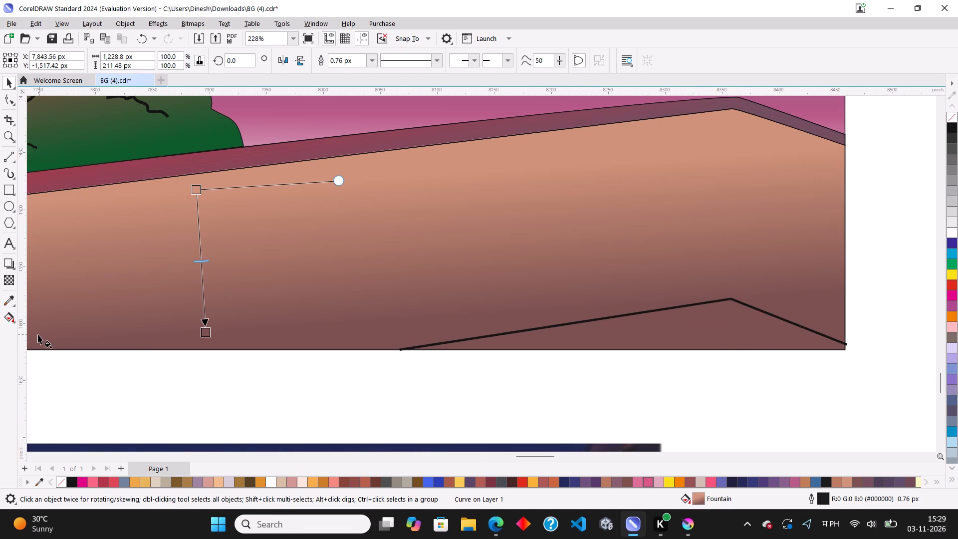
click(14, 324)
click(34, 334)
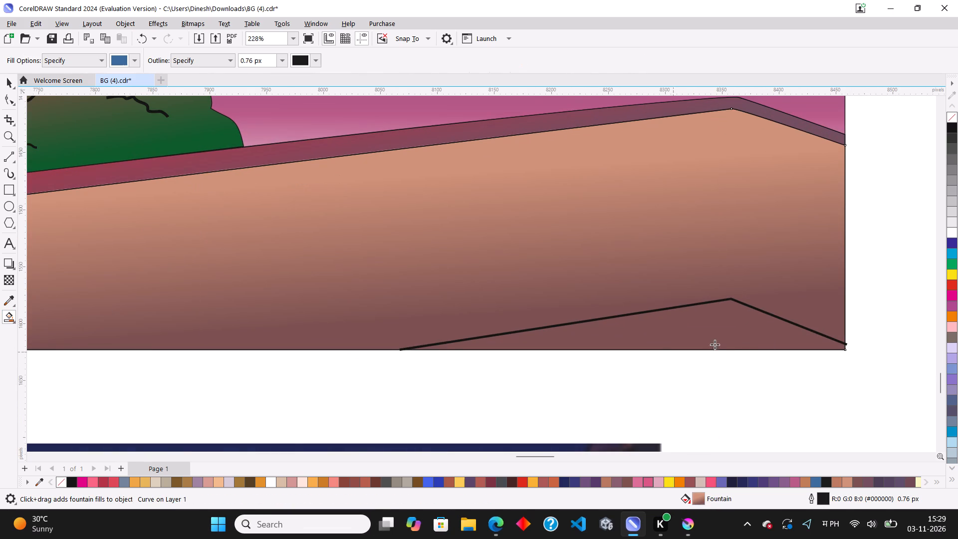
click(712, 340)
click(11, 81)
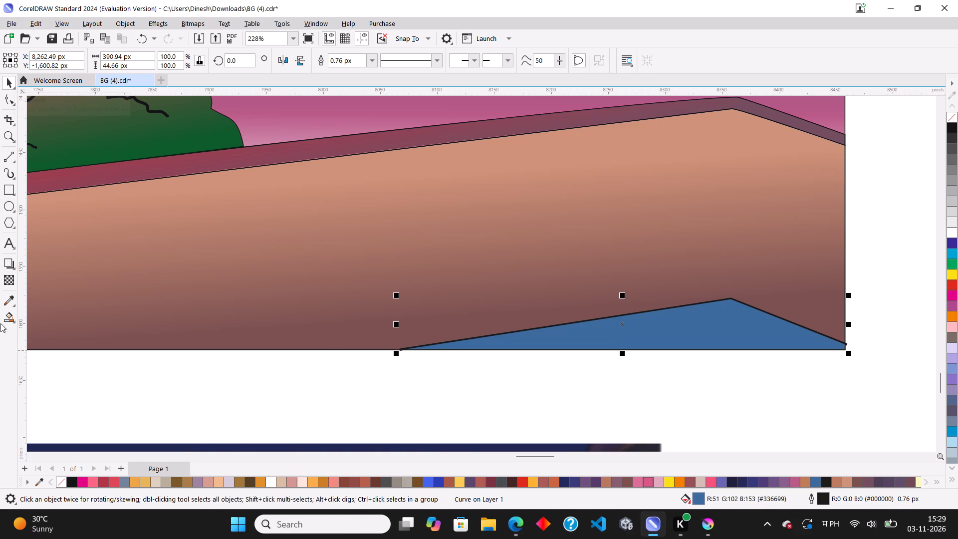
Sample the wall's dark brown with the Color Eyedropper and apply it to the new shape as #7B504C.
click(4, 297)
click(655, 297)
click(669, 319)
double_click(695, 338)
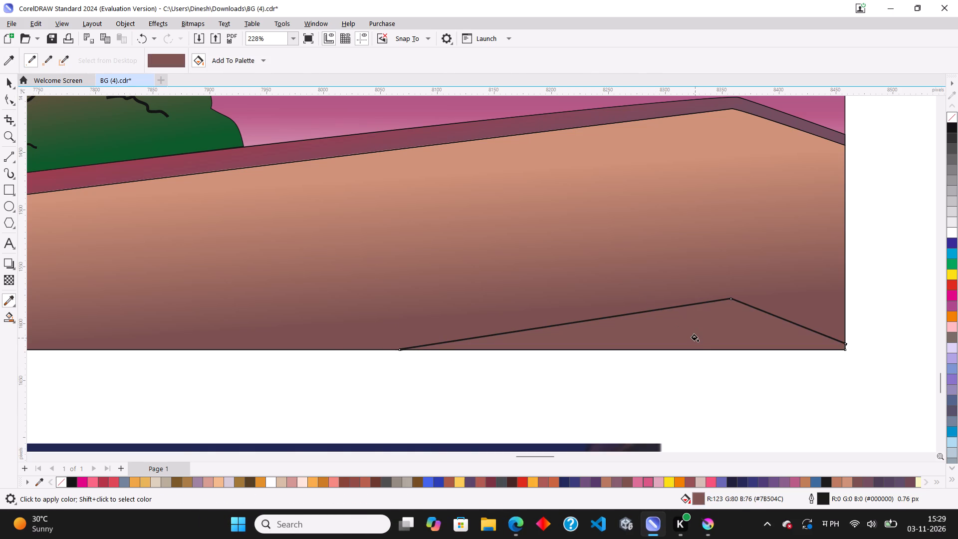
Darken the sampled brown to #593B37 and apply it to the shape beneath the bent line.
double_click(699, 493)
click(376, 246)
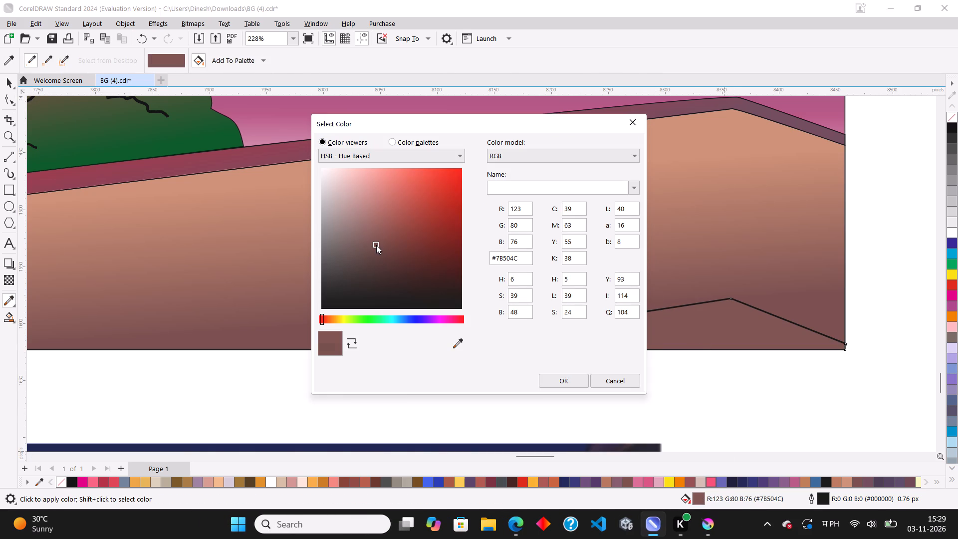
click(565, 383)
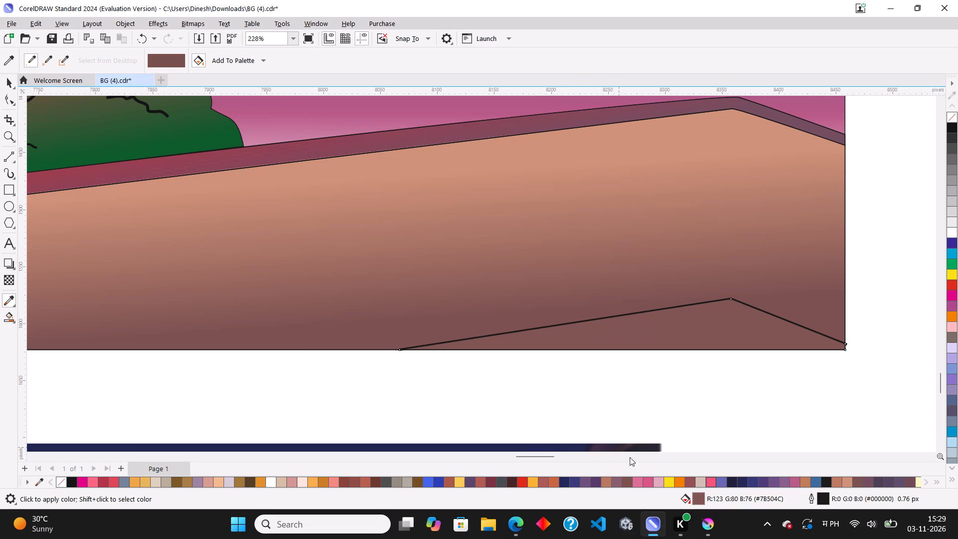
double_click(693, 501)
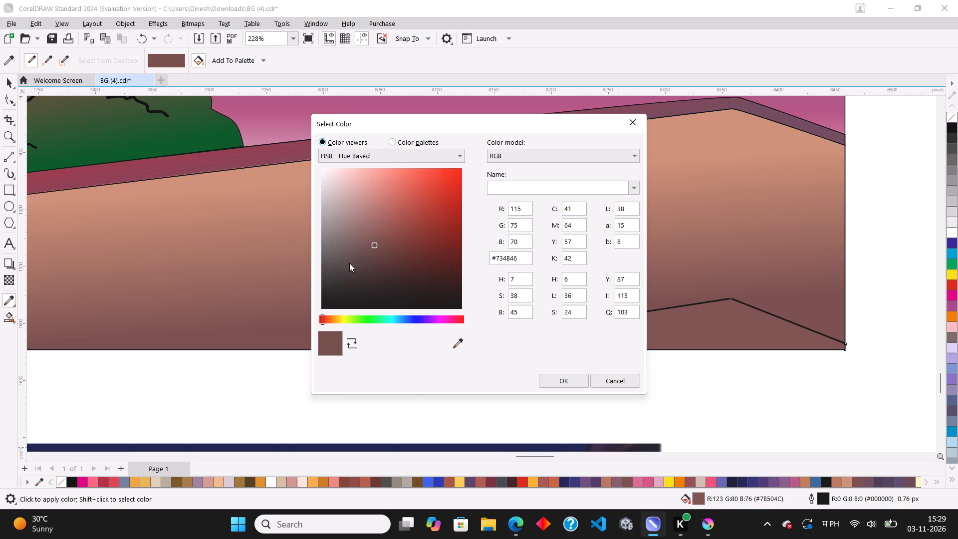
click(374, 254)
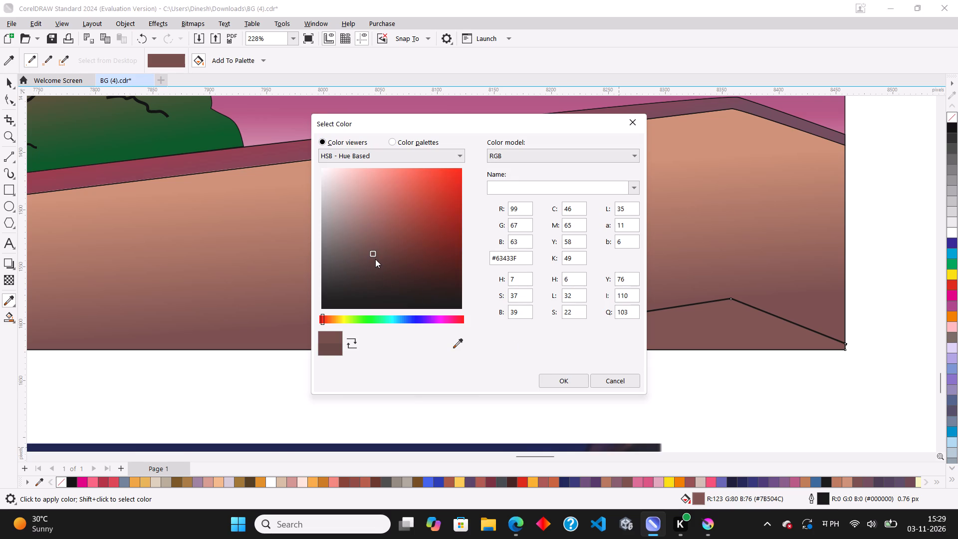
click(375, 259)
click(563, 376)
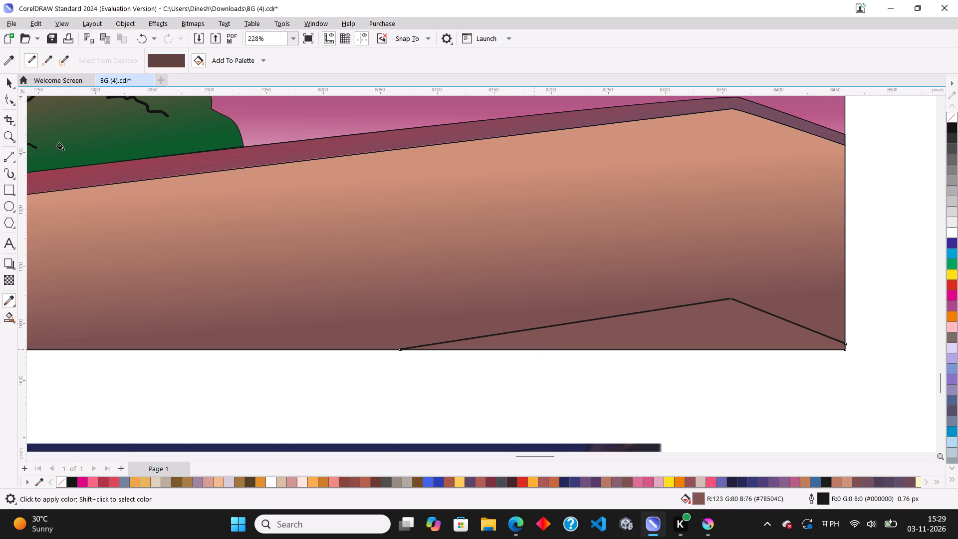
click(652, 338)
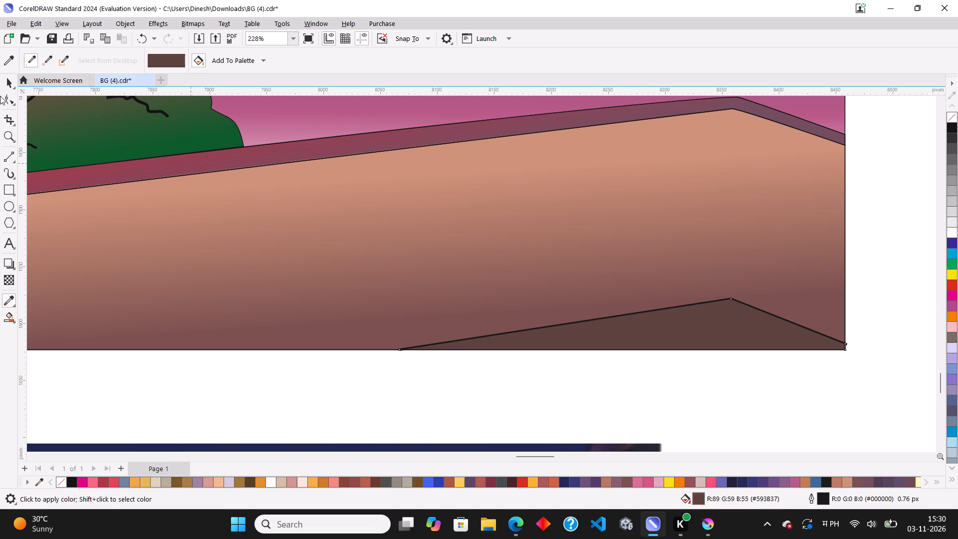
Remove the outline from the dark brown shape in the wall's lower corner.
click(9, 85)
scroll(765, 341, down, 4)
scroll(720, 364, down, 1)
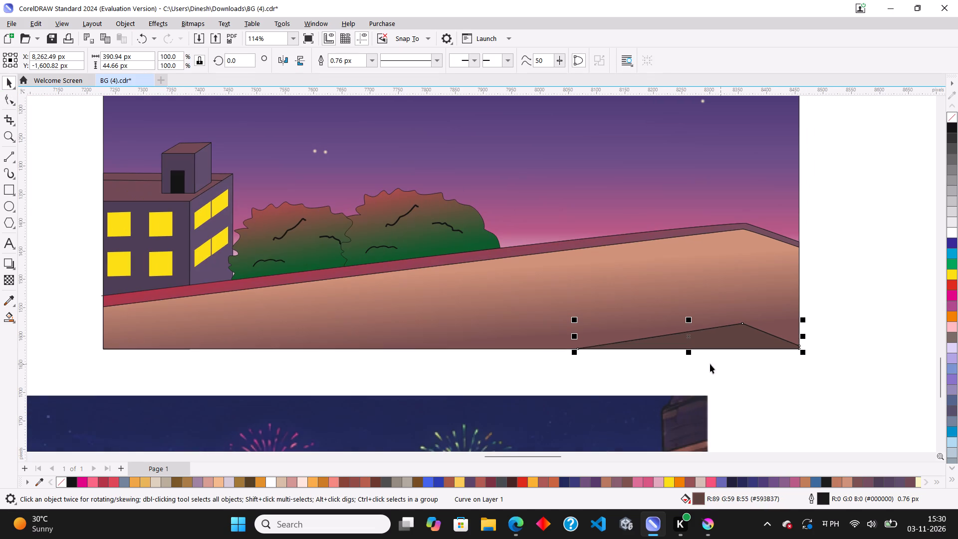
right_click(62, 484)
click(836, 395)
Move the dark brown shape off the wall to the blank area just below the scene.
scroll(817, 371, up, 3)
click(677, 328)
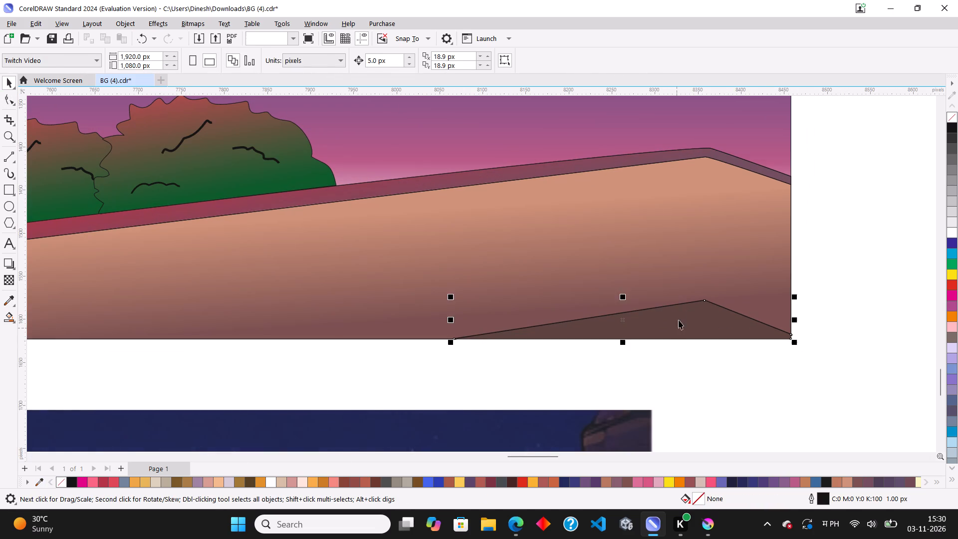
drag(679, 317, 564, 370)
Move the bent line down off the wall and delete it.
click(674, 325)
drag(684, 326, 725, 359)
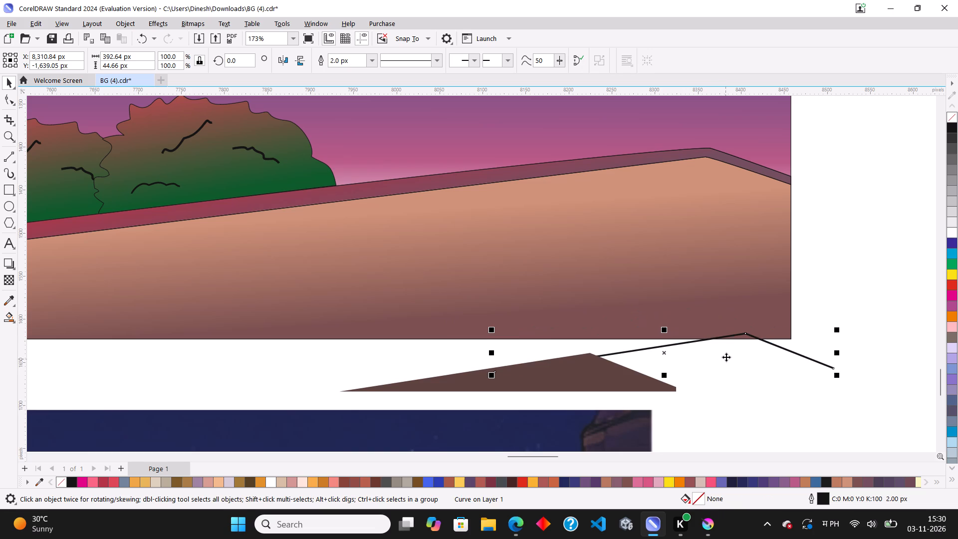
key(Delete)
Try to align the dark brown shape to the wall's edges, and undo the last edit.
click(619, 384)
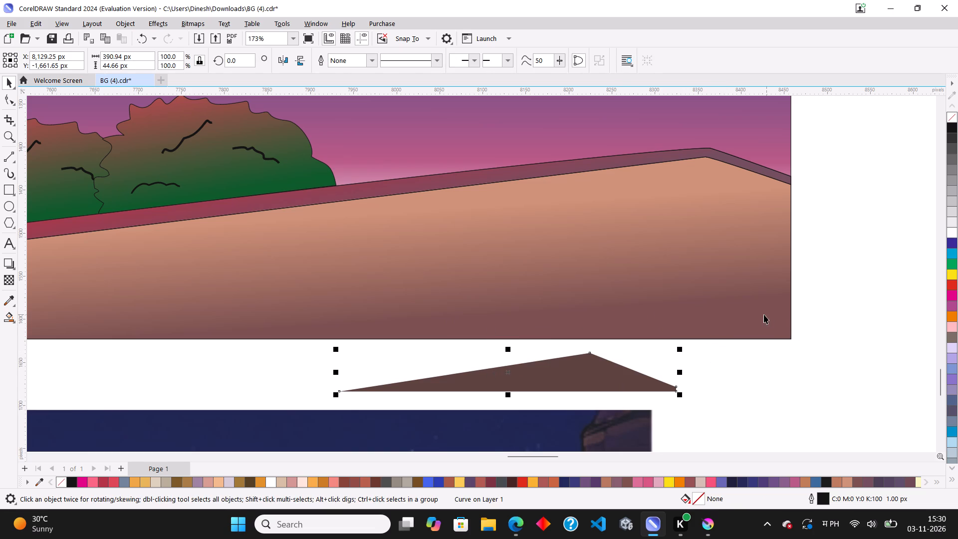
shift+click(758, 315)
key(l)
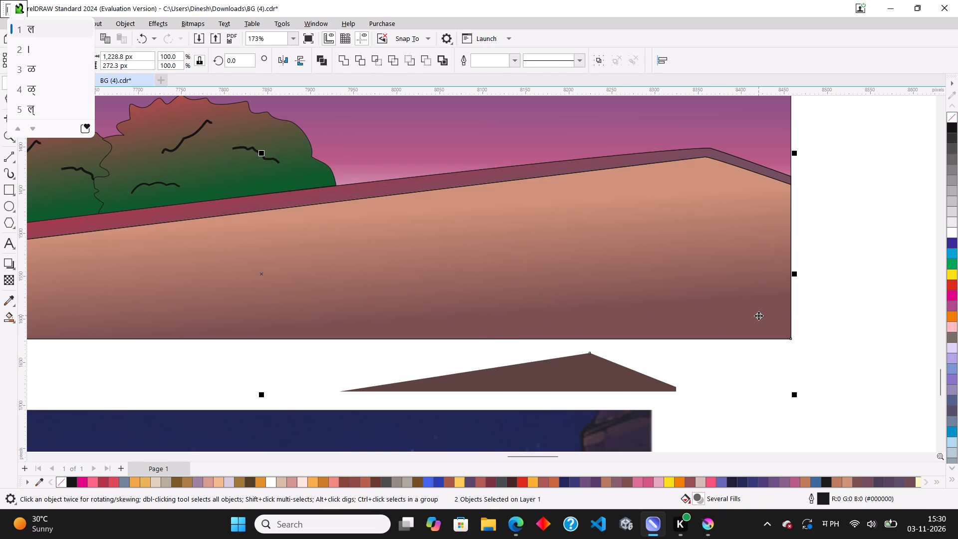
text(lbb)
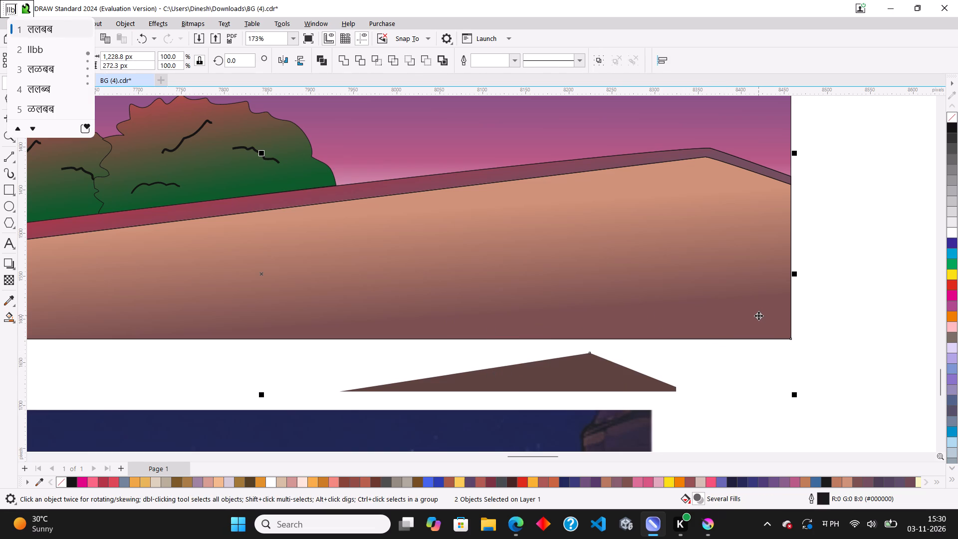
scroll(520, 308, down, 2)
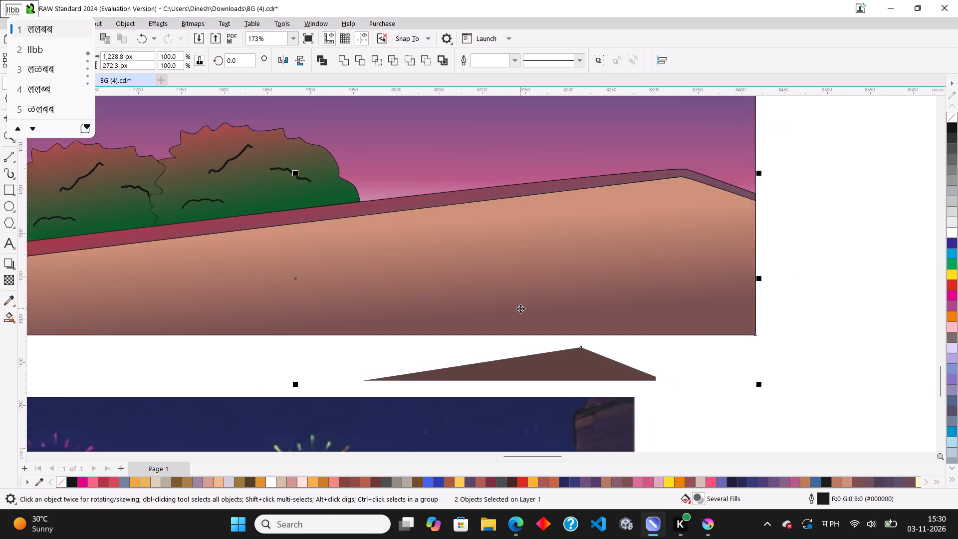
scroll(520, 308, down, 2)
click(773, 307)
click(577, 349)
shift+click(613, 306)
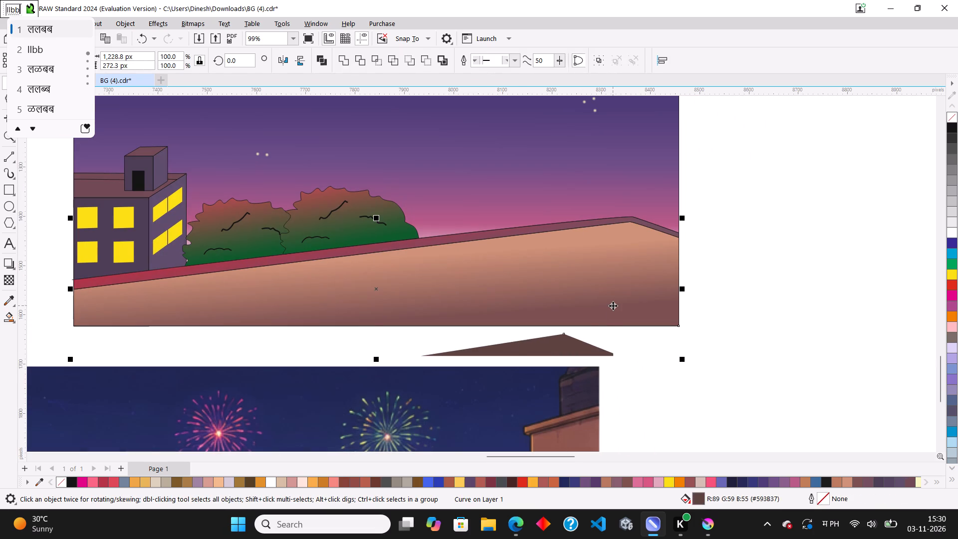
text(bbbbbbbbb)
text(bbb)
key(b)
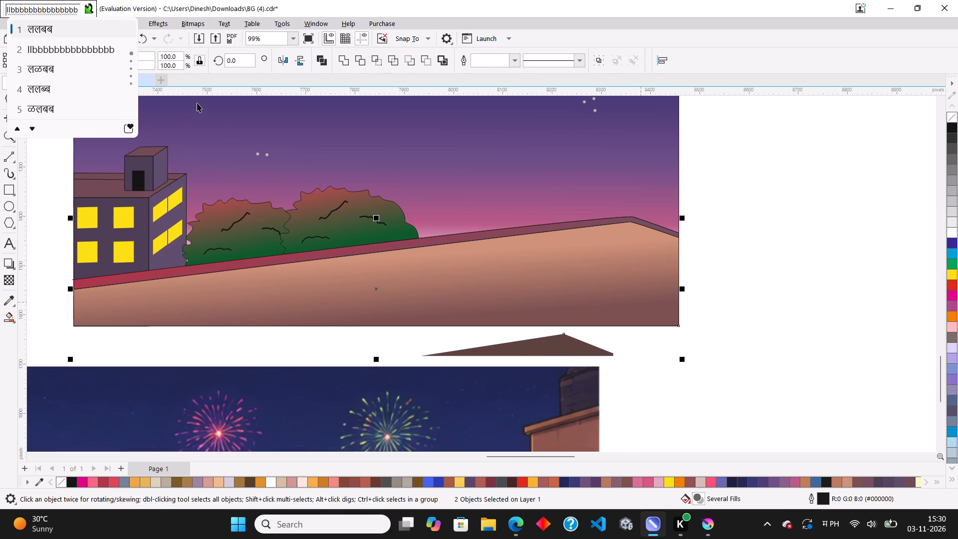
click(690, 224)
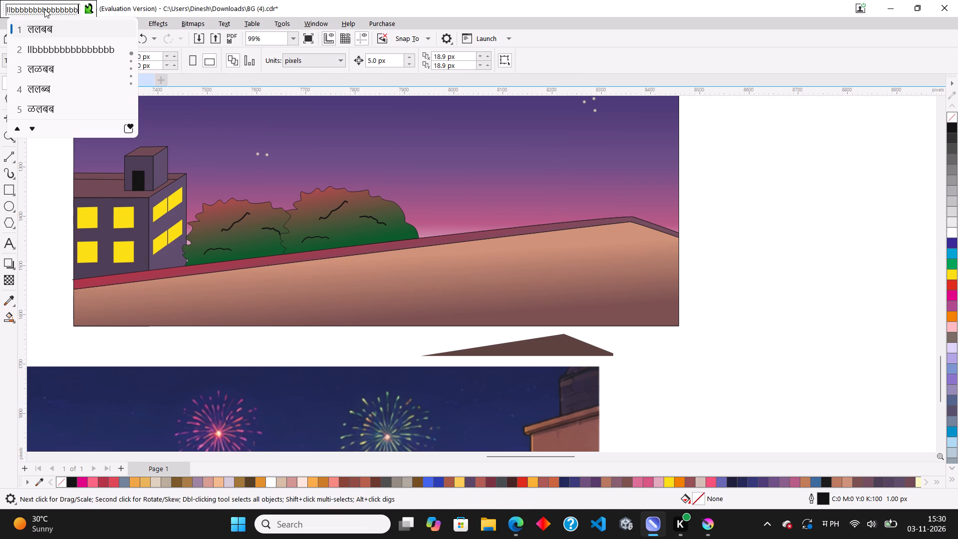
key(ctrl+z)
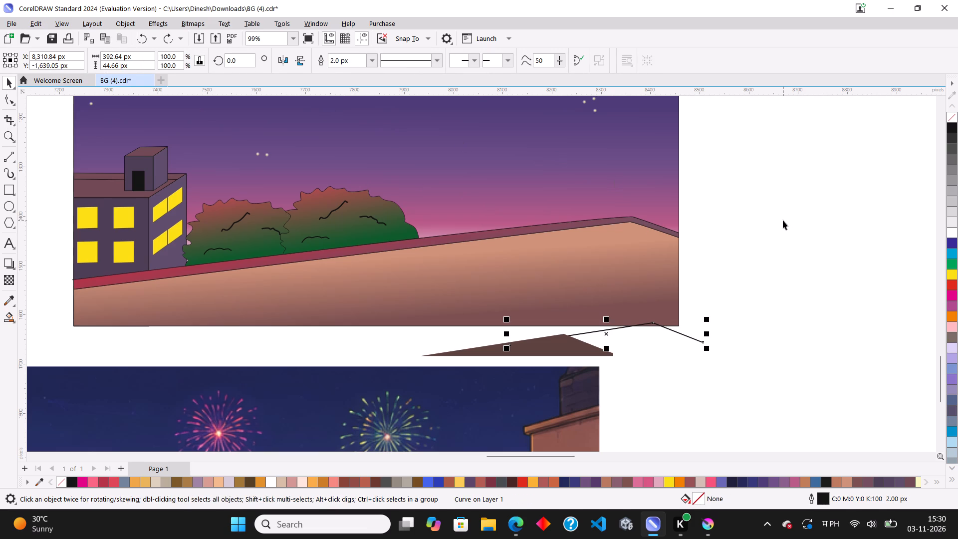
Switch the keyboard input language to English (India).
key(super+space)
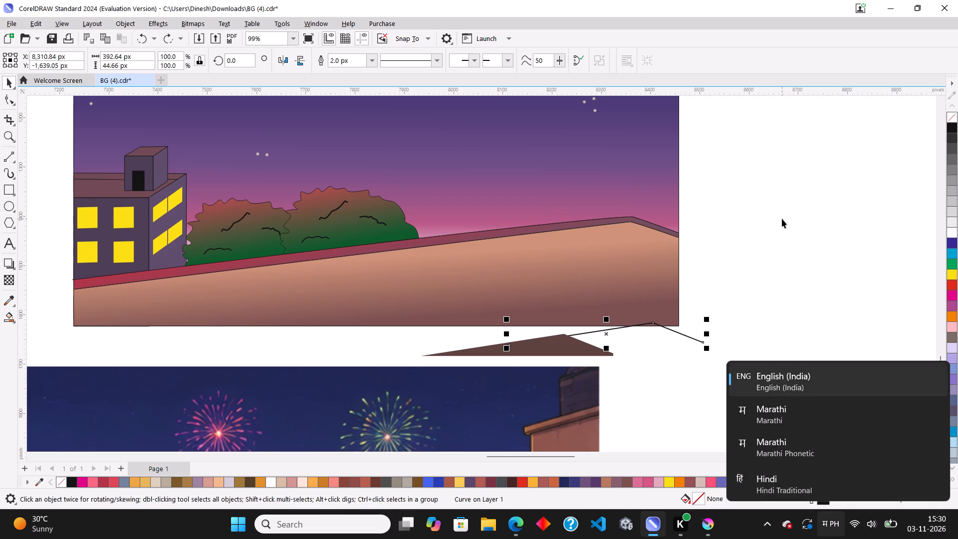
Delete the bent line lying below the wall.
key(Delete)
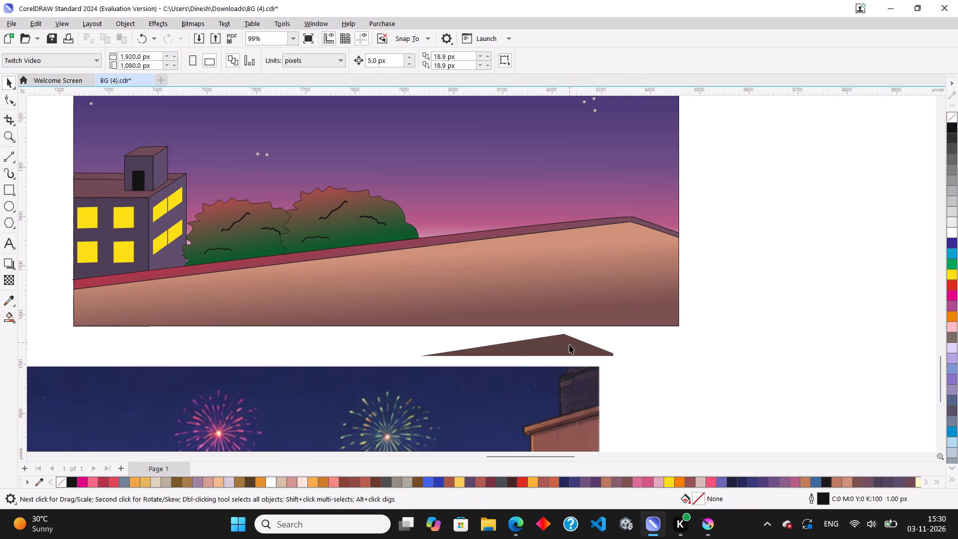
Align the dark brown shape to the wall's bottom and right edges so it sits in the lower corner.
click(569, 344)
shift+click(591, 284)
key(b)
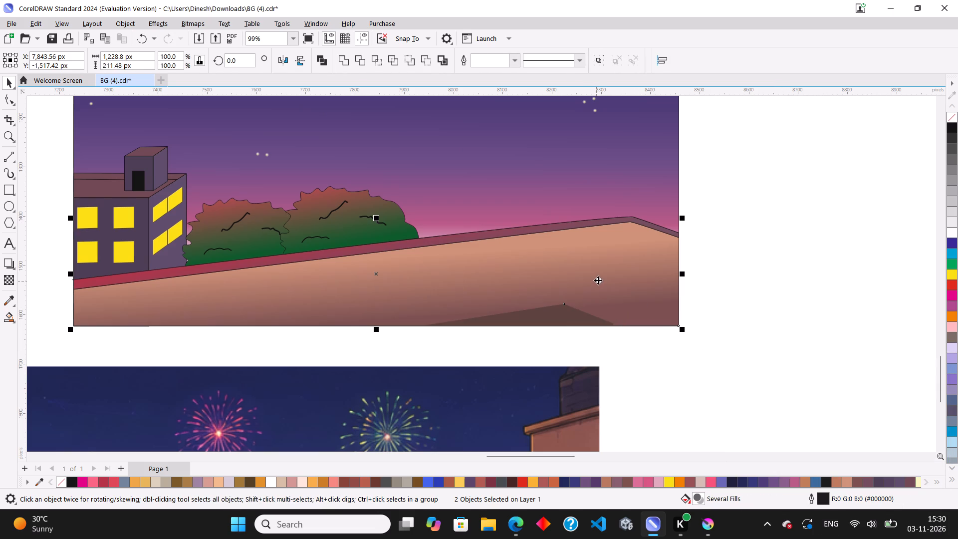
key(l)
key(r)
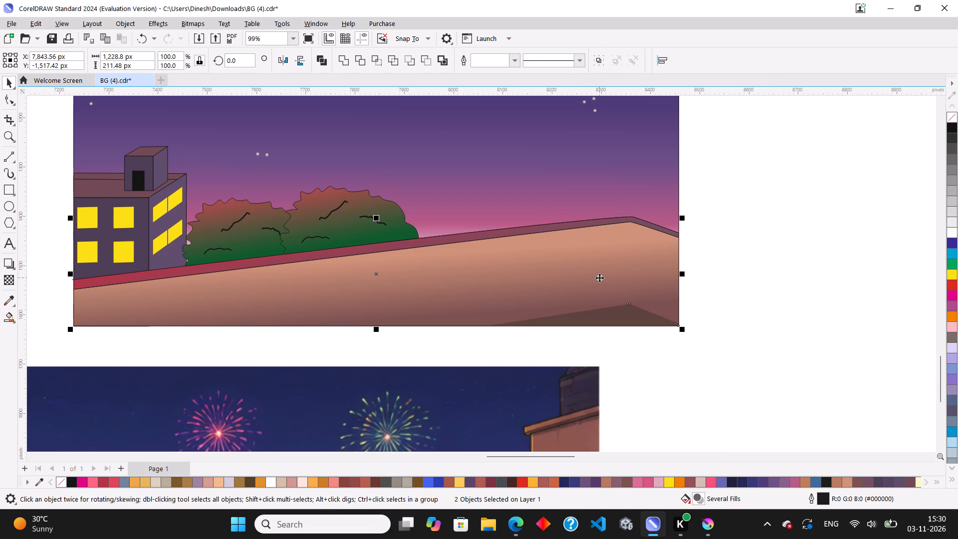
click(782, 307)
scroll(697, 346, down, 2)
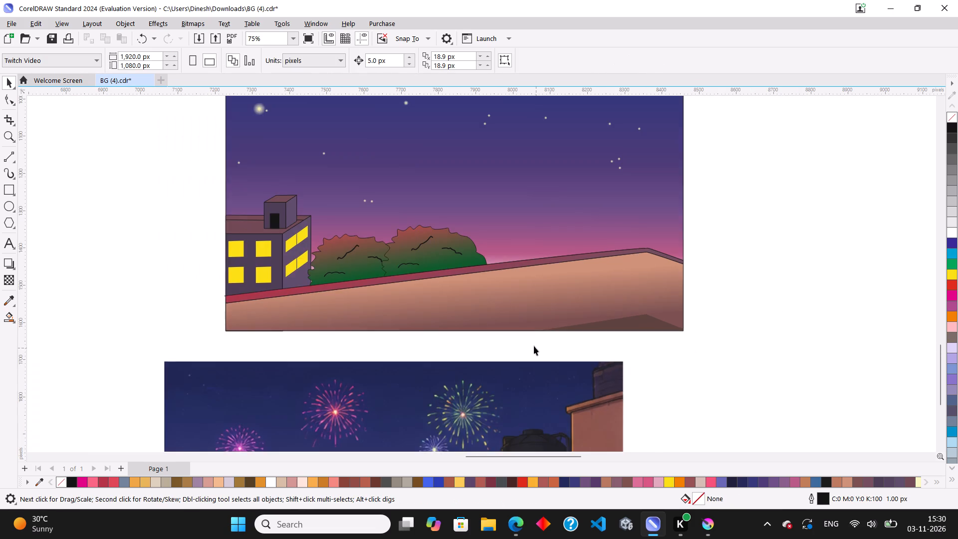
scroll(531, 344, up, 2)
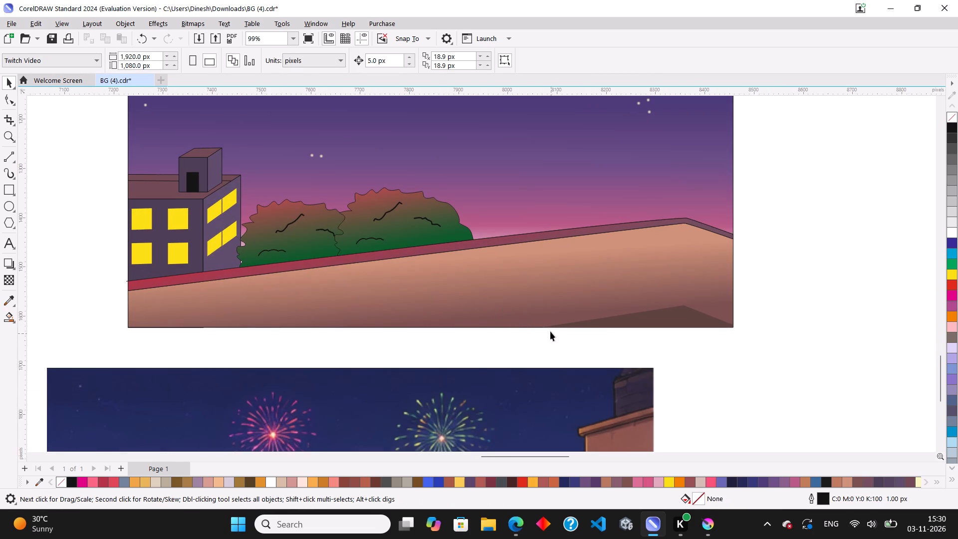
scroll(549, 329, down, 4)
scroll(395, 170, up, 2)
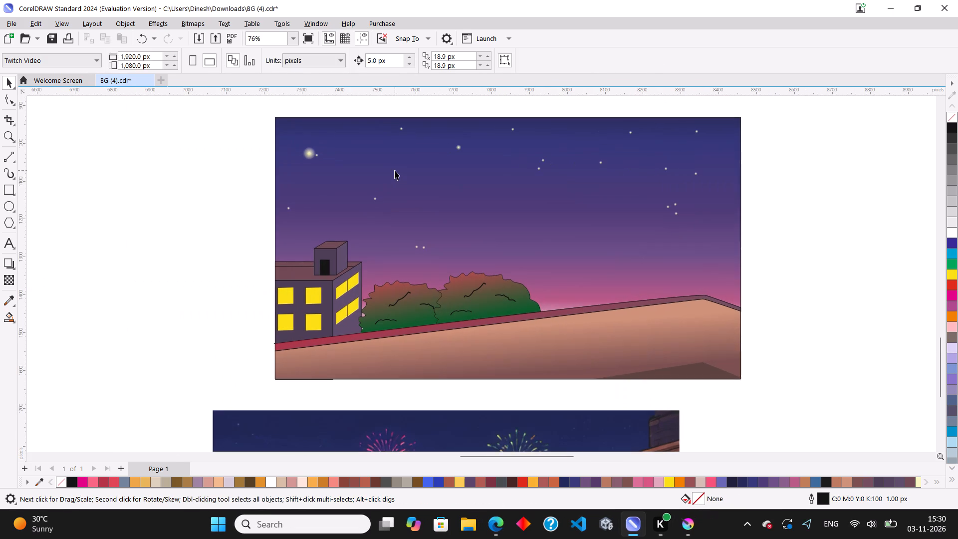
Examine the dusk scene, including its building, bushes and wall, alongside the fireworks rooftop picture below it.
scroll(428, 210, up, 1)
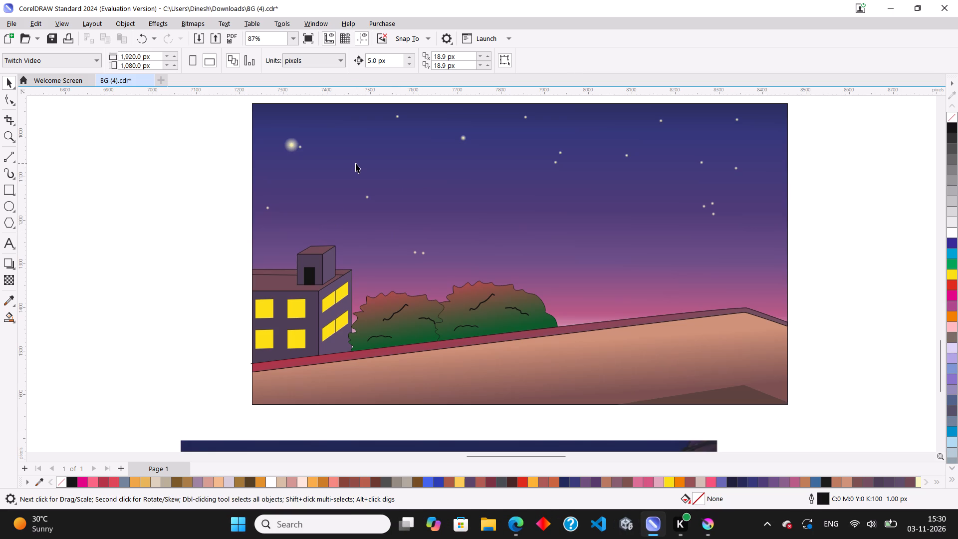
scroll(349, 204, down, 3)
scroll(500, 152, up, 2)
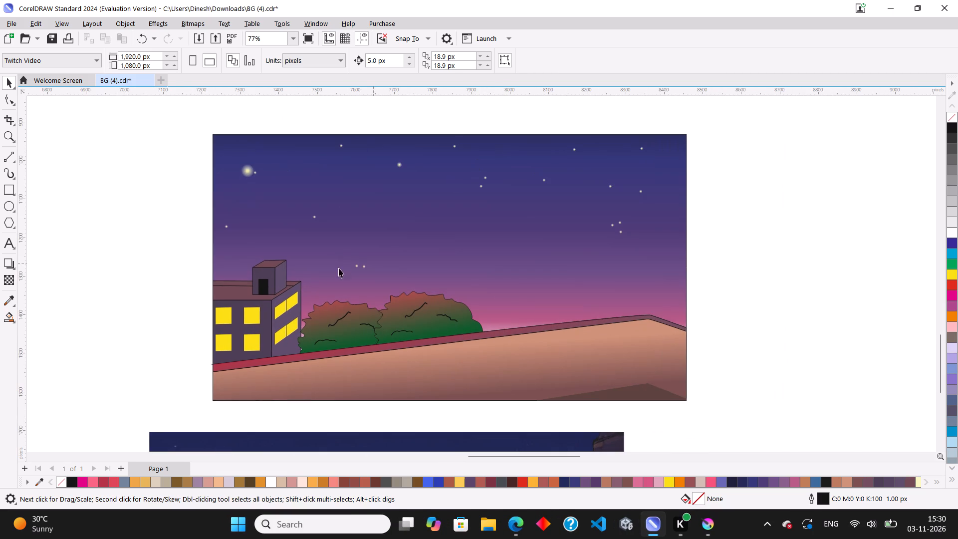
scroll(626, 181, up, 3)
scroll(624, 178, down, 4)
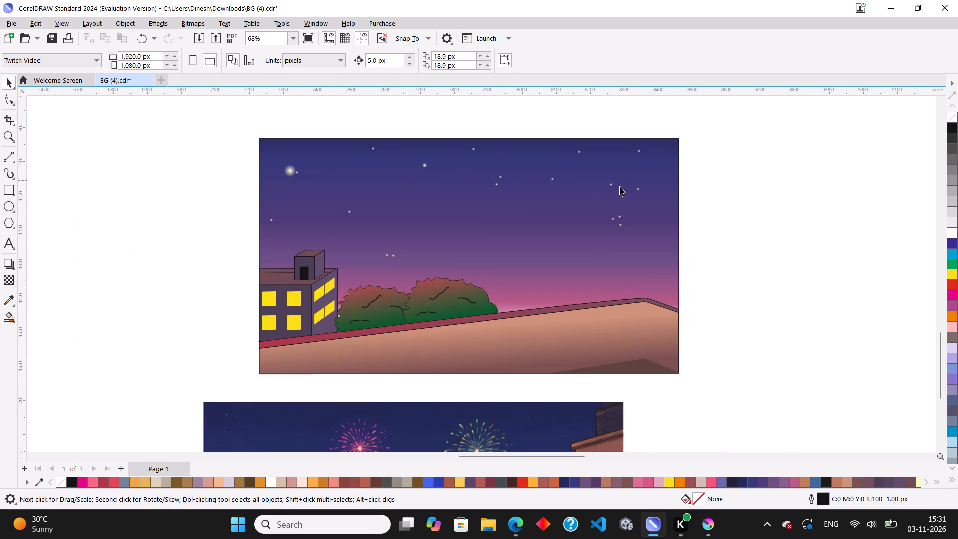
scroll(390, 219, down, 7)
scroll(413, 321, up, 3)
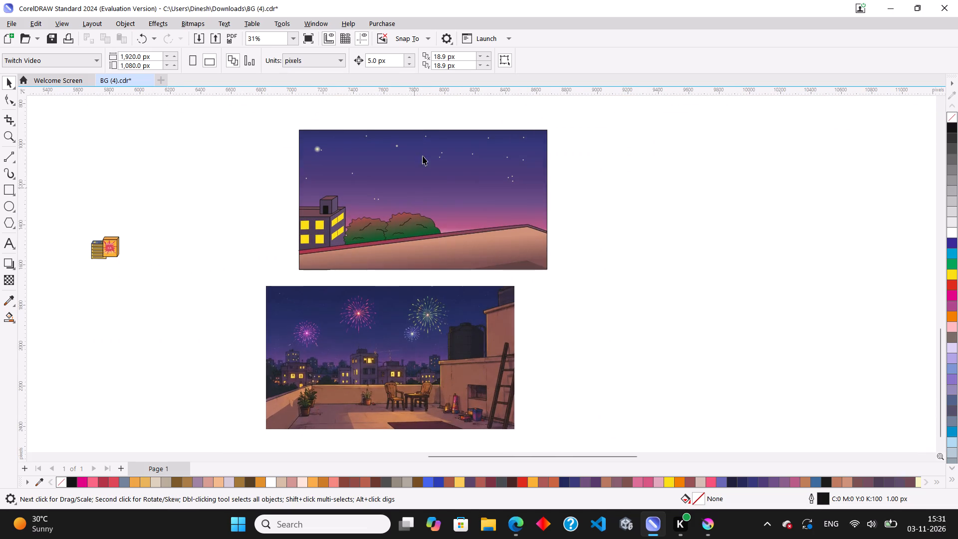
scroll(421, 129, up, 3)
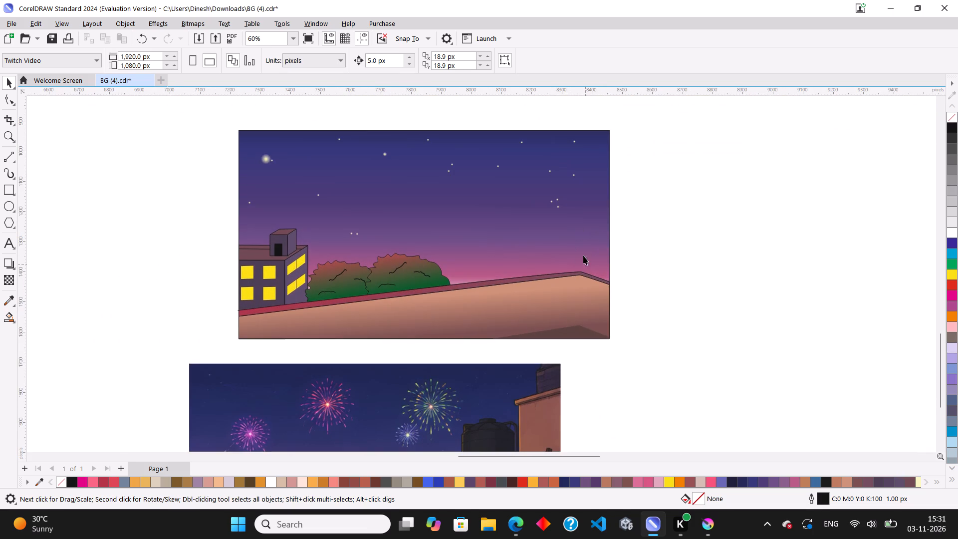
scroll(582, 253, up, 4)
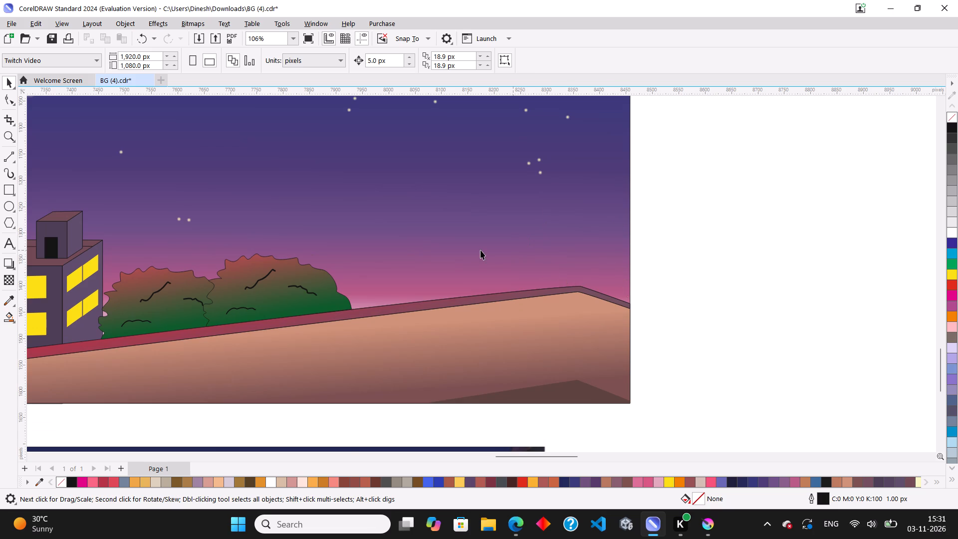
scroll(480, 250, down, 4)
scroll(495, 256, up, 3)
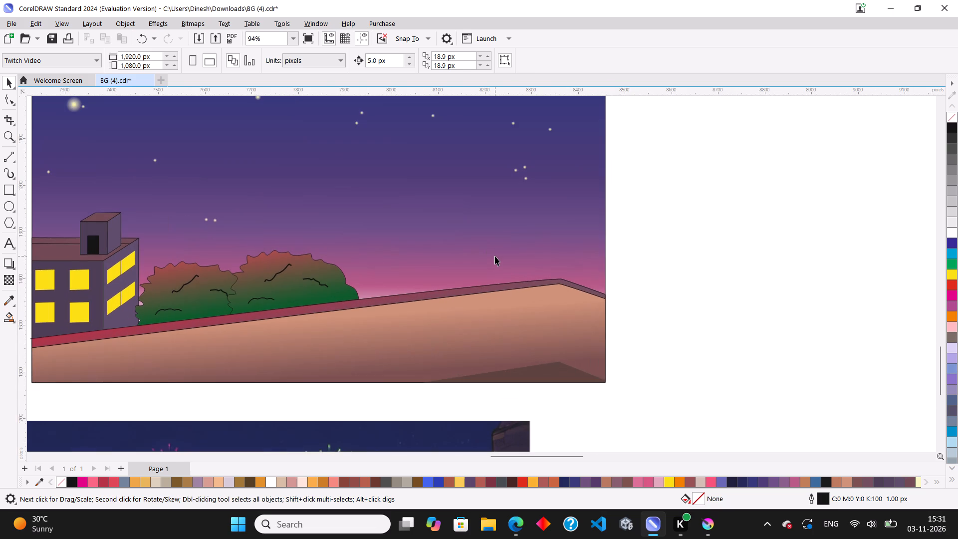
scroll(446, 252, up, 3)
scroll(396, 325, down, 3)
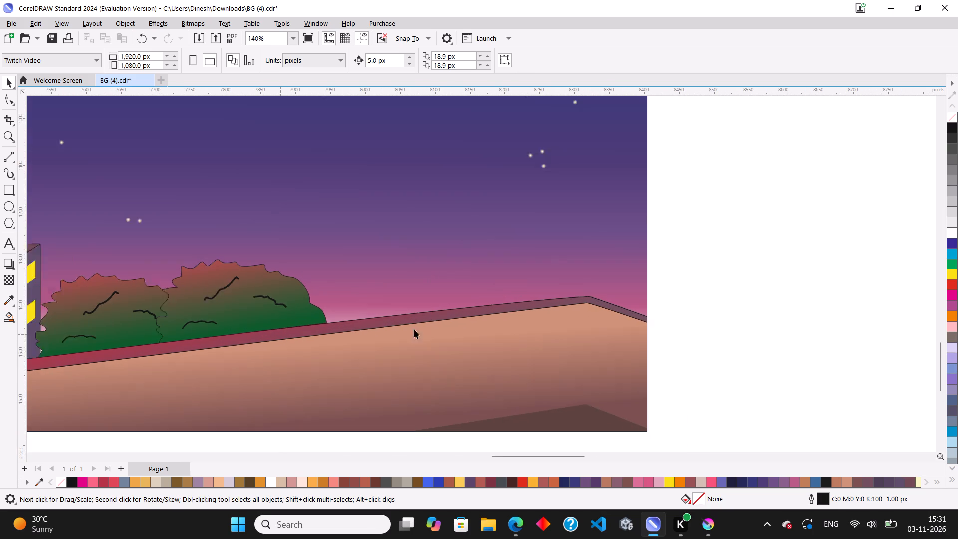
scroll(348, 294, up, 2)
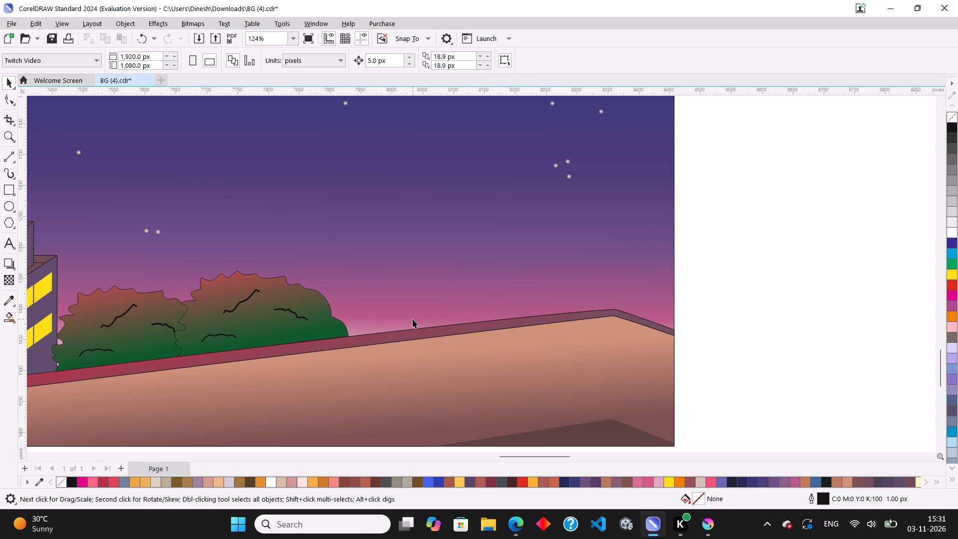
scroll(204, 319, down, 4)
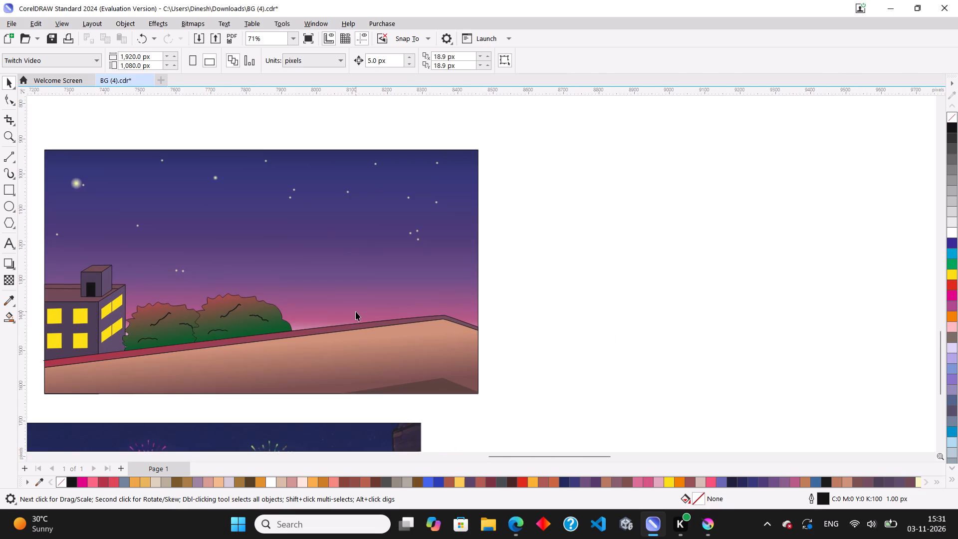
scroll(423, 305, down, 2)
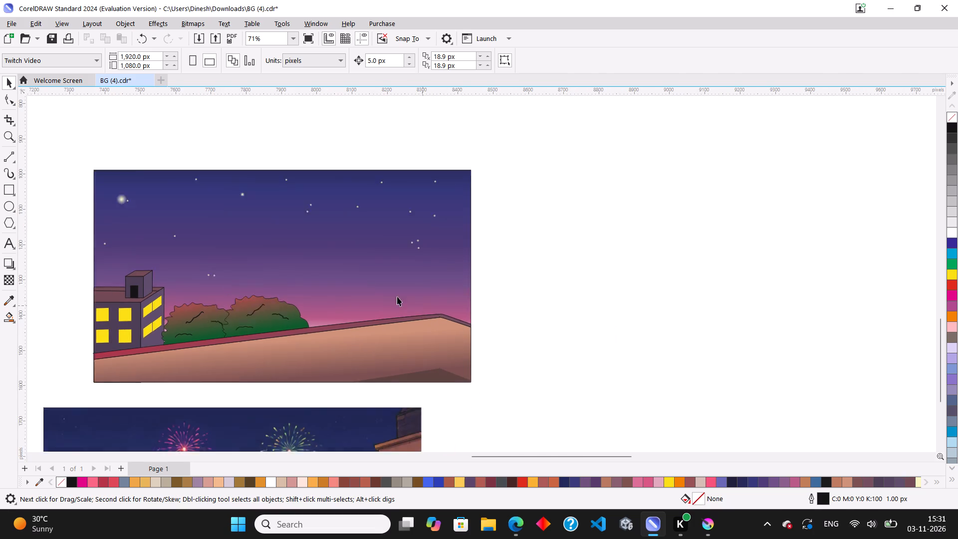
Copy the pink glow ellipse from the second alley panel's night sky into the empty space near the dusk scene.
scroll(397, 296, down, 1)
scroll(142, 319, up, 3)
scroll(233, 323, down, 7)
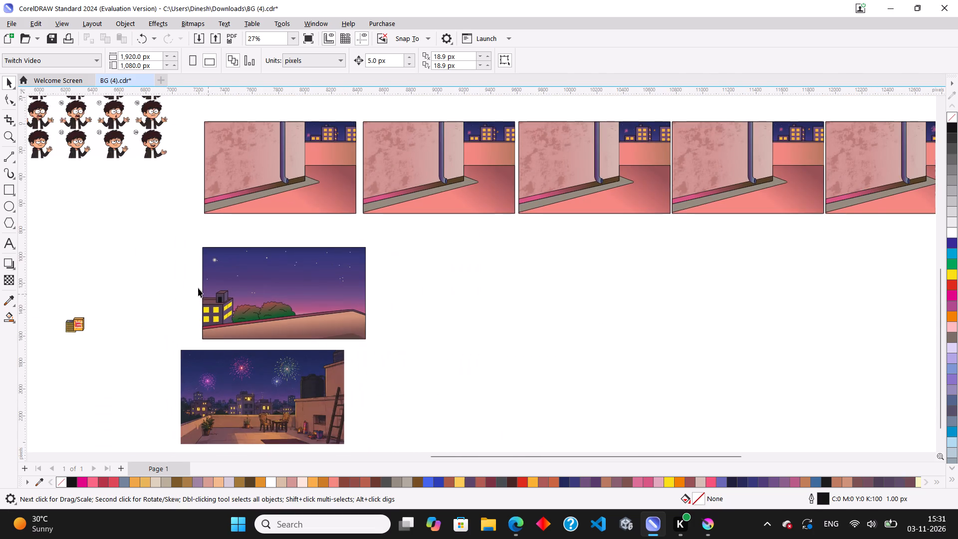
scroll(194, 280, down, 3)
scroll(203, 297, up, 6)
scroll(223, 314, down, 5)
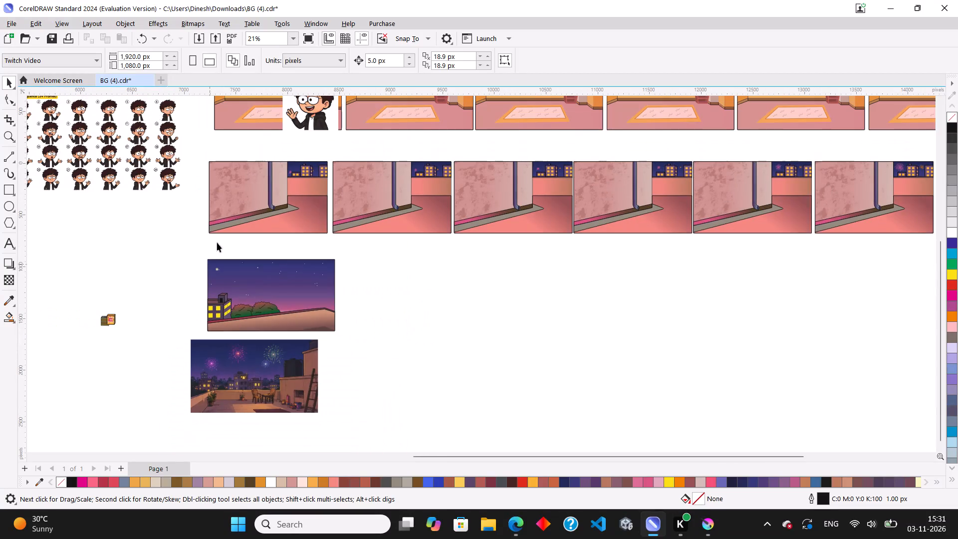
scroll(265, 165, up, 6)
scroll(314, 178, up, 4)
scroll(314, 178, down, 7)
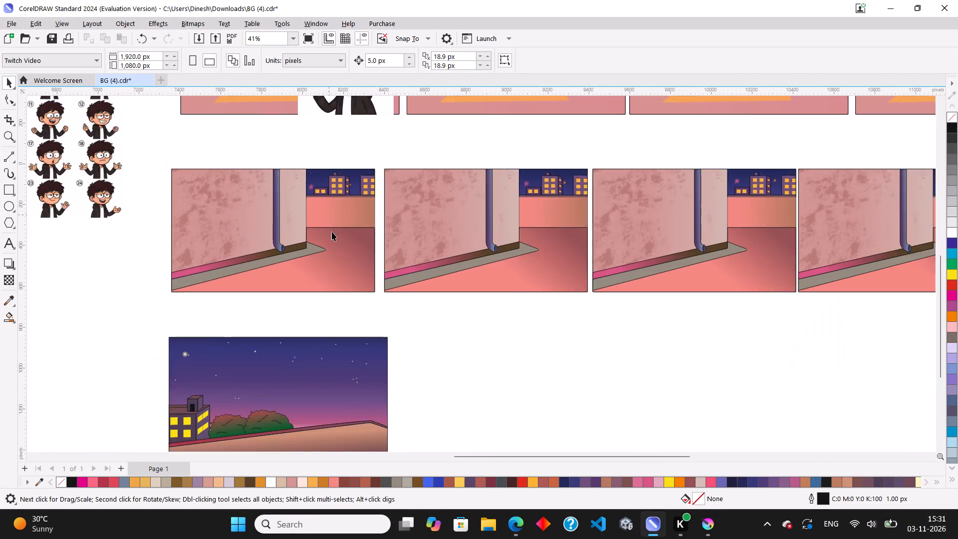
scroll(332, 232, down, 4)
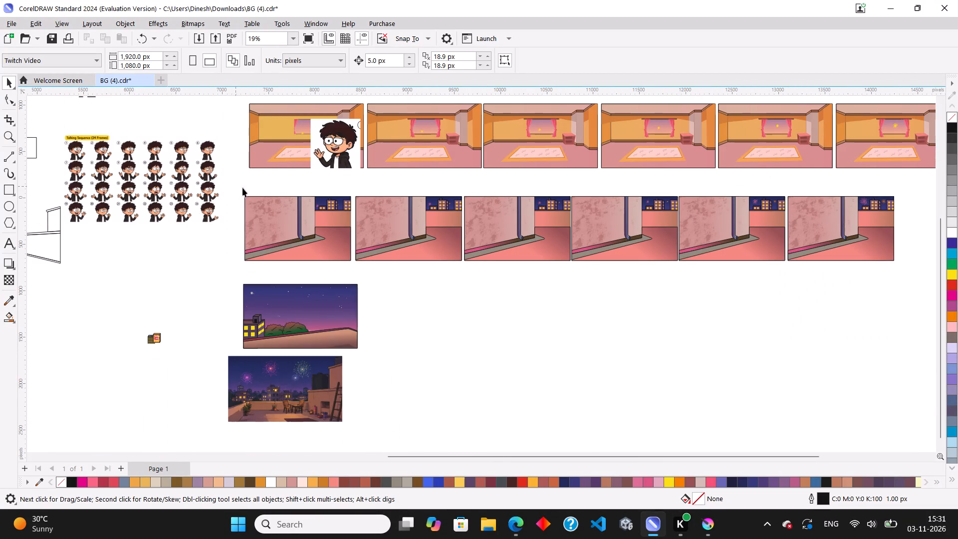
scroll(434, 203, up, 7)
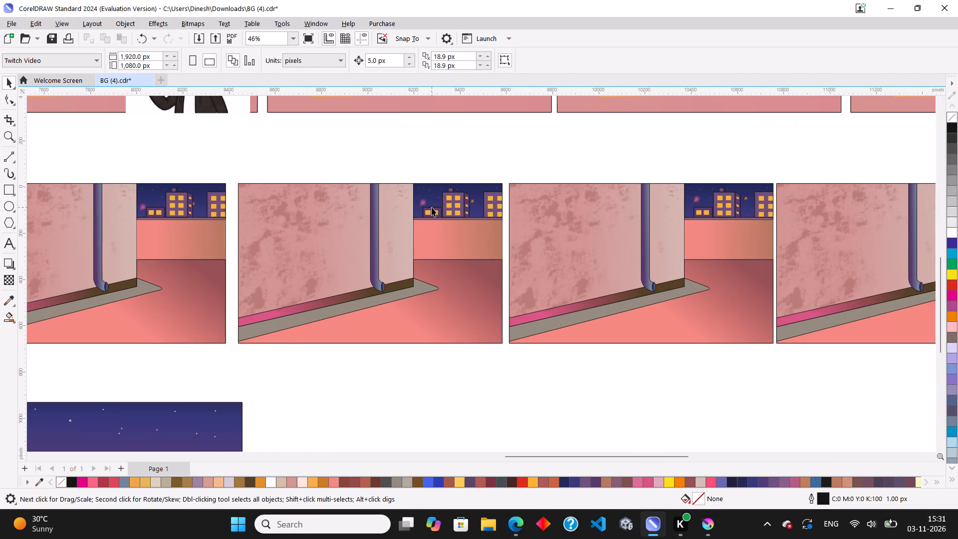
click(425, 203)
drag(423, 201, 286, 384)
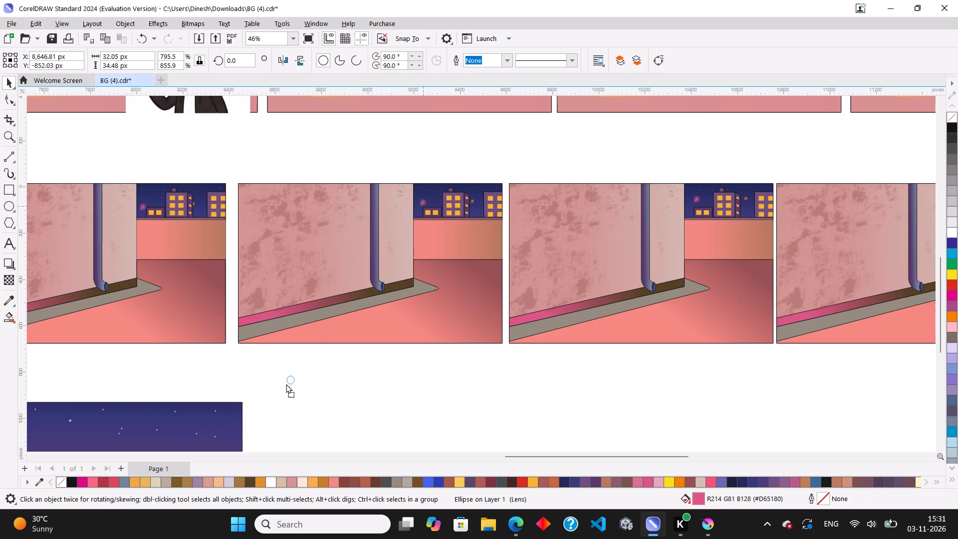
drag(286, 384, 286, 384)
right_click(286, 384)
Recolour the copied glow yellow, centre it on the building's upper front window nearest the corner, and enlarge it to about 64 by 69 px.
scroll(416, 329, down, 4)
scroll(221, 322, down, 3)
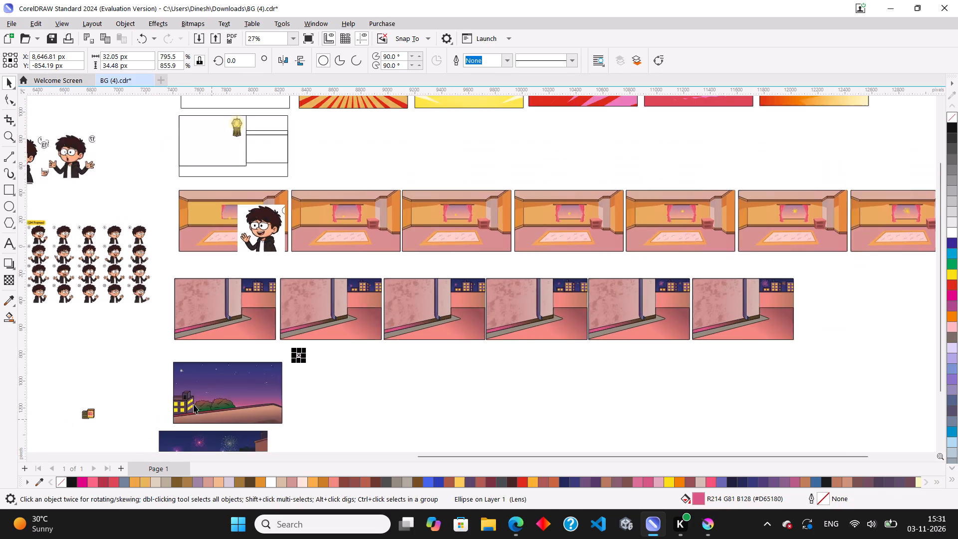
scroll(193, 408, up, 7)
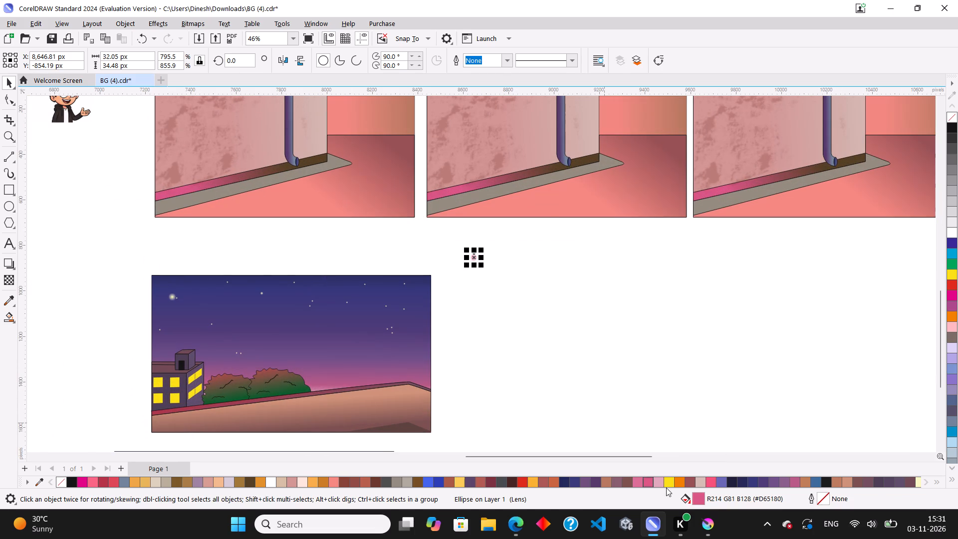
click(667, 483)
drag(476, 257, 191, 378)
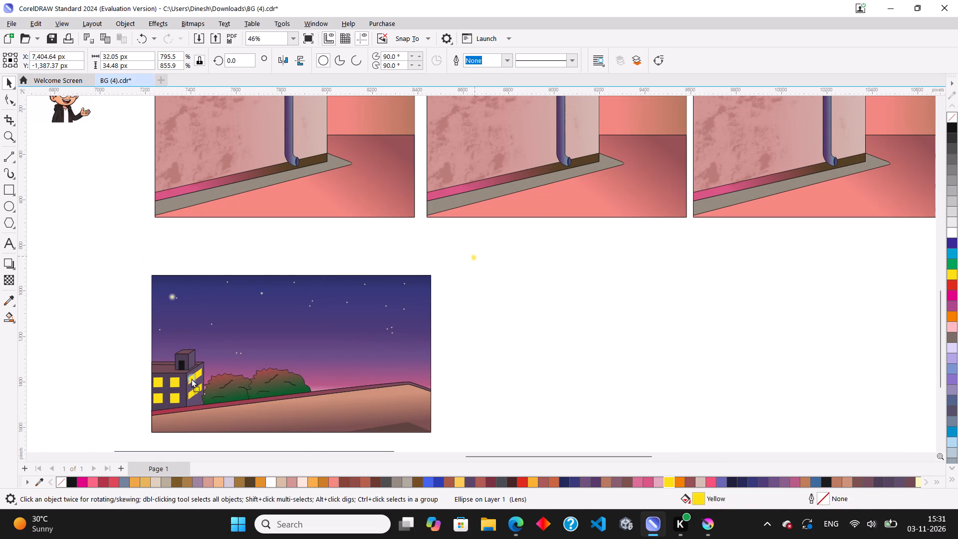
drag(191, 378, 175, 383)
scroll(179, 396, up, 10)
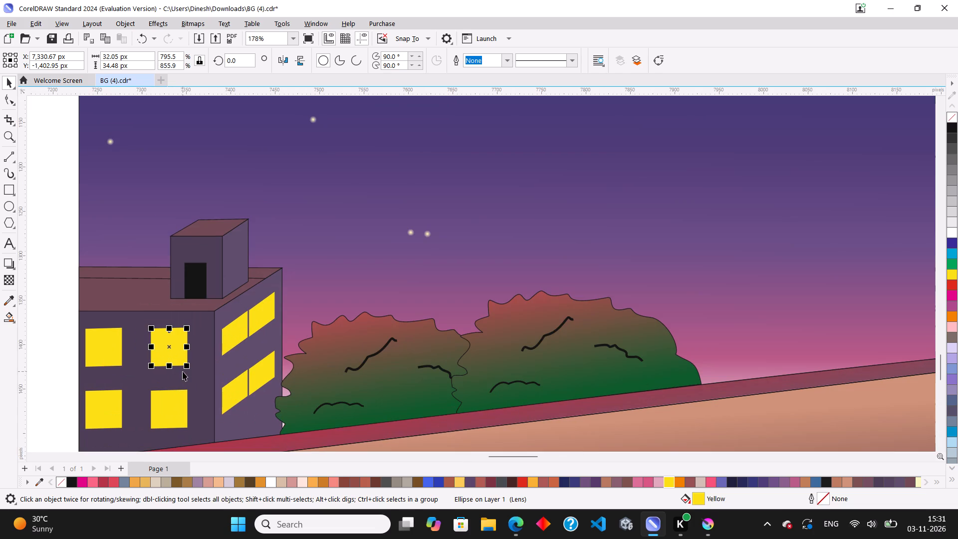
shift+drag(189, 367, 204, 384)
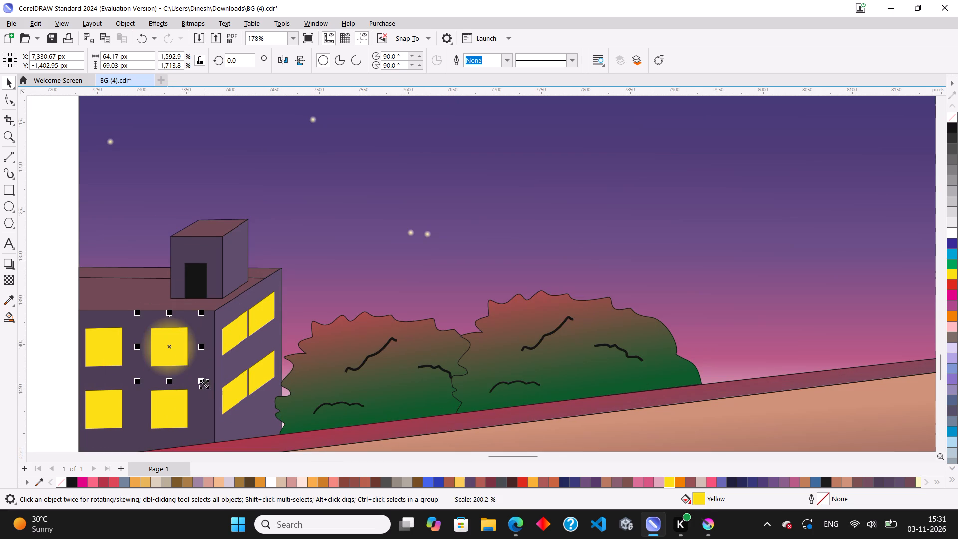
Duplicate the yellow glow onto the other three front windows of the building.
ctrl+drag(170, 350, 170, 410)
ctrl+right_click(170, 410)
drag(172, 411, 109, 409)
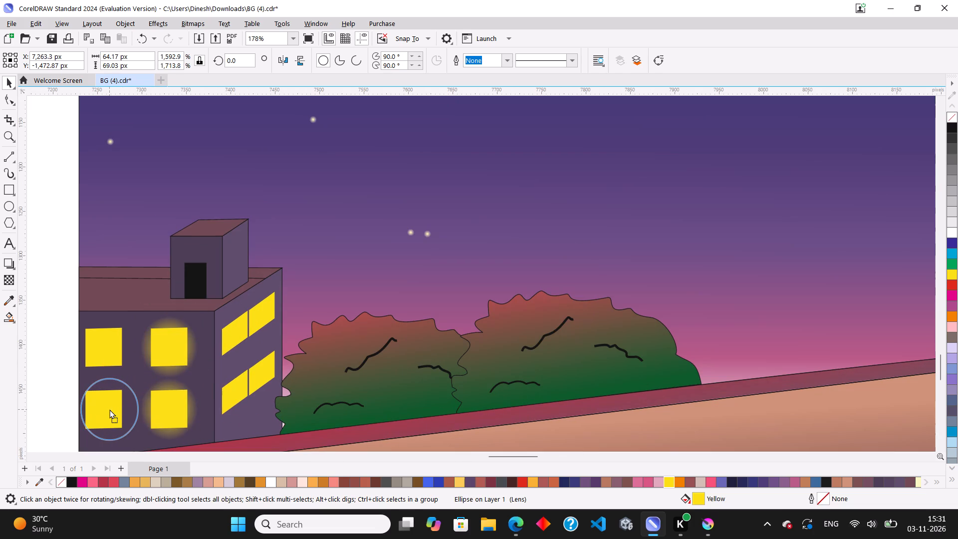
drag(109, 409, 109, 409)
ctrl+right_click(109, 409)
drag(117, 407, 110, 346)
ctrl+right_click(110, 346)
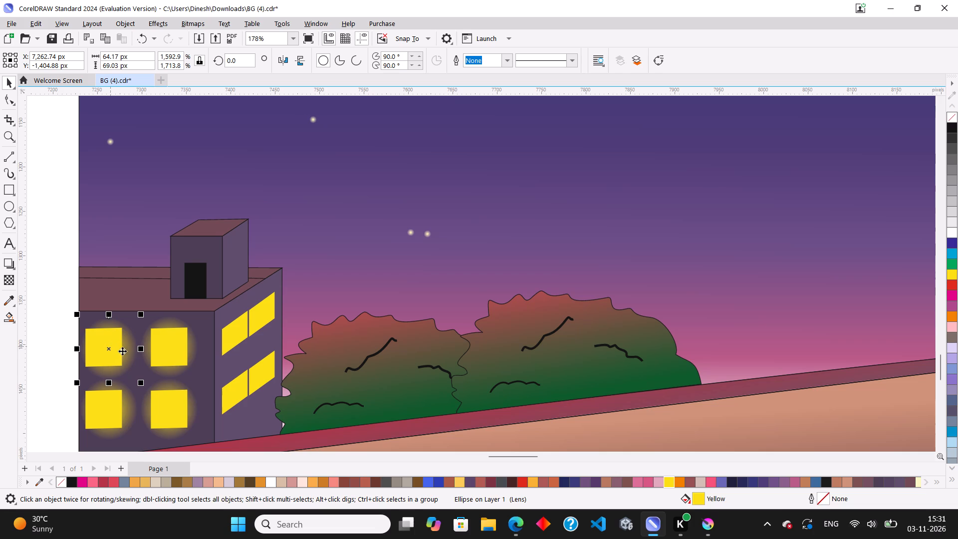
Duplicate the yellow glow onto the upper and lower window pairs on the building's side face.
drag(116, 352, 252, 329)
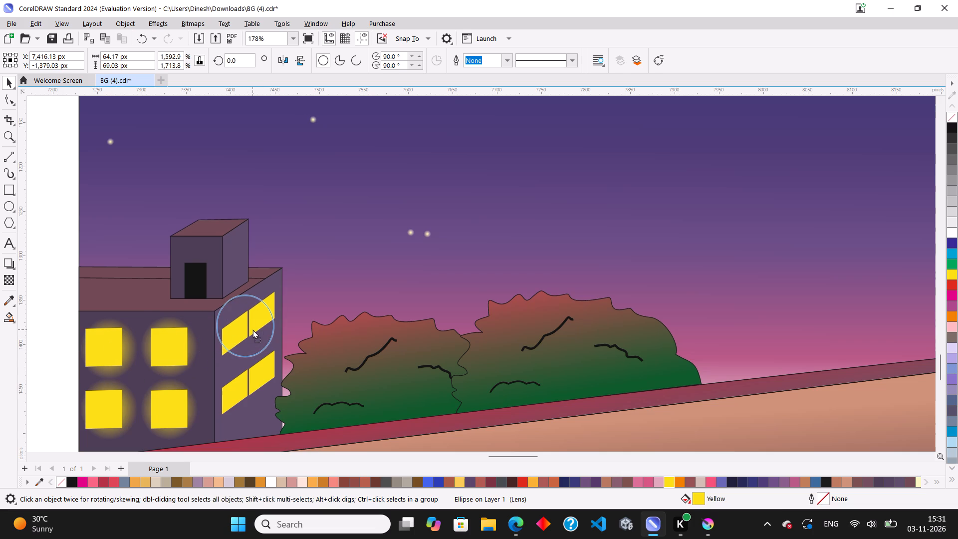
drag(252, 329, 252, 329)
right_click(252, 329)
drag(248, 325, 250, 386)
right_click(250, 386)
scroll(339, 354, down, 5)
click(148, 332)
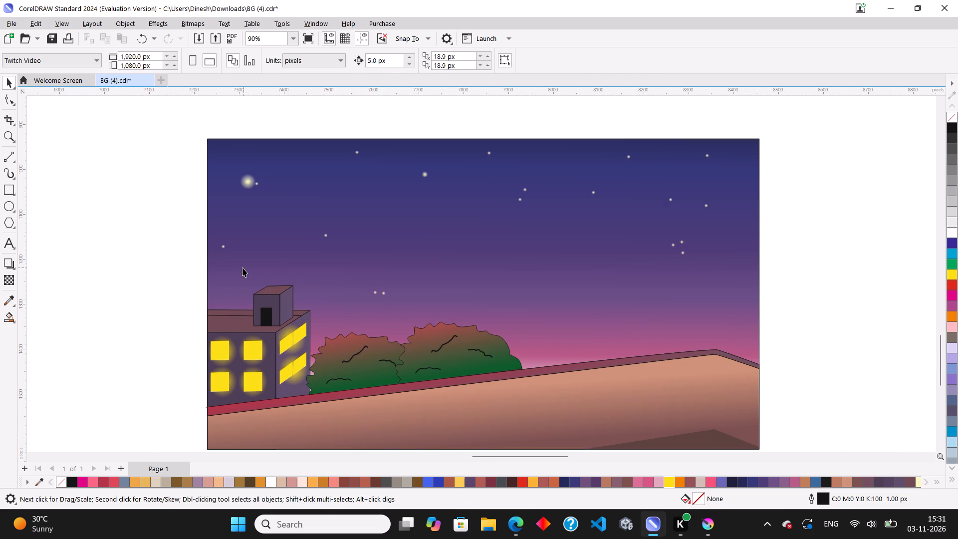
Enlarge the glows on all four front windows to about 72 by 77 px, repeating the first glow's resize on the others.
scroll(238, 371, up, 2)
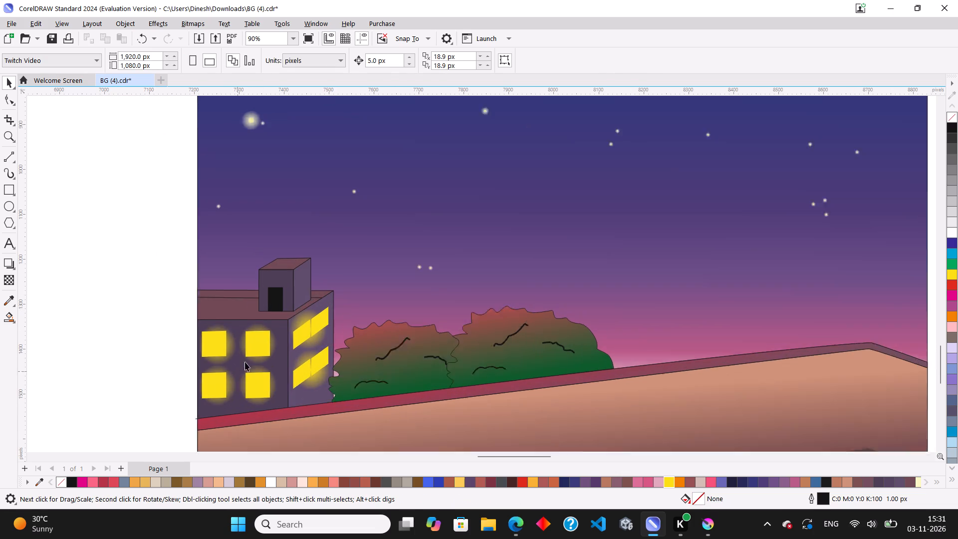
scroll(245, 362, up, 3)
click(253, 343)
shift+drag(294, 376, 300, 379)
click(273, 403)
key(ctrl+r)
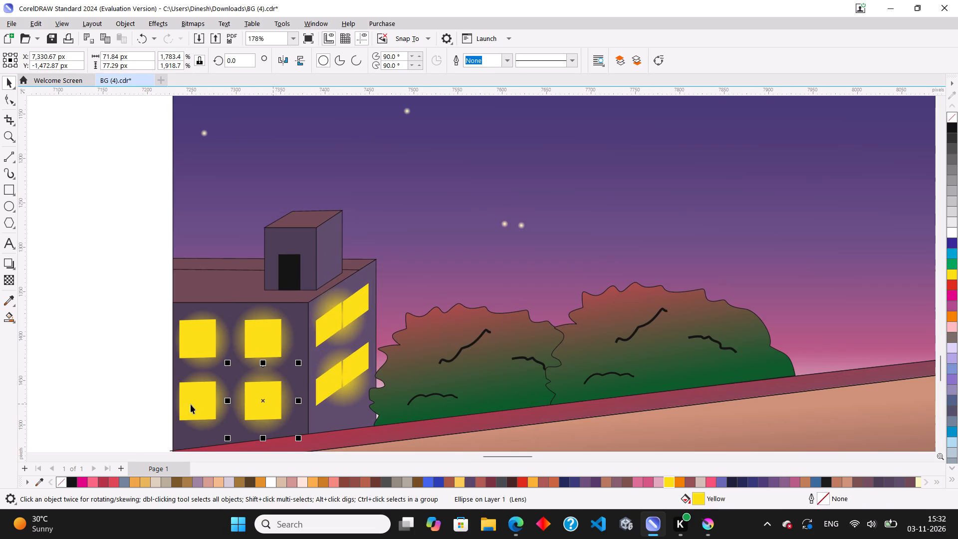
click(197, 404)
key(ctrl+r)
click(205, 341)
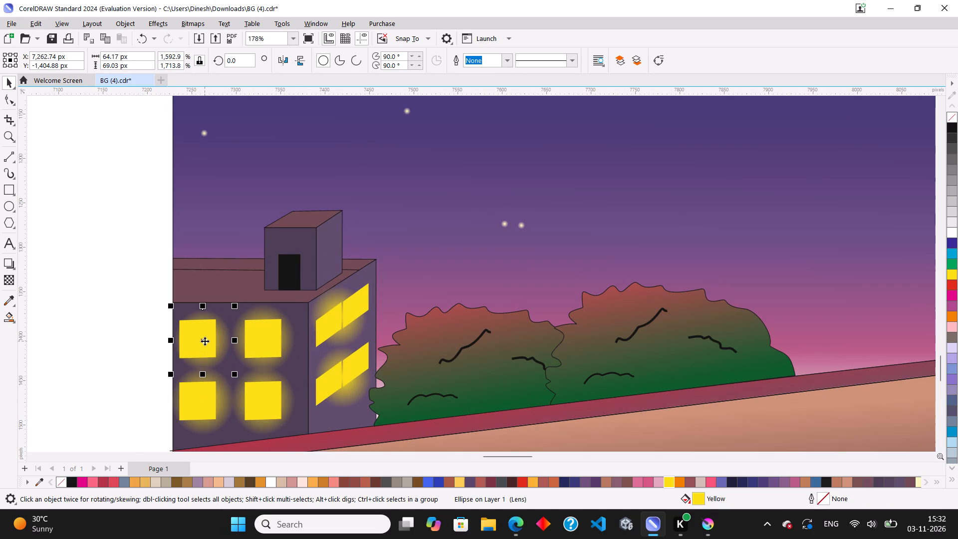
key(ctrl+r)
scroll(238, 341, down, 2)
click(132, 333)
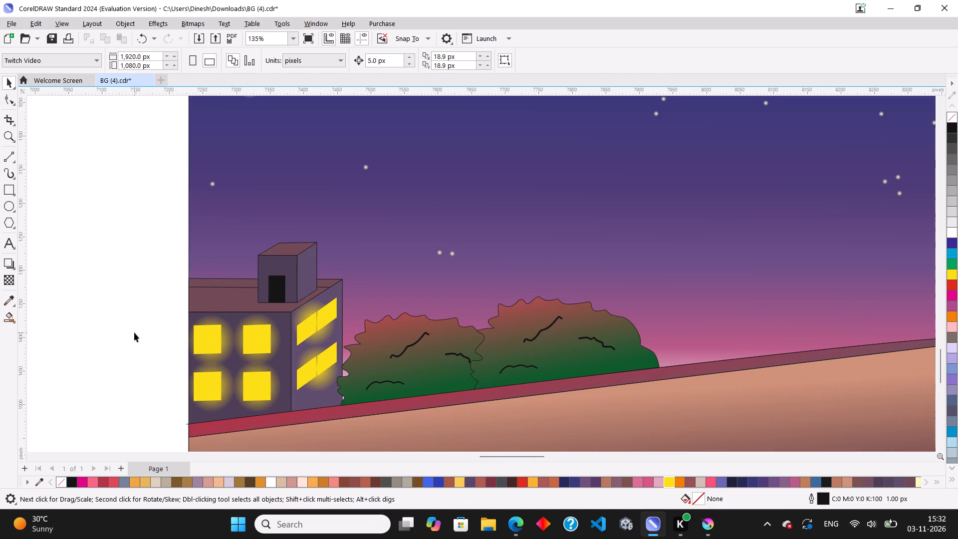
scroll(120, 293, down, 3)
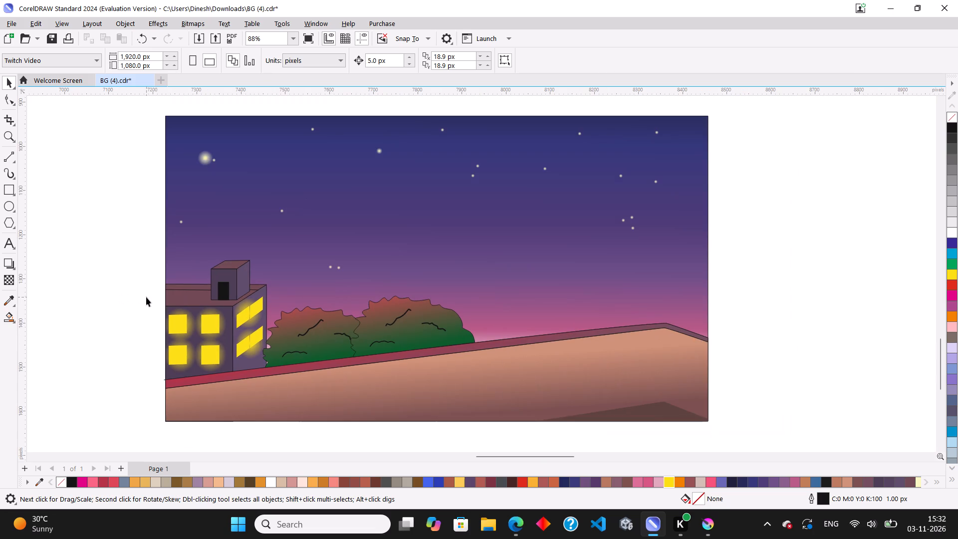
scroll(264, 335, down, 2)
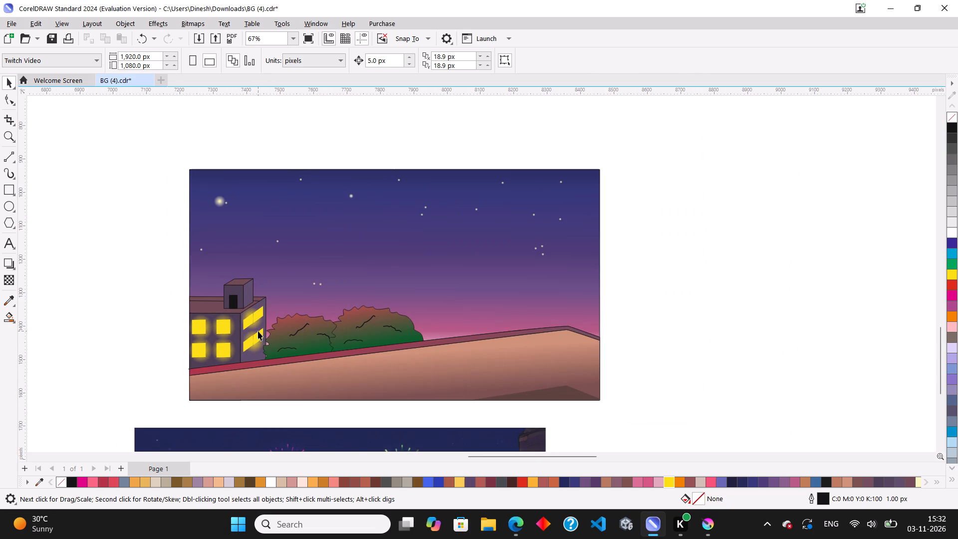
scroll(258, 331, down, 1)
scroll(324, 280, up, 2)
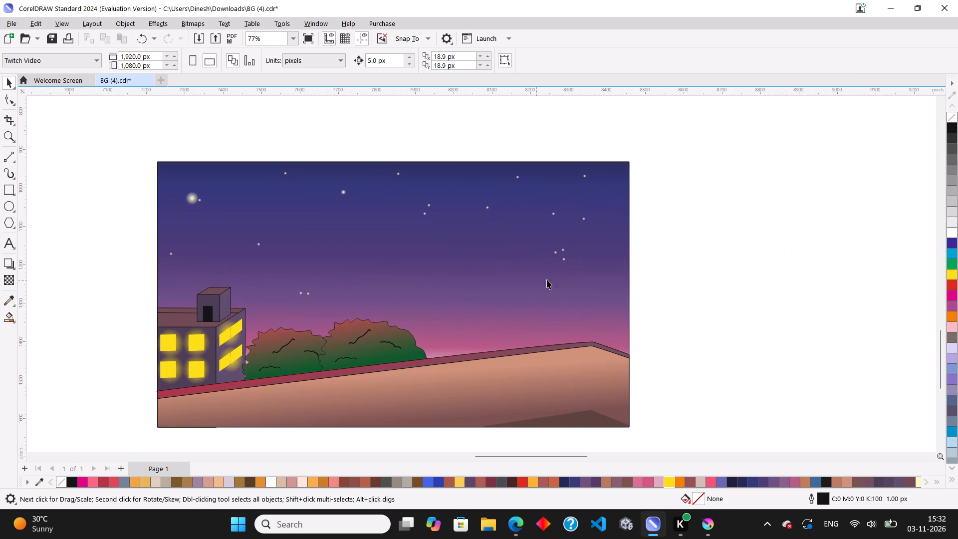
Draw a rectangle about 113 by 190 px against the scene's outer edge, overlapping the far end of the rooftop wall.
click(8, 189)
scroll(612, 282, up, 2)
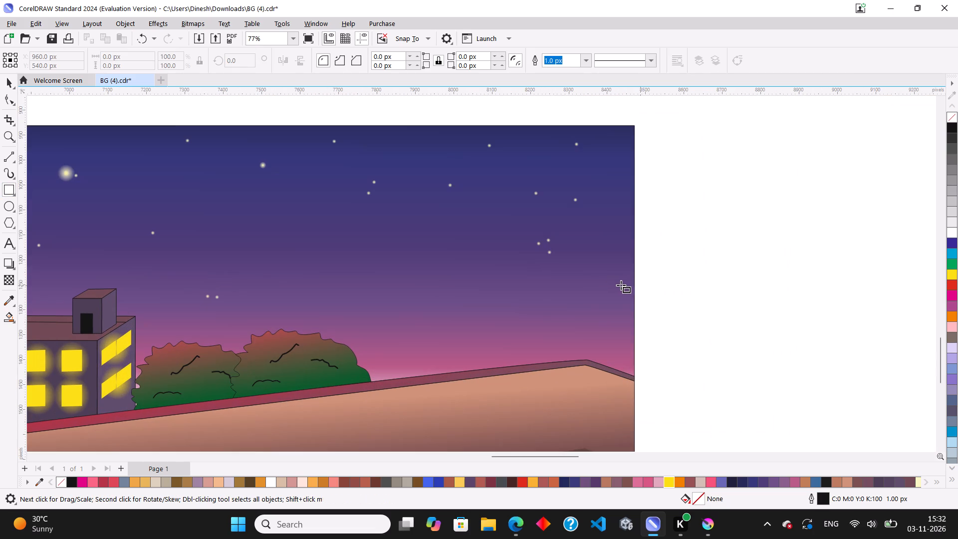
drag(633, 290, 571, 297)
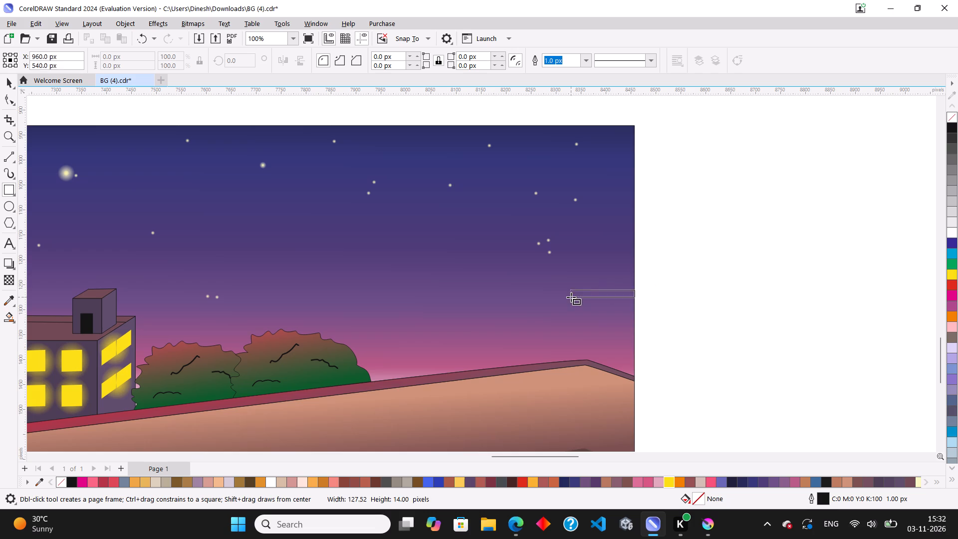
drag(571, 297, 578, 385)
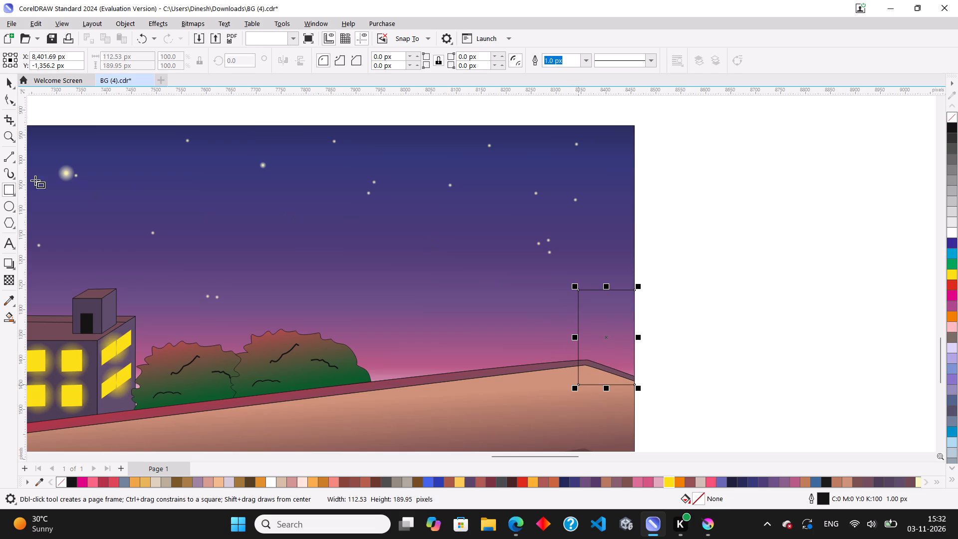
Smart-fill the part of the rectangle above the wall with blue to create a separate block shape.
click(8, 82)
scroll(632, 415, up, 2)
scroll(623, 365, up, 2)
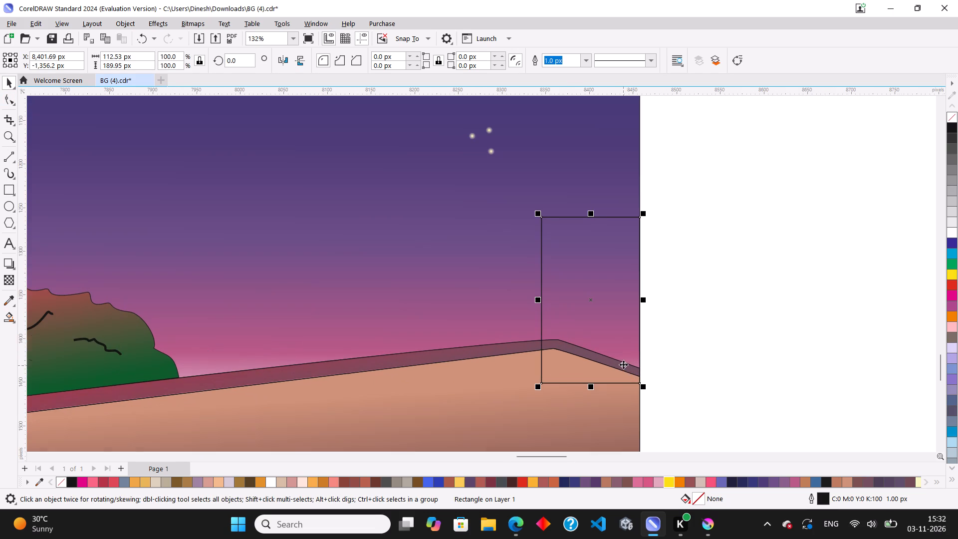
click(14, 322)
click(40, 328)
click(619, 283)
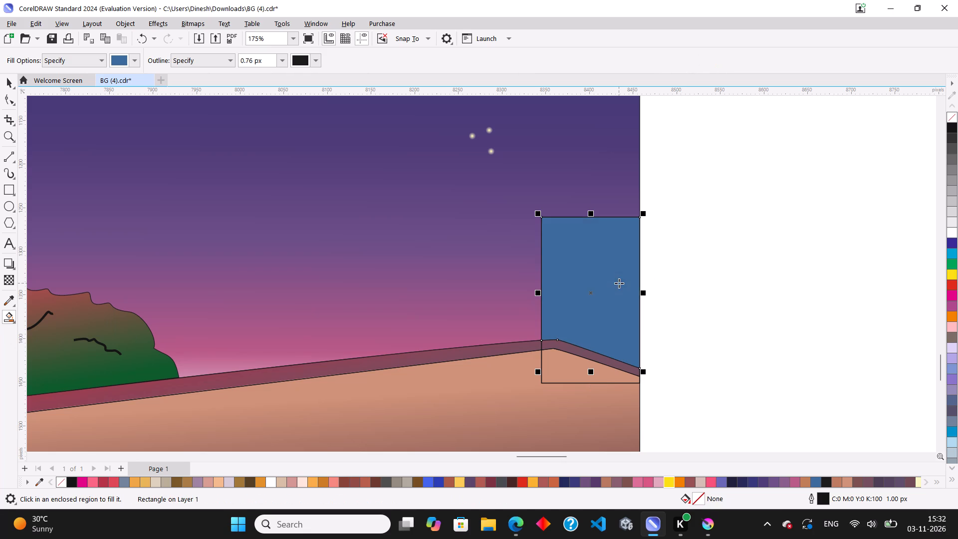
Move the blue block outside the scene and delete the unfilled guide rectangle.
click(8, 84)
click(655, 310)
click(579, 368)
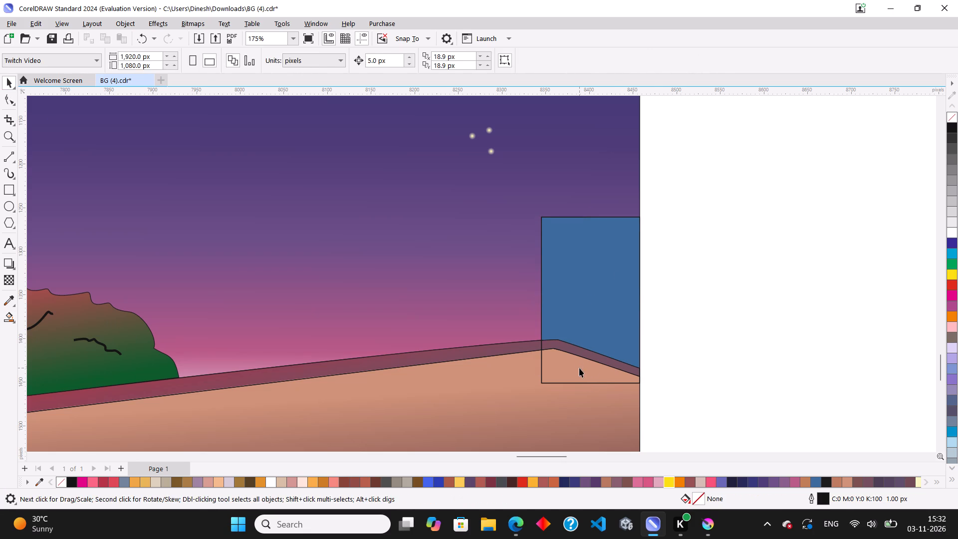
drag(601, 313, 731, 313)
click(588, 331)
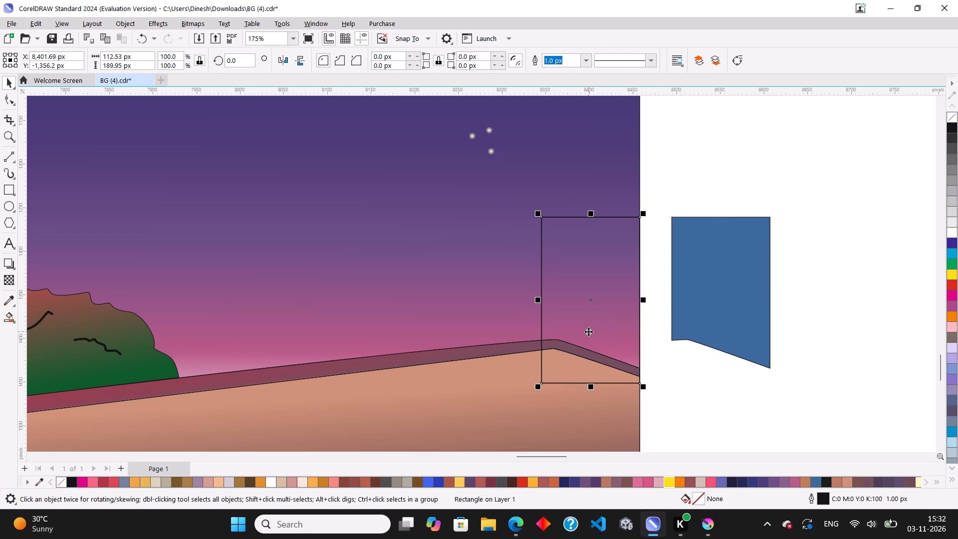
key(Delete)
Right-align the blue block with the scene's sky background so it sits above the wall again.
click(708, 343)
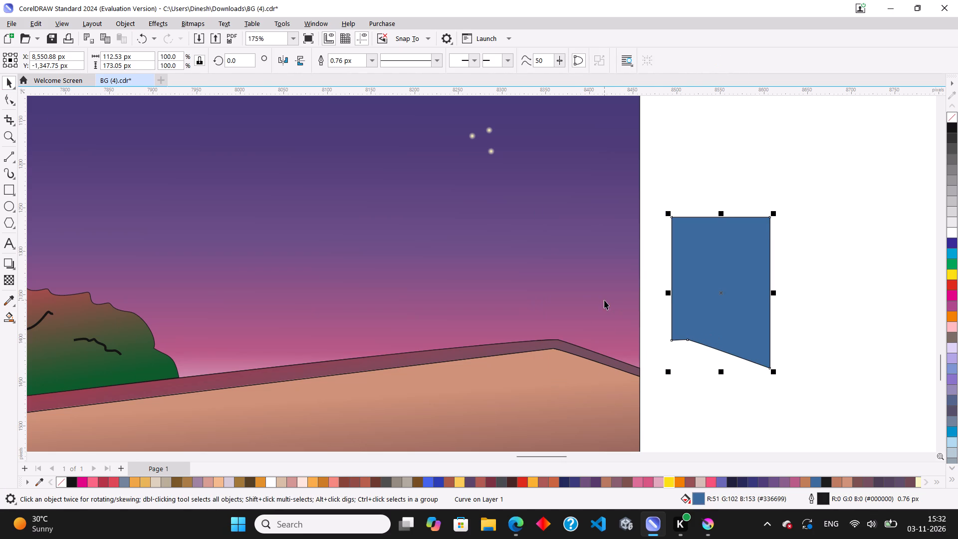
shift+click(604, 300)
key(r)
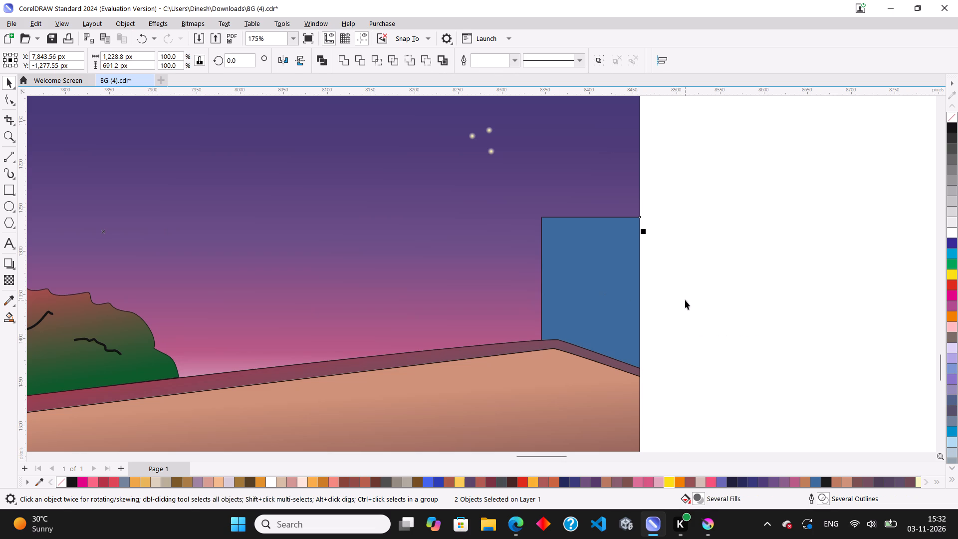
click(685, 300)
scroll(607, 314, down, 6)
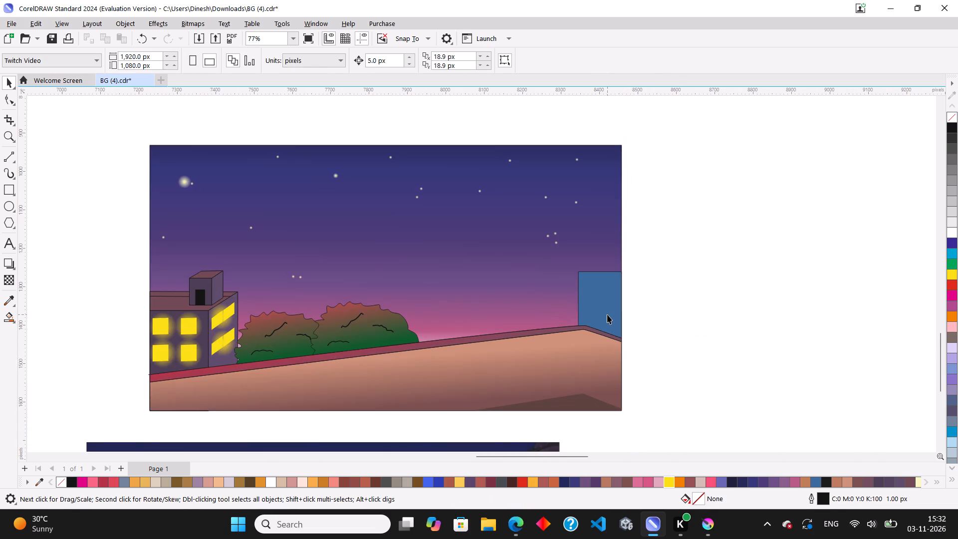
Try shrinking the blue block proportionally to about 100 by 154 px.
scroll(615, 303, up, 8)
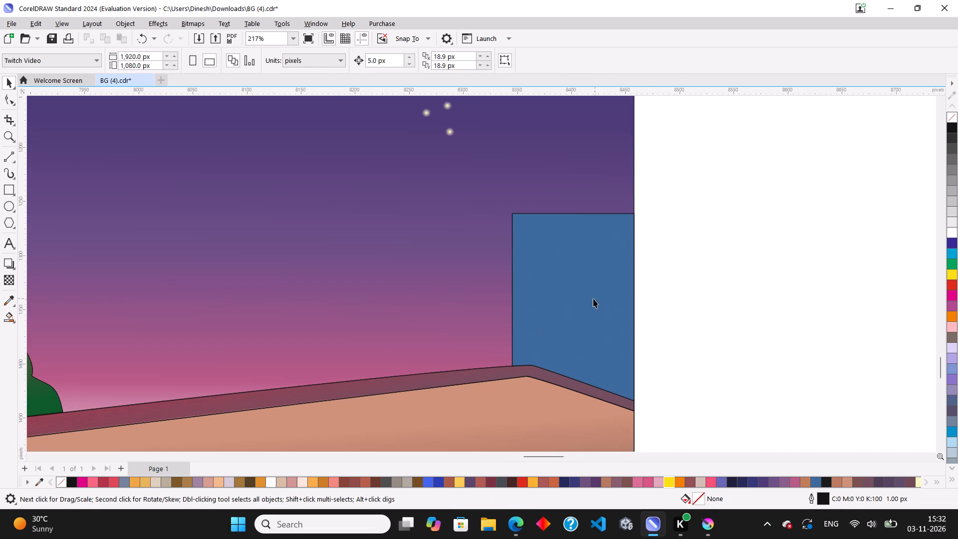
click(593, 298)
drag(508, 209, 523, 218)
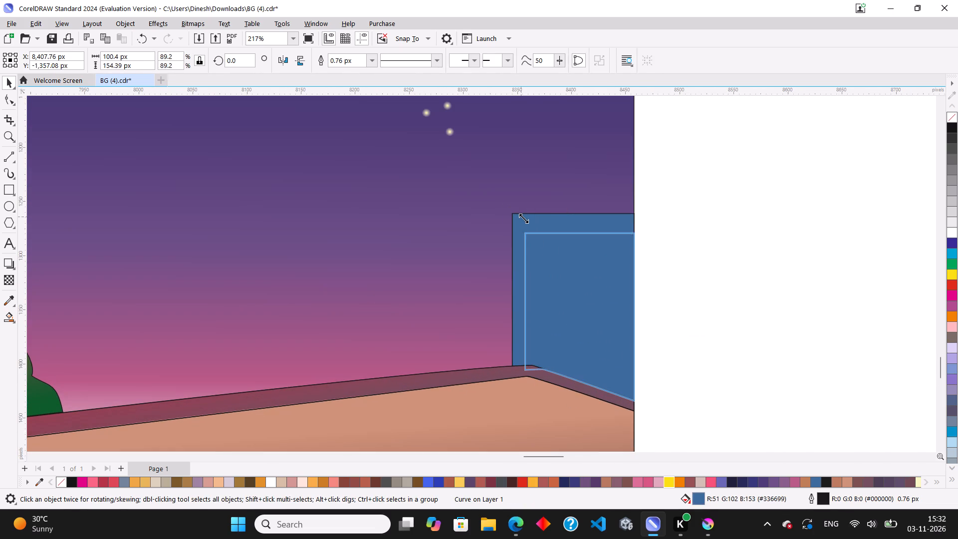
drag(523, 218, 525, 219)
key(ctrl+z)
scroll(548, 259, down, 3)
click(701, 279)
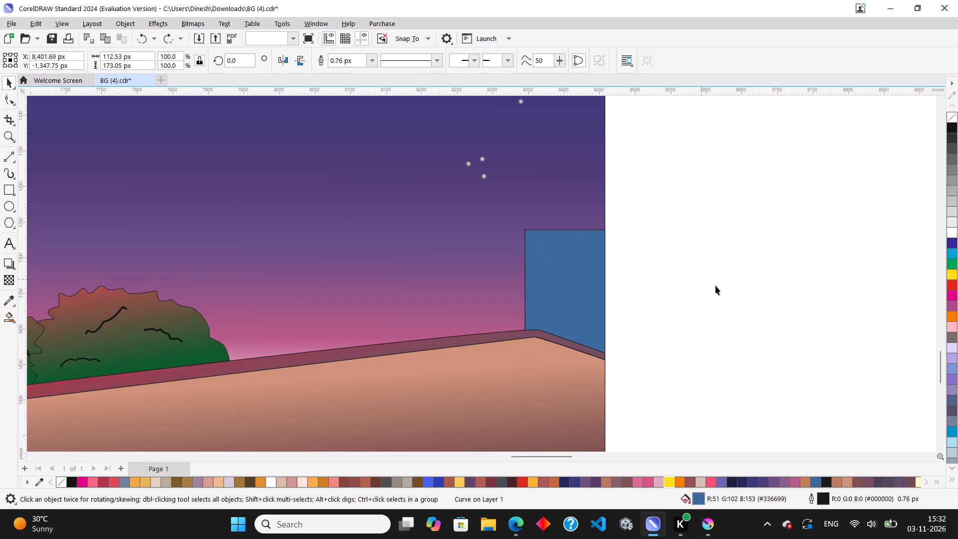
Sample the dark navy (#20224E) of the distant tower in the fireworks reference picture and apply it to the blue block.
scroll(728, 304, down, 5)
click(644, 291)
scroll(644, 291, up, 2)
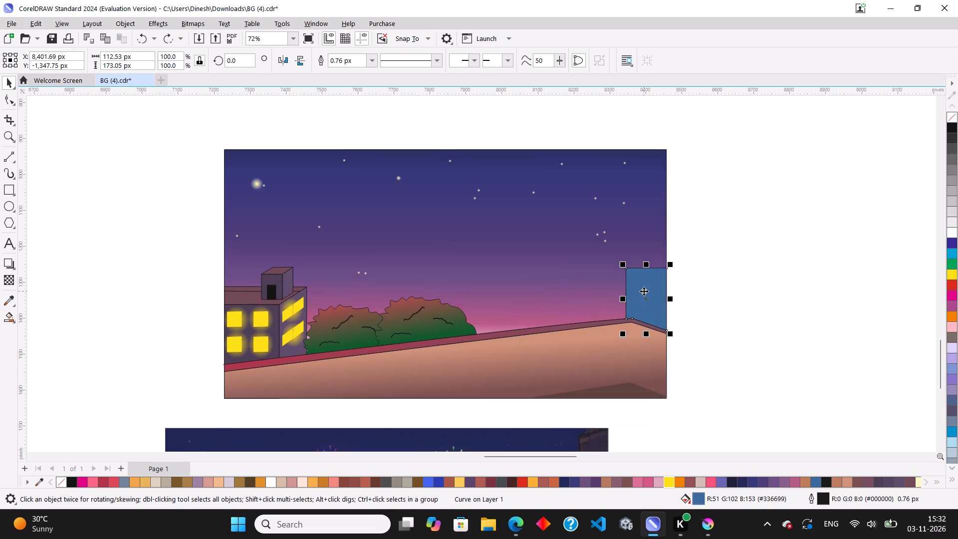
scroll(644, 291, up, 2)
scroll(638, 294, down, 8)
scroll(442, 277, down, 4)
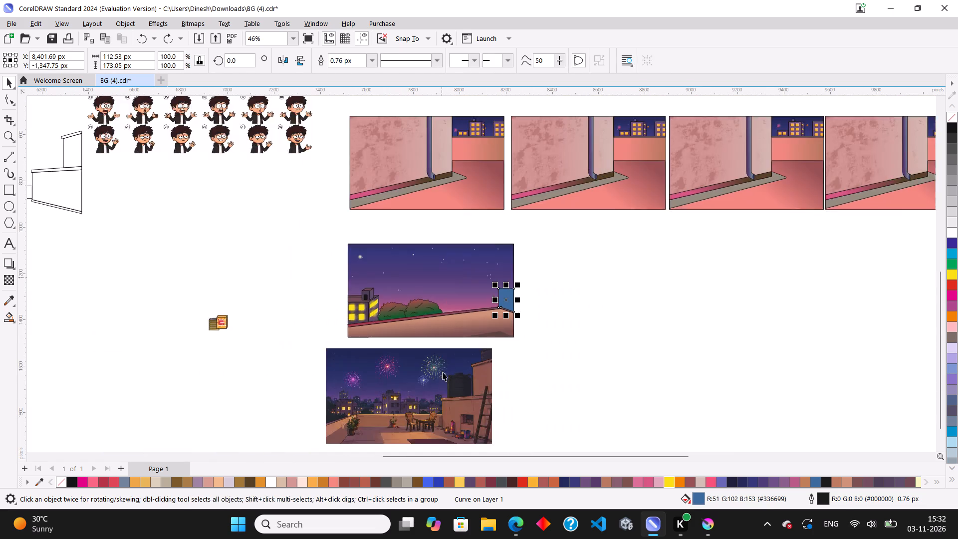
scroll(445, 386, up, 4)
scroll(411, 411, up, 8)
scroll(469, 376, up, 3)
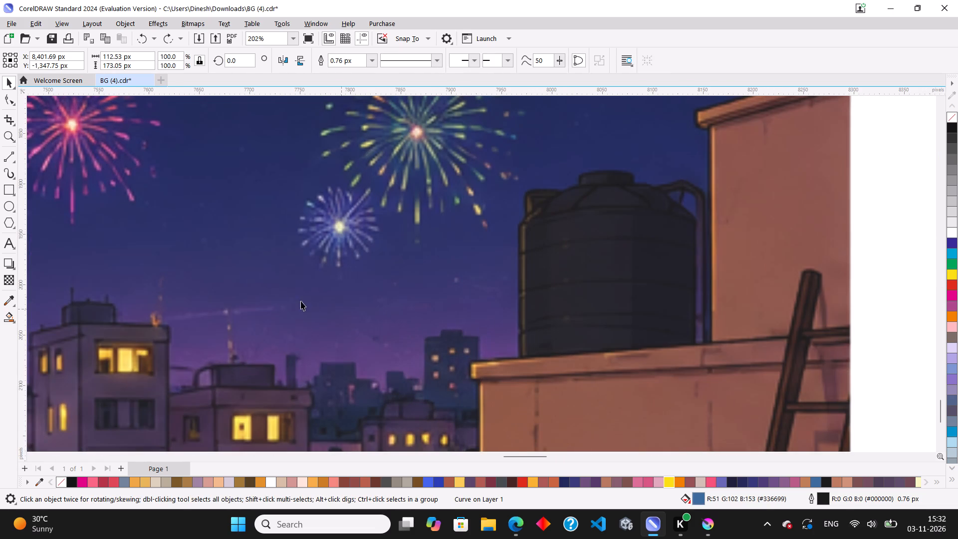
click(12, 300)
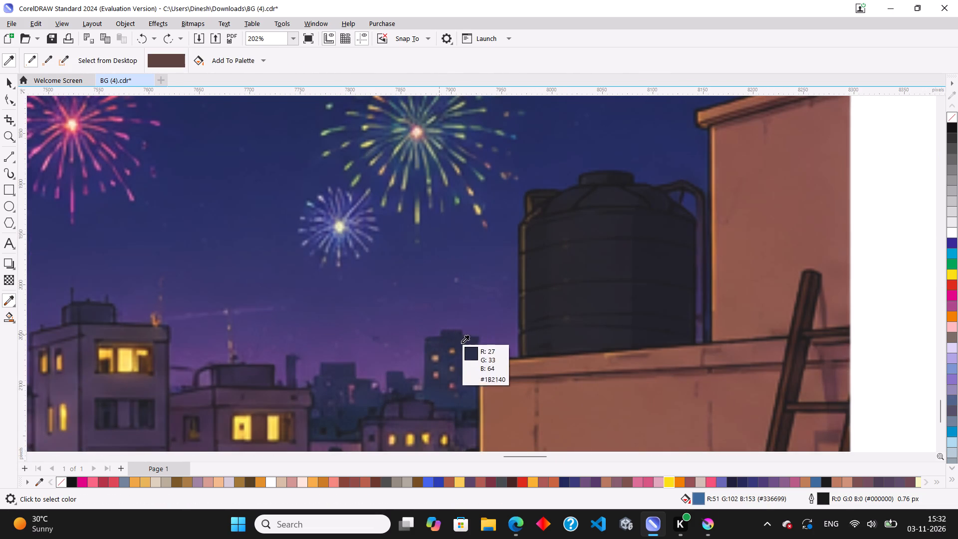
click(458, 360)
scroll(465, 363, down, 8)
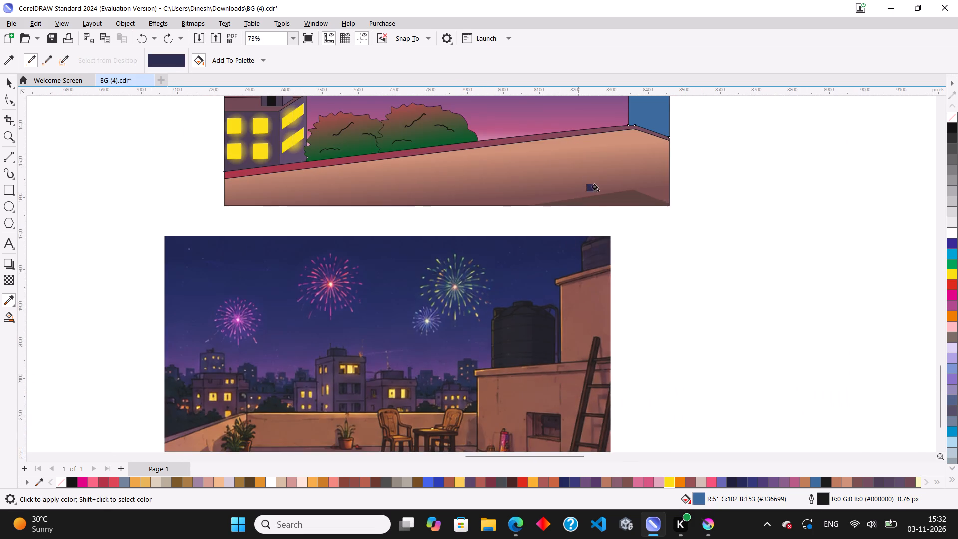
scroll(601, 279, down, 3)
scroll(619, 167, up, 2)
click(629, 166)
scroll(543, 240, down, 3)
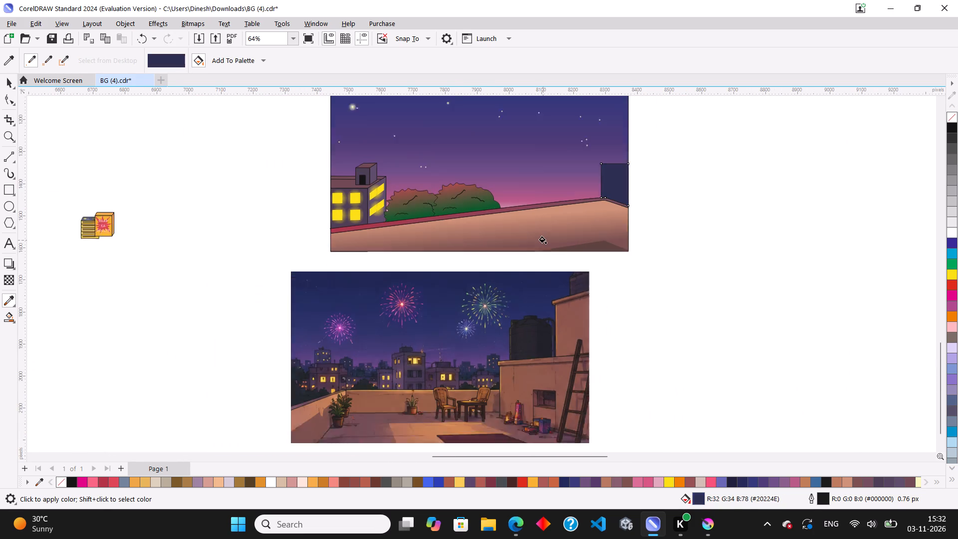
click(8, 80)
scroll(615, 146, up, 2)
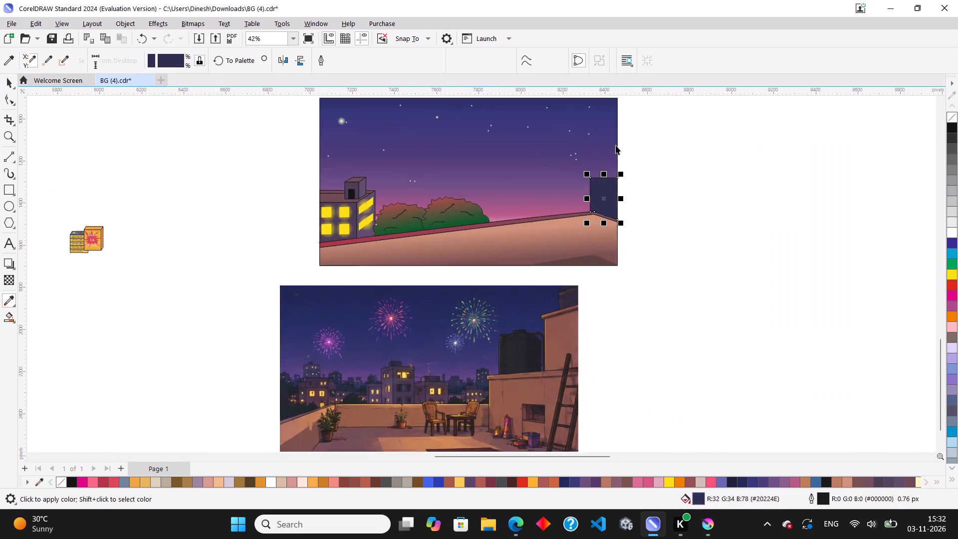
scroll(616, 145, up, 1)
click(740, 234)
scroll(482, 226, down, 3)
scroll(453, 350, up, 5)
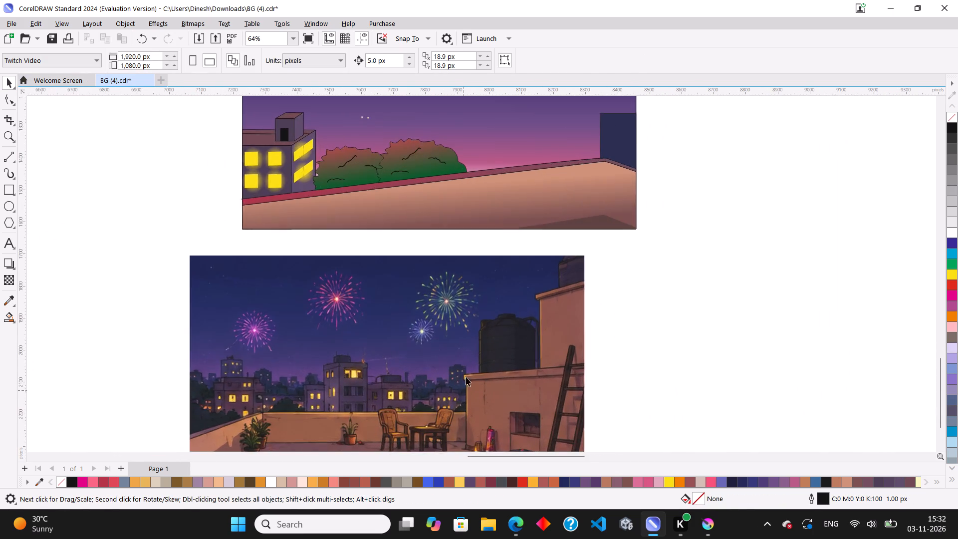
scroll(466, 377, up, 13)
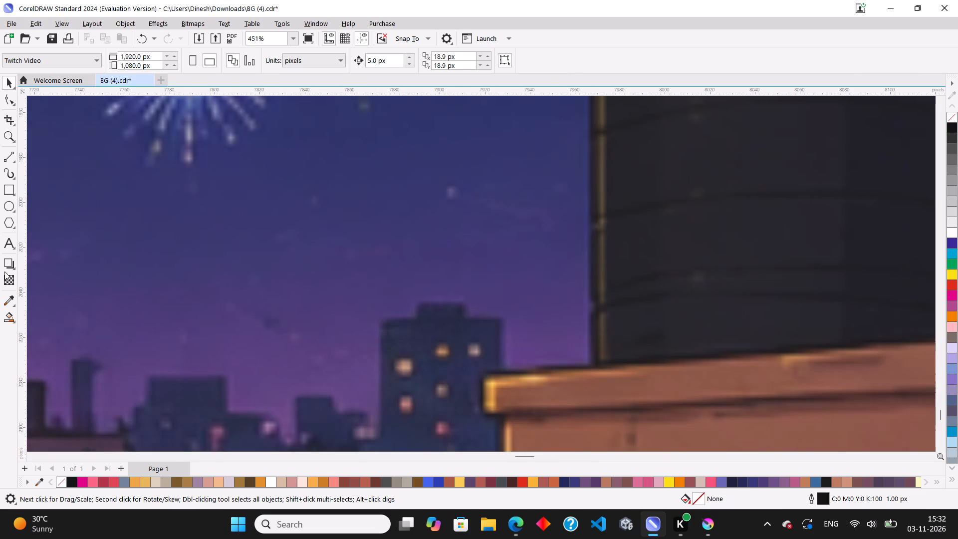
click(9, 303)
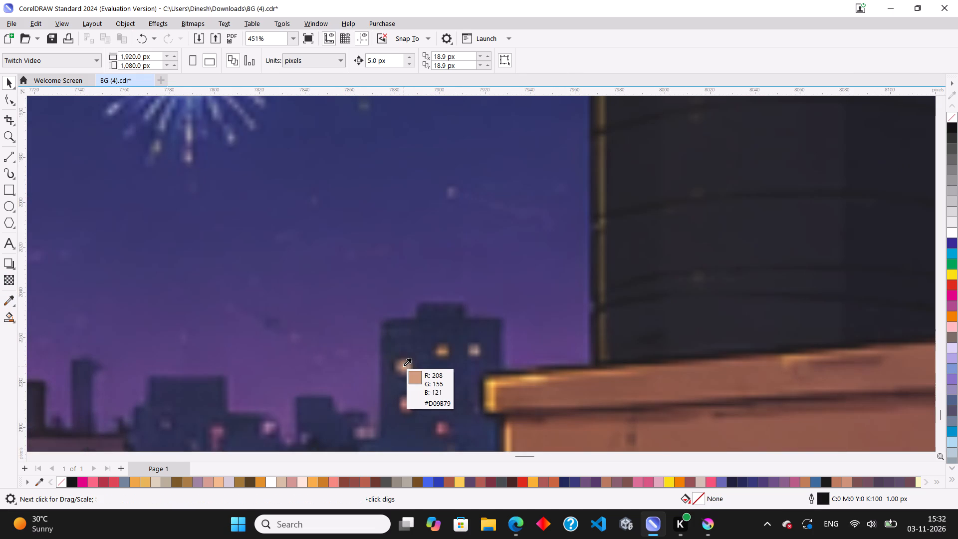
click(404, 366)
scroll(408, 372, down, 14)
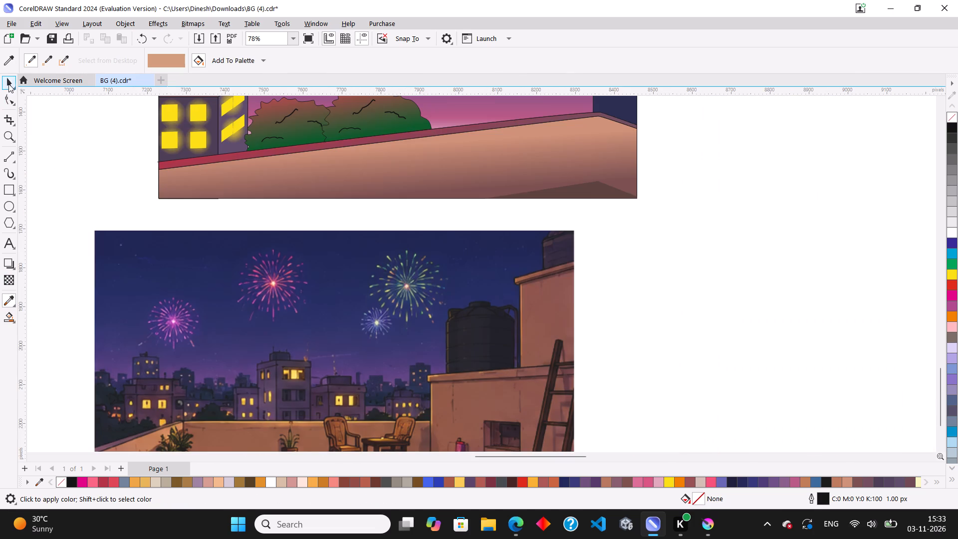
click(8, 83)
Apply a uniform transparency of 30 to the navy block above the wall.
scroll(345, 308, down, 3)
scroll(370, 256, down, 2)
scroll(471, 165, up, 3)
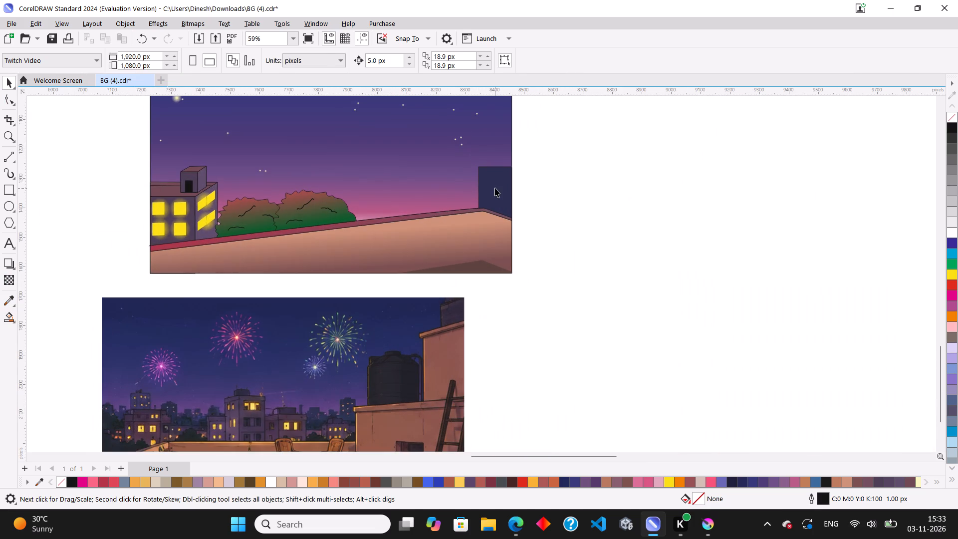
click(495, 188)
scroll(495, 185, up, 3)
click(11, 281)
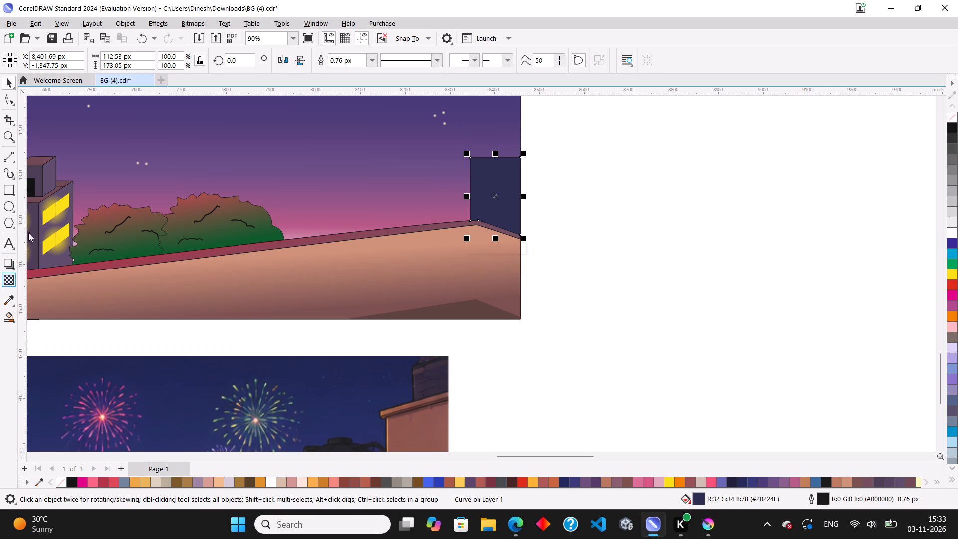
click(24, 58)
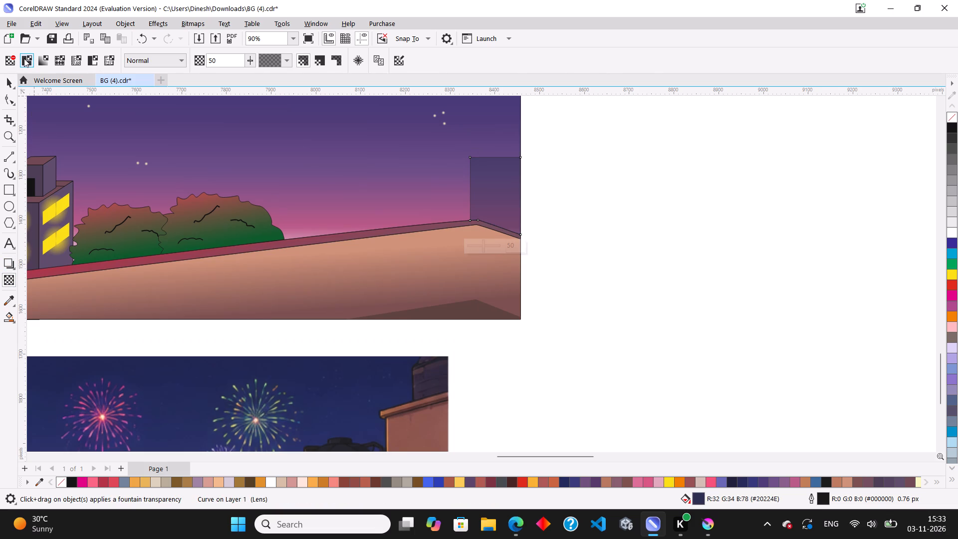
drag(233, 61, 169, 57)
drag(169, 57, 167, 57)
key(Page_Down)
key(Insert)
key(Return)
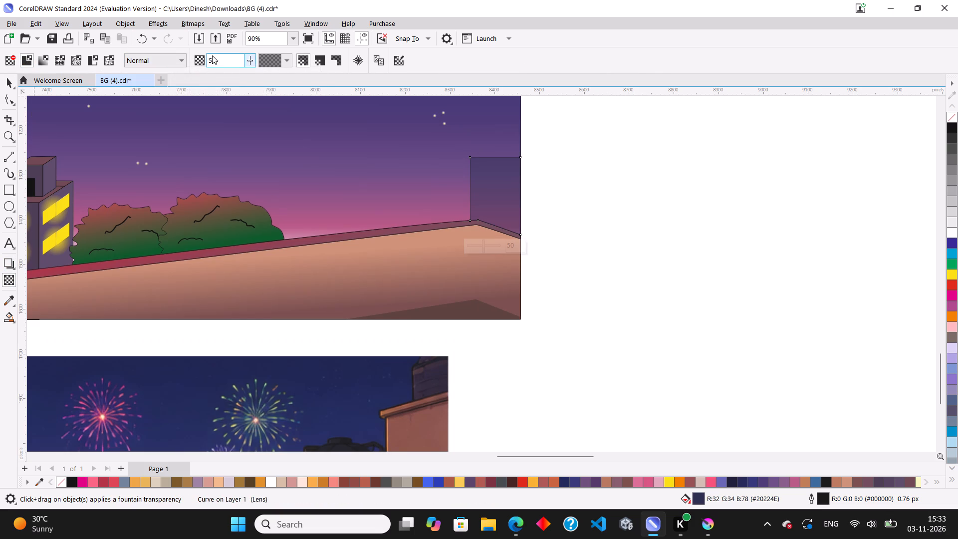
click(218, 59)
drag(218, 59, 183, 59)
text(30)
key(Return)
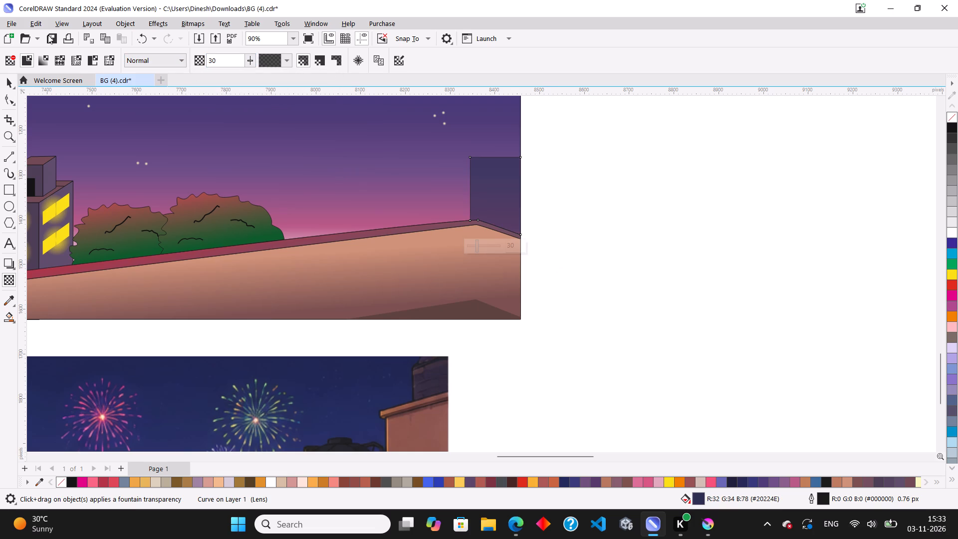
Set the navy block's uniform transparency to 15.
drag(223, 58, 173, 50)
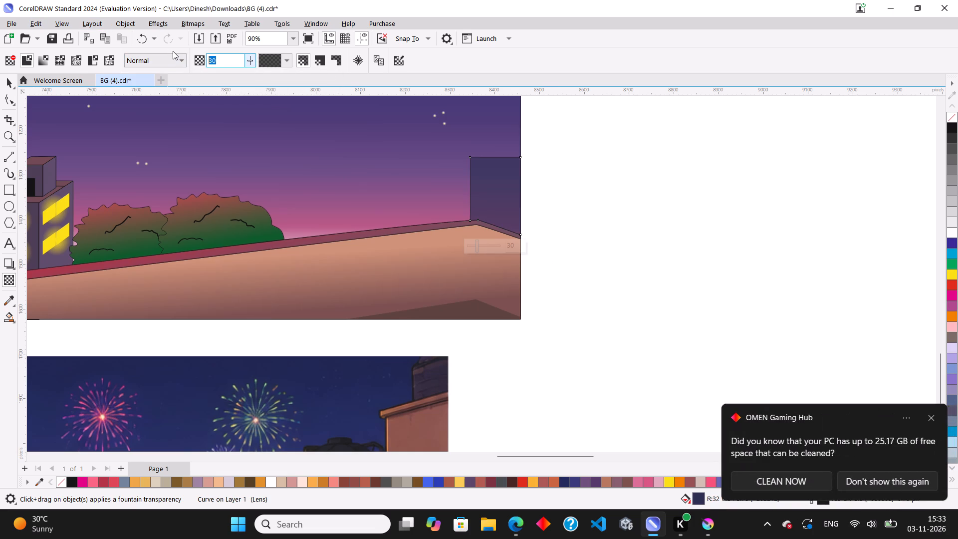
text(15)
key(Return)
click(9, 81)
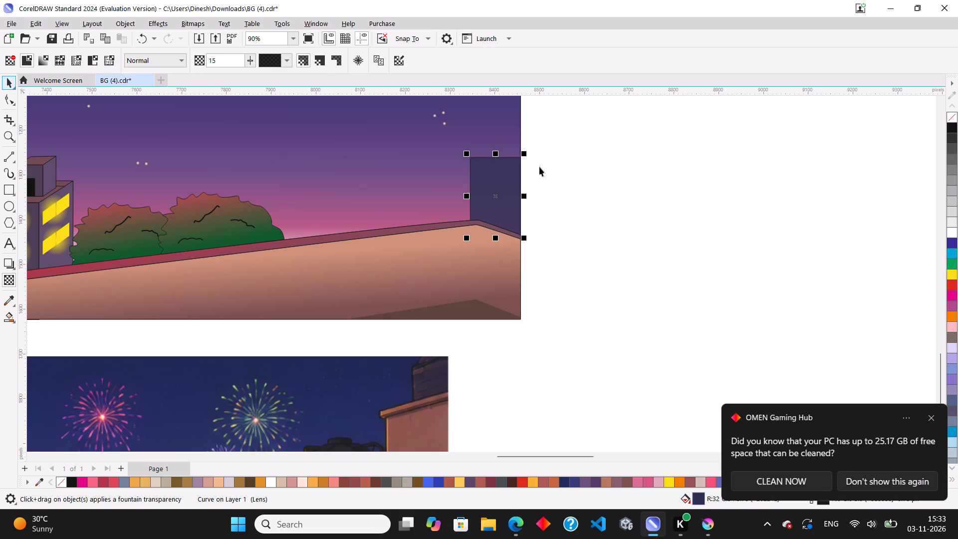
click(593, 186)
scroll(503, 171, up, 8)
scroll(522, 180, down, 2)
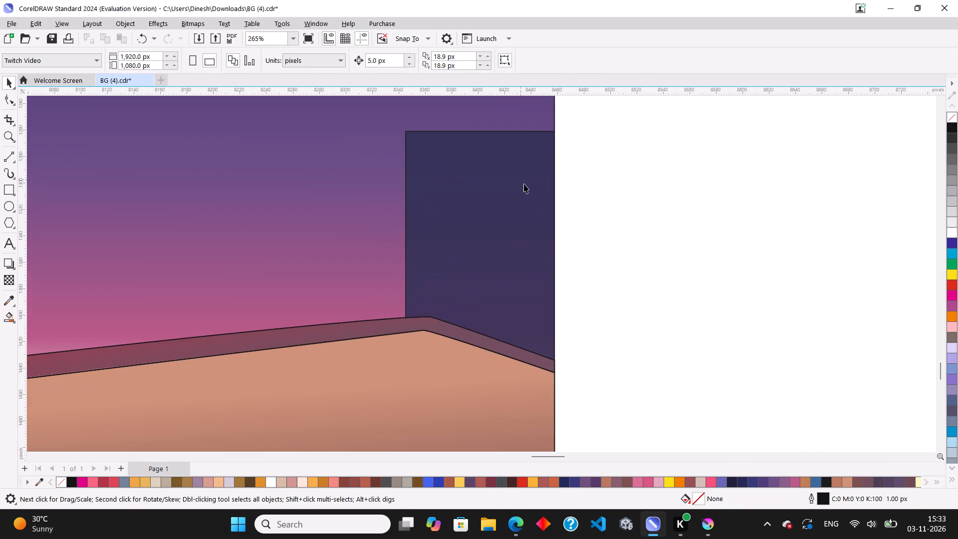
scroll(524, 184, down, 11)
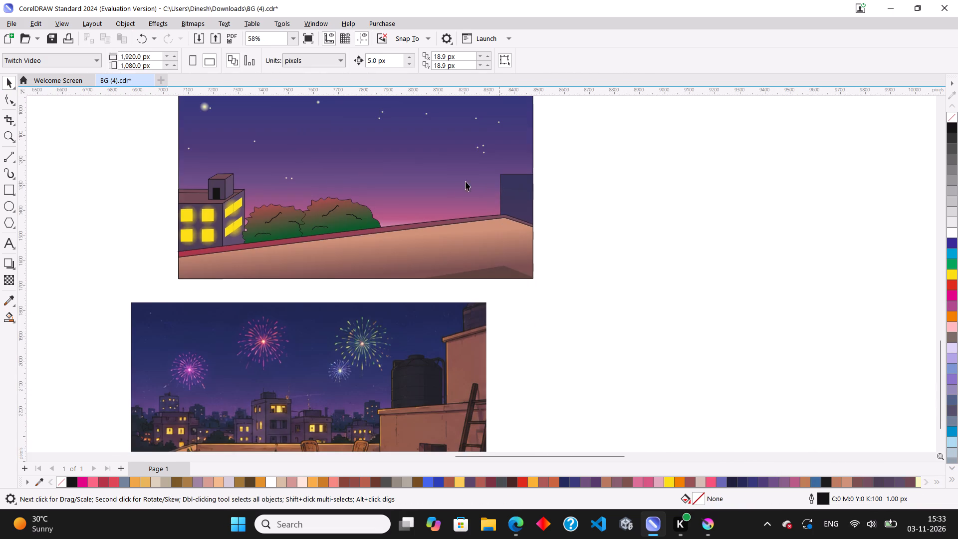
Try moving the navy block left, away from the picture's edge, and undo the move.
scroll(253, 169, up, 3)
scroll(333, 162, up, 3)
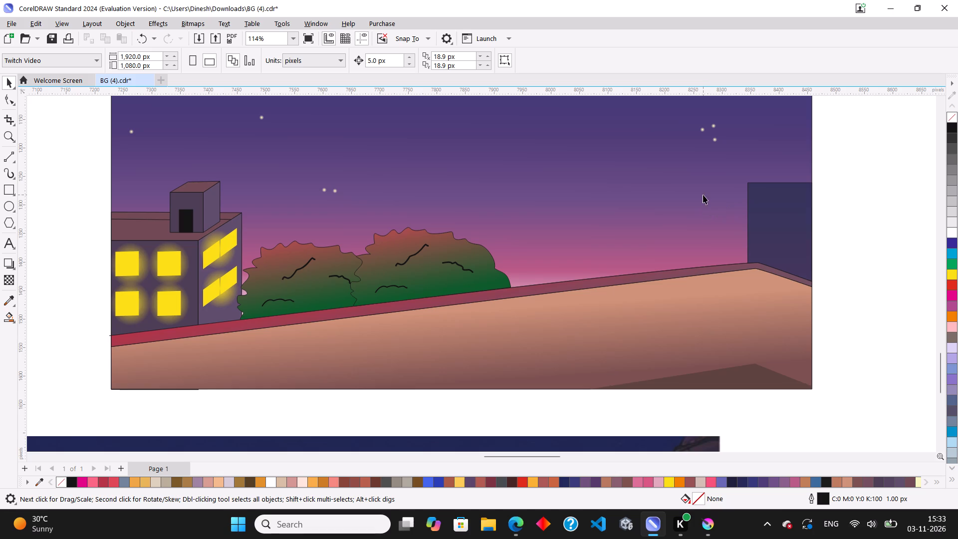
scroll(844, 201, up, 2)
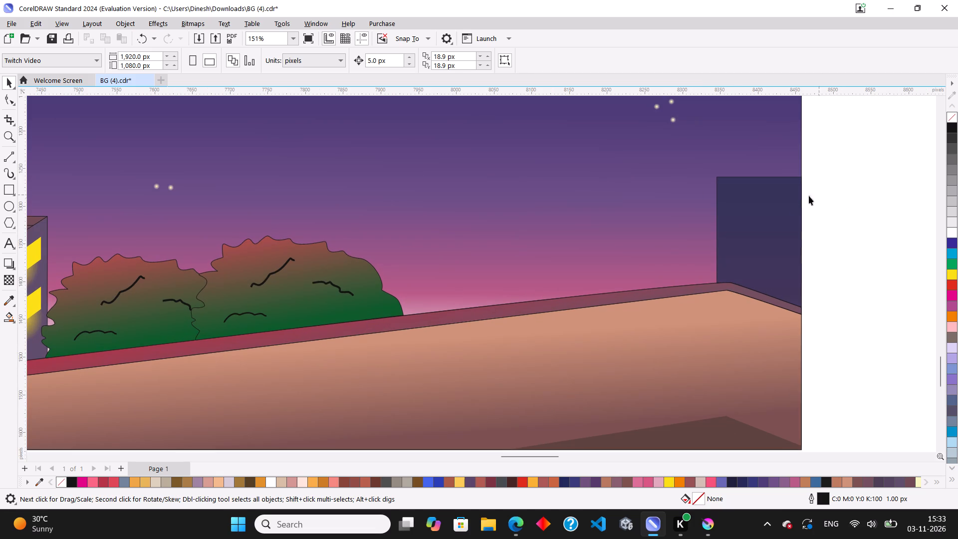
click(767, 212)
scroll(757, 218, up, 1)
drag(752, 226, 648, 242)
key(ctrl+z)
Draw two rectangles across the wall's top edge between the bushes and navy block, about 94 by 87 px and 112 by 206 px.
click(10, 194)
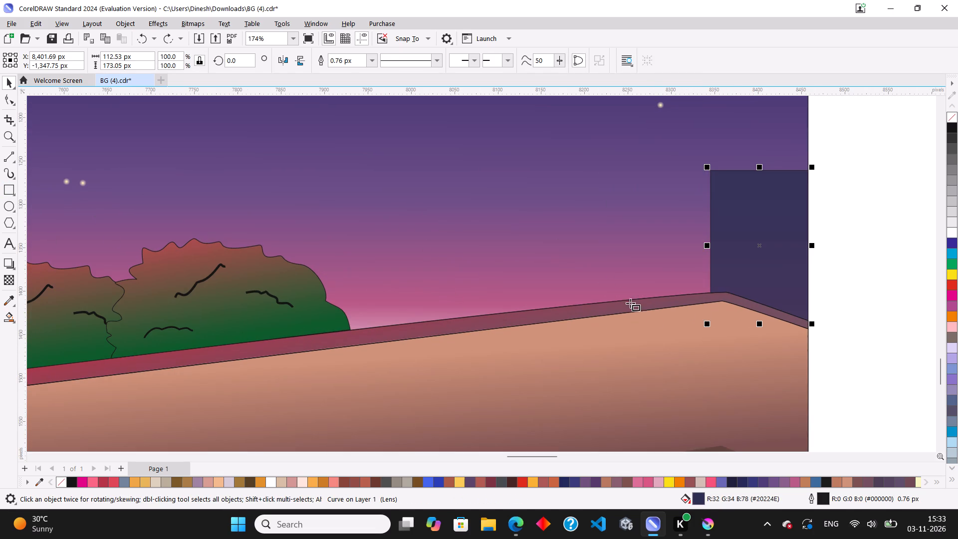
drag(540, 244, 604, 313)
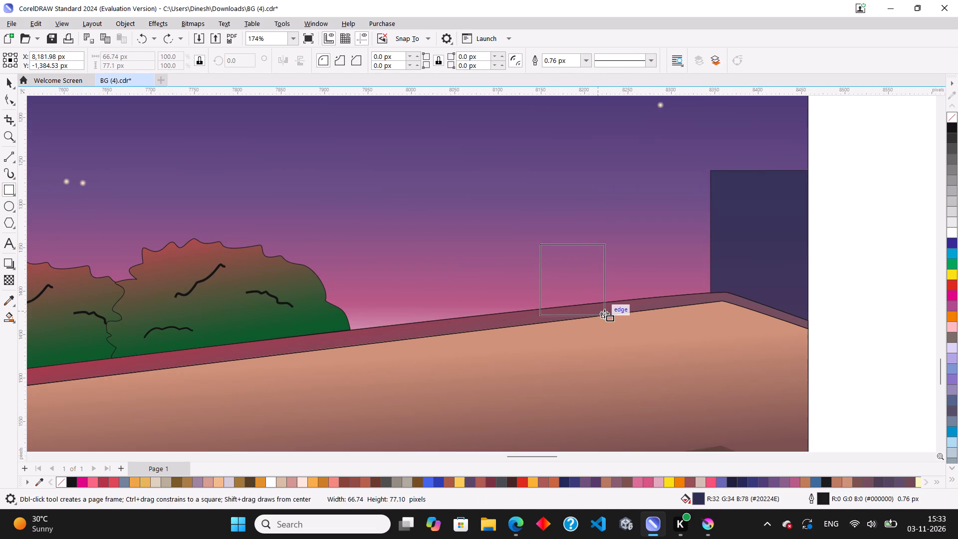
drag(604, 313, 622, 319)
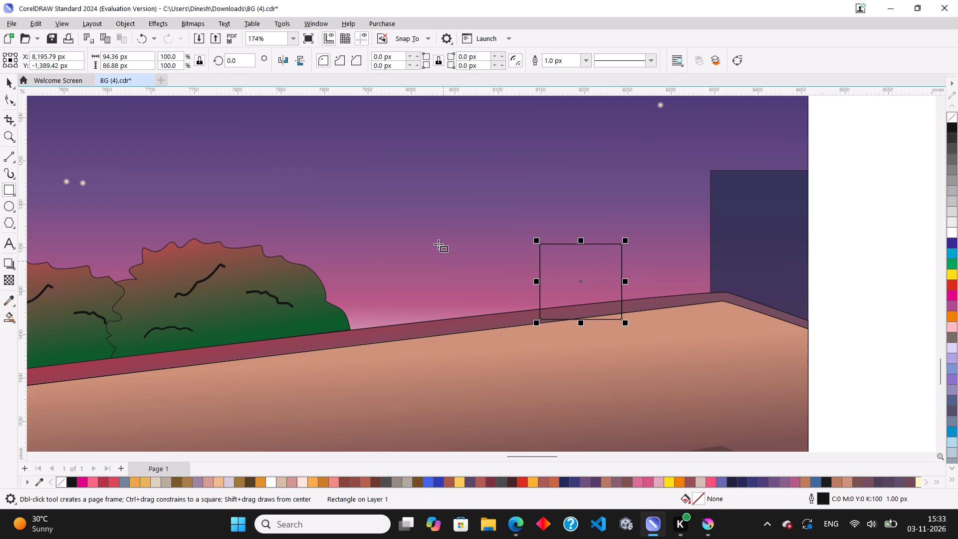
drag(417, 147, 506, 323)
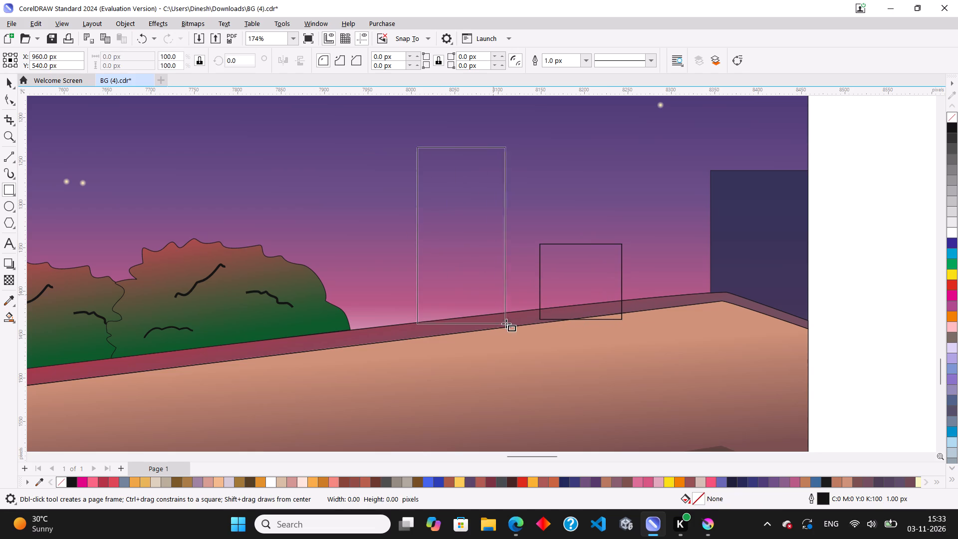
drag(506, 323, 514, 327)
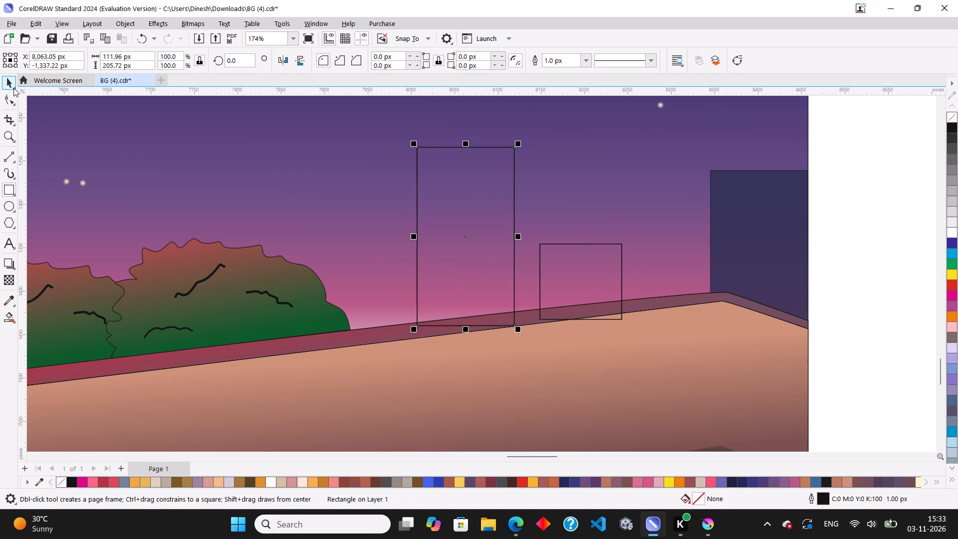
click(8, 85)
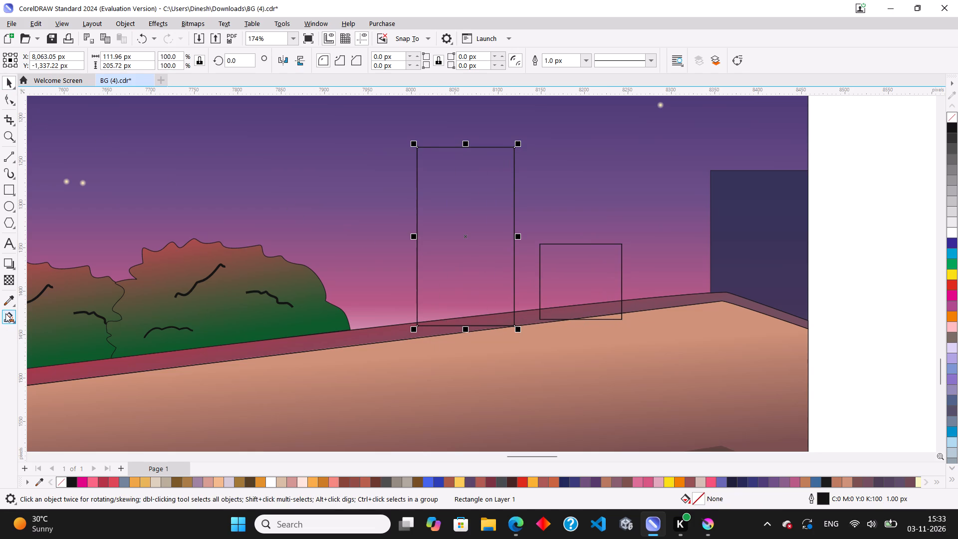
Smart-fill the parts of both rectangles above the wall with blue #336699, undoing any accidental fill of the sky.
click(5, 314)
click(484, 229)
click(624, 282)
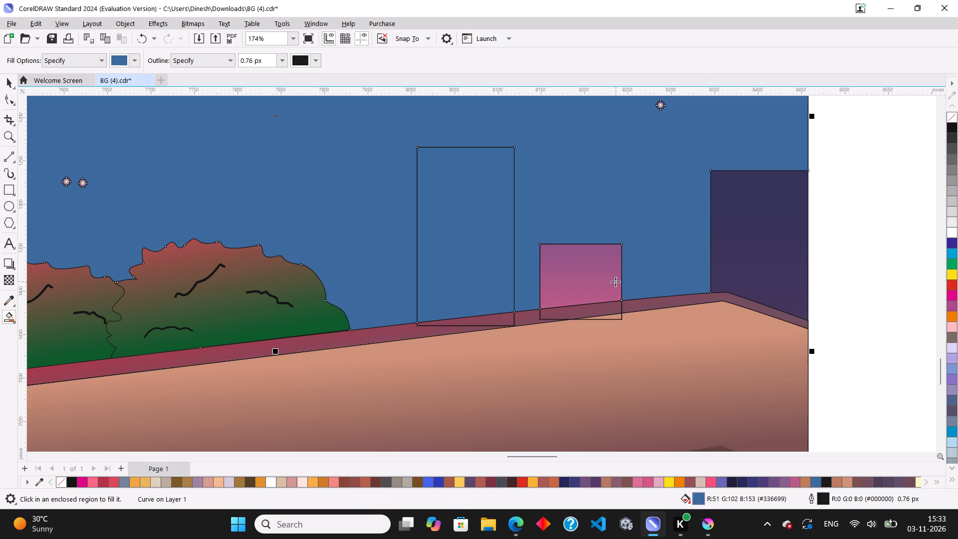
key(ctrl+z)
click(596, 279)
click(9, 80)
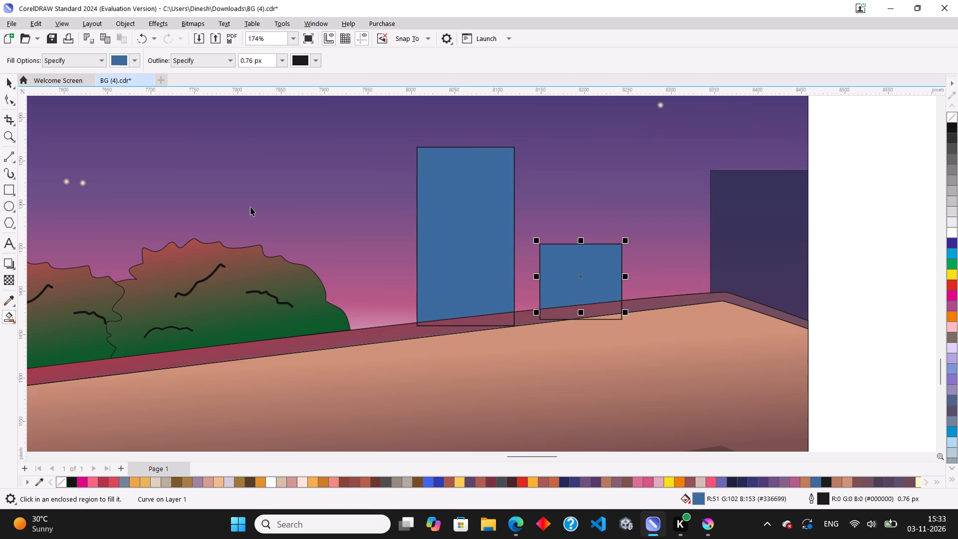
Move the tall blue block aside and delete the two original unfilled rectangles behind the blue blocks.
drag(458, 264, 365, 259)
click(483, 268)
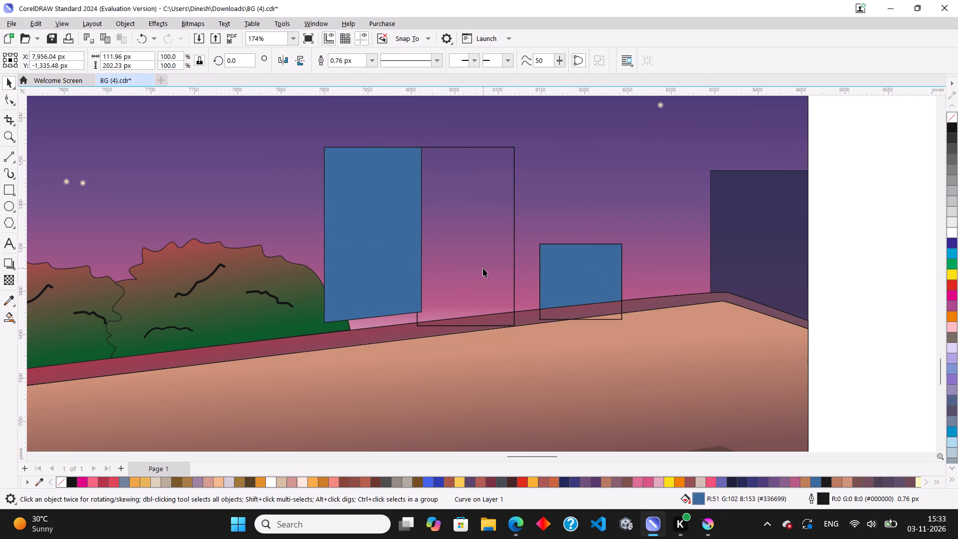
key(Delete)
click(619, 312)
key(Delete)
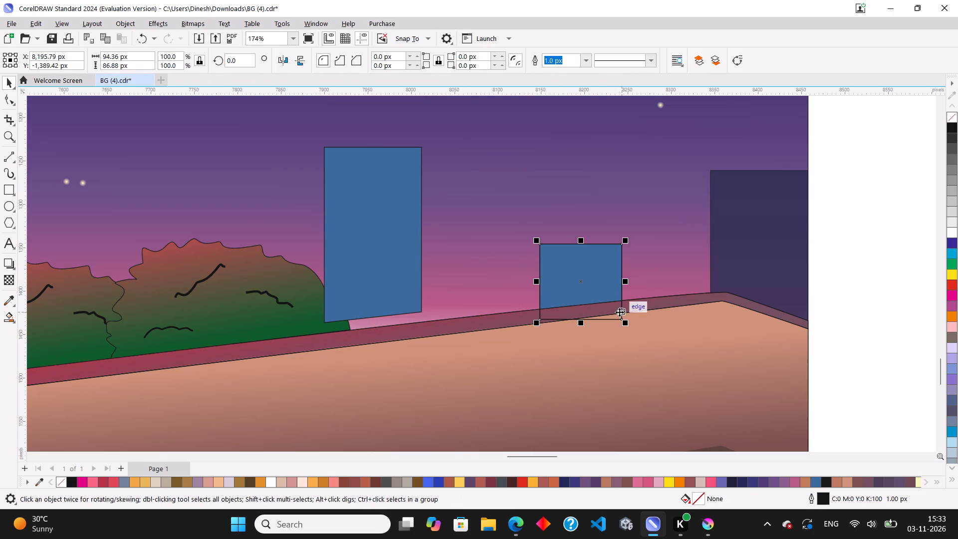
Move the tall blue block back between the bushes and the small block, seating its slanted base on the wall's top edge.
scroll(614, 282, up, 2)
scroll(366, 306, up, 1)
click(324, 306)
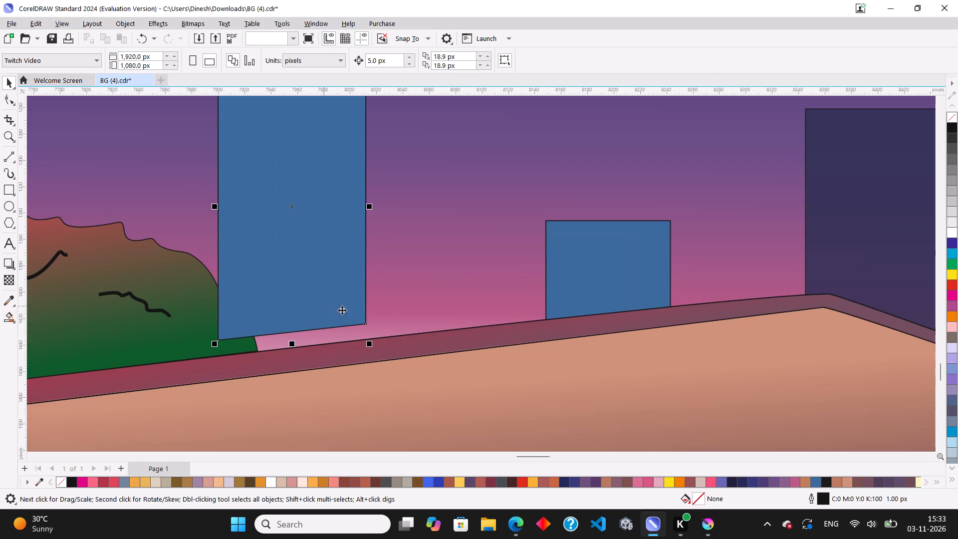
drag(332, 306, 448, 309)
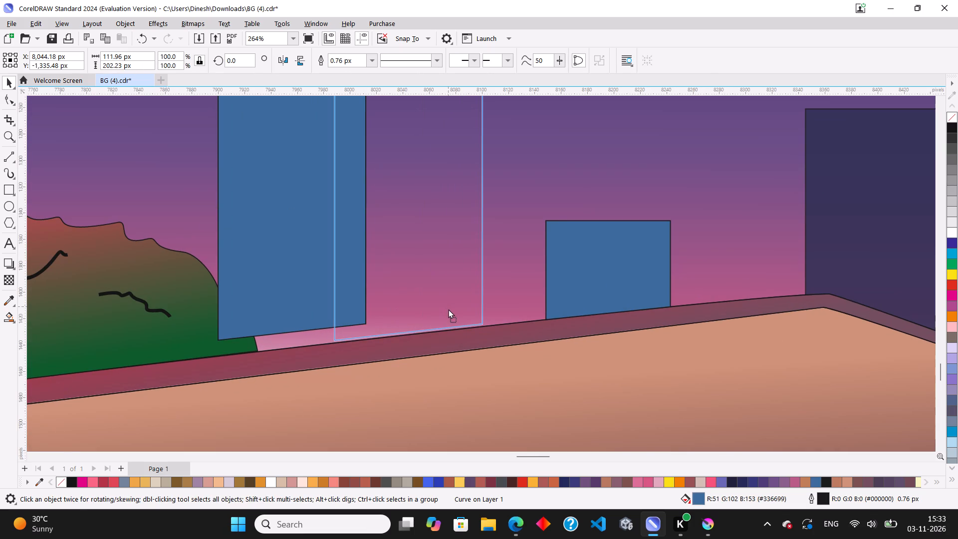
drag(448, 309, 452, 310)
scroll(446, 337, up, 7)
scroll(377, 329, up, 2)
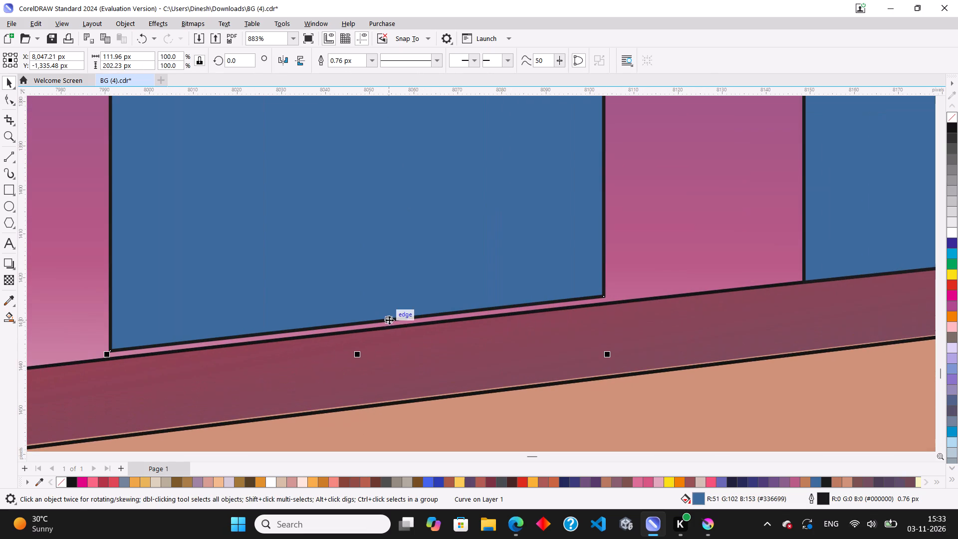
drag(389, 319, 389, 324)
scroll(395, 322, down, 8)
scroll(393, 328, up, 2)
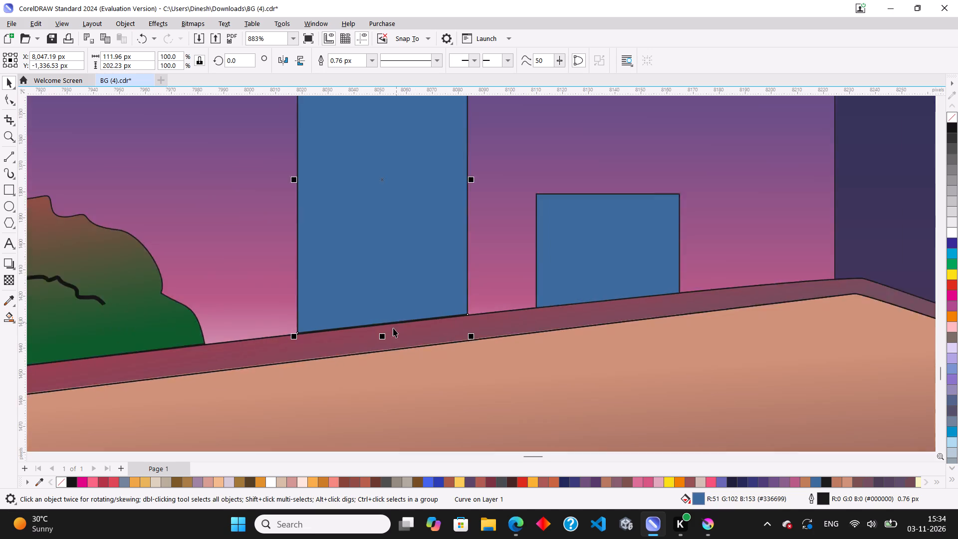
scroll(393, 328, up, 9)
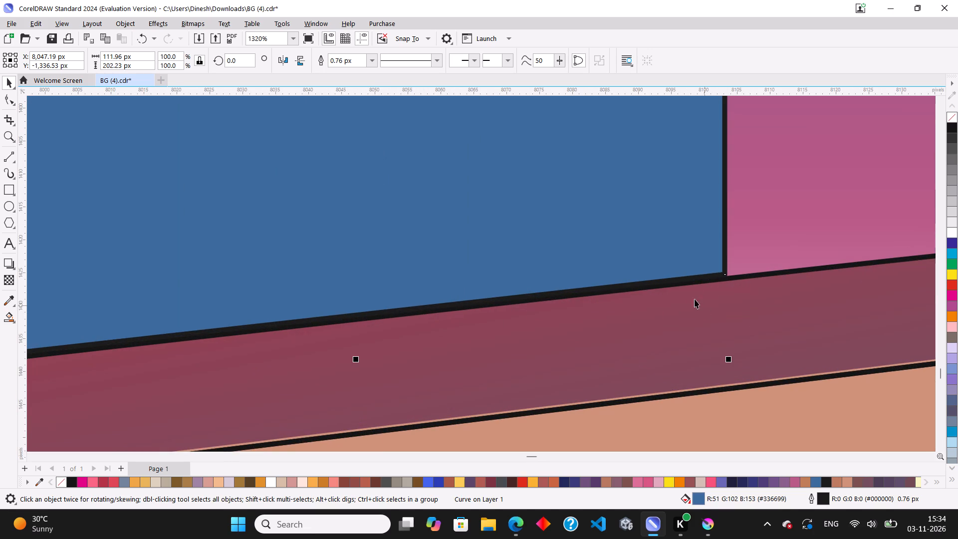
click(676, 281)
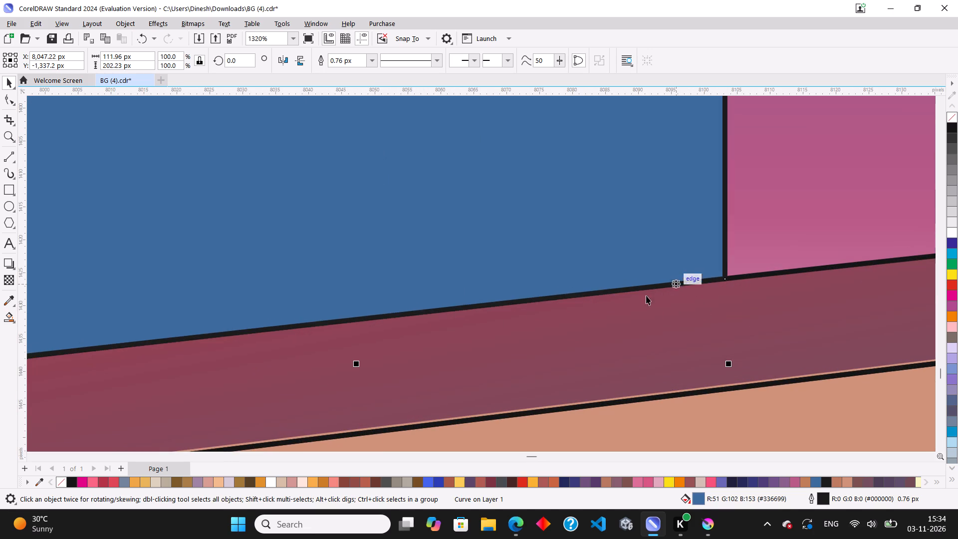
Remove the outlines from the two blue blocks and from the navy block at the picture's edge.
scroll(480, 310, down, 13)
shift+click(650, 252)
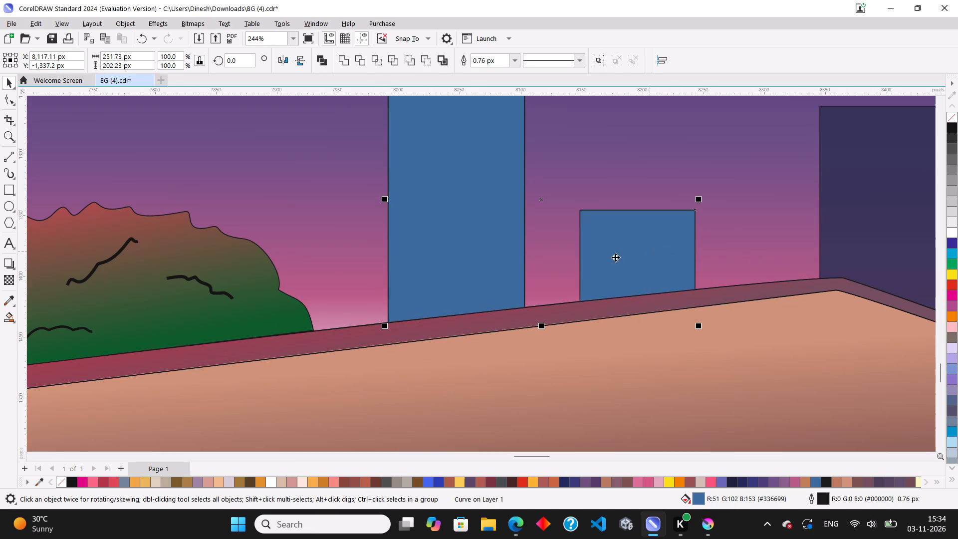
scroll(615, 257, down, 3)
right_click(62, 483)
scroll(273, 368, down, 3)
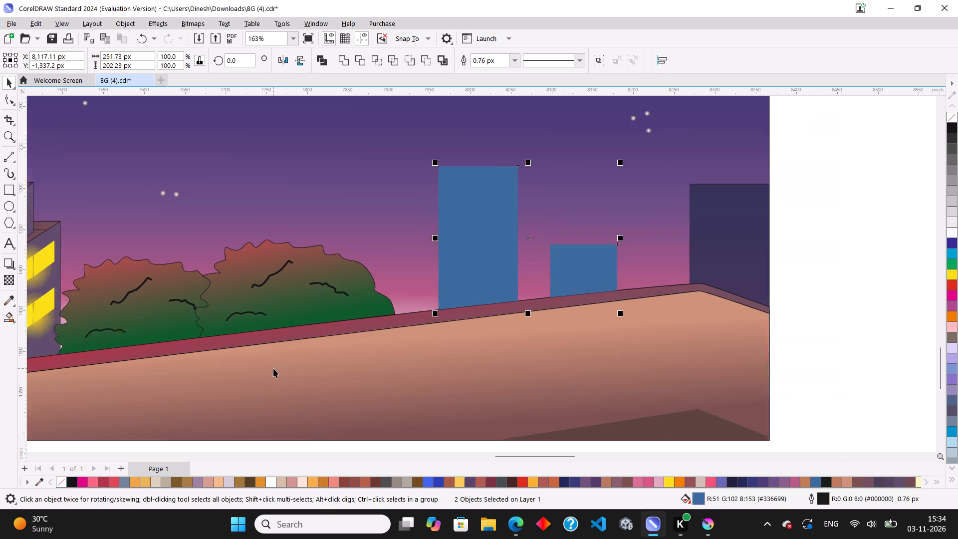
click(603, 268)
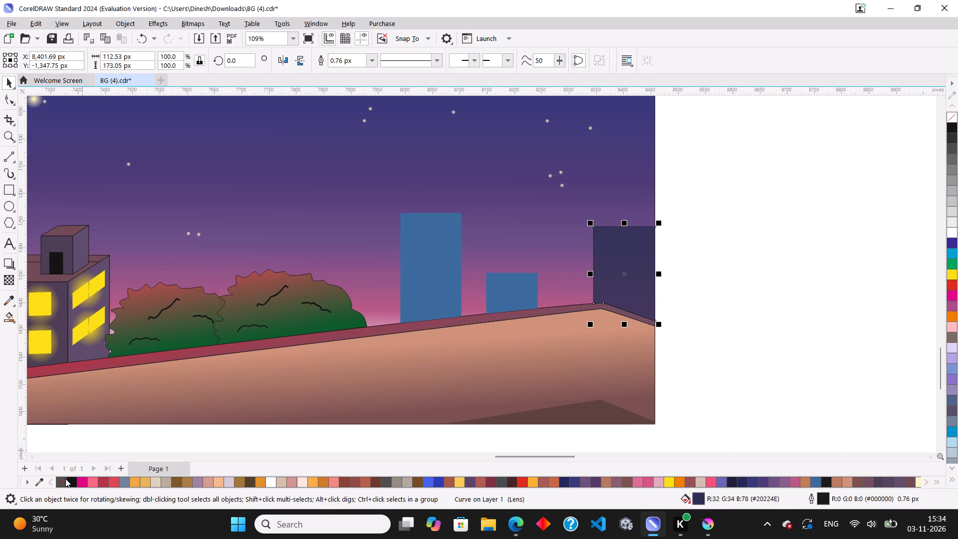
right_click(65, 479)
click(768, 294)
Fill both blue blocks with the dark navy #20224E from the document palette.
click(503, 282)
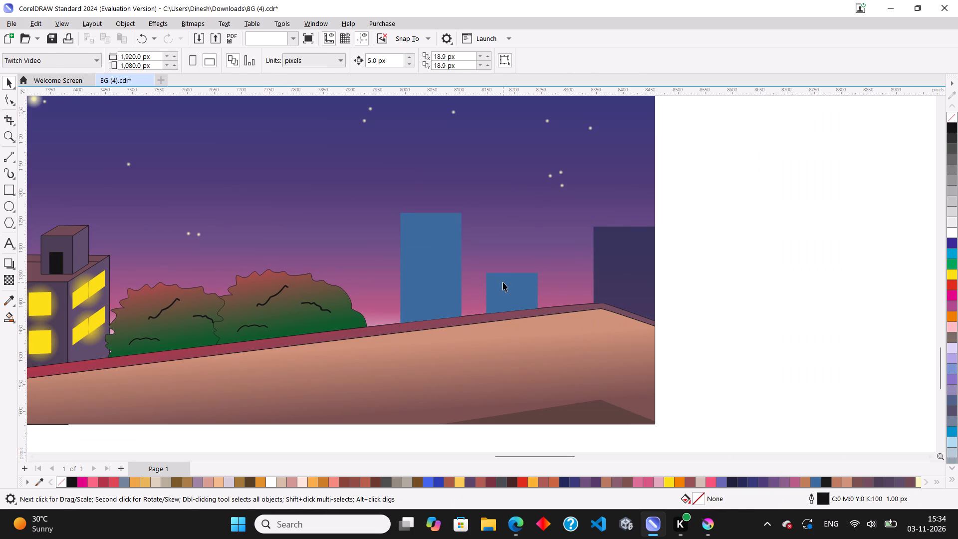
shift+click(410, 281)
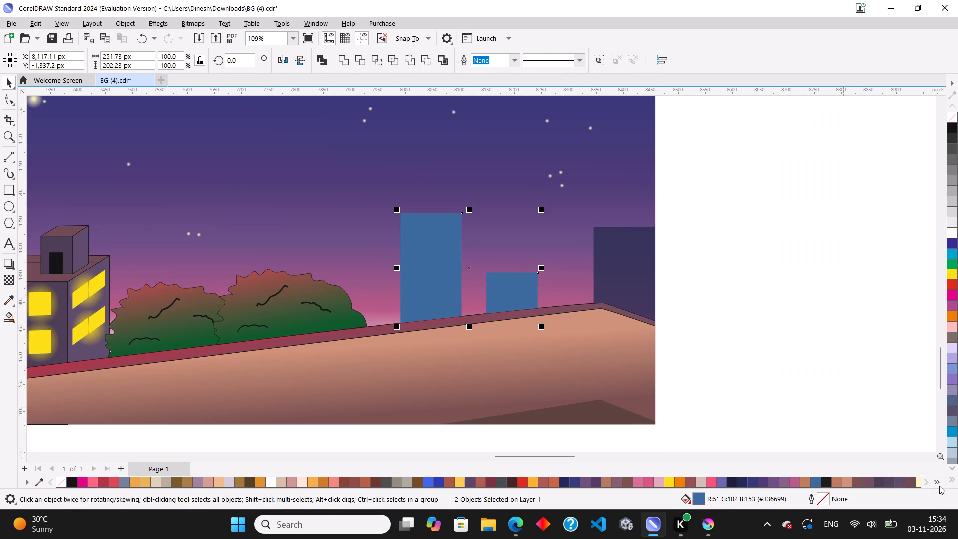
click(940, 485)
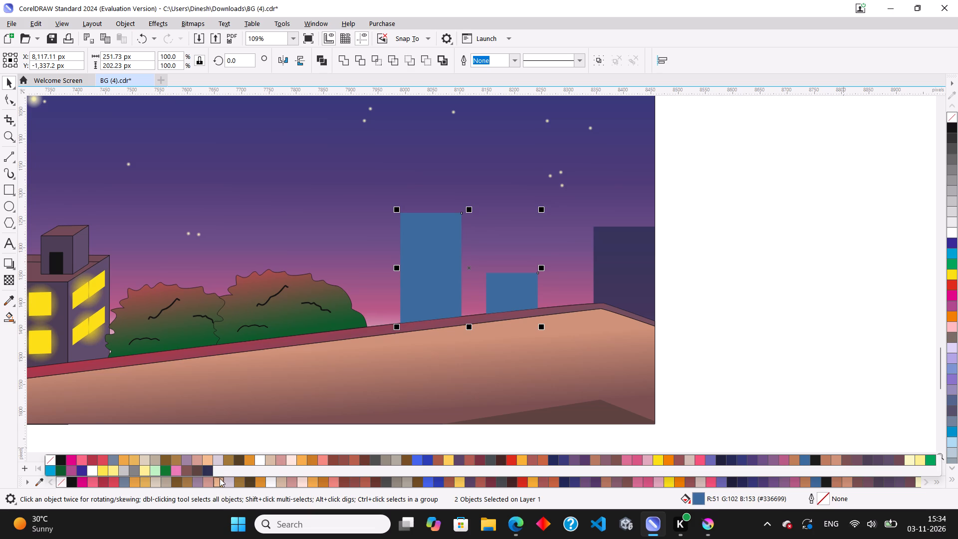
click(208, 471)
click(707, 250)
Duplicate the tall navy block with a horizontal offset of about 7 px to the right.
scroll(753, 281, down, 4)
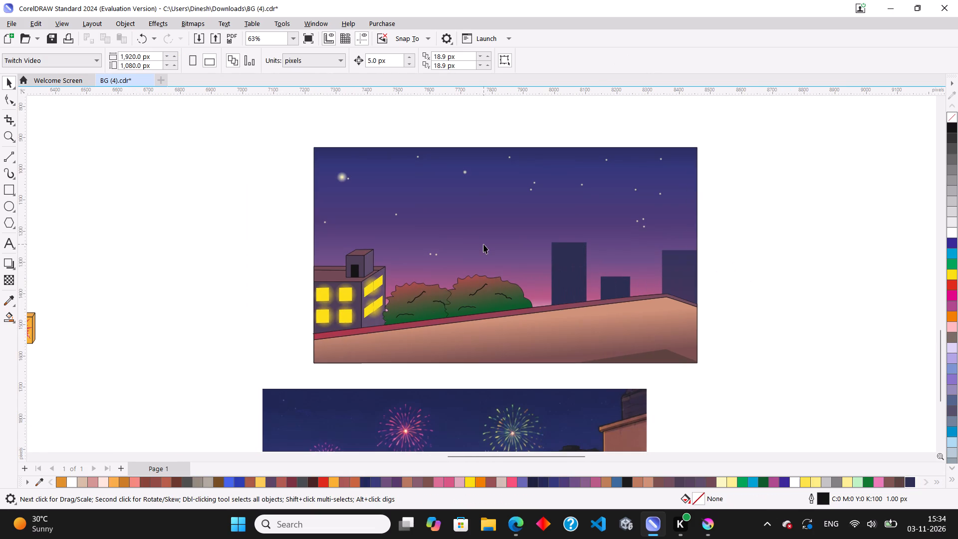
scroll(573, 251, up, 3)
scroll(611, 286, up, 3)
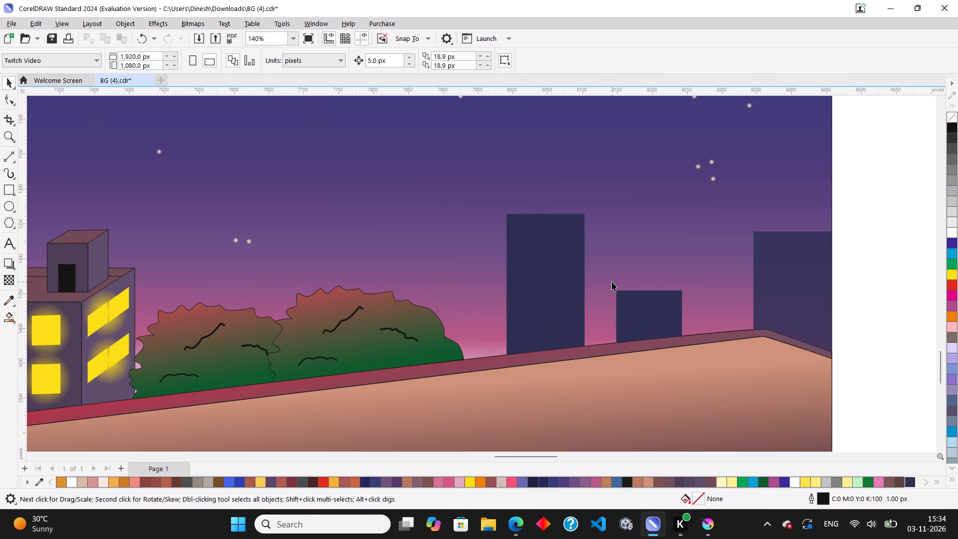
scroll(477, 275, down, 3)
scroll(543, 236, up, 1)
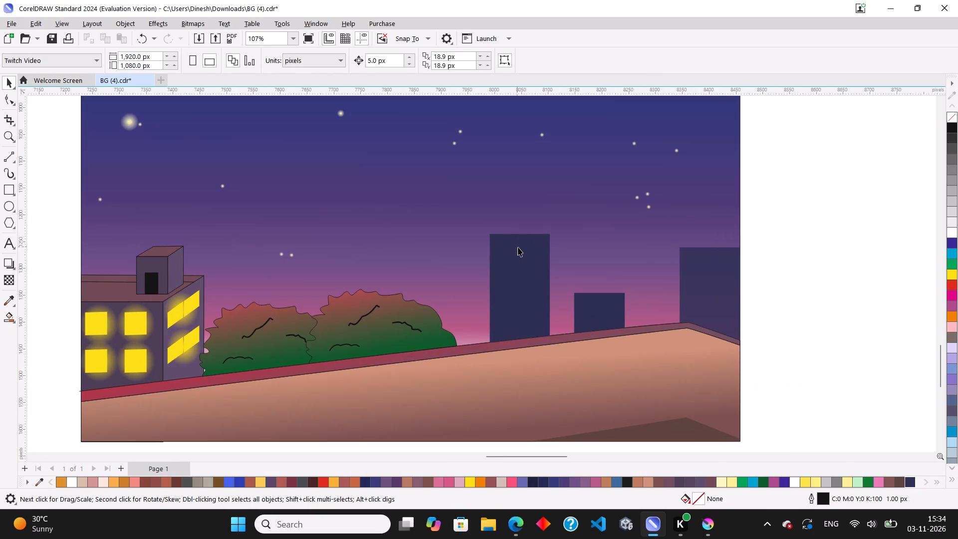
scroll(534, 268, up, 2)
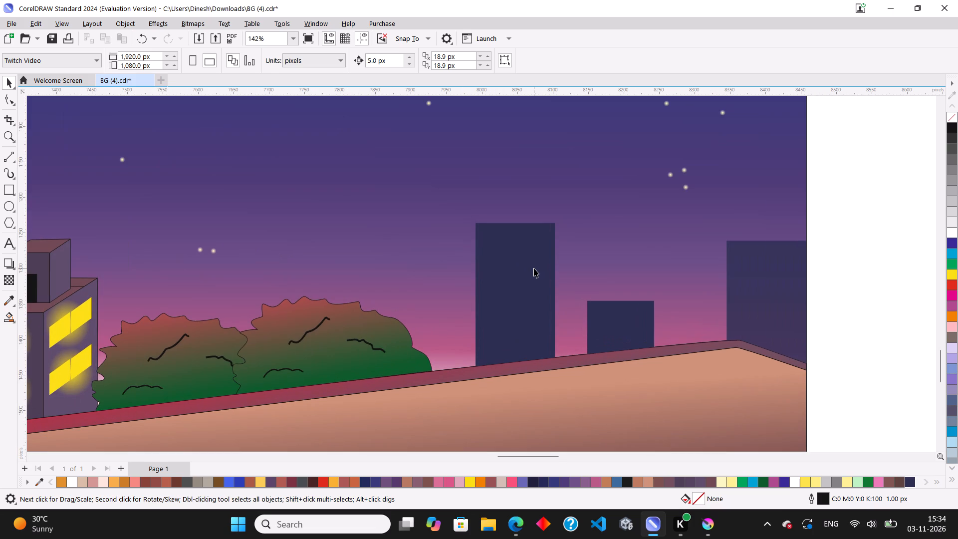
scroll(552, 251, up, 3)
click(551, 238)
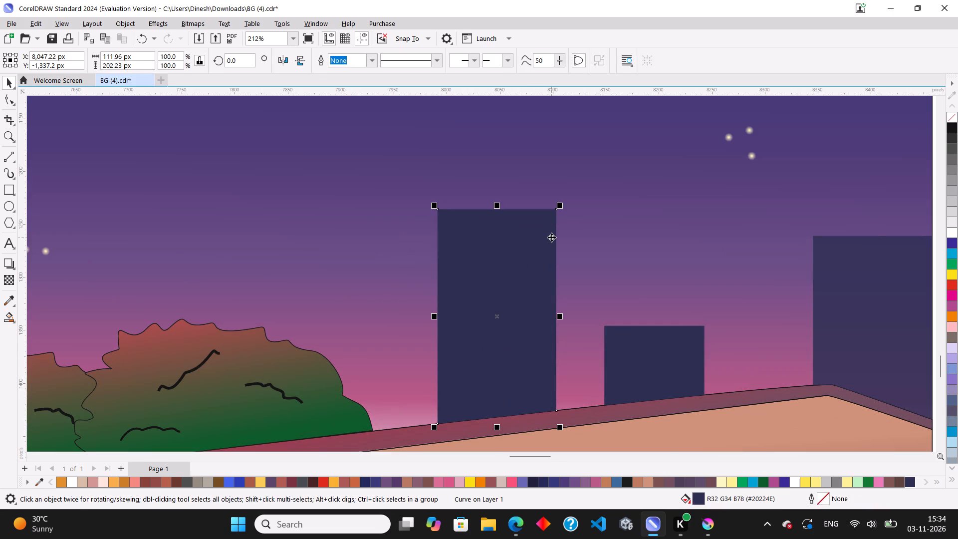
scroll(551, 237, up, 2)
drag(542, 241, 552, 239)
ctrl+right_click(552, 239)
scroll(527, 200, down, 3)
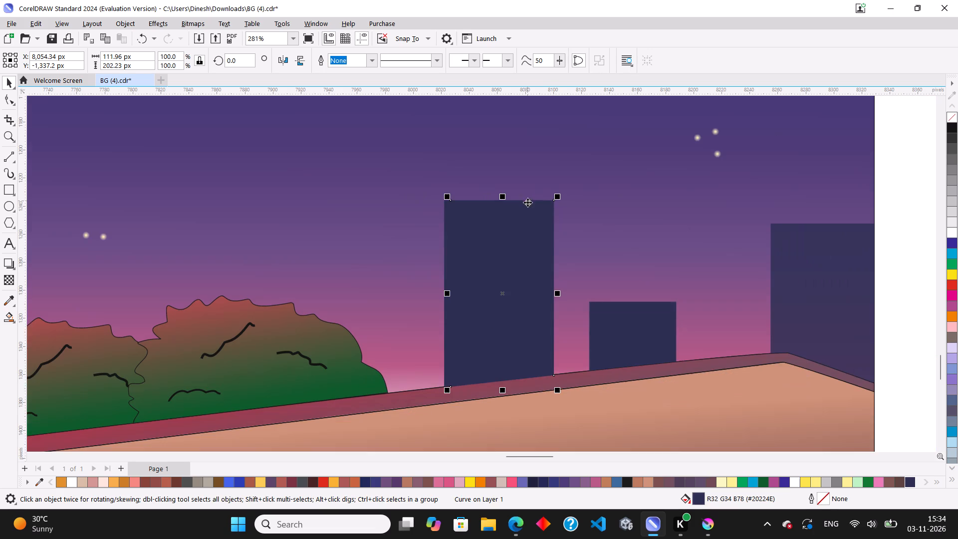
Move the duplicate's top-left node onto the top-right corner of the original tall block.
click(7, 101)
scroll(506, 196, up, 3)
scroll(544, 210, up, 2)
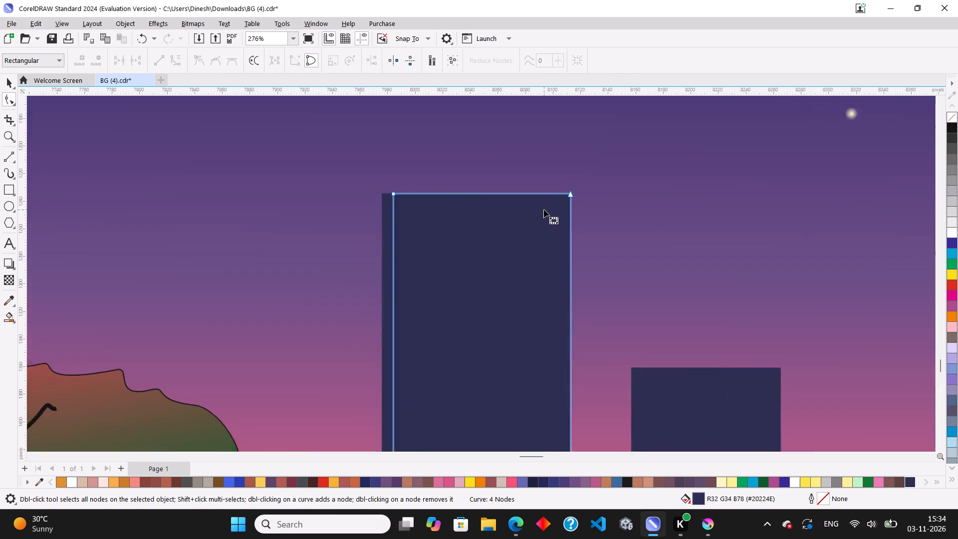
drag(370, 191, 577, 200)
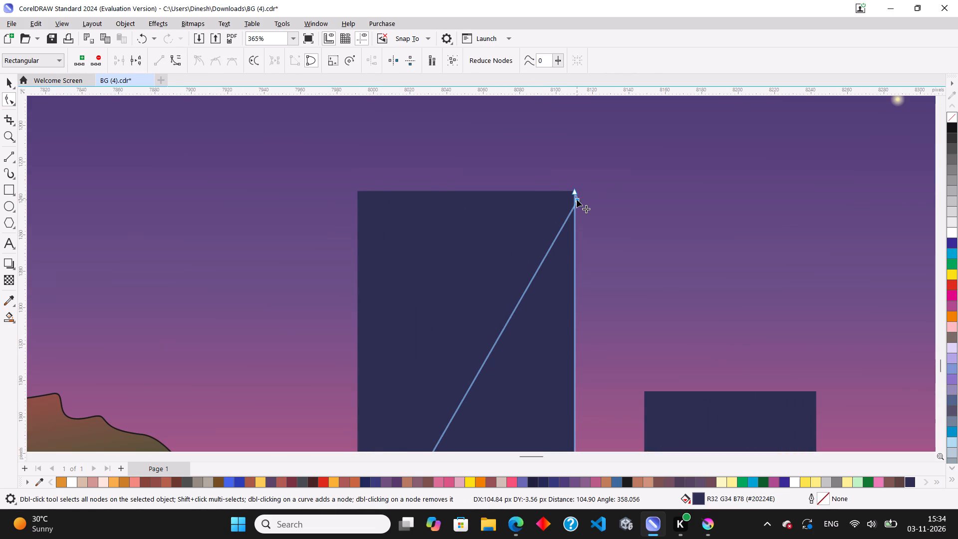
drag(577, 200, 564, 243)
scroll(563, 208, up, 7)
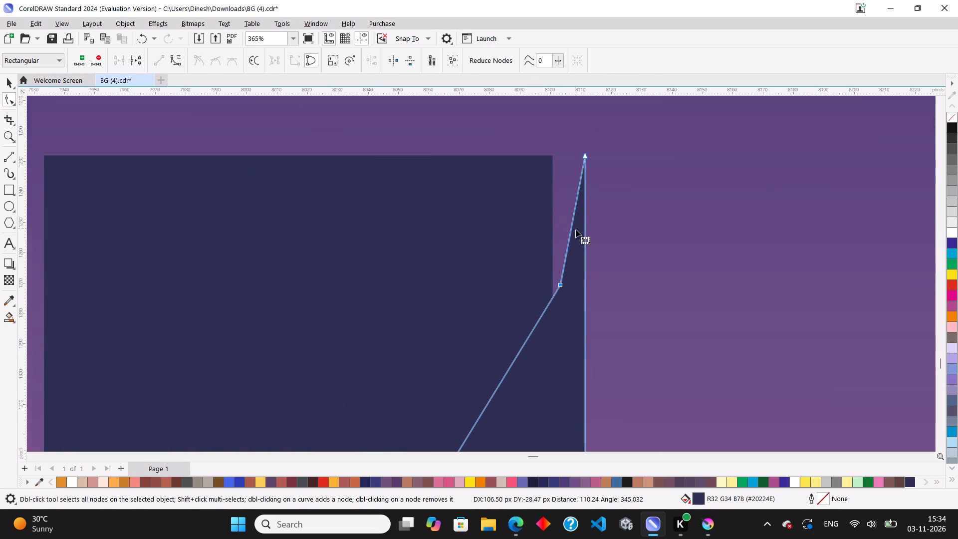
drag(559, 287, 552, 164)
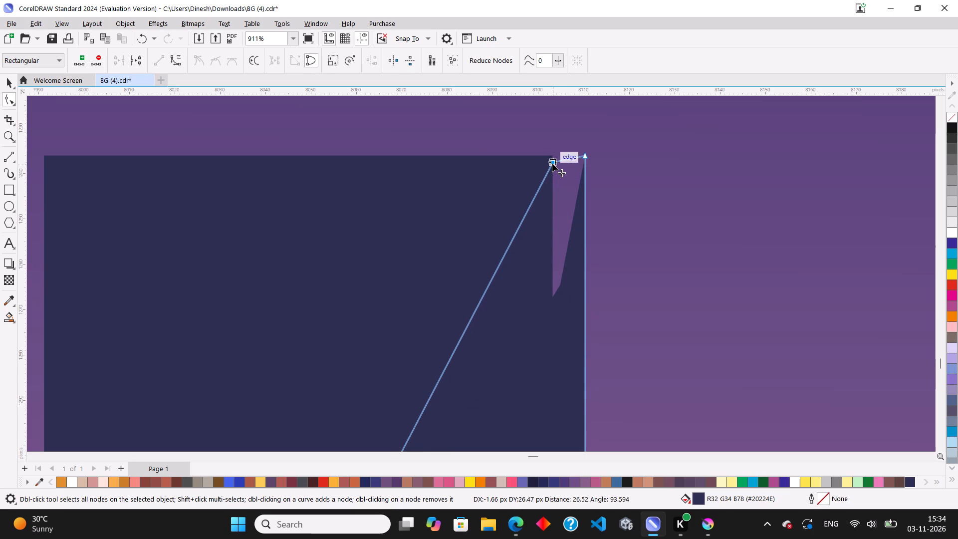
drag(552, 164, 552, 162)
click(552, 160)
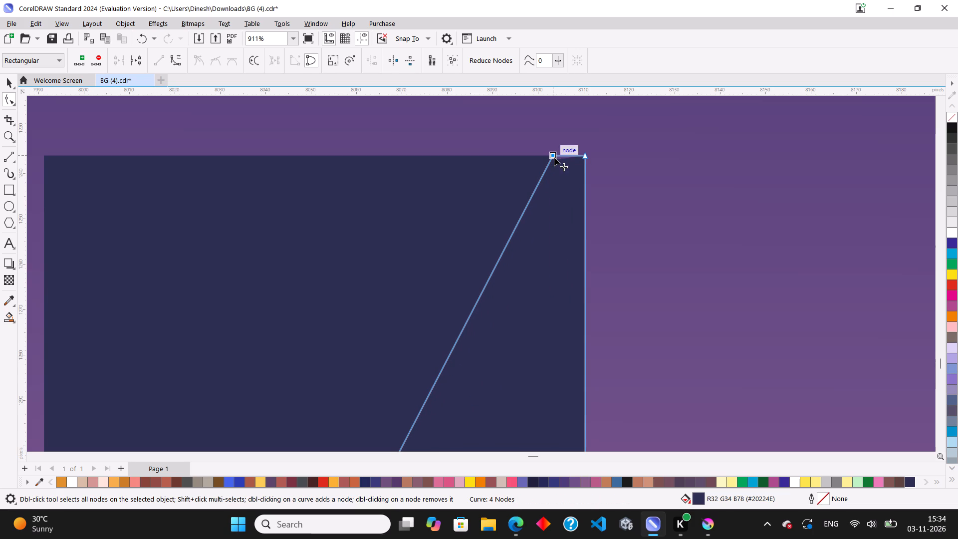
Align the duplicate's top-left node precisely with the top-right corner of the original tall navy block.
scroll(557, 157, up, 7)
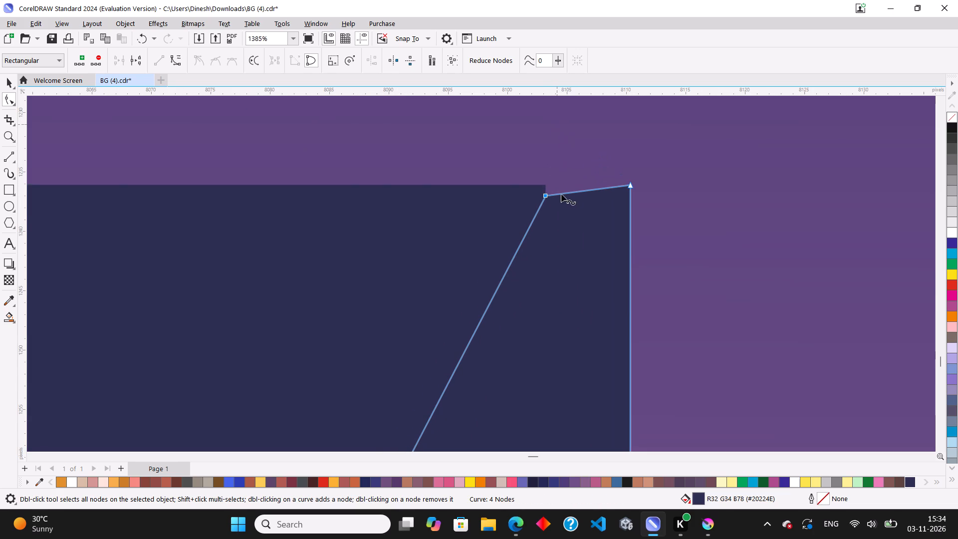
drag(546, 193, 543, 182)
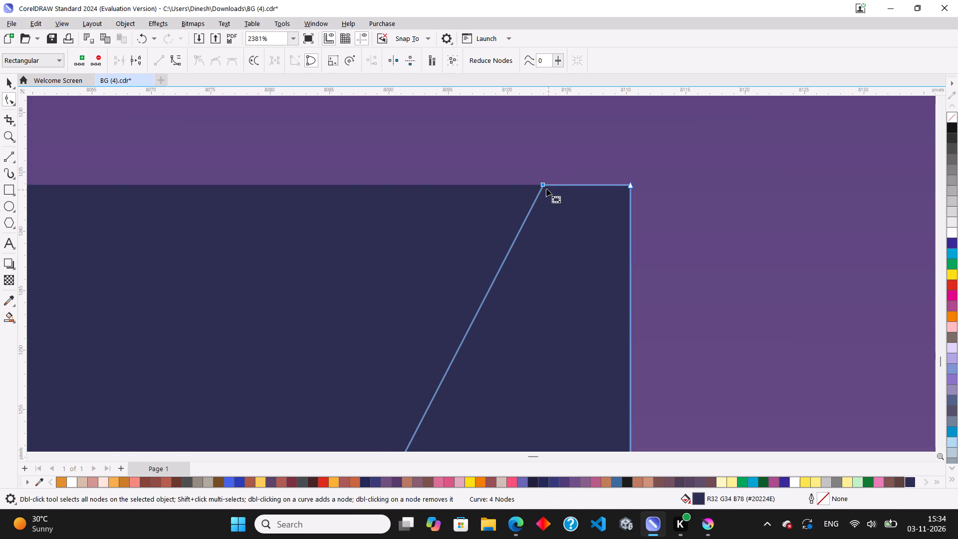
drag(544, 186, 572, 198)
drag(568, 196, 546, 187)
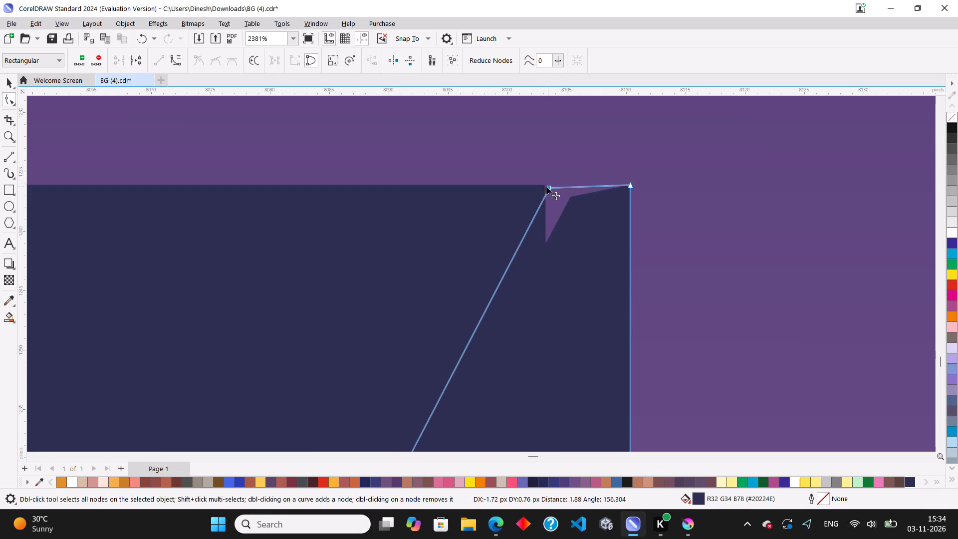
drag(546, 187, 546, 187)
scroll(566, 203, down, 3)
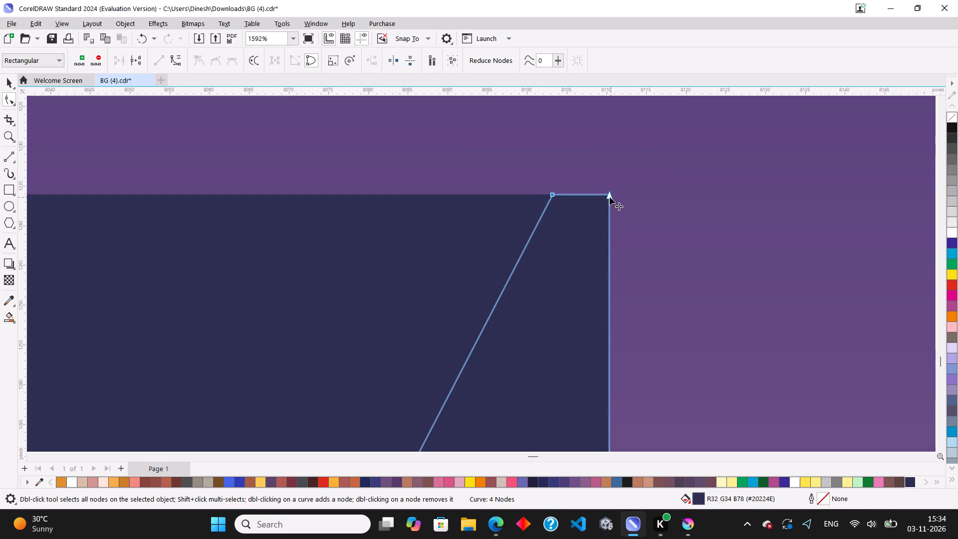
Move the duplicate's top-right node about 2.5 px inward and 1.5 px up to give the side face a slanted top.
drag(610, 197, 588, 186)
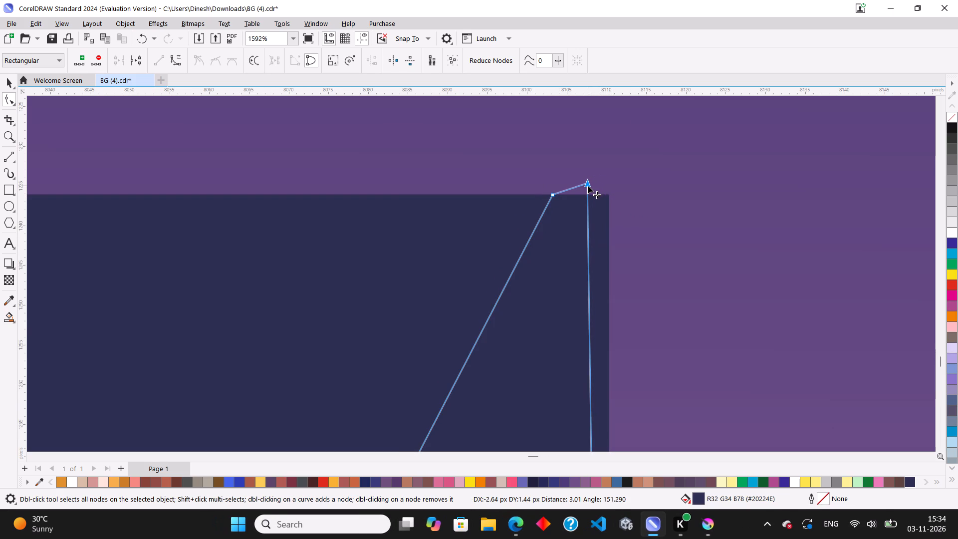
drag(588, 186, 591, 186)
scroll(579, 183, down, 4)
scroll(557, 219, down, 8)
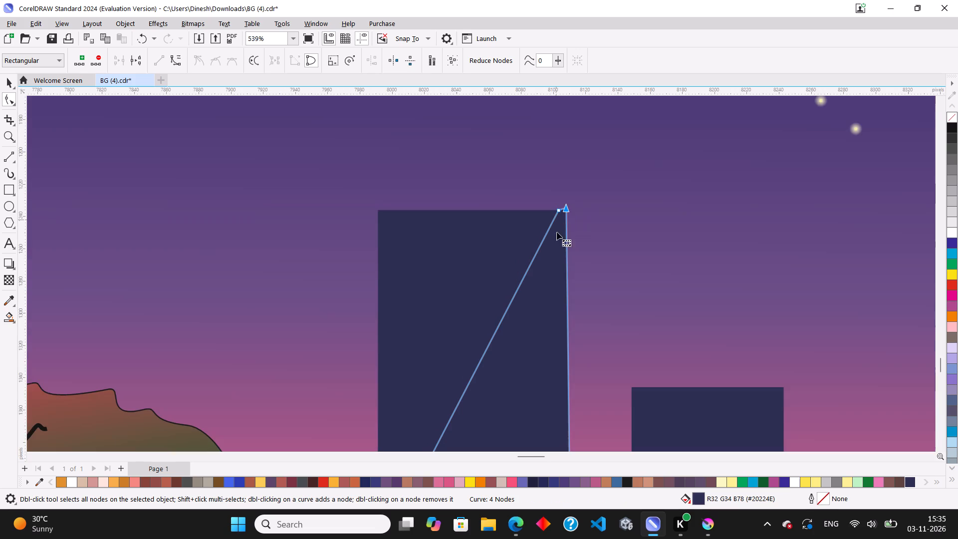
scroll(531, 262, down, 5)
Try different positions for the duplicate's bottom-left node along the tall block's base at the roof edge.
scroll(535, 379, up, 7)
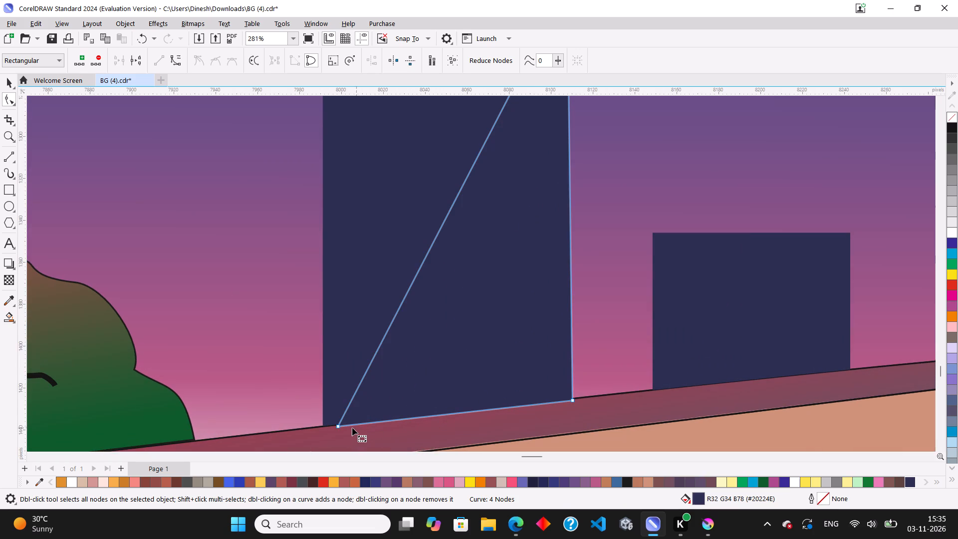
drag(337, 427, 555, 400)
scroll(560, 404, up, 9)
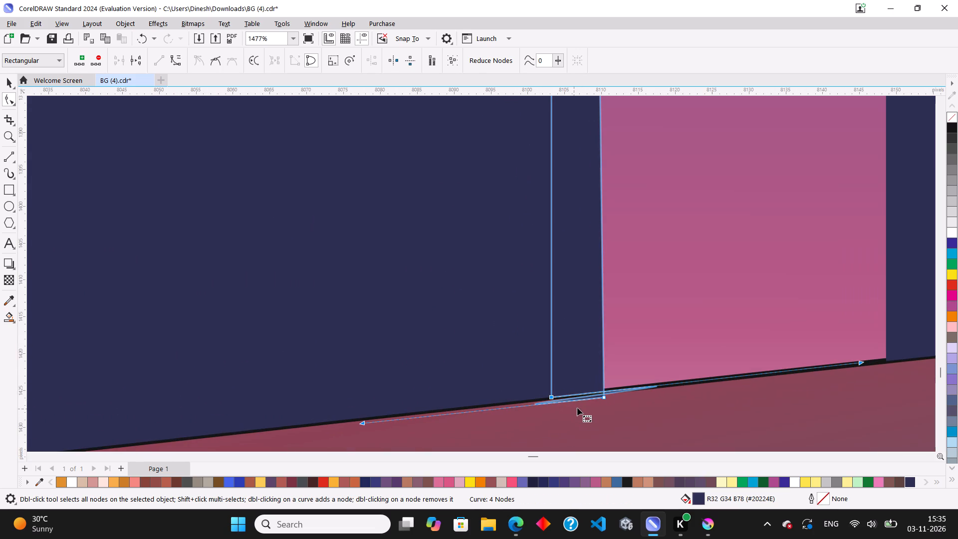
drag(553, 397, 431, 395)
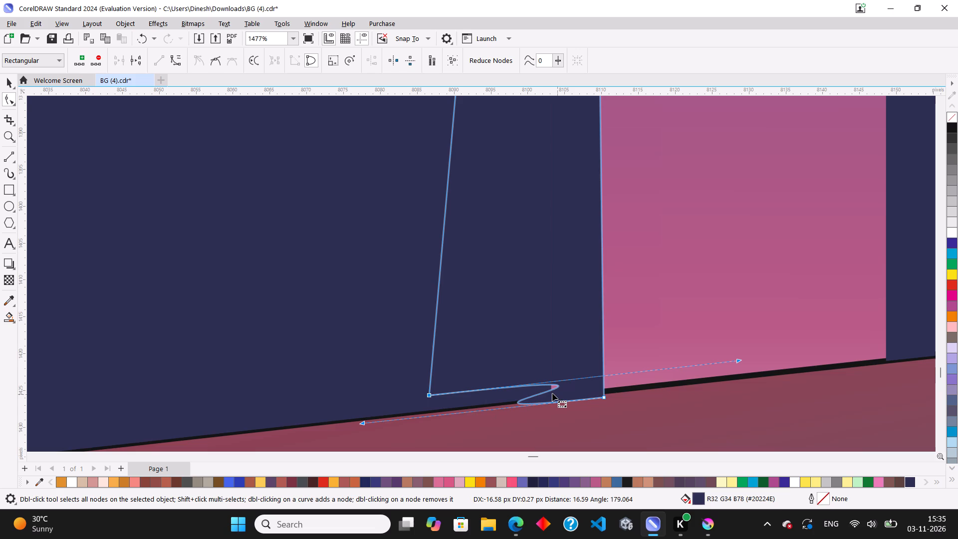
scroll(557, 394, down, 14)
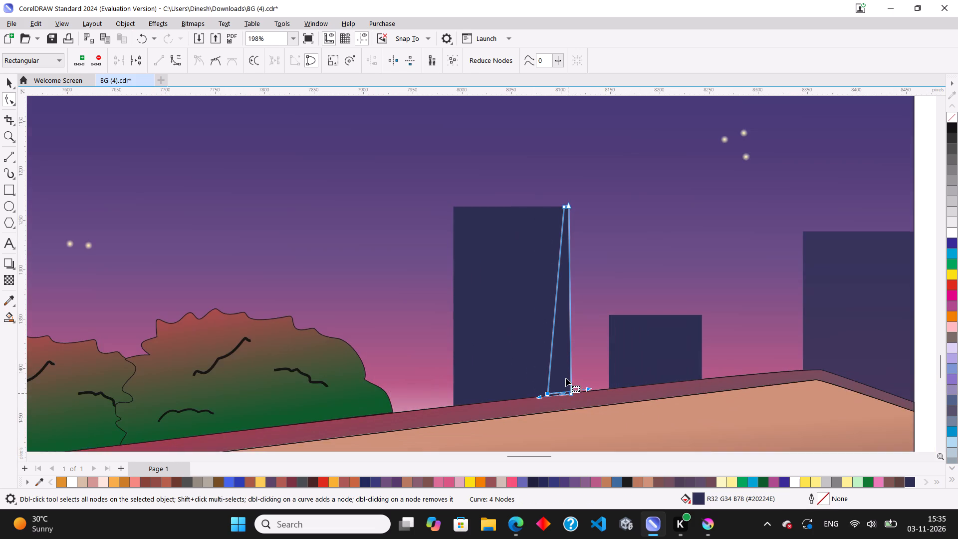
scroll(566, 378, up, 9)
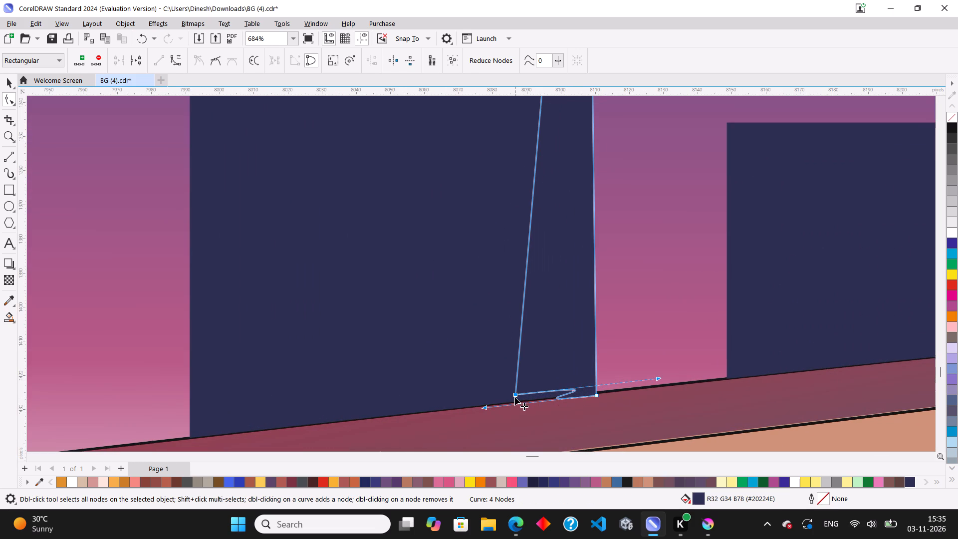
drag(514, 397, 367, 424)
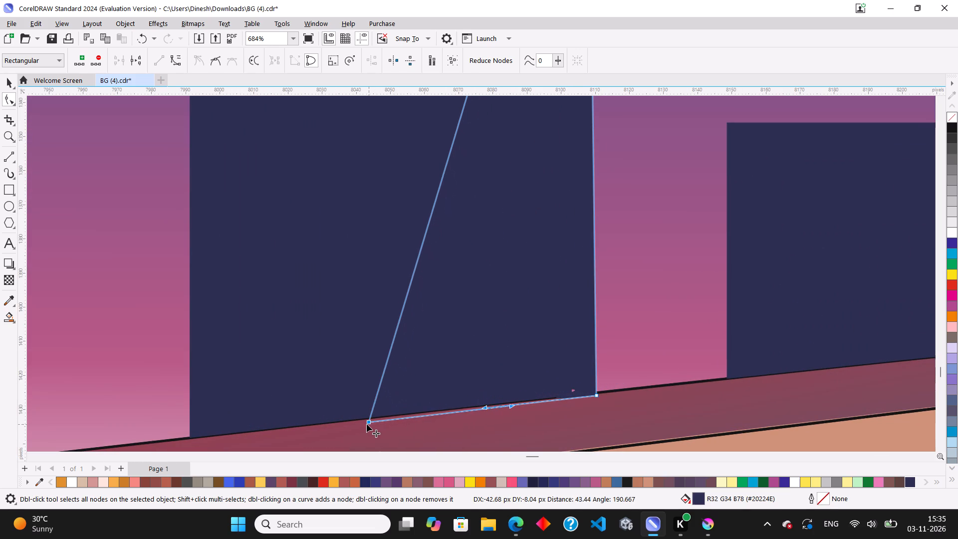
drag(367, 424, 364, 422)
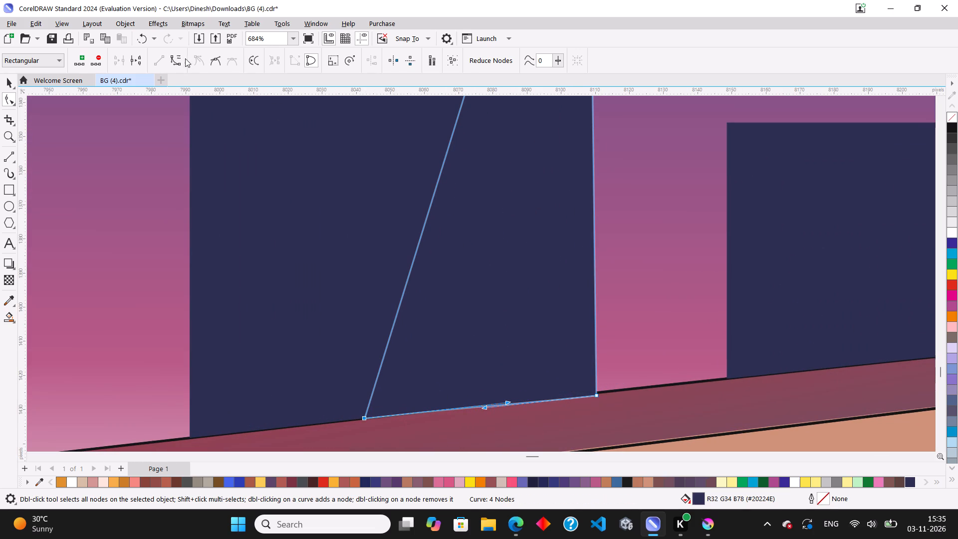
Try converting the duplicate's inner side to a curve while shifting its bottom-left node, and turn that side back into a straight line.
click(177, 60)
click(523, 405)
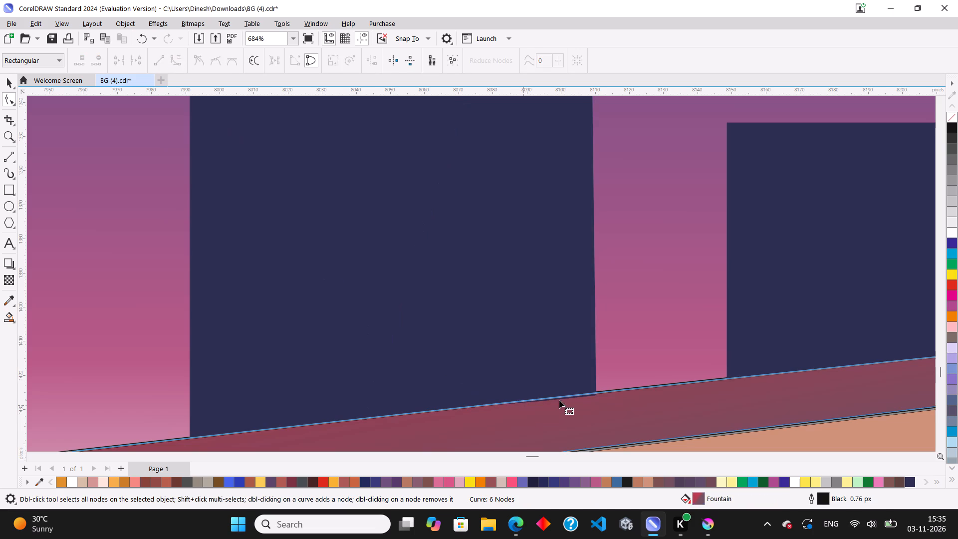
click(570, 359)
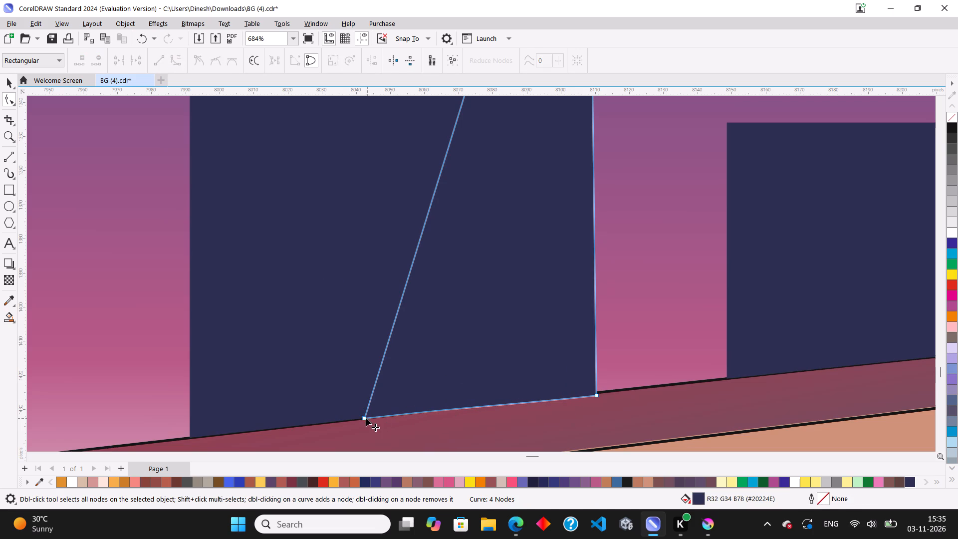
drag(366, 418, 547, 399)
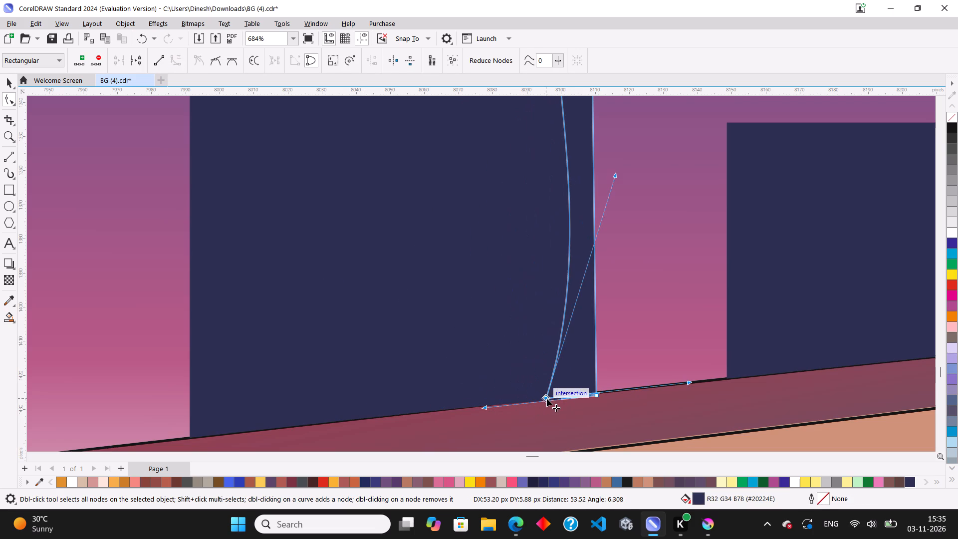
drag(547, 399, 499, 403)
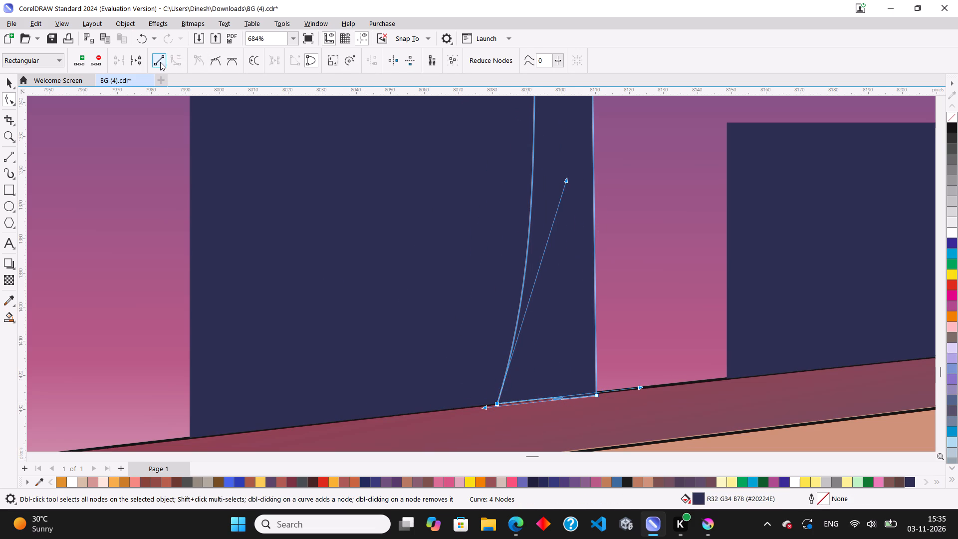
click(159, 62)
Place the duplicate's bottom-left node on the original tall block's bottom-right corner to form a narrow side face.
scroll(522, 351, up, 3)
scroll(528, 415, up, 2)
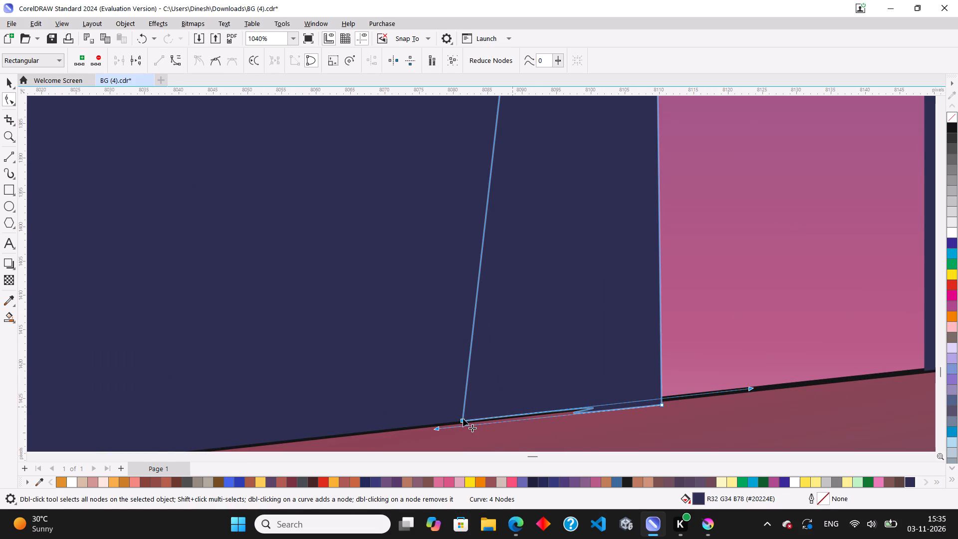
drag(462, 419, 621, 406)
scroll(626, 408, up, 7)
drag(616, 411, 600, 402)
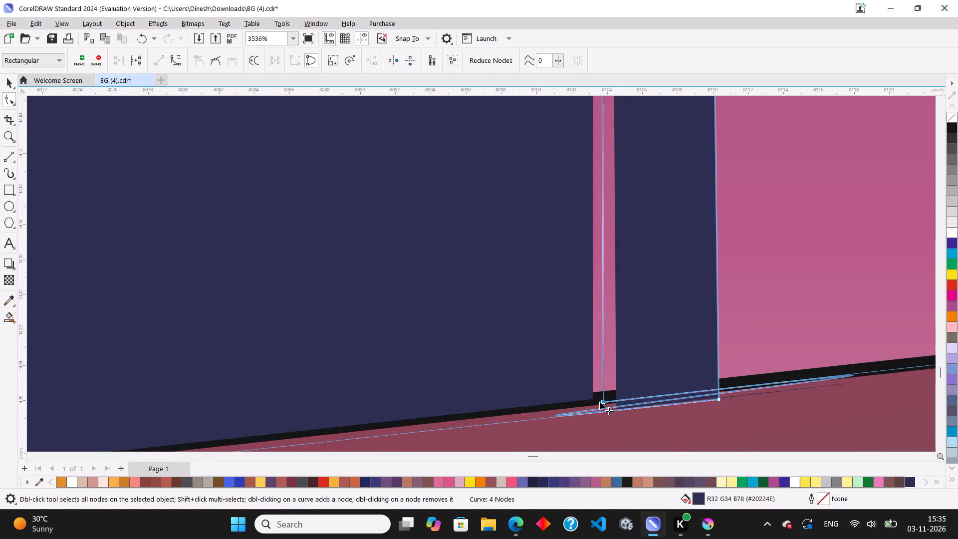
drag(600, 402, 594, 398)
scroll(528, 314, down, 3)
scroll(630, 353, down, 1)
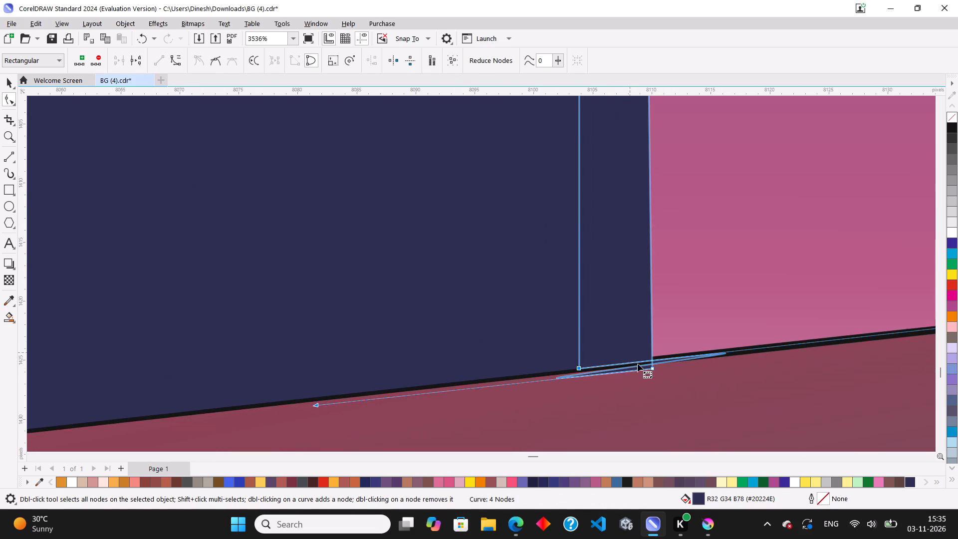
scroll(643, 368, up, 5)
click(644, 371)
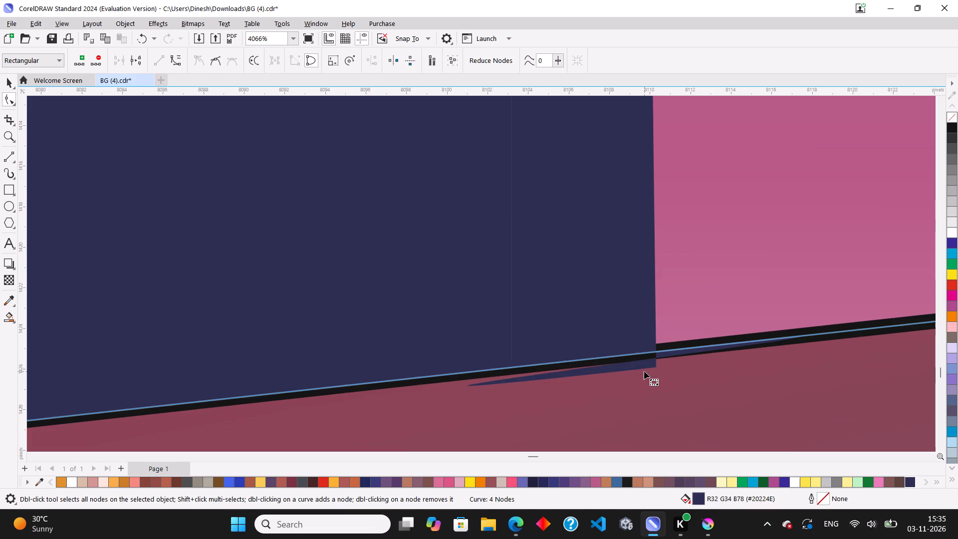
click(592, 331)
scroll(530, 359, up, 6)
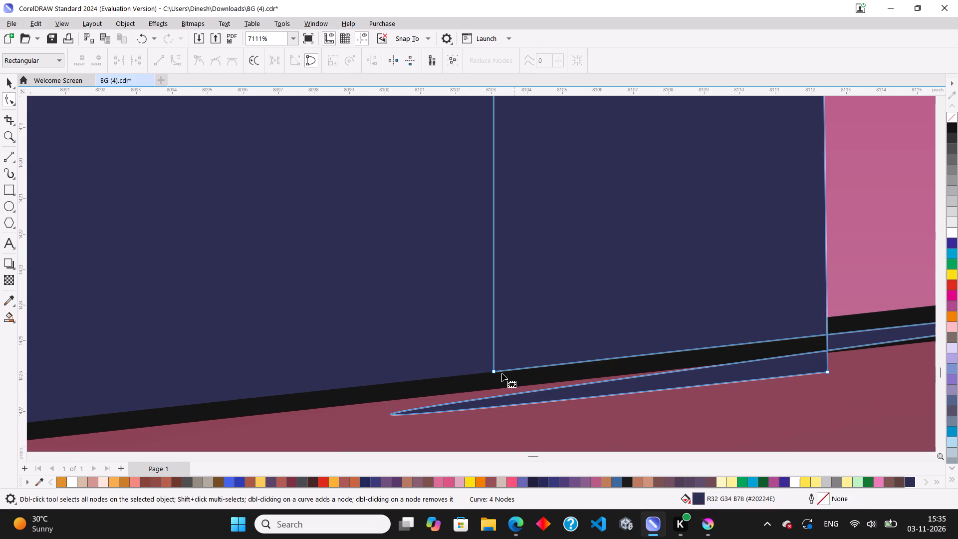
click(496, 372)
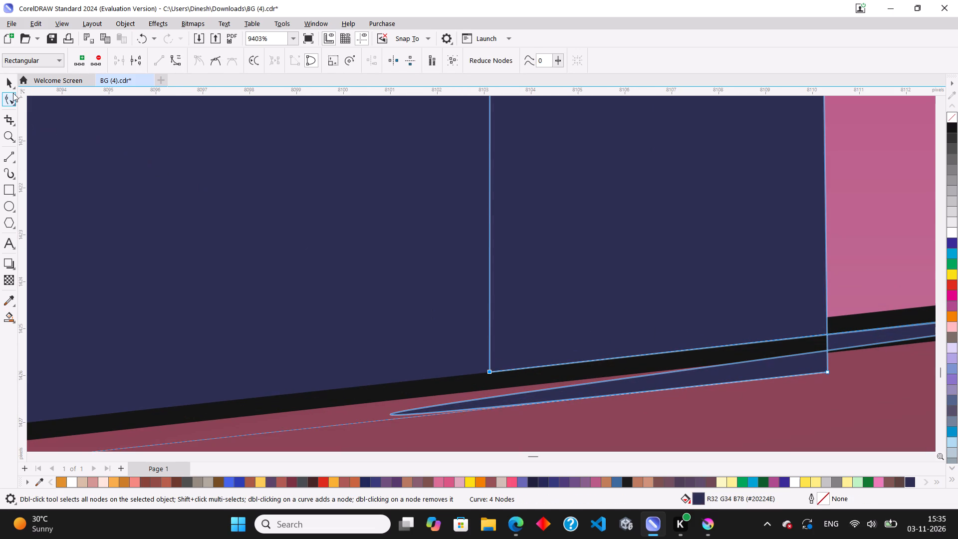
Darken the narrow side face's uniform fill to #141530 and deselect it.
click(7, 81)
double_click(699, 500)
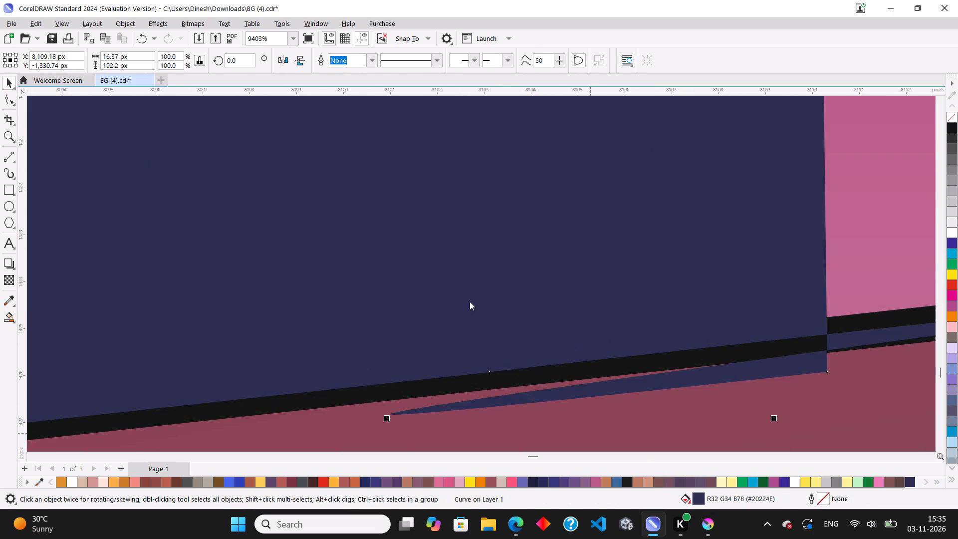
click(332, 141)
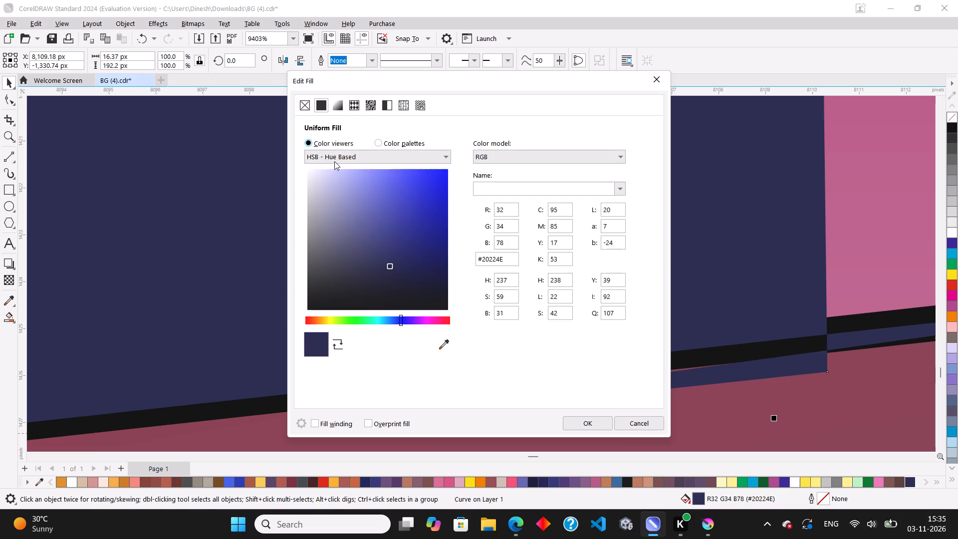
click(391, 275)
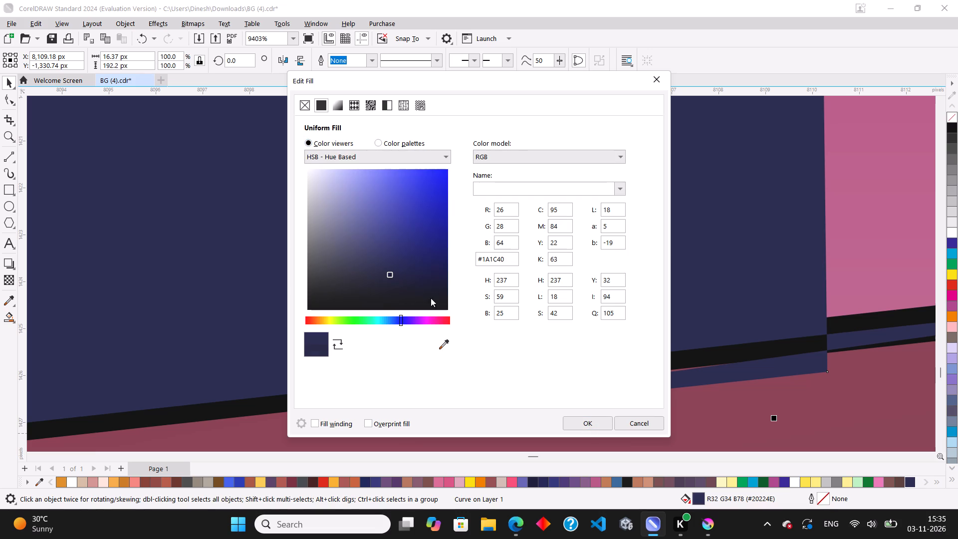
click(390, 283)
click(587, 424)
scroll(496, 350, down, 3)
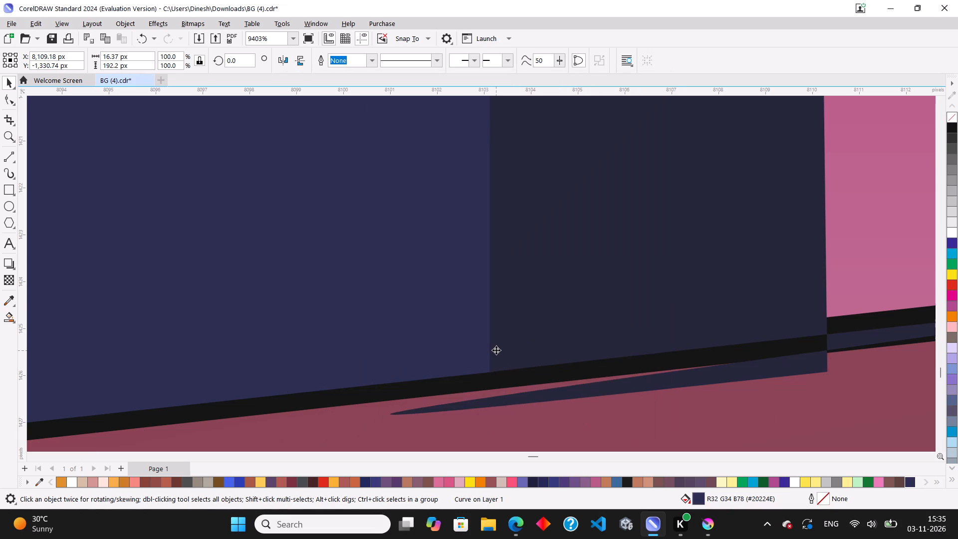
scroll(496, 350, down, 20)
scroll(496, 350, down, 9)
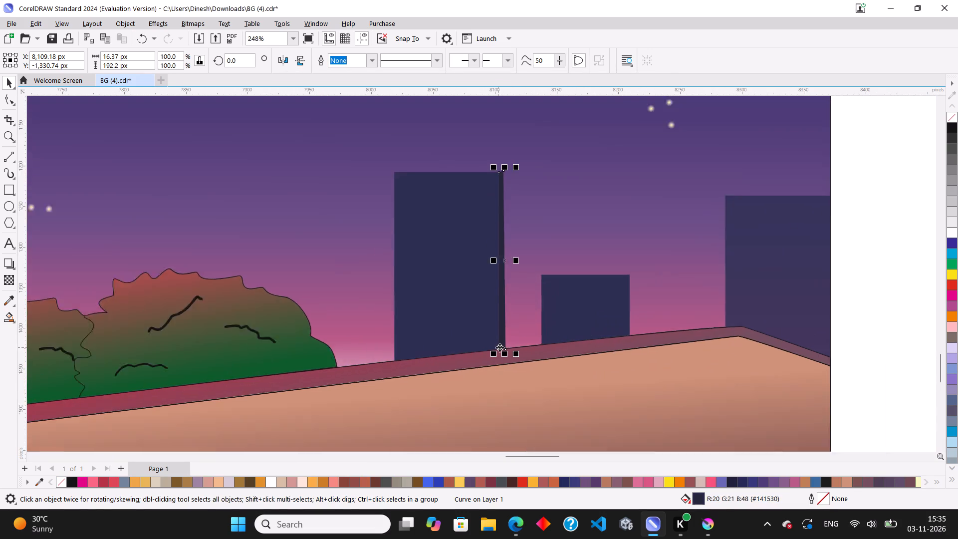
scroll(499, 346, down, 2)
click(854, 311)
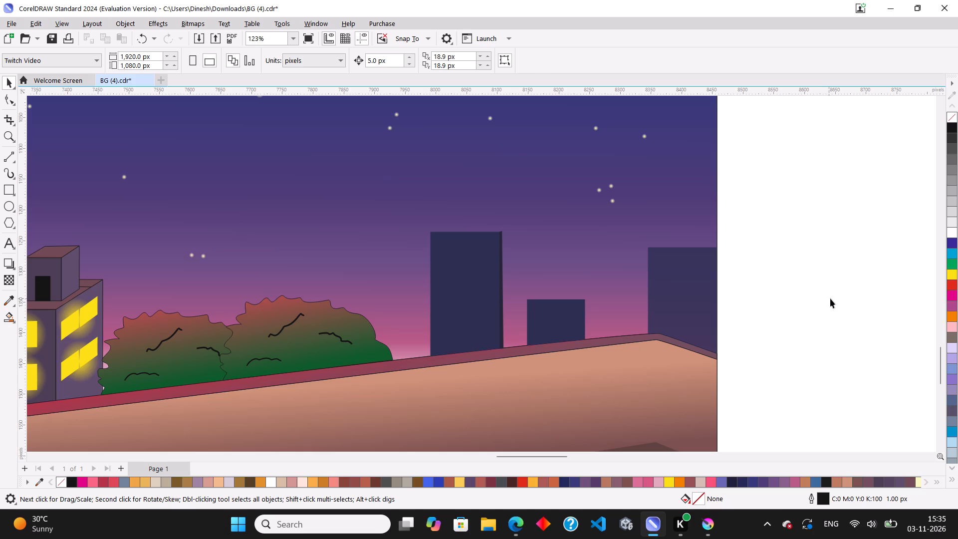
Copy the yellow glow ellipse from the house's upper-left window onto the tall navy block, placing it near the block's upper-left area.
scroll(472, 277, up, 2)
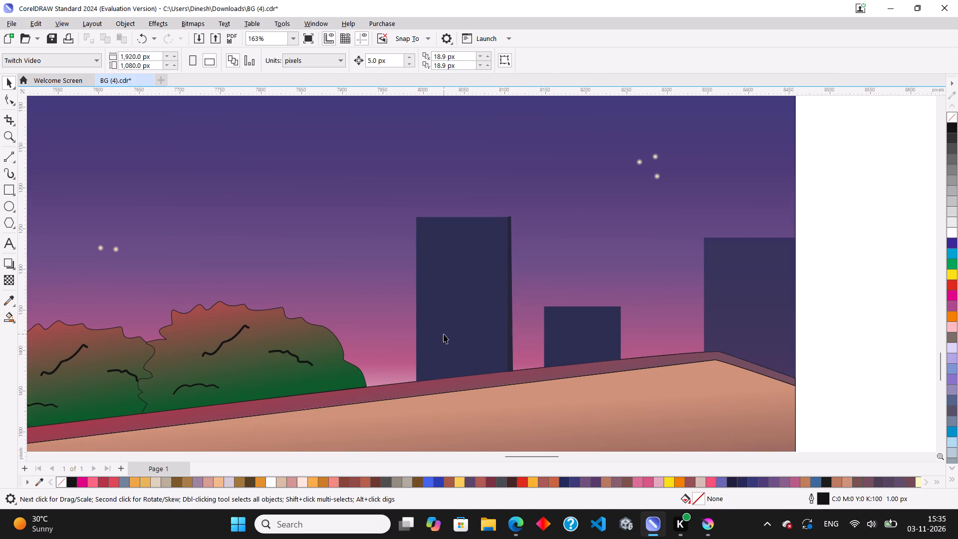
scroll(526, 314, down, 2)
scroll(528, 288, up, 1)
scroll(488, 273, up, 3)
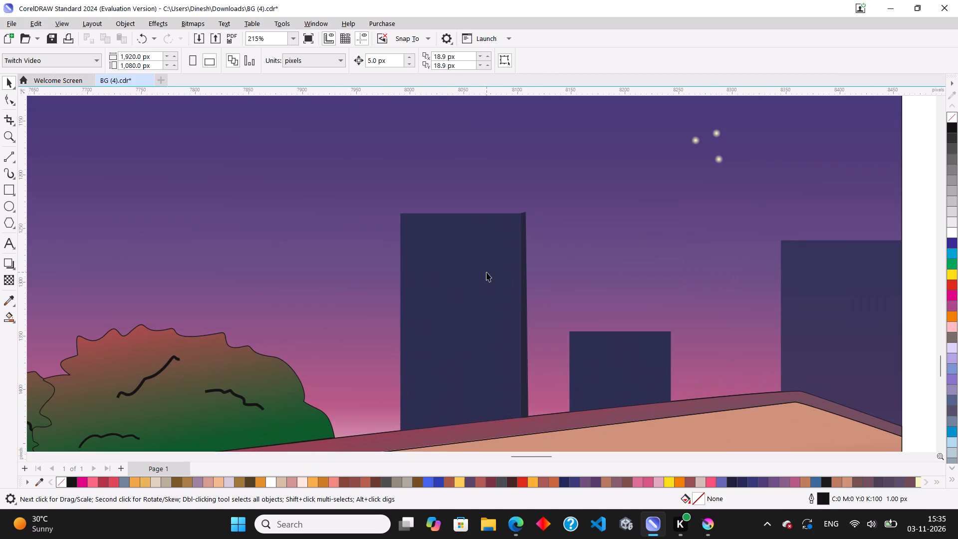
scroll(486, 272, down, 6)
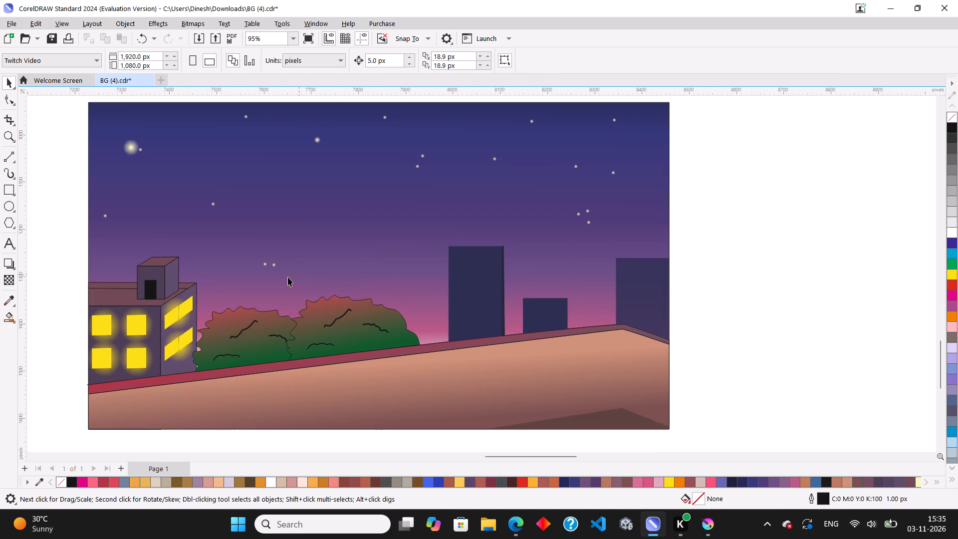
scroll(184, 317, up, 1)
scroll(438, 342, down, 2)
scroll(94, 330, up, 2)
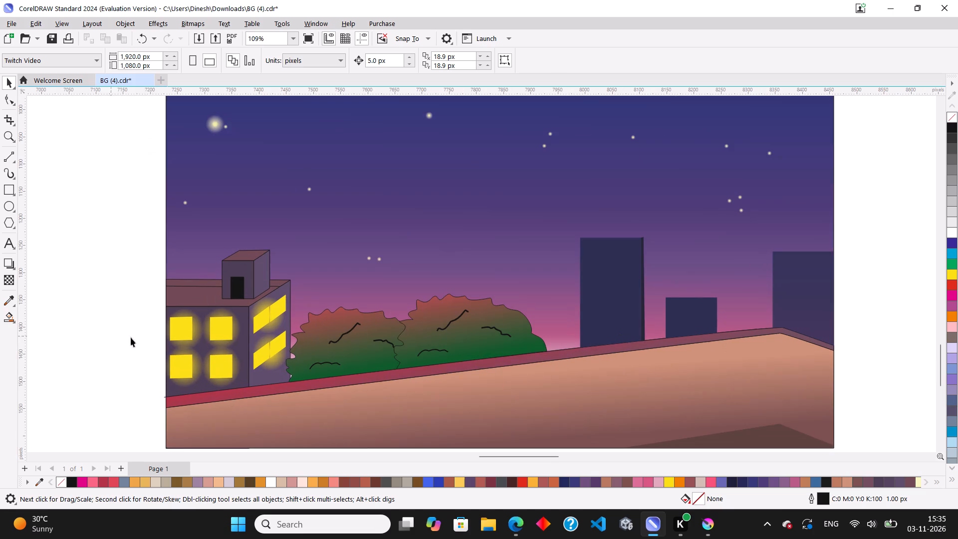
drag(128, 302, 204, 347)
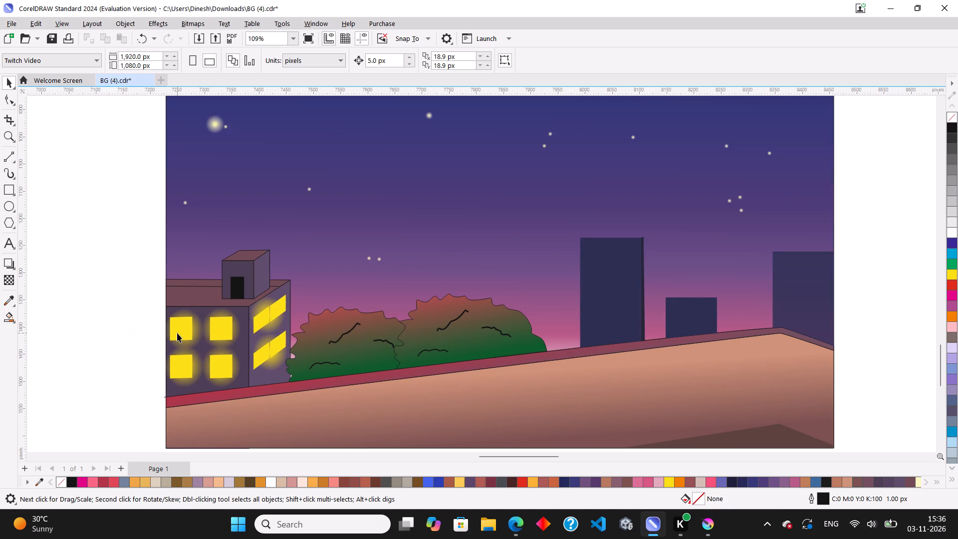
click(180, 333)
drag(181, 334, 605, 277)
right_click(605, 277)
scroll(616, 279, up, 5)
drag(615, 277, 584, 265)
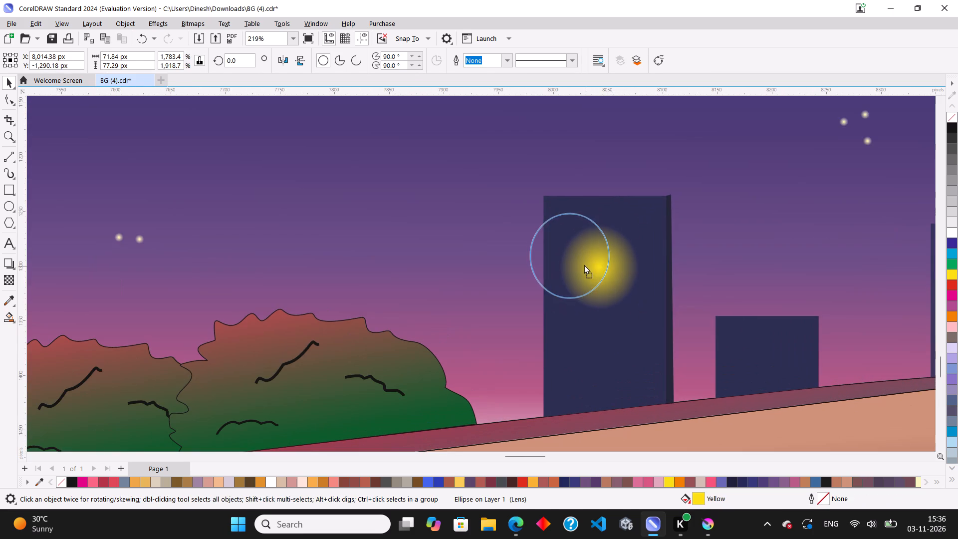
Shrink the yellow glow to about 27 × 29 px and move it to the tall navy block's upper-left area.
drag(584, 265, 605, 255)
shift+drag(633, 293, 608, 276)
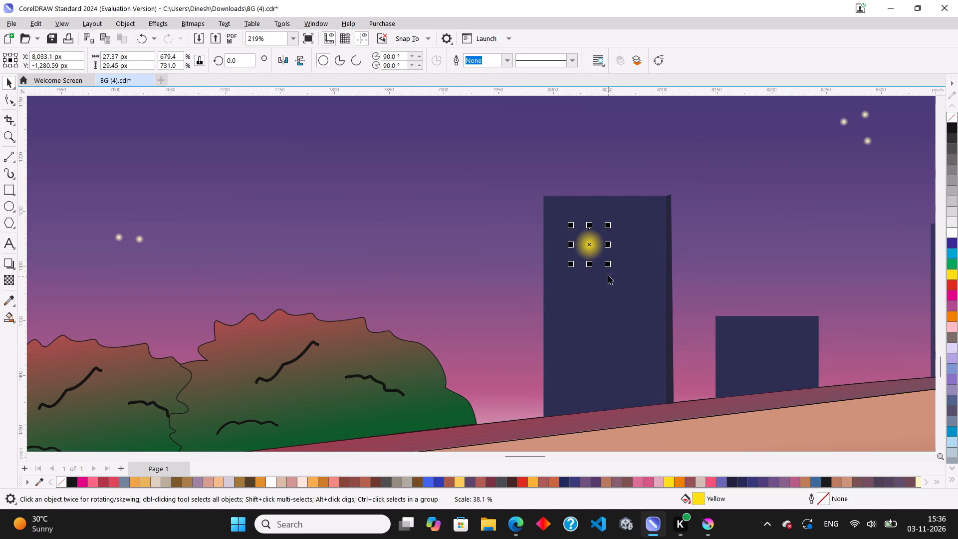
scroll(598, 257, up, 3)
drag(586, 242, 558, 236)
drag(560, 237, 582, 239)
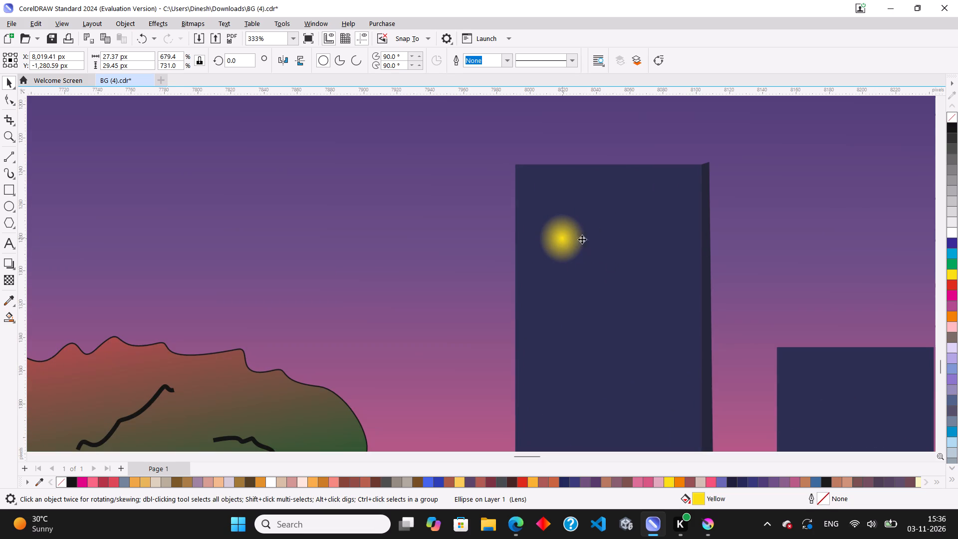
Copy the small glow twice across the tall block to form a horizontal row of three windows.
drag(582, 239, 624, 238)
ctrl+right_click(624, 238)
scroll(627, 239, down, 4)
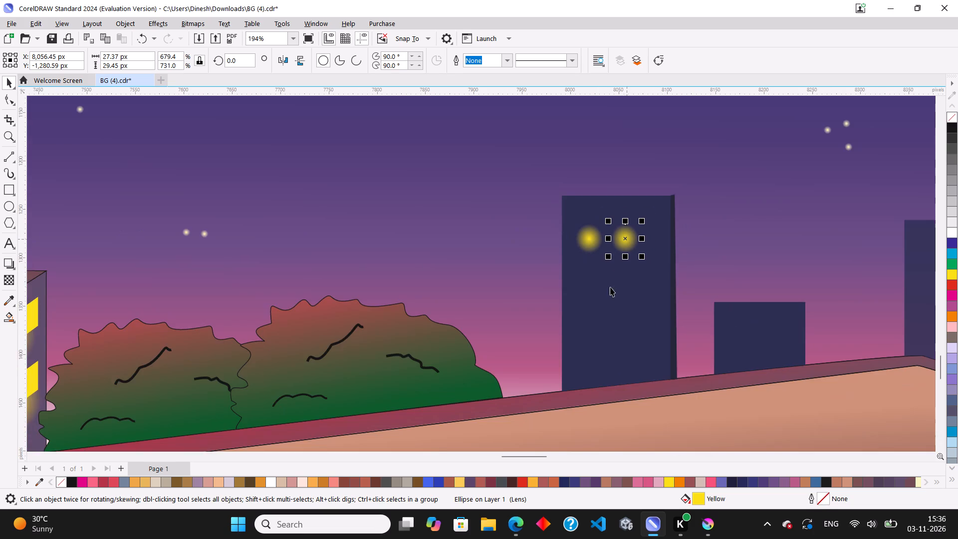
scroll(638, 243, up, 3)
drag(617, 239, 660, 241)
ctrl+right_click(660, 241)
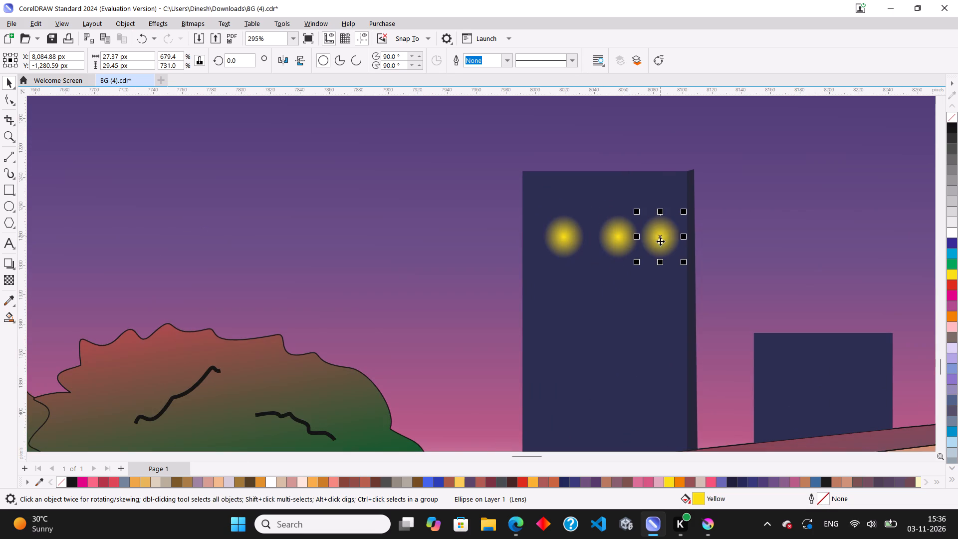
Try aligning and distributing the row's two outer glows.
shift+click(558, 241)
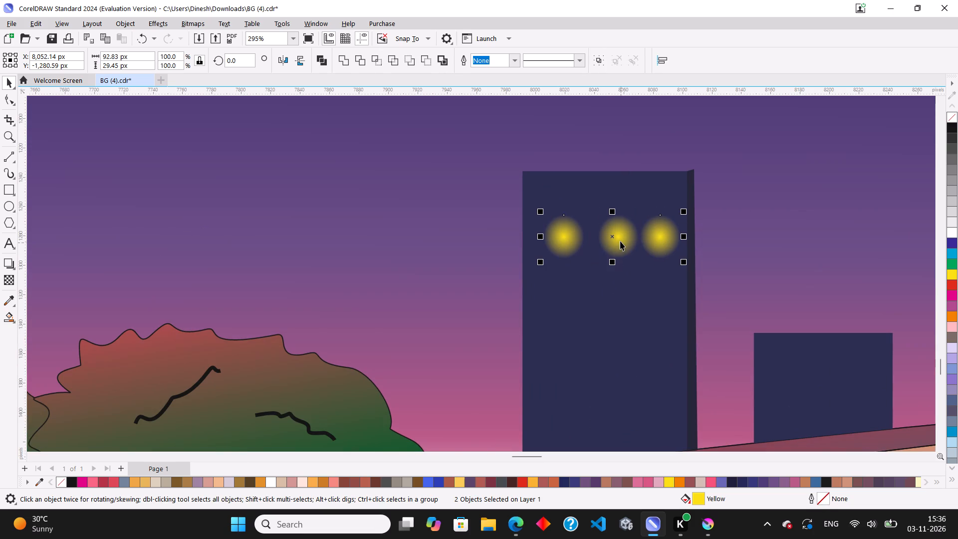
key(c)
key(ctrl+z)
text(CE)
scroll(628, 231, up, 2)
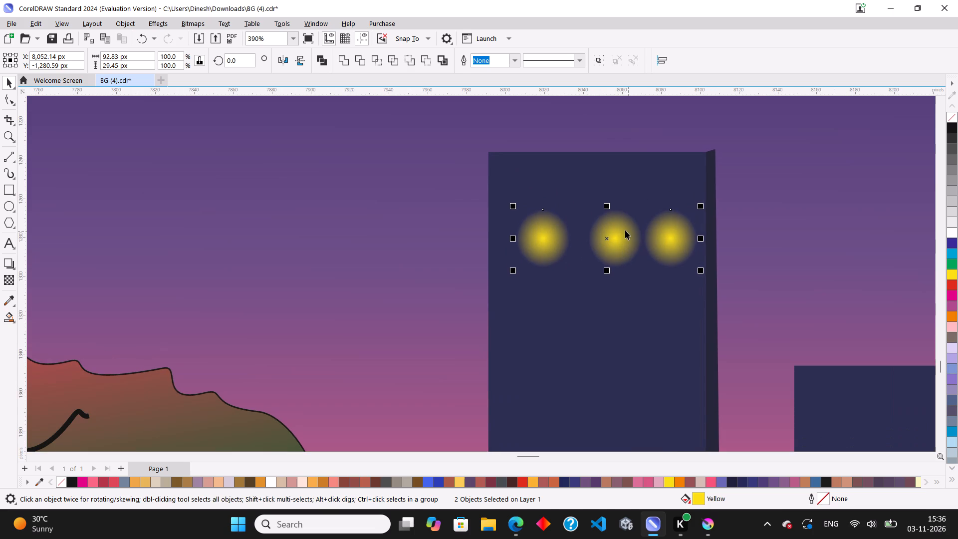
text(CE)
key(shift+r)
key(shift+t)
Move the middle glow toward the first one so it sits midway between the two outer glows.
scroll(621, 237, up, 3)
ctrl+drag(619, 238, 601, 235)
scroll(603, 235, up, 2)
ctrl+drag(600, 236, 609, 236)
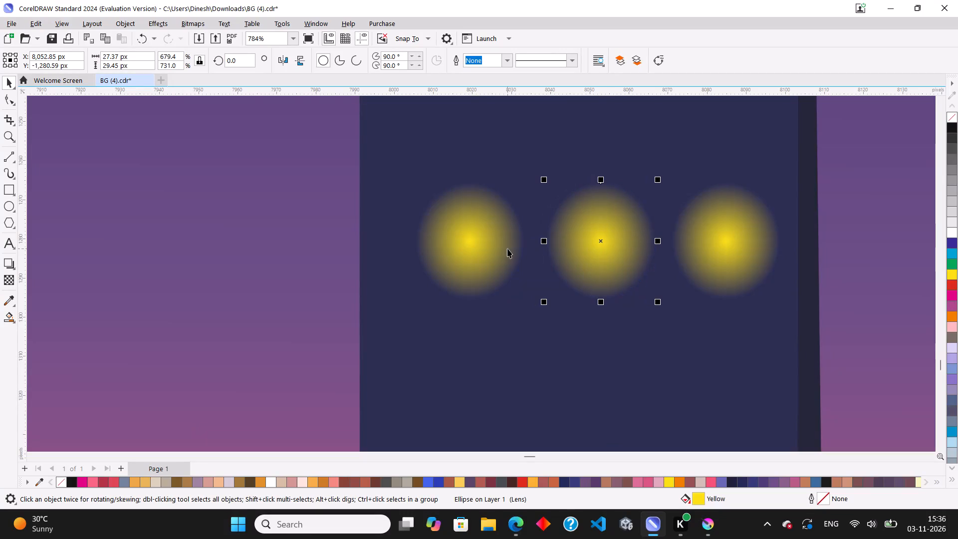
Move all three glows together slightly higher and roughly centre the row across the tall block's front face.
shift+click(503, 250)
shift+click(708, 251)
drag(717, 246, 691, 241)
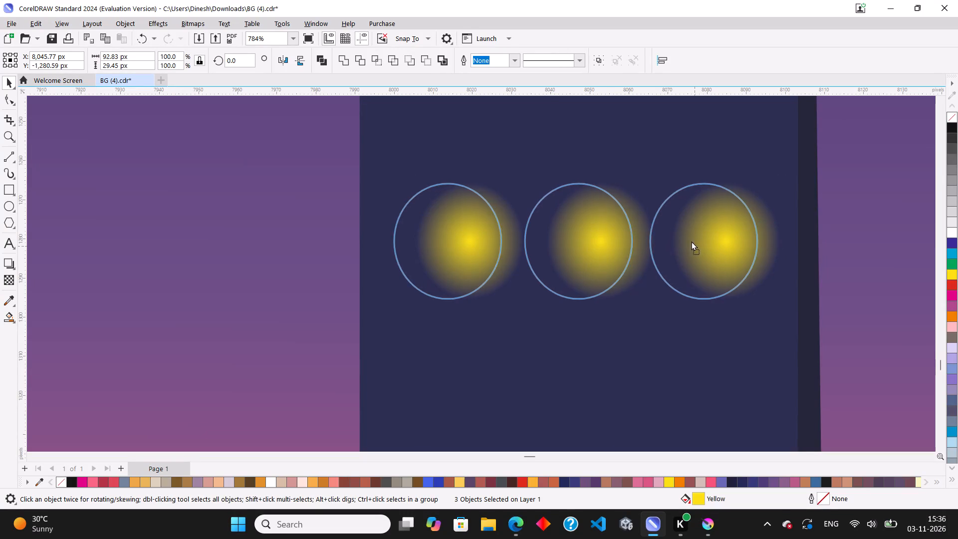
drag(691, 241, 690, 241)
drag(703, 244, 698, 207)
scroll(699, 209, down, 2)
drag(697, 209, 701, 209)
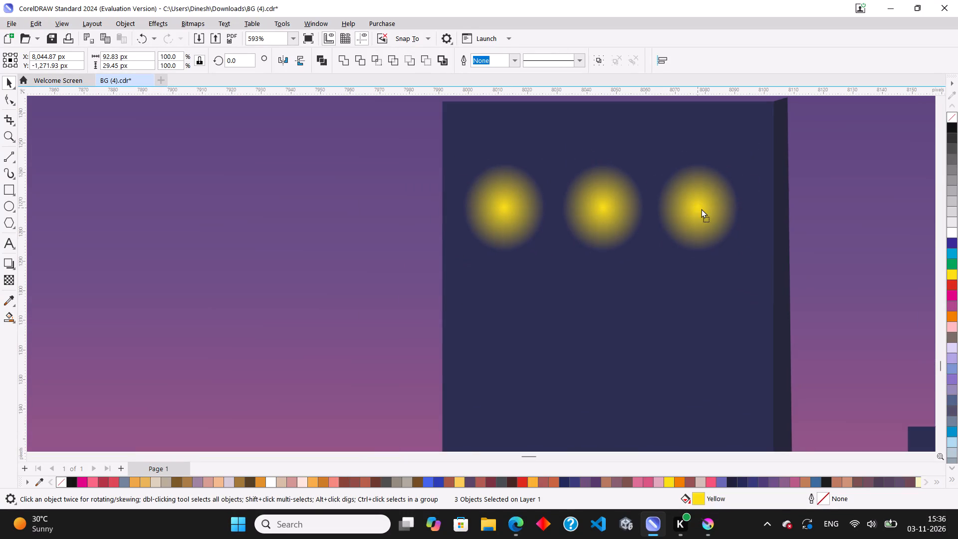
drag(701, 209, 704, 209)
Duplicate the row of three glows downward four times at equal spacing to fill the tall block with windows.
scroll(685, 207, down, 4)
drag(697, 212, 700, 265)
ctrl+right_click(700, 265)
key(ctrl+d)
key(ctrl+d)
key(ctrl+d)
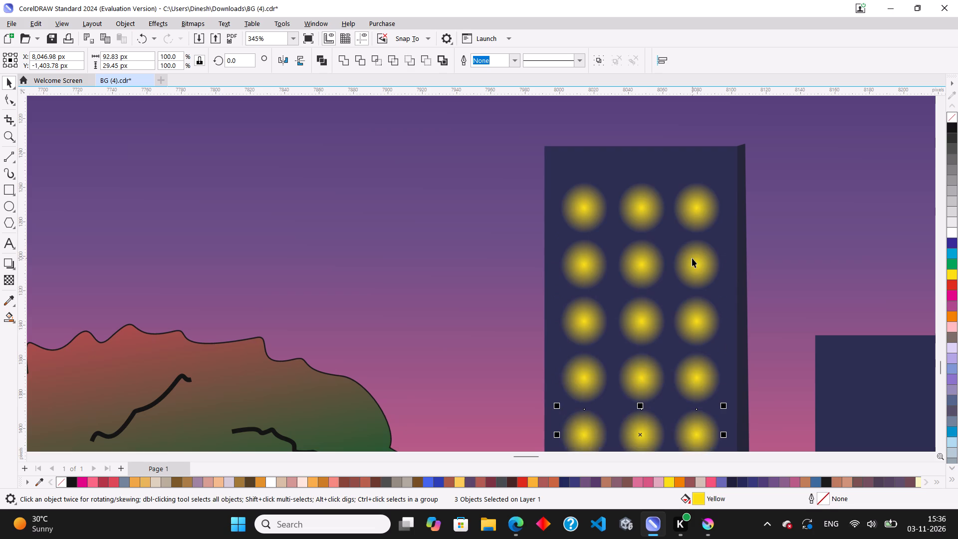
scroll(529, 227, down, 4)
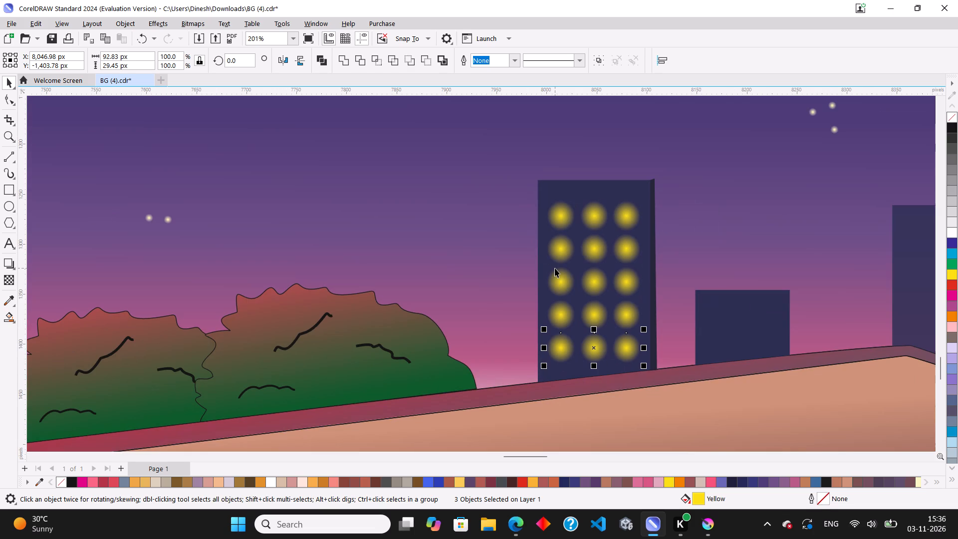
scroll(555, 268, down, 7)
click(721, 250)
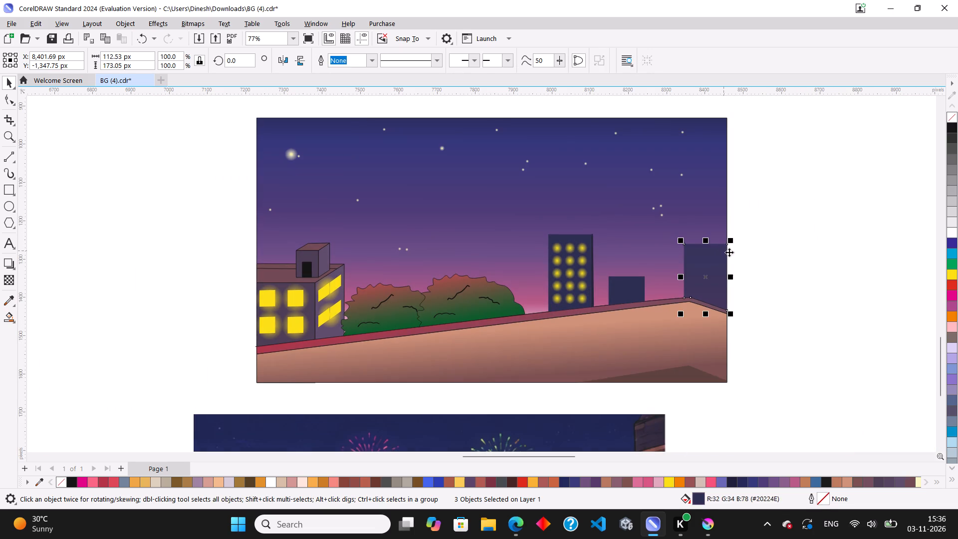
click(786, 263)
Copy the top-right window glow from the tall block onto the short navy block.
scroll(660, 302, up, 3)
scroll(571, 254, up, 3)
click(532, 202)
drag(532, 204, 534, 206)
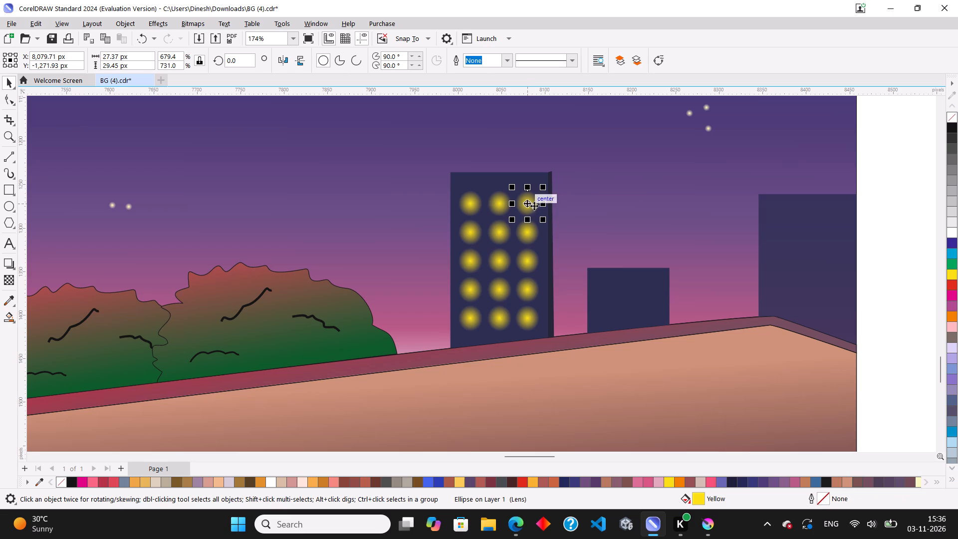
drag(534, 206, 614, 290)
right_click(614, 290)
scroll(657, 309, up, 2)
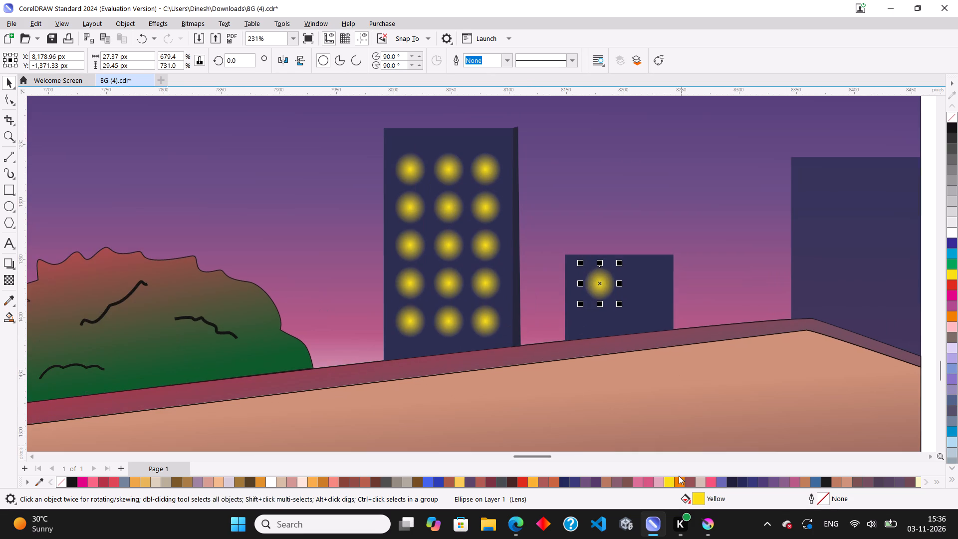
Lighten the short block's glow to a paler yellow uniform fill of C:5 M:0 Y:78 K:0.
click(679, 480)
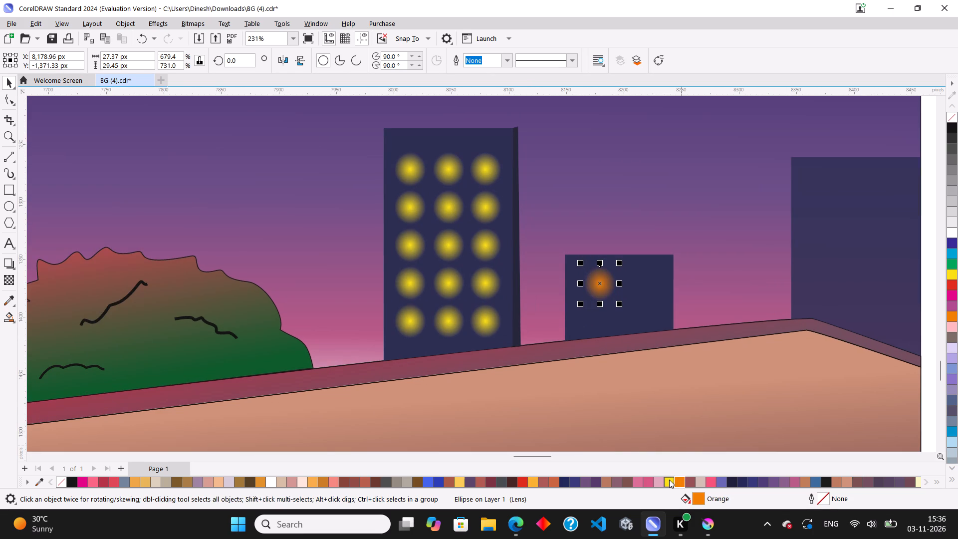
click(669, 480)
double_click(703, 498)
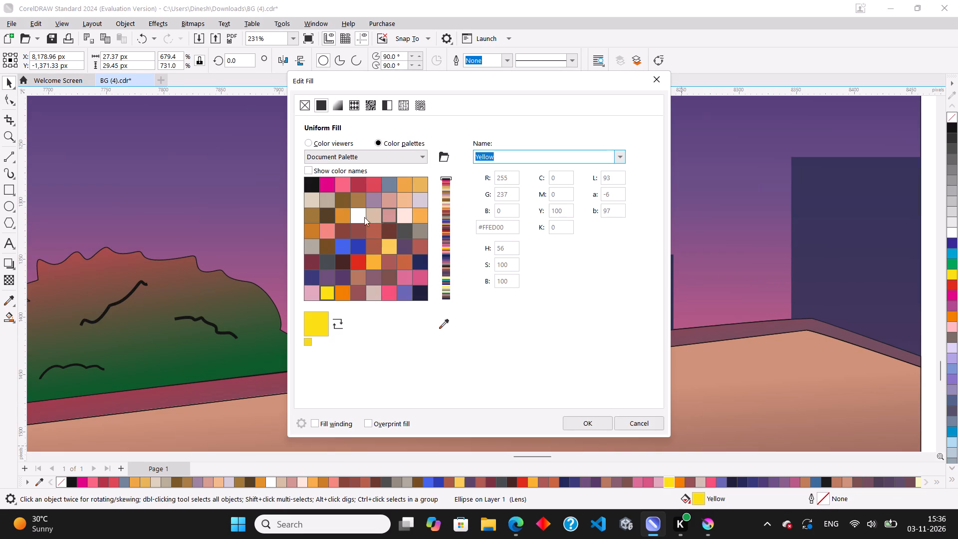
click(327, 145)
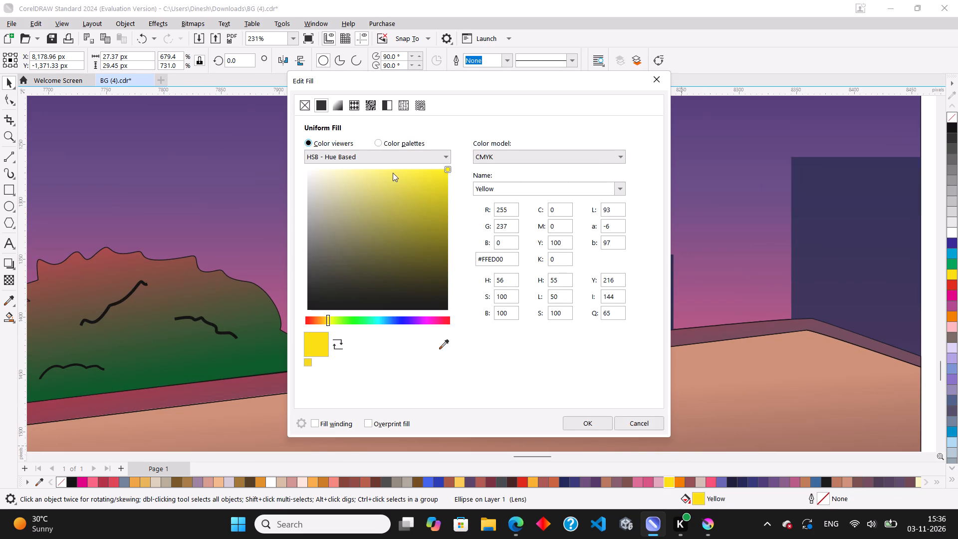
click(405, 173)
click(578, 424)
Place the pale glow near the short block's upper-left corner and copy it across to form a pair.
scroll(610, 271, up, 3)
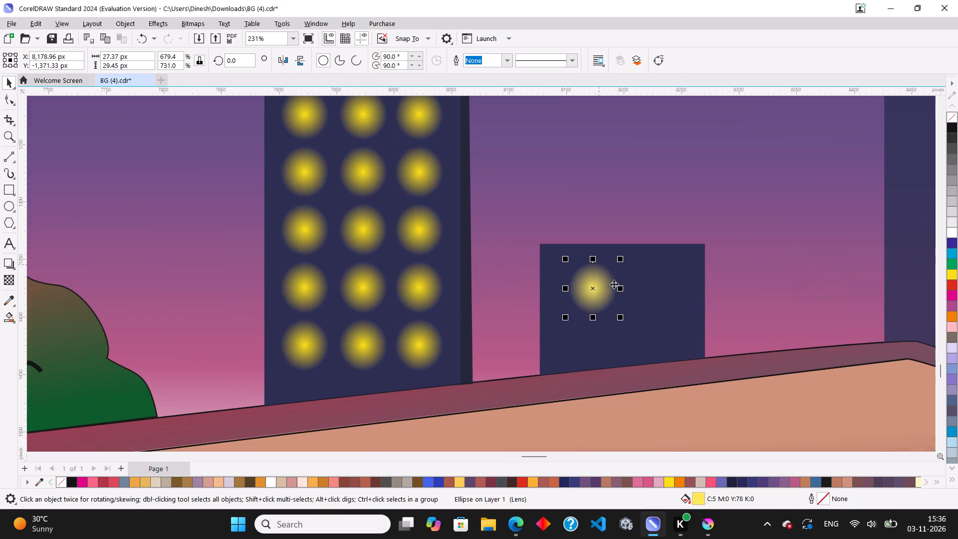
drag(603, 296, 587, 293)
drag(580, 288, 656, 281)
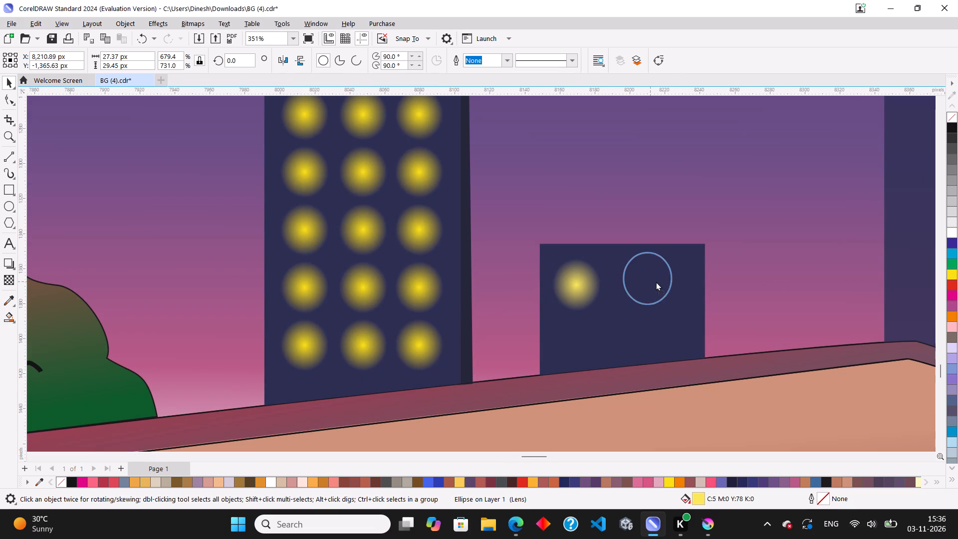
drag(656, 281, 648, 285)
right_click(648, 285)
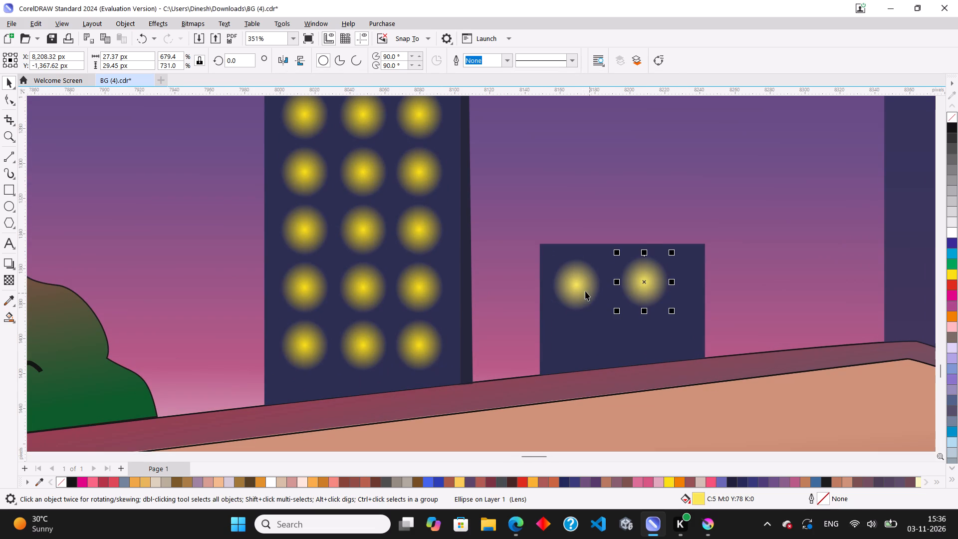
Copy the pair of pale glows directly below to form a second row of windows on the short block.
shift+click(585, 291)
scroll(637, 291, up, 2)
drag(637, 289, 652, 288)
drag(654, 286, 654, 285)
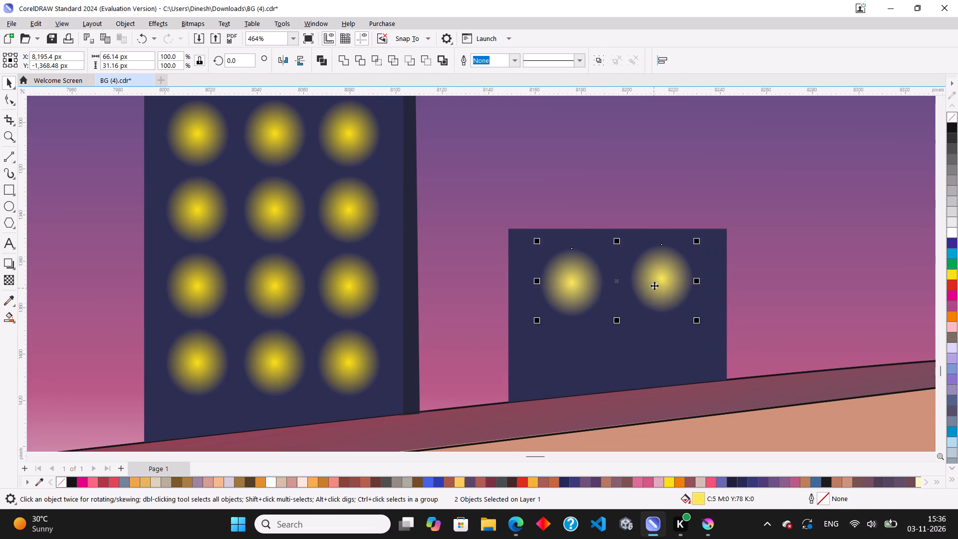
drag(654, 285, 658, 356)
ctrl+right_click(658, 356)
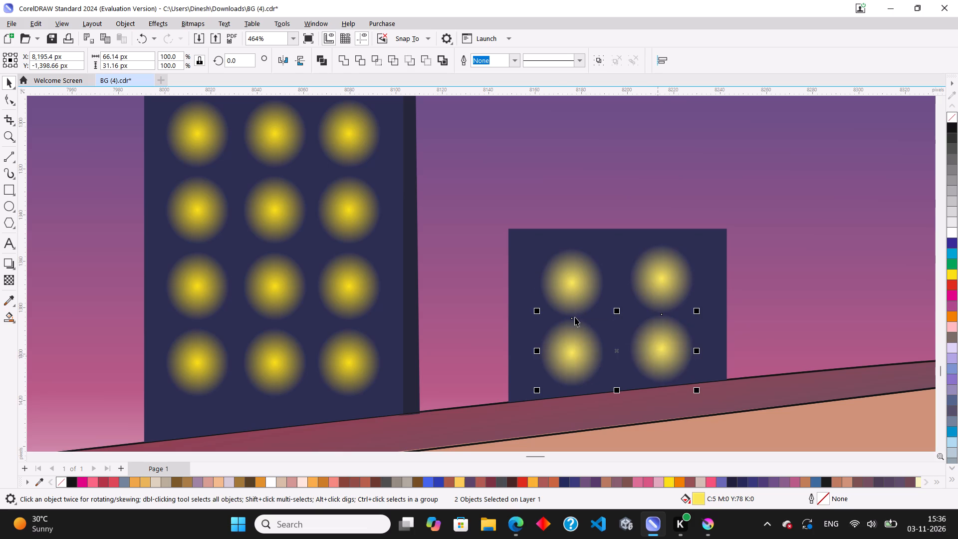
Copy the short block's pale glows onto the building at the scene's right edge and delete the lower copied glow.
scroll(575, 317, down, 13)
scroll(806, 307, up, 4)
click(702, 303)
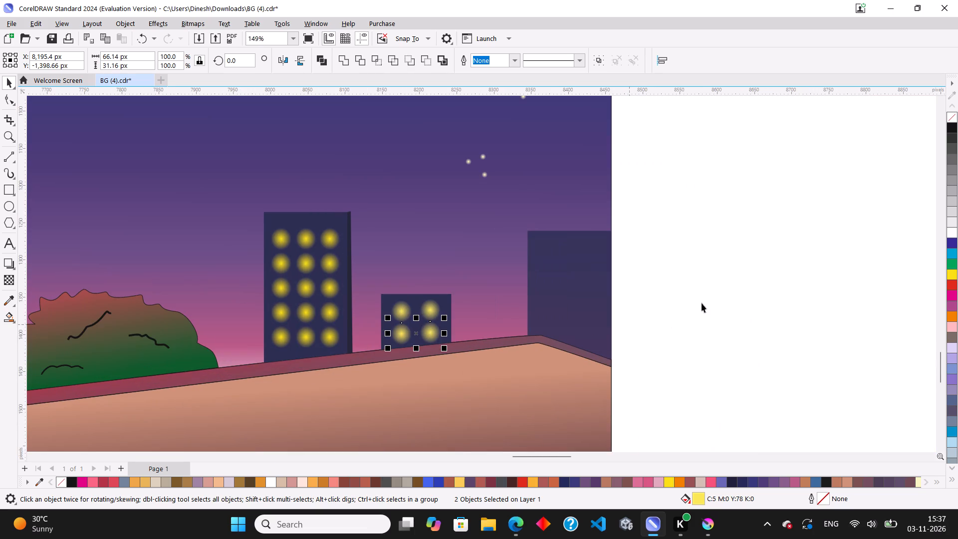
drag(703, 285, 389, 344)
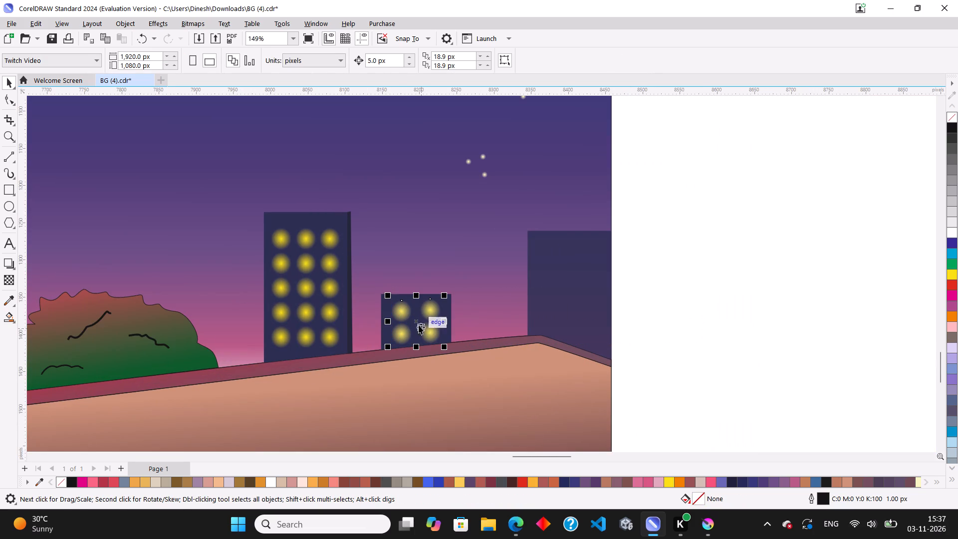
drag(417, 322, 575, 267)
right_click(575, 267)
scroll(634, 258, up, 3)
click(637, 257)
click(569, 290)
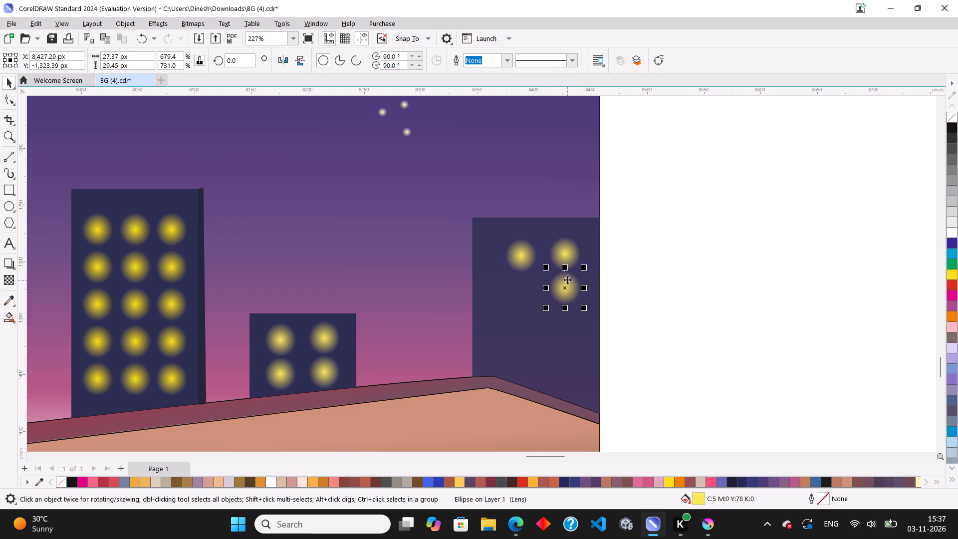
key(Delete)
Spread the right-edge building's two glows apart and level them near its top.
scroll(572, 272, up, 2)
click(509, 247)
drag(510, 255, 493, 245)
click(493, 245)
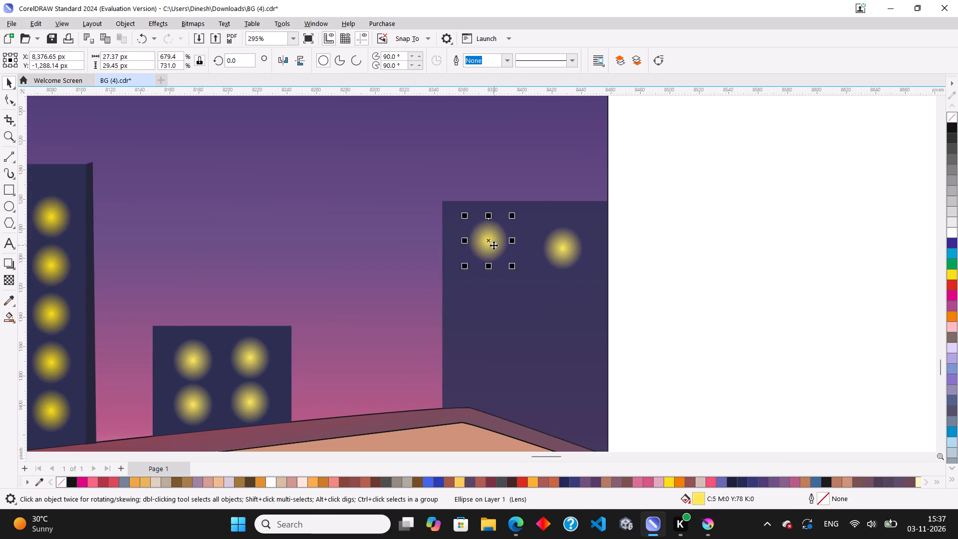
drag(560, 256, 563, 248)
Copy the levelled pair of glows downward twice to give the right-edge building three window rows, then deselect.
shift+click(496, 249)
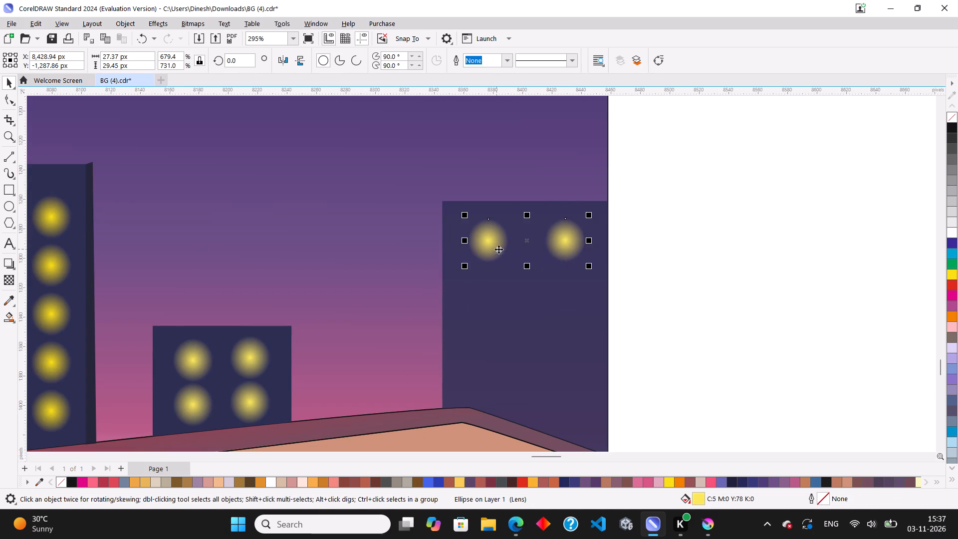
drag(566, 249, 574, 297)
ctrl+right_click(574, 297)
drag(570, 294, 572, 344)
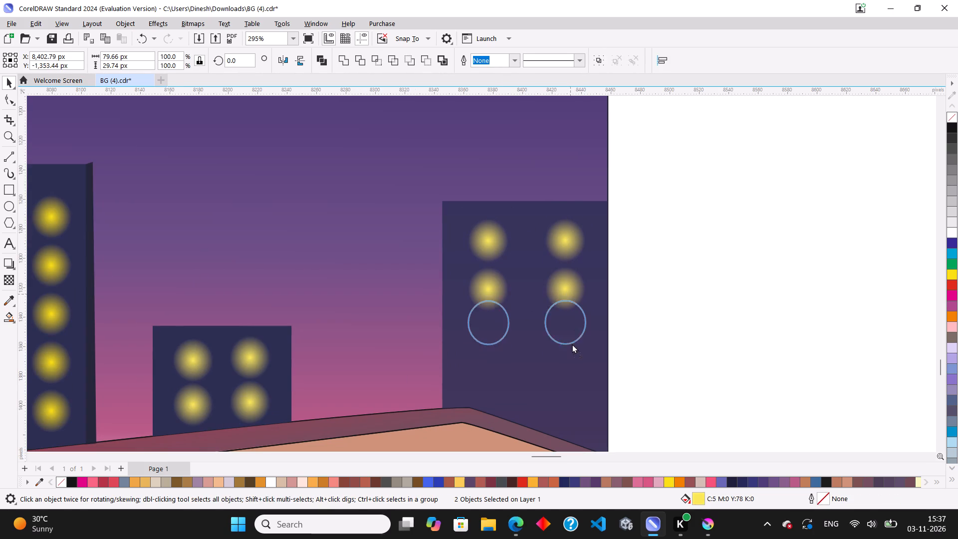
drag(572, 344, 572, 351)
ctrl+right_click(572, 351)
scroll(571, 350, down, 4)
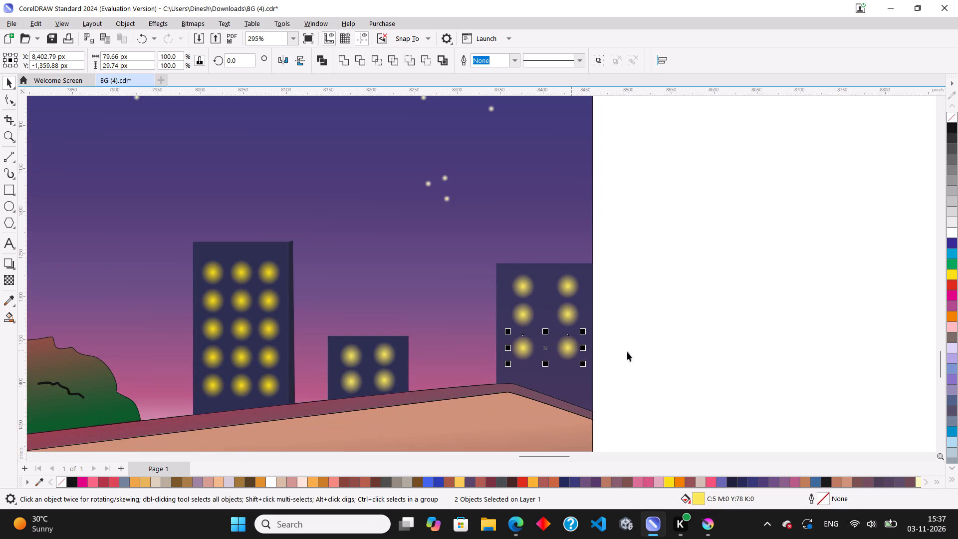
click(662, 350)
Delete the fireworks rooftop reference picture below the dusk scene.
scroll(705, 299, down, 9)
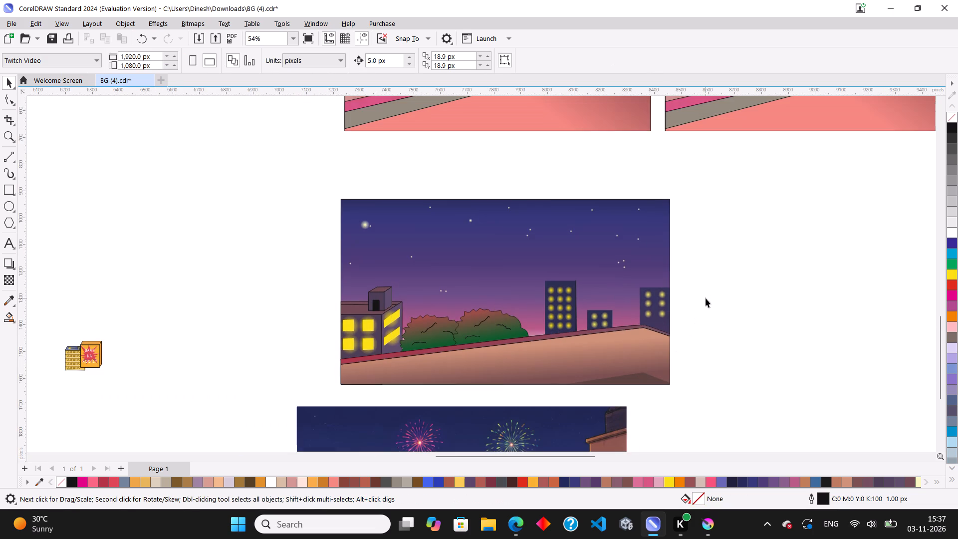
scroll(537, 375, up, 3)
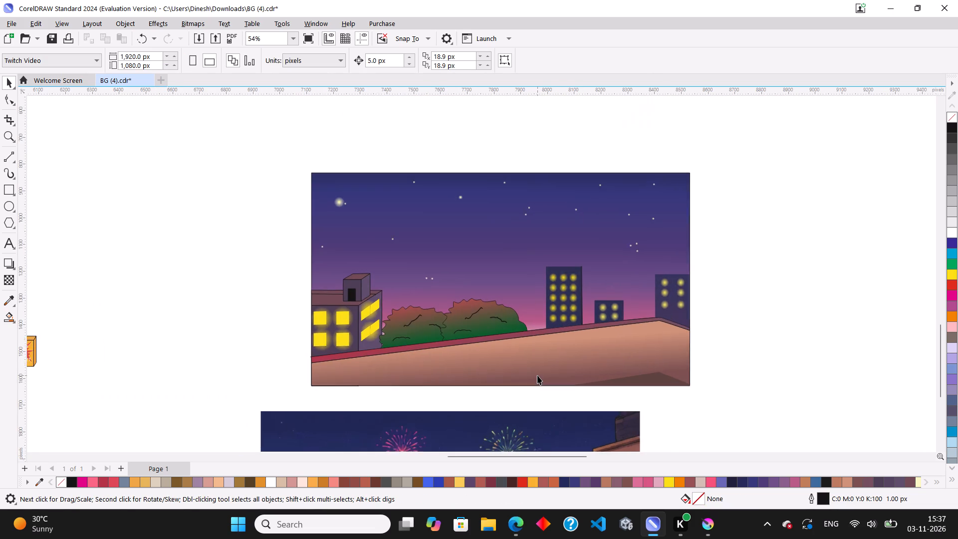
scroll(543, 370, up, 1)
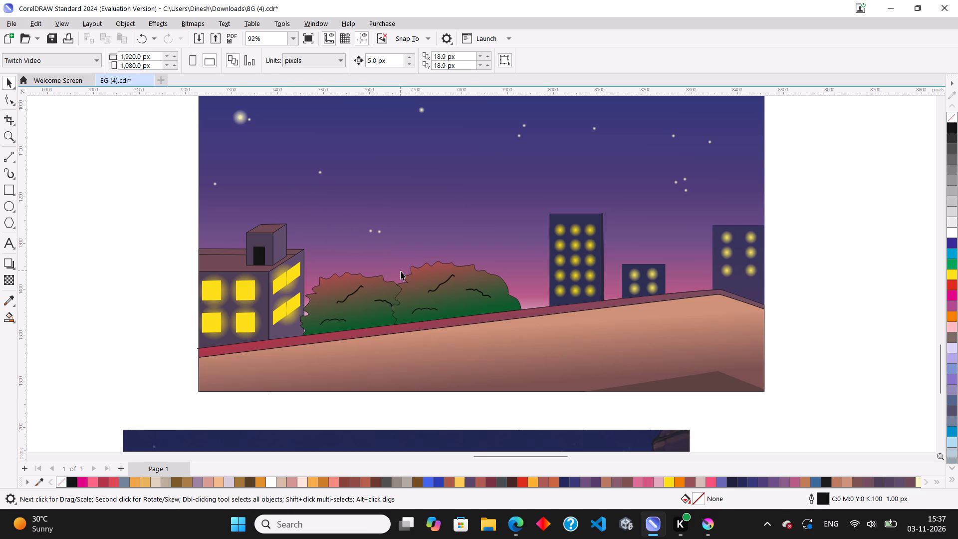
scroll(402, 276, down, 9)
scroll(449, 277, down, 3)
scroll(449, 277, up, 3)
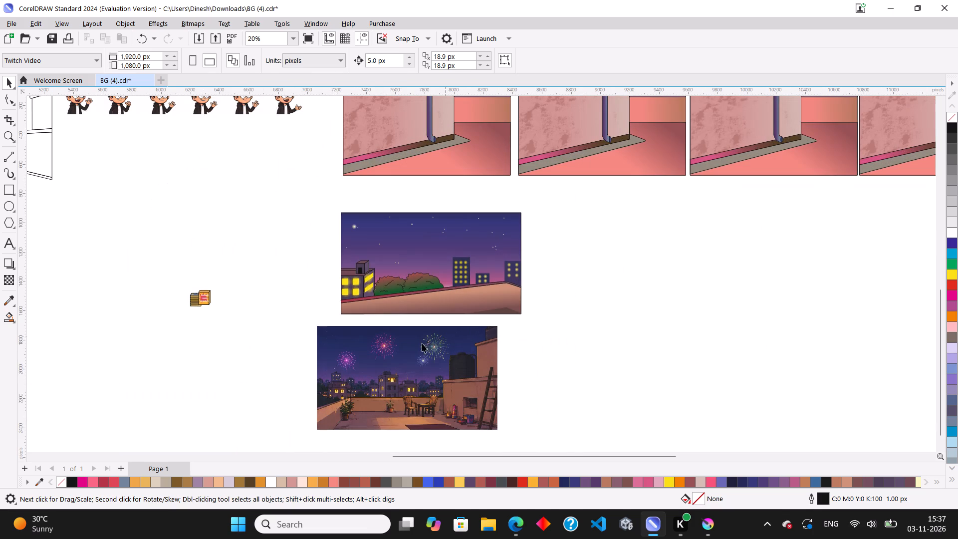
click(414, 347)
key(Delete)
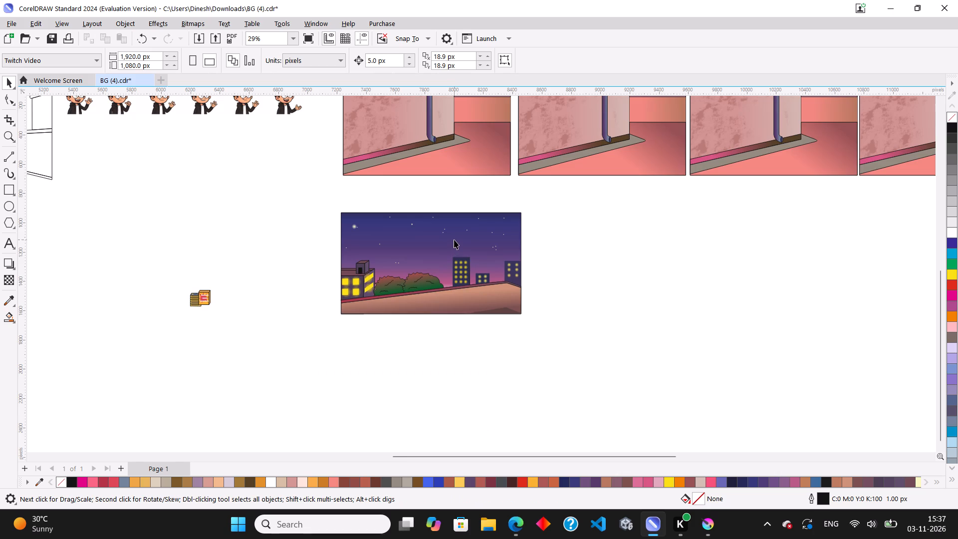
Review the finished dusk scene up close and its place among the other background rows.
scroll(458, 243, up, 6)
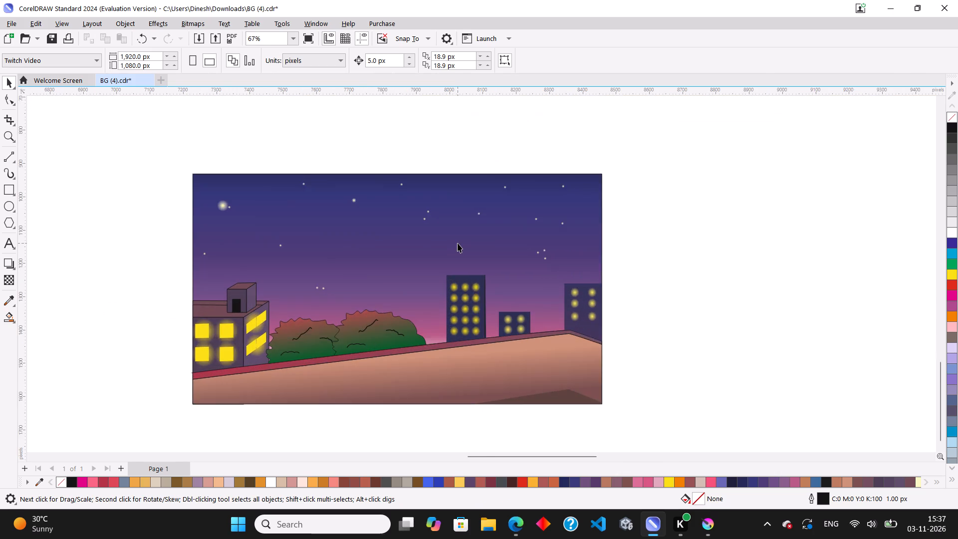
scroll(458, 243, up, 3)
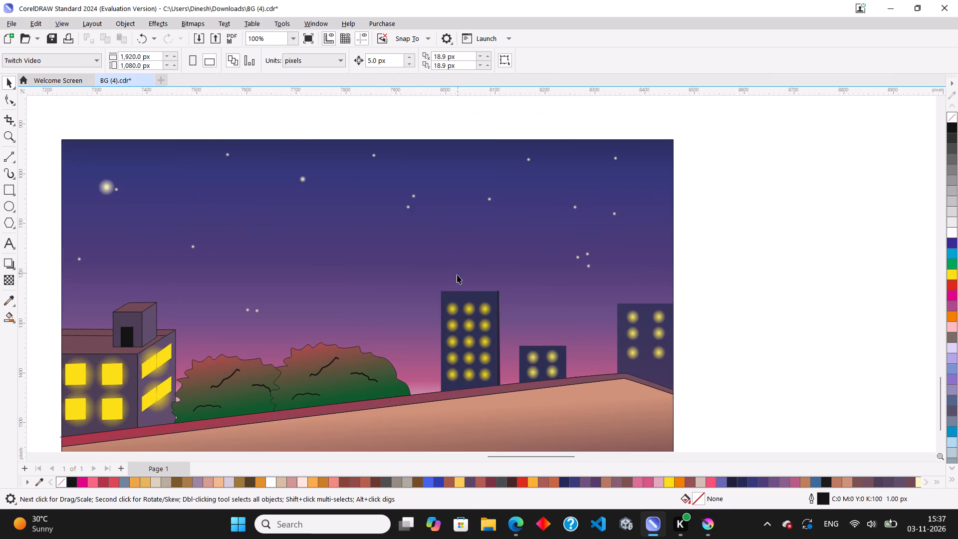
scroll(453, 286, down, 4)
scroll(449, 364, up, 4)
scroll(451, 363, down, 4)
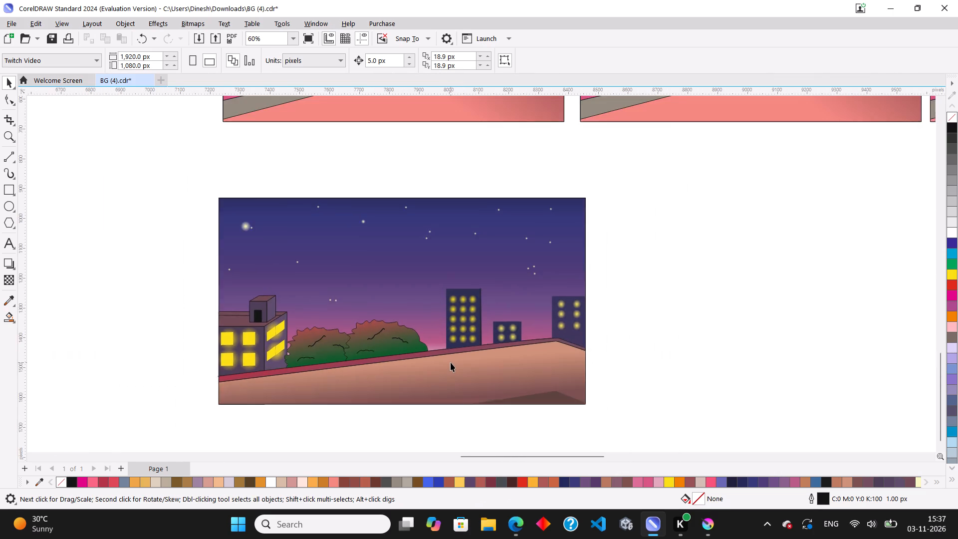
scroll(451, 362, down, 3)
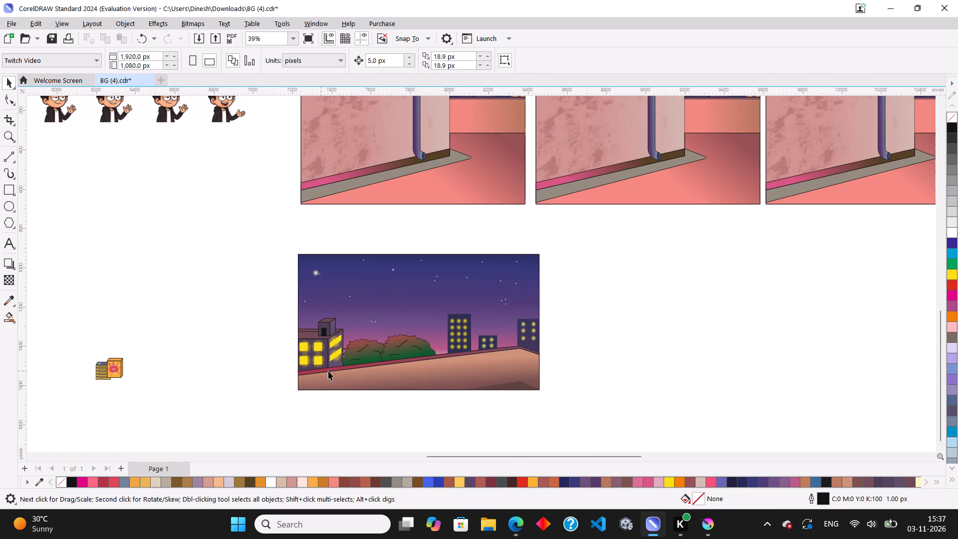
scroll(328, 371, down, 4)
scroll(368, 304, down, 4)
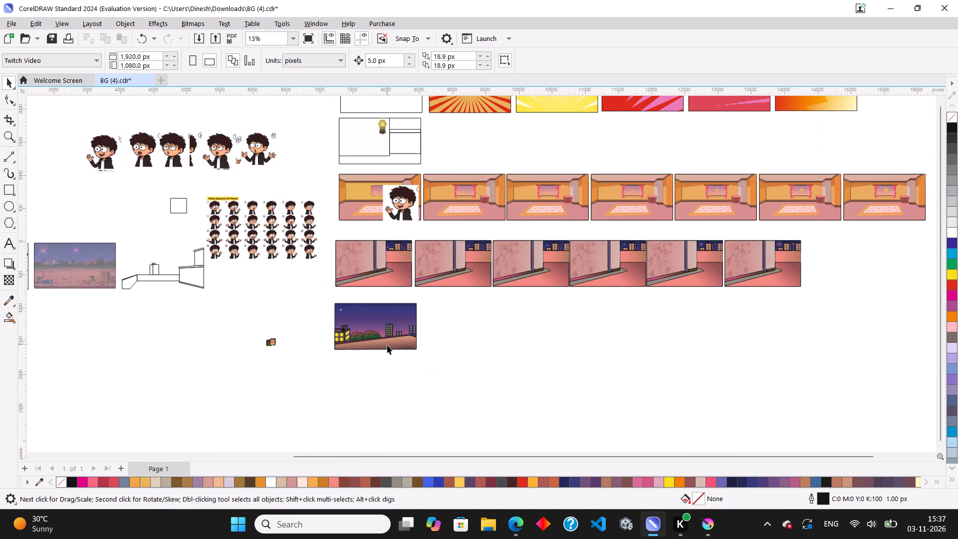
scroll(387, 345, up, 2)
scroll(286, 349, down, 3)
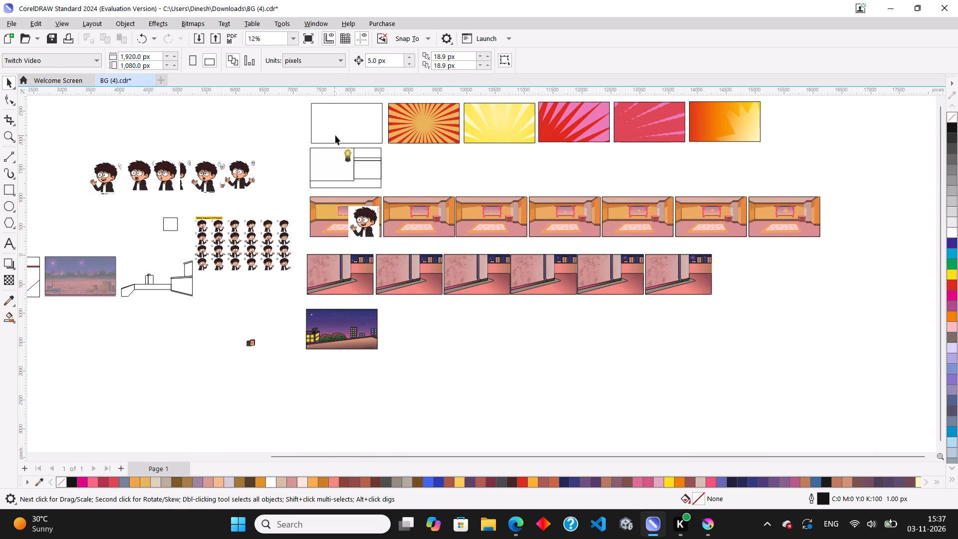
Copy the empty frame beside the sunburst backgrounds to the dusk scene's right side, level with it, and deselect.
click(335, 135)
drag(346, 122, 442, 340)
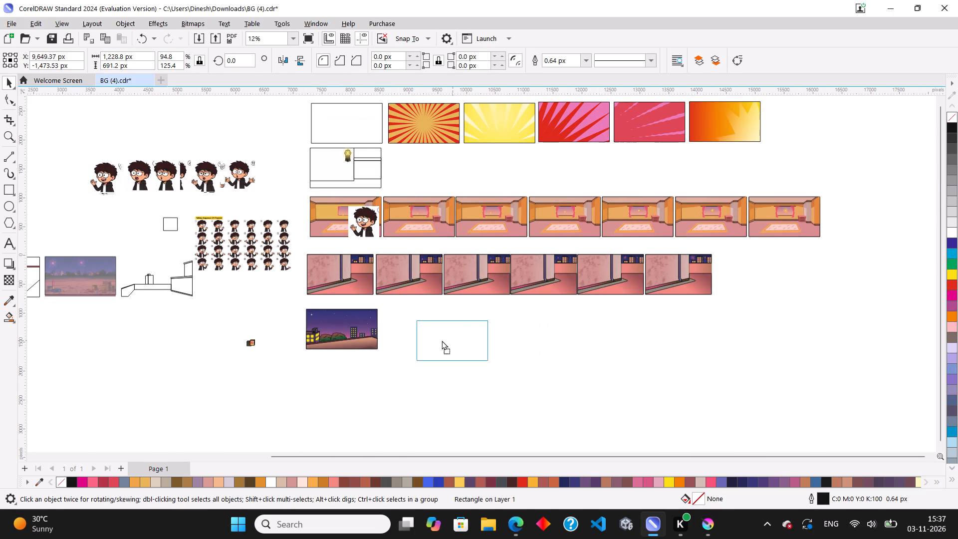
drag(442, 340, 418, 331)
right_click(419, 331)
scroll(420, 341, up, 4)
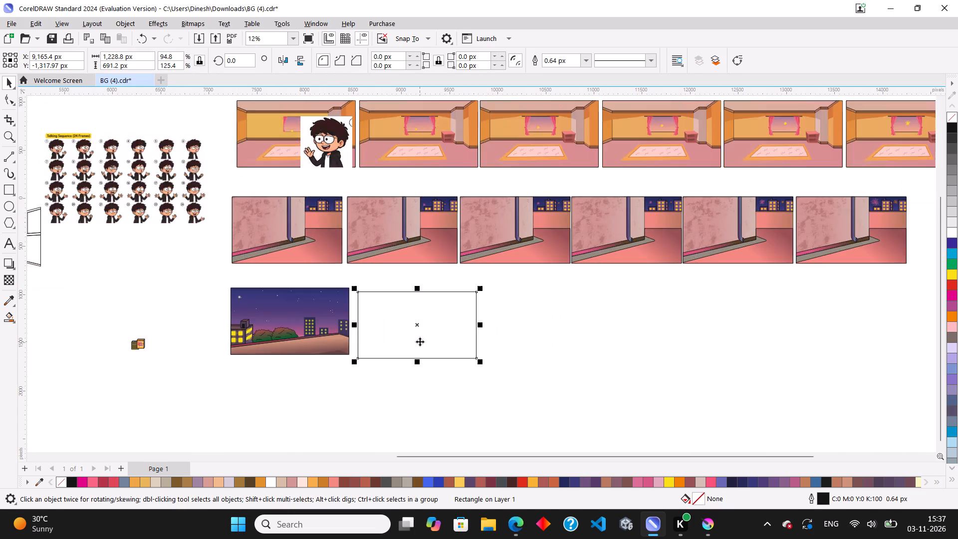
scroll(420, 341, up, 5)
scroll(401, 330, down, 2)
drag(401, 330, 401, 324)
click(563, 325)
Draw a rectangle about 574 by 489 px from the new frame's upper-left corner and convert it to curves.
scroll(437, 343, up, 3)
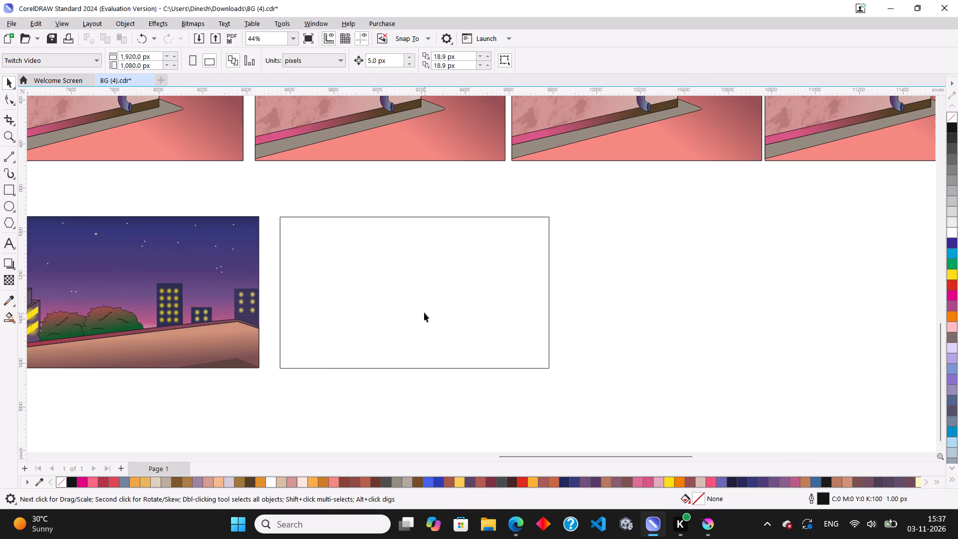
scroll(414, 302, up, 2)
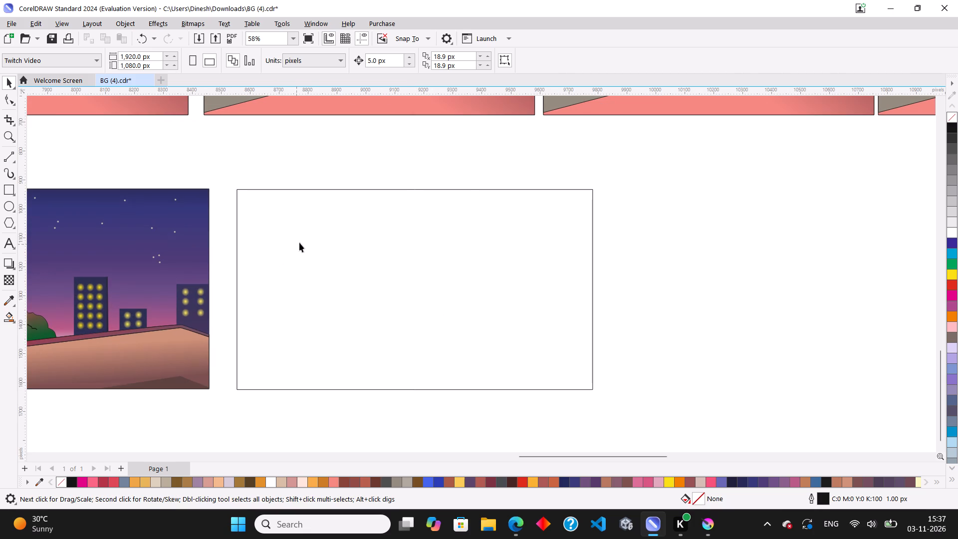
click(6, 193)
scroll(300, 247, up, 2)
drag(217, 171, 427, 357)
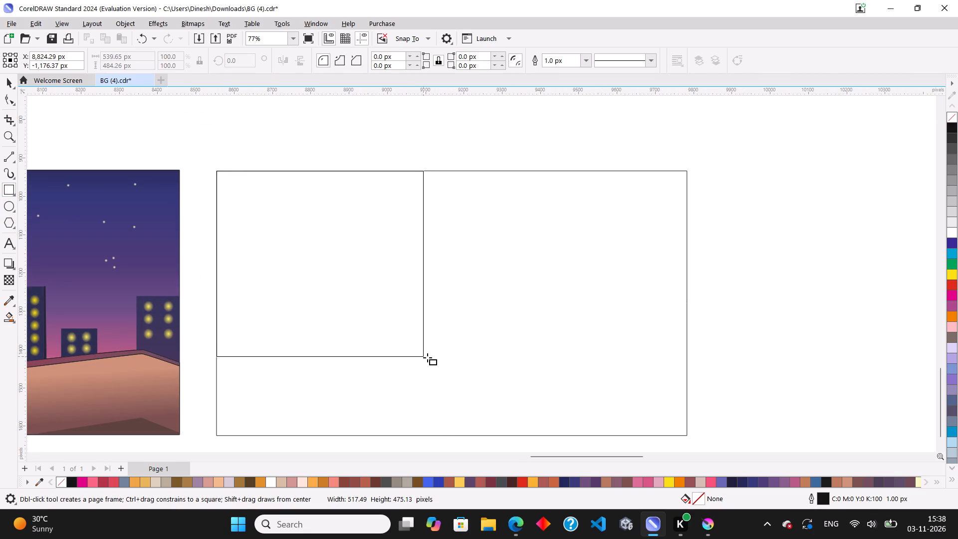
drag(427, 357, 436, 358)
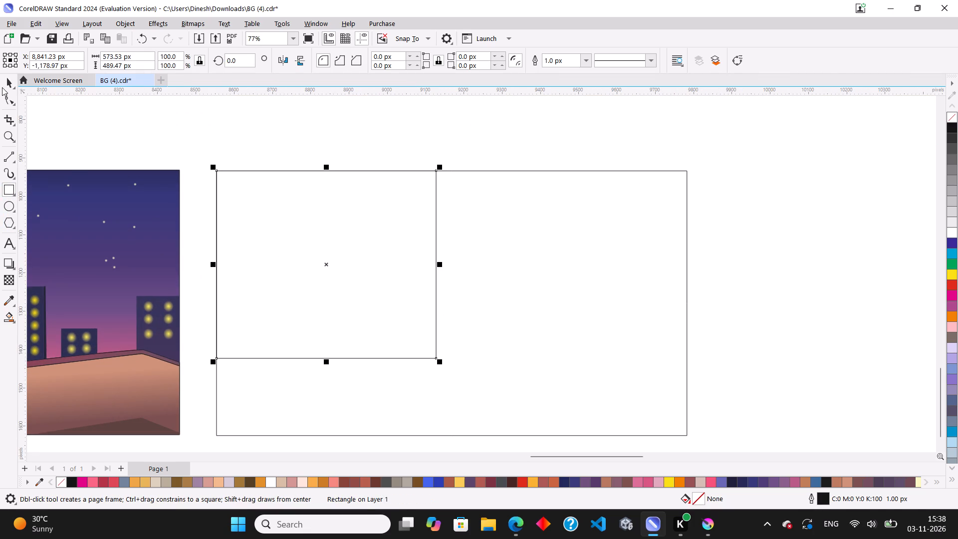
click(4, 83)
key(ctrl+q)
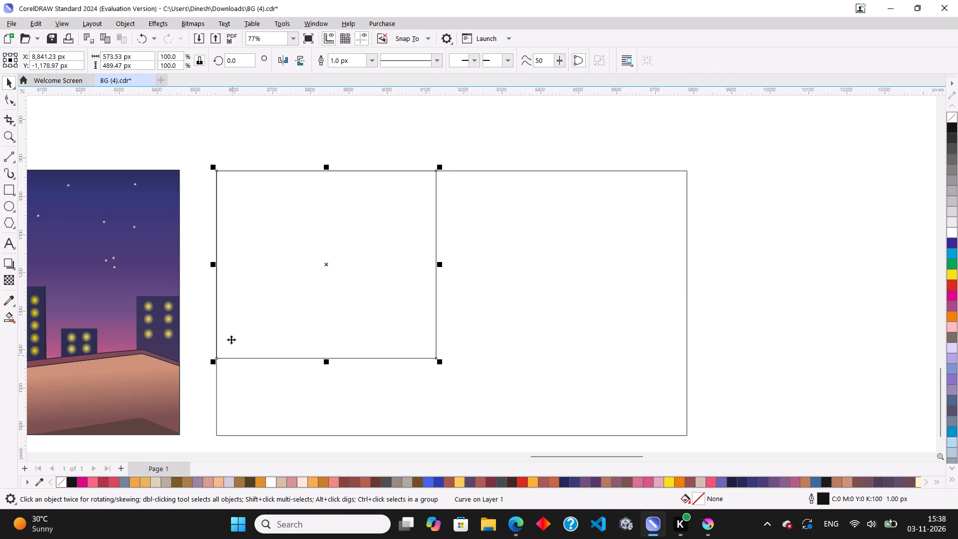
Reshape the curve into a perspective side wall about 390 px wide, its lower-left node on the frame's bottom corner.
click(9, 100)
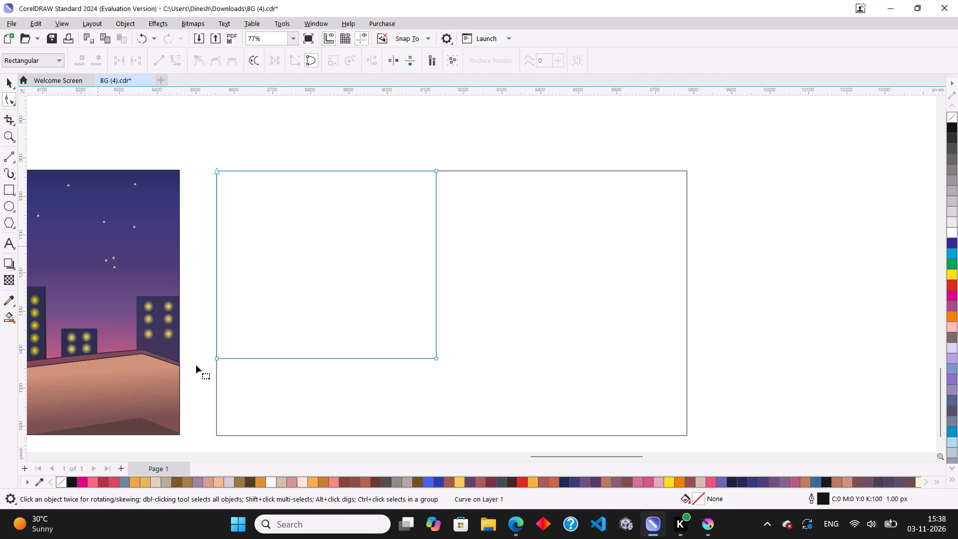
drag(217, 357, 219, 433)
drag(437, 358, 403, 338)
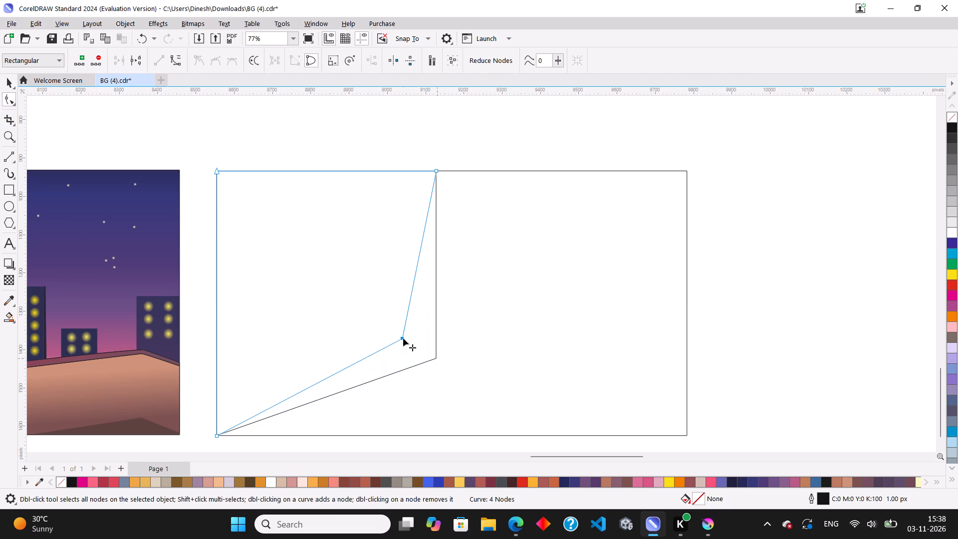
drag(403, 338, 406, 340)
drag(436, 171, 405, 171)
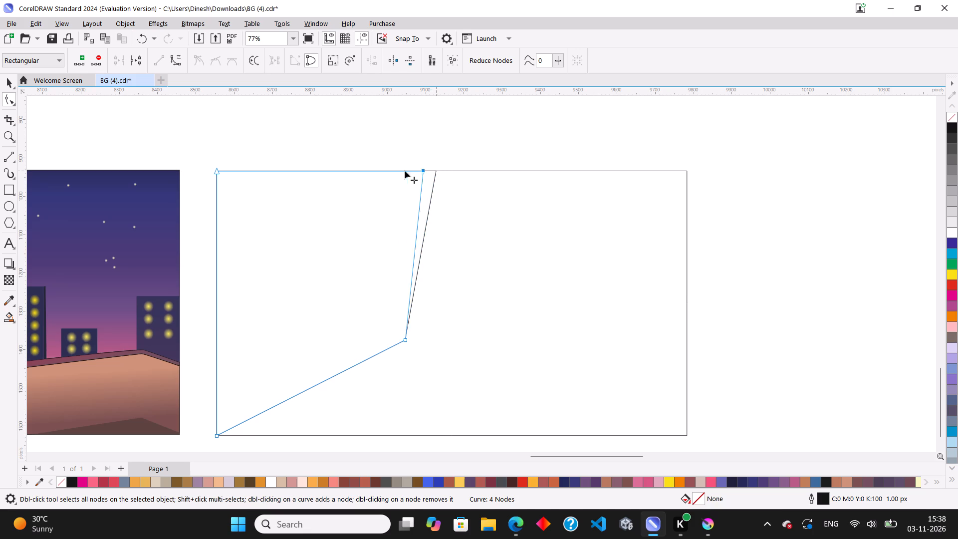
drag(405, 171, 384, 174)
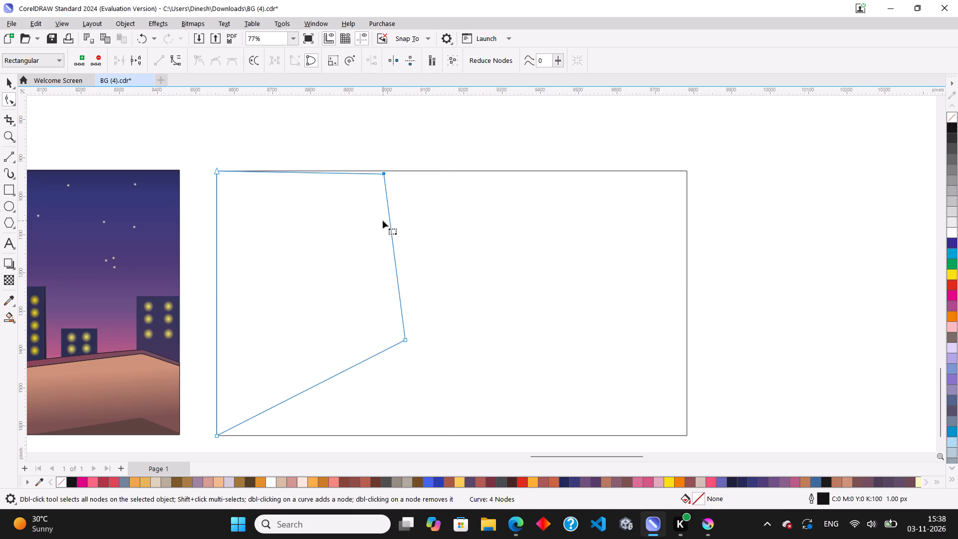
key(ctrl+z)
drag(434, 169, 379, 167)
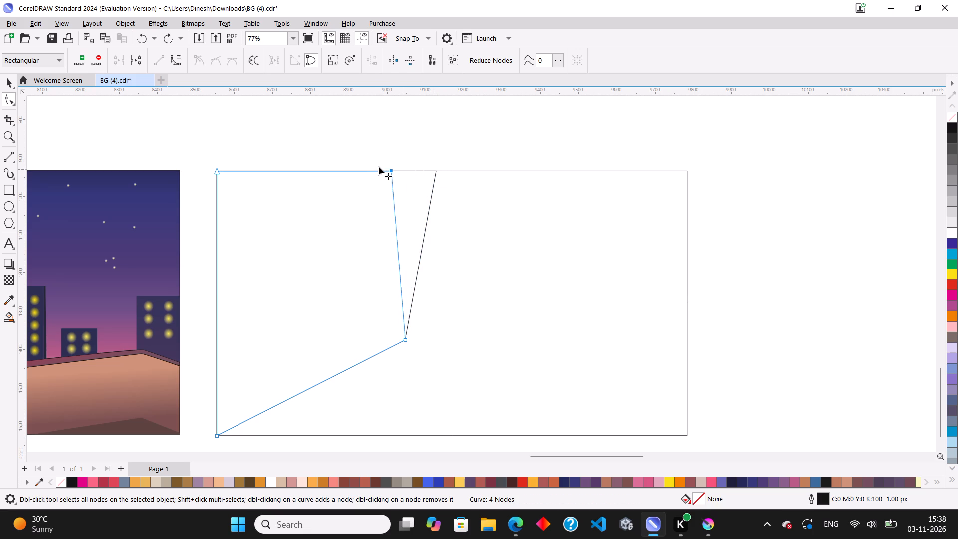
drag(379, 167, 361, 169)
drag(404, 342, 391, 339)
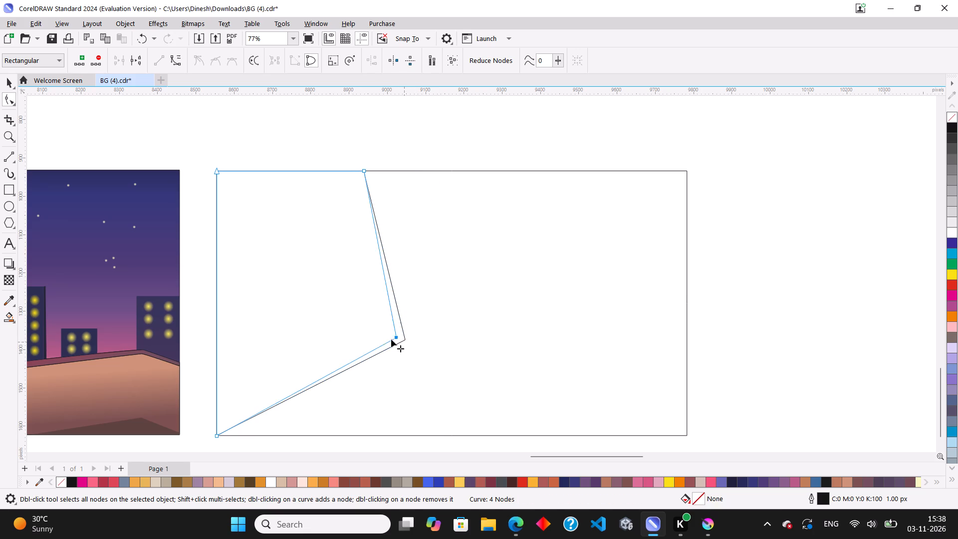
drag(391, 339, 365, 343)
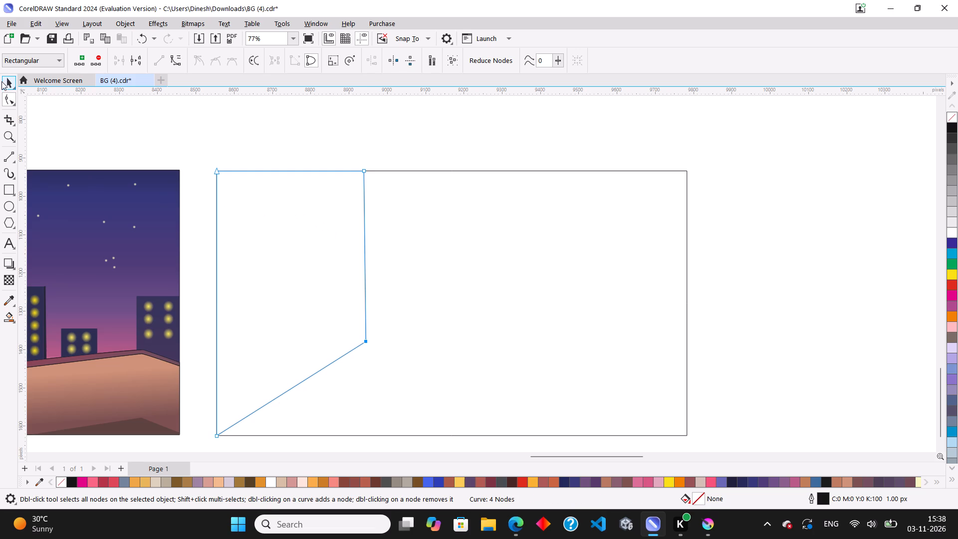
Draw a back-wall rectangle about 719 by 449 px from the side wall's upper-right corner and convert it to curves.
click(12, 190)
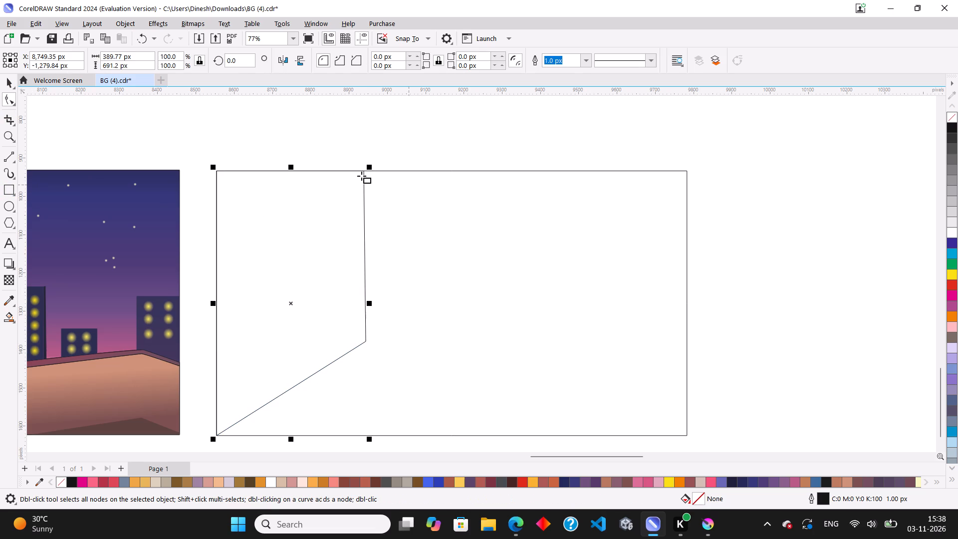
drag(362, 173, 641, 346)
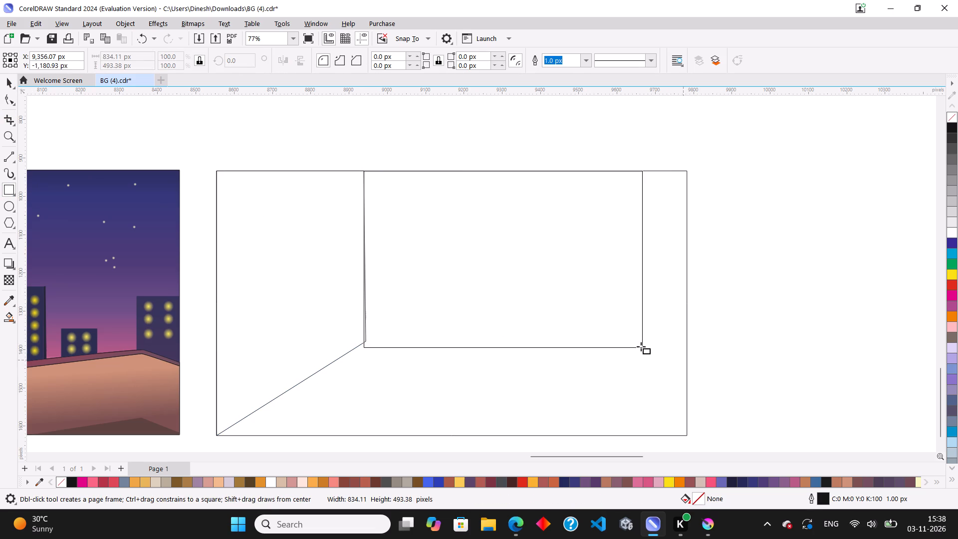
drag(641, 346, 639, 343)
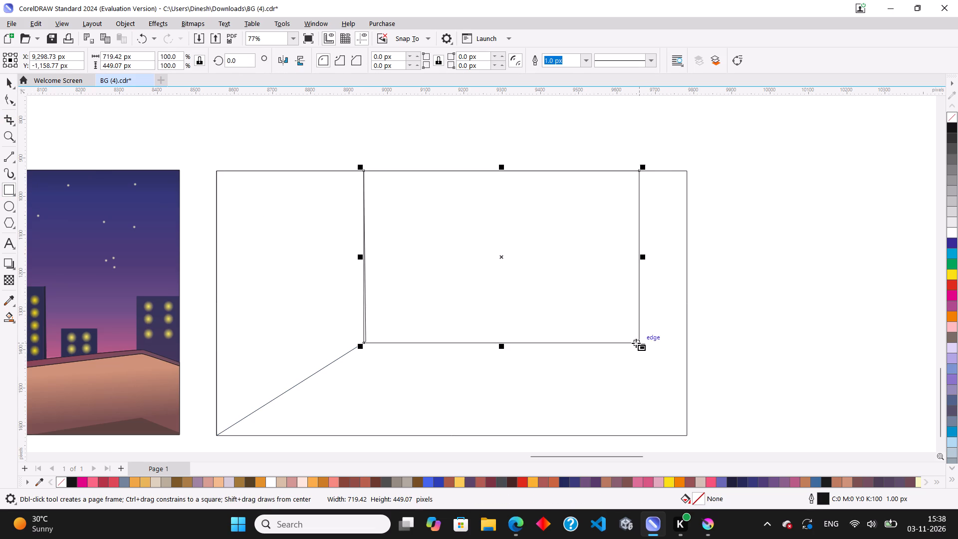
scroll(635, 342, up, 2)
click(6, 98)
key(ctrl+q)
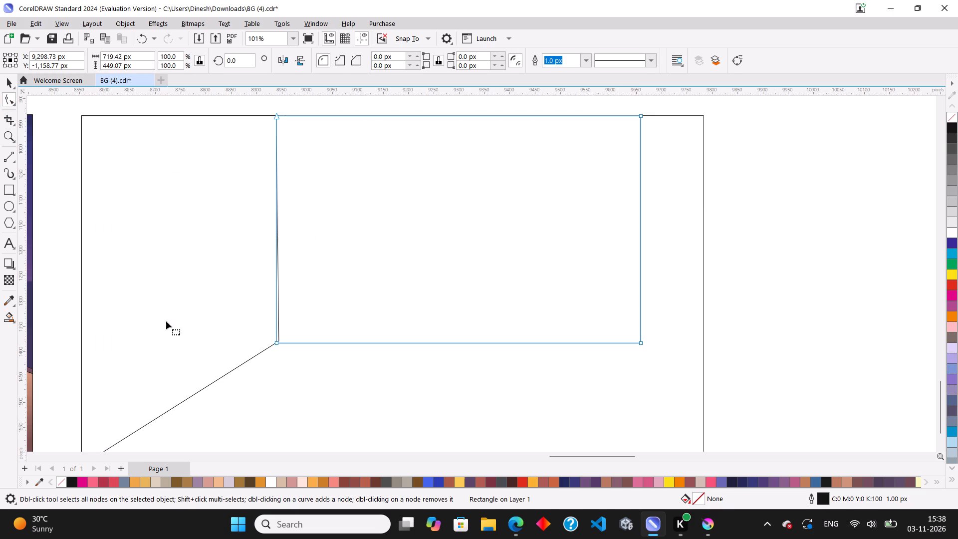
Move the back wall's lower-left node onto the side wall's inner bottom corner.
scroll(246, 348, up, 11)
drag(292, 329, 302, 322)
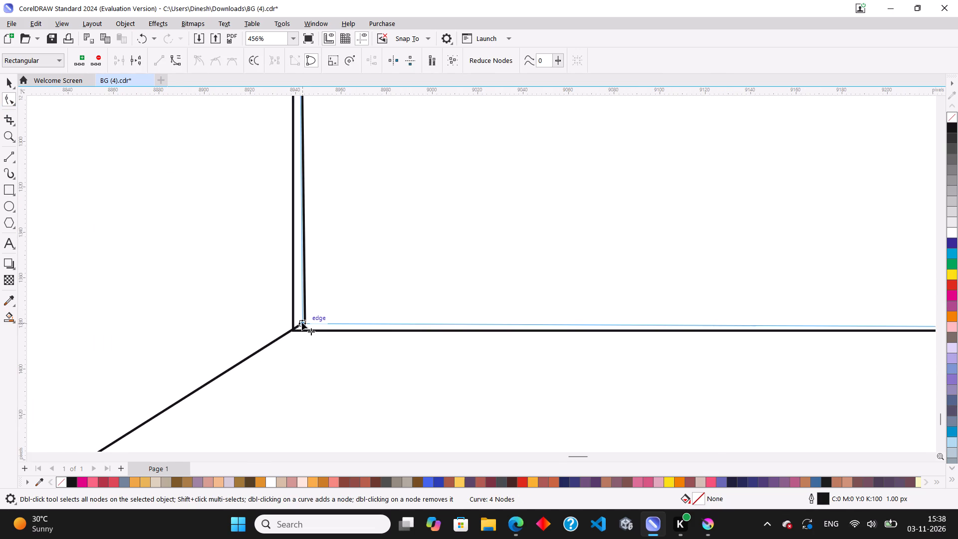
drag(302, 322, 303, 322)
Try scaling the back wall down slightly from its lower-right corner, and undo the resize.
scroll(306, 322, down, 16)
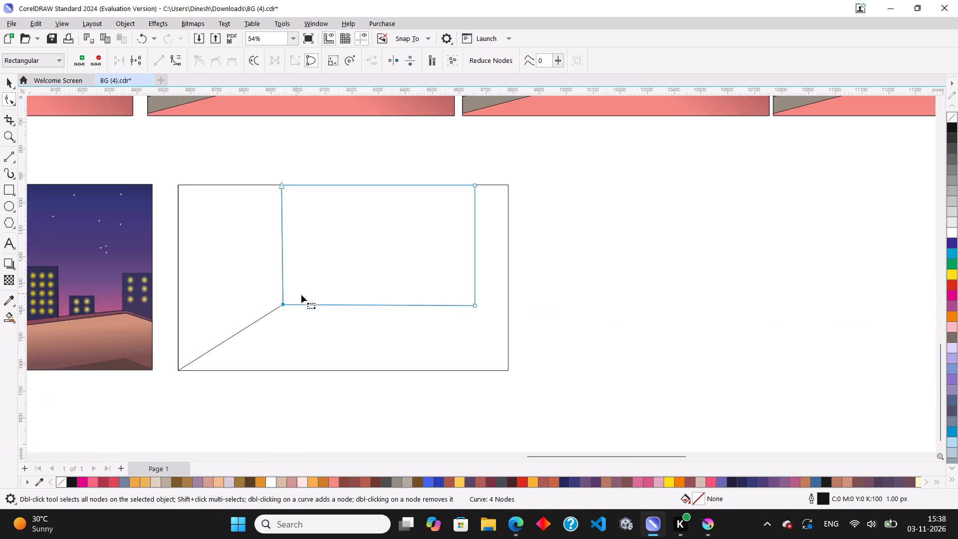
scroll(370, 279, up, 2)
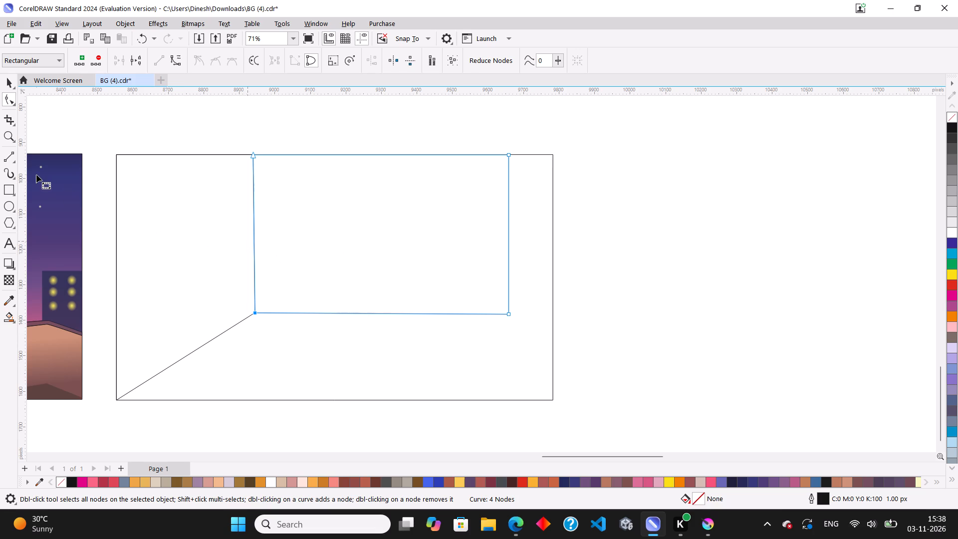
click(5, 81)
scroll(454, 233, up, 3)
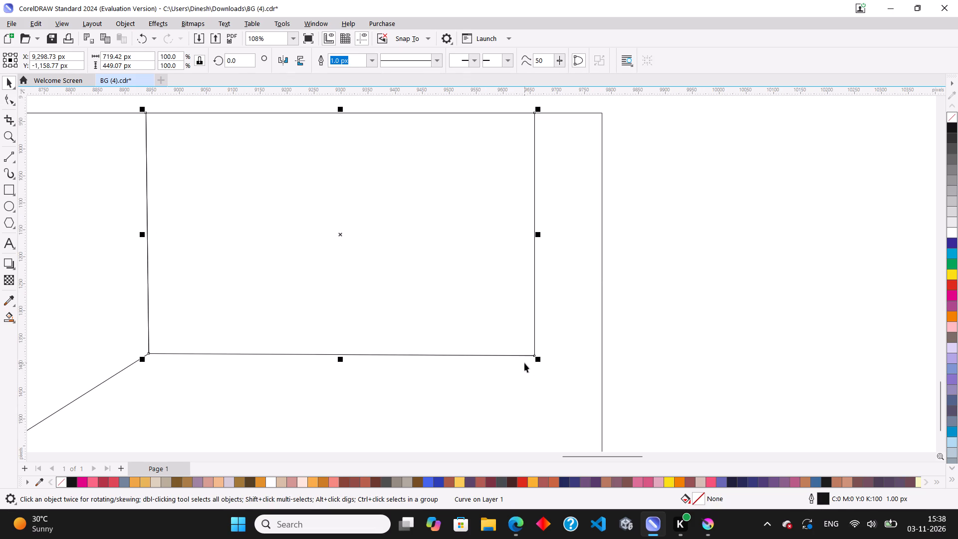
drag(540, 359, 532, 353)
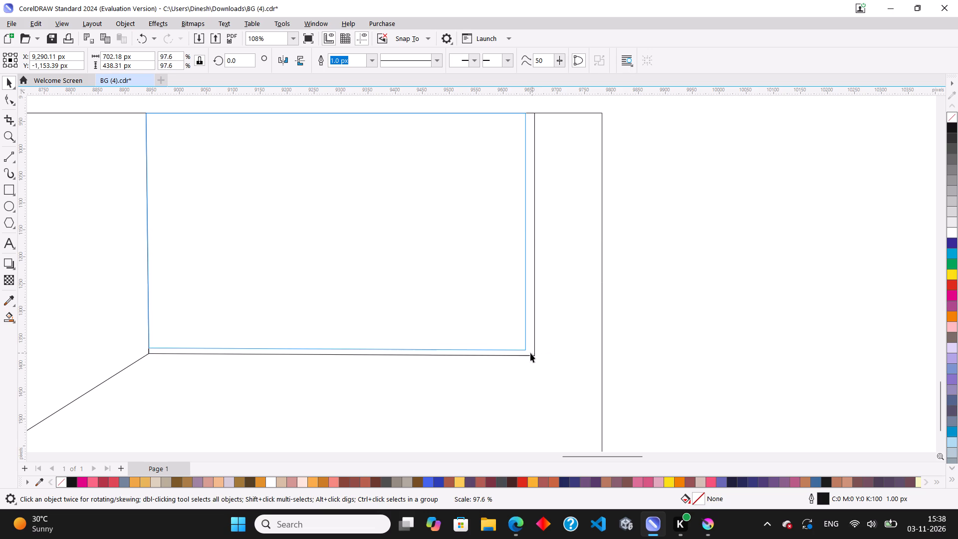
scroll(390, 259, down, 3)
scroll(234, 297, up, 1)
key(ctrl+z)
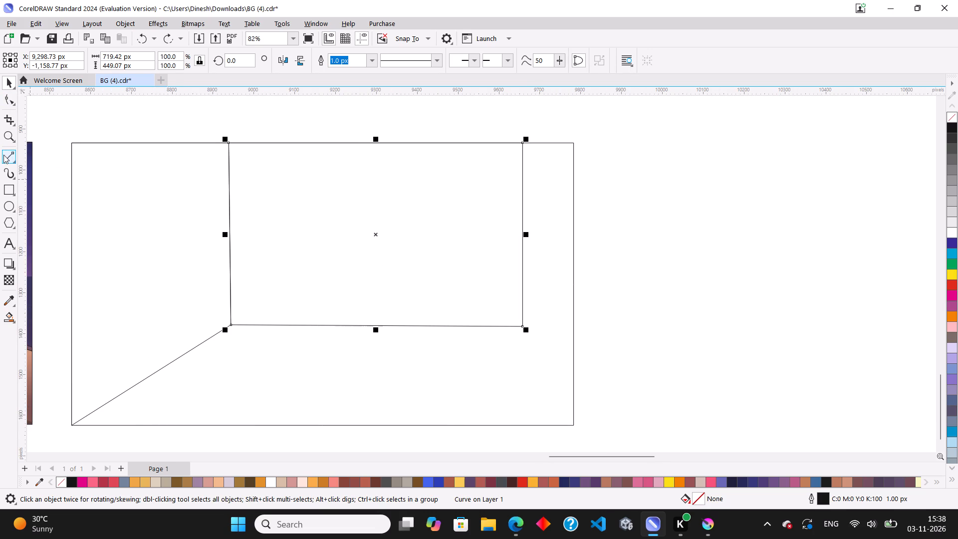
Draw a diagonal floor line about 125 by 218 px from the back wall's lower-right corner toward the frame's lower-right corner.
click(16, 163)
click(16, 163)
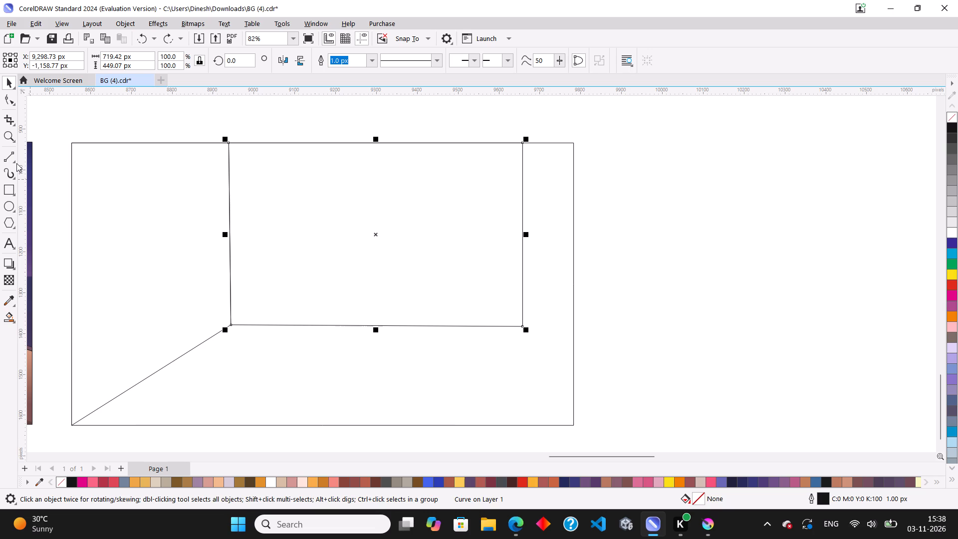
click(12, 161)
scroll(518, 355, up, 3)
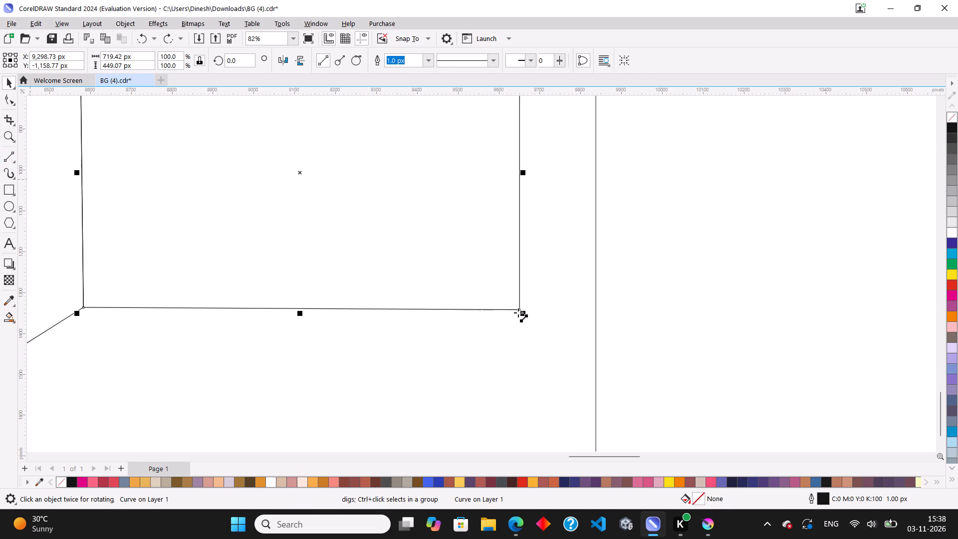
click(519, 312)
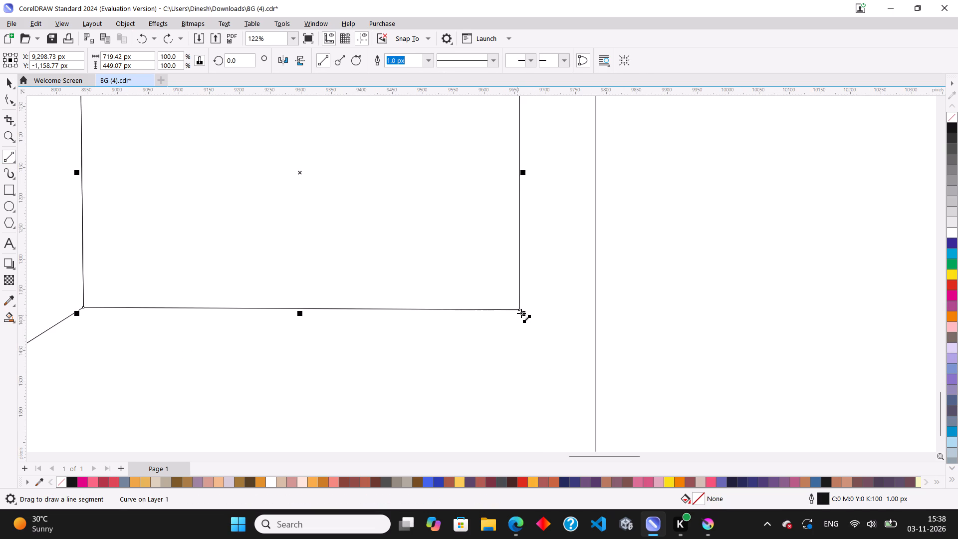
drag(517, 311, 525, 328)
drag(525, 328, 595, 443)
scroll(541, 308, down, 7)
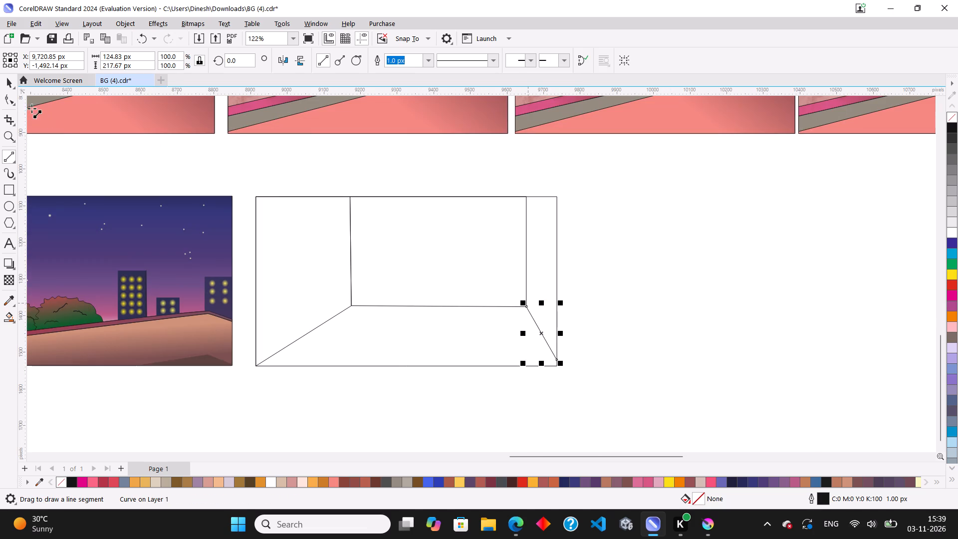
Examine the finished room outline, checking its side wall and back wall shapes against the surrounding scenes.
click(11, 88)
click(678, 277)
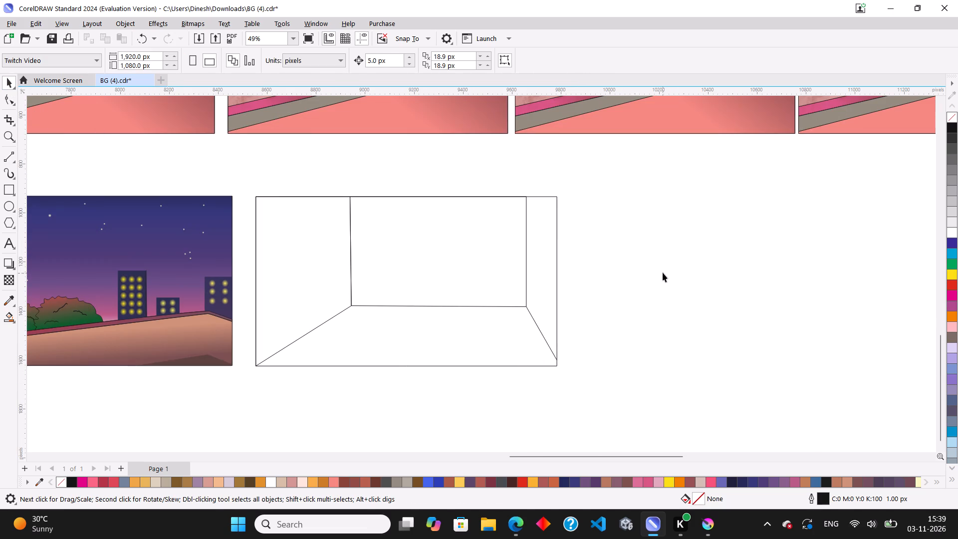
scroll(420, 222, up, 2)
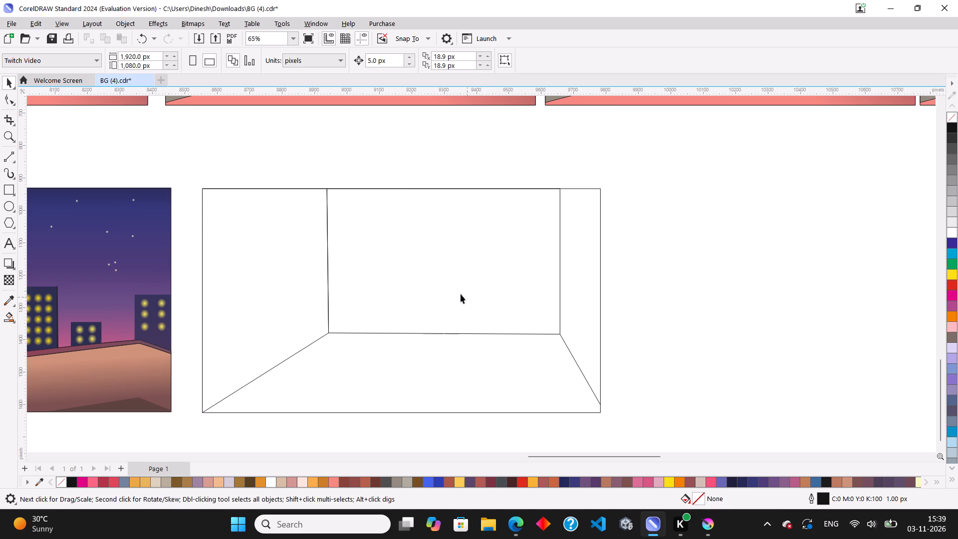
scroll(274, 294, up, 2)
click(273, 292)
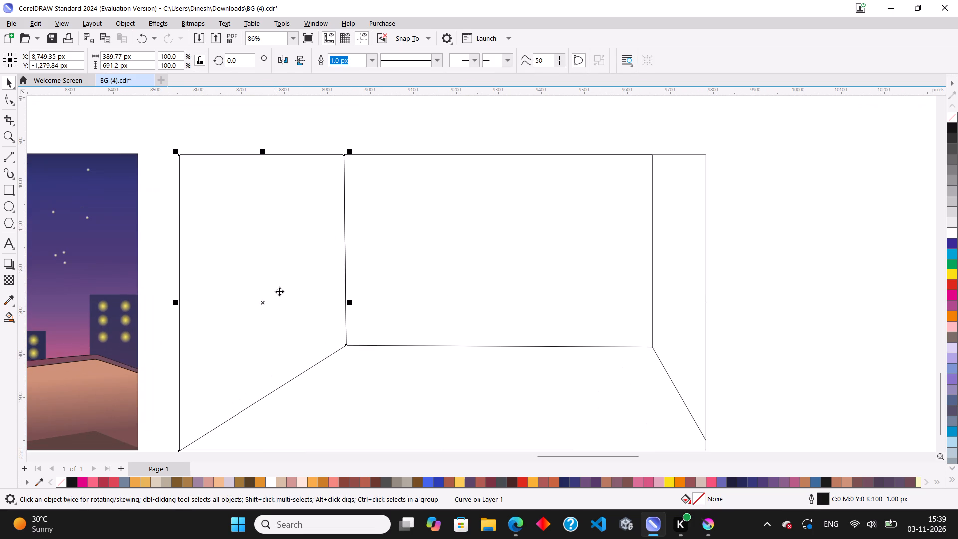
click(505, 249)
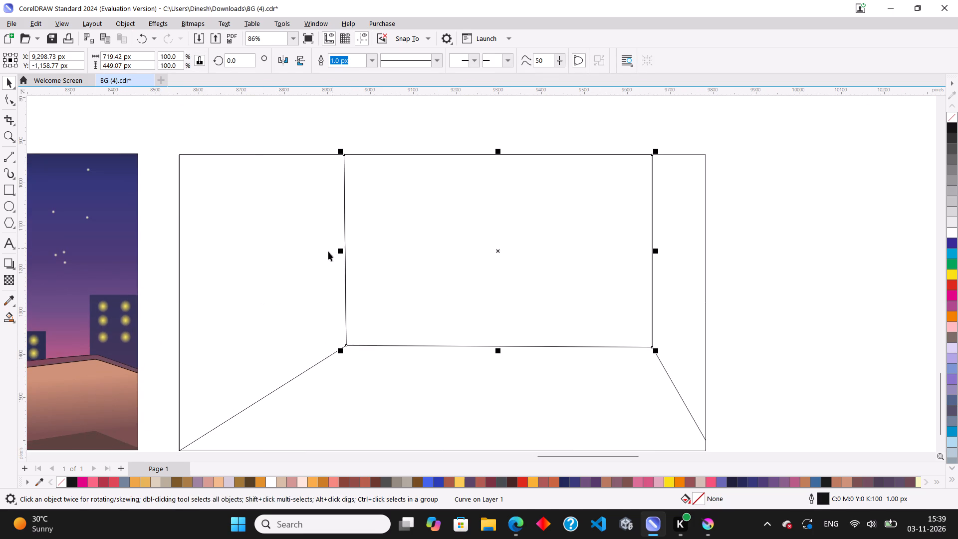
scroll(327, 255, down, 3)
scroll(327, 259, up, 2)
scroll(380, 280, down, 6)
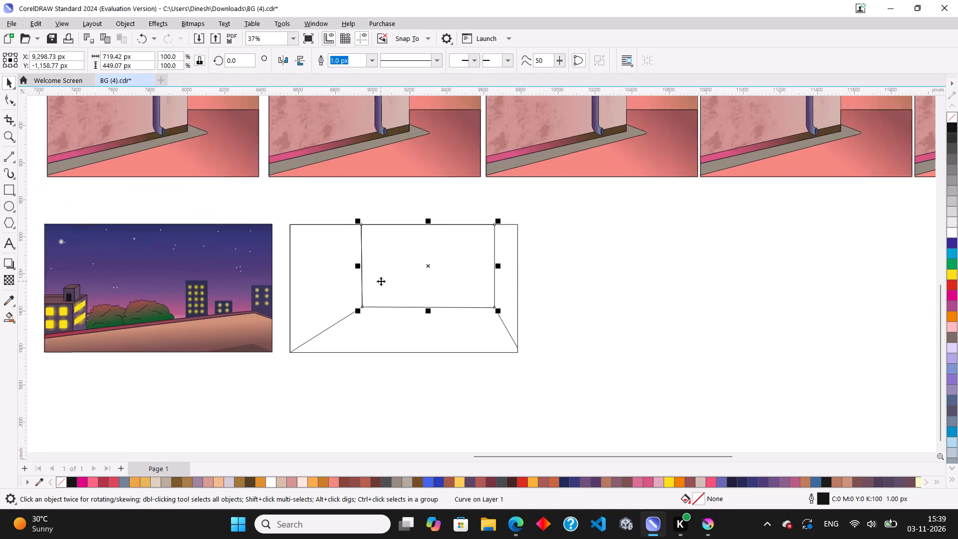
scroll(363, 308, down, 6)
scroll(382, 308, up, 6)
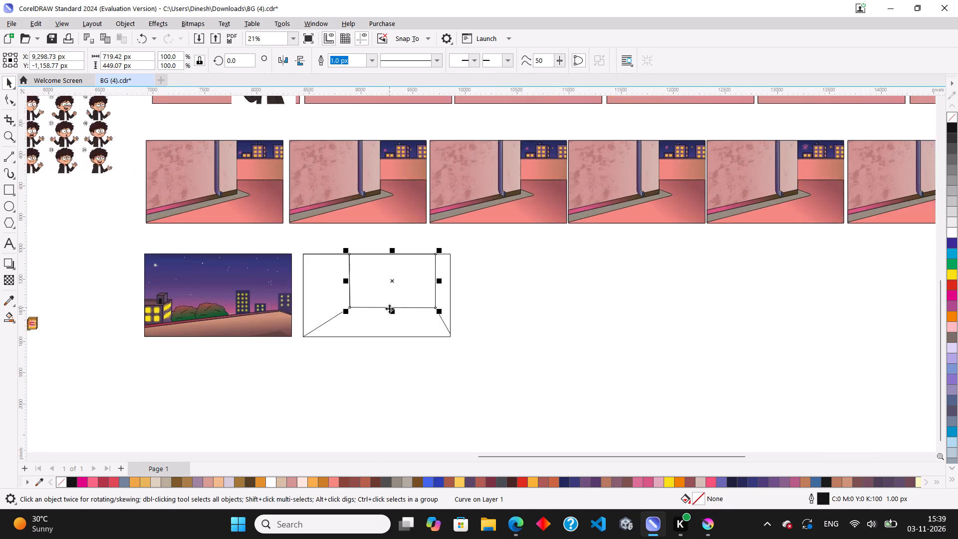
scroll(389, 308, up, 3)
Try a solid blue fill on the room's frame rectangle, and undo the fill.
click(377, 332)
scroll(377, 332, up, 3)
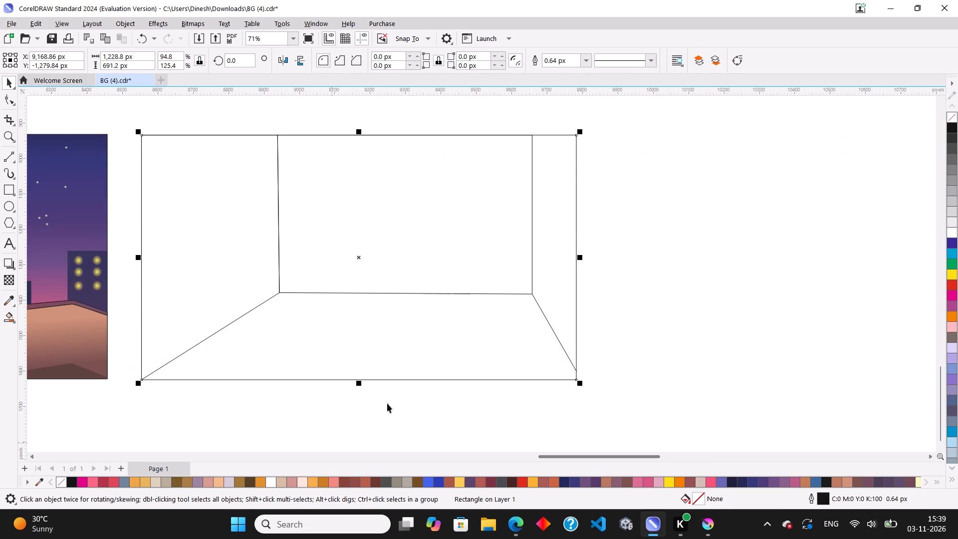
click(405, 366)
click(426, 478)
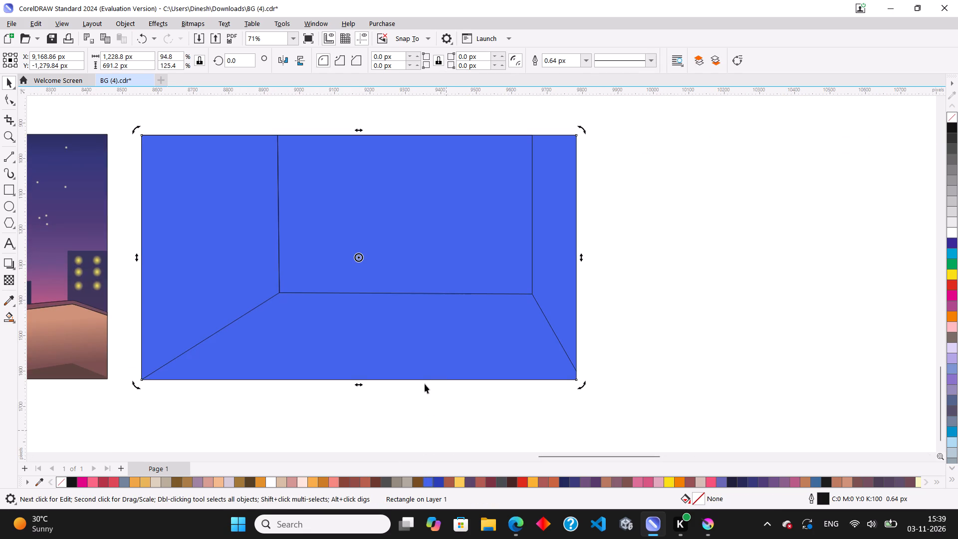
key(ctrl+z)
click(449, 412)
Create a filled floor shape from the enclosed area below the back wall using Smart Fill.
click(4, 318)
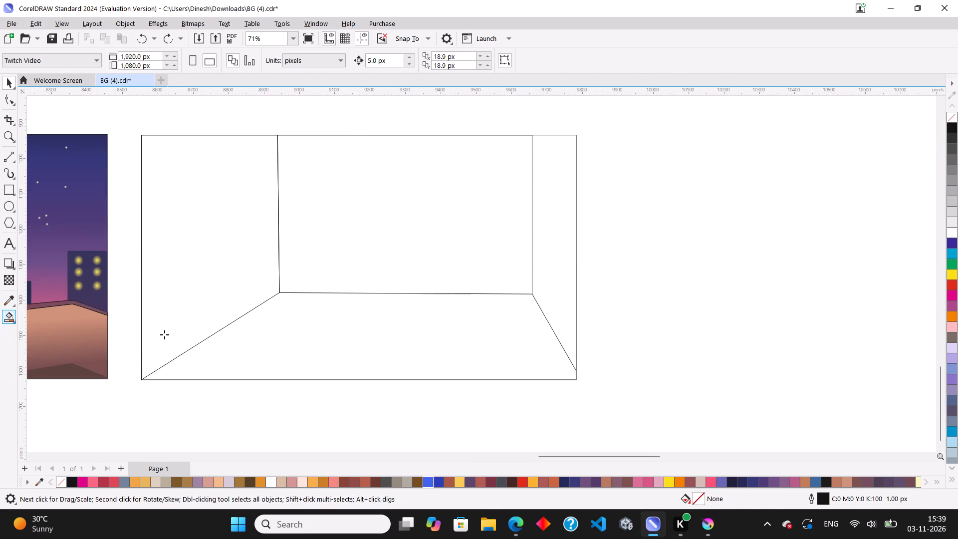
click(418, 332)
click(5, 84)
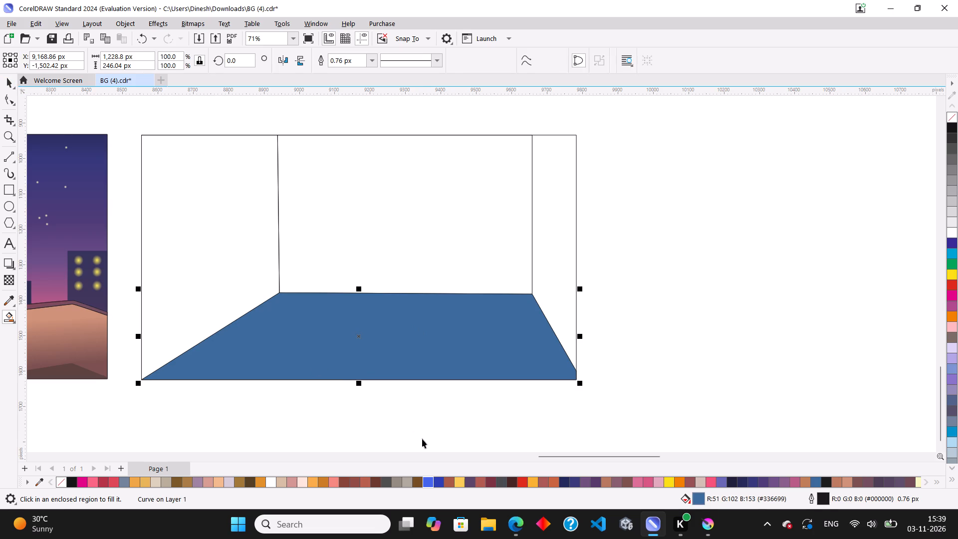
click(422, 439)
Change the floor shape's uniform fill to pale blue #D2E6FA.
double_click(416, 369)
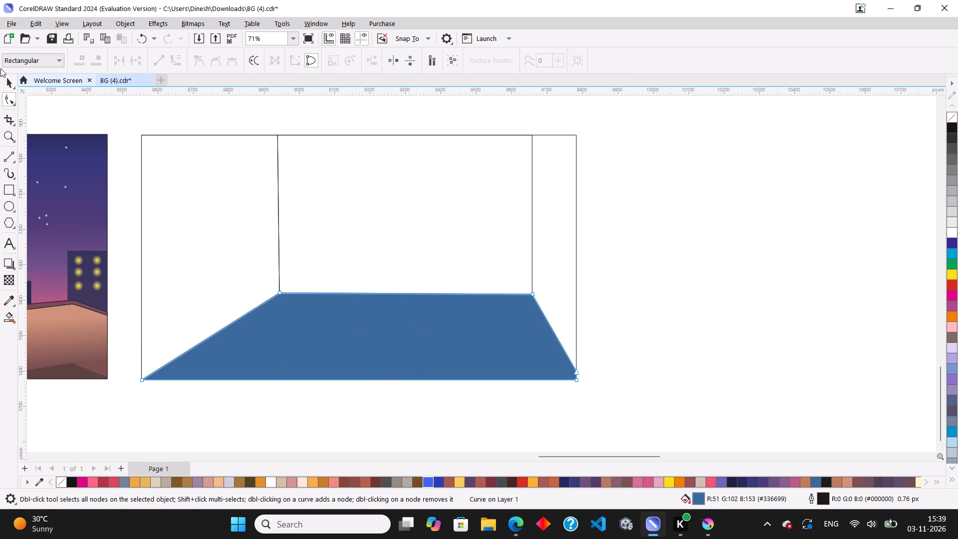
click(9, 80)
click(773, 345)
double_click(472, 344)
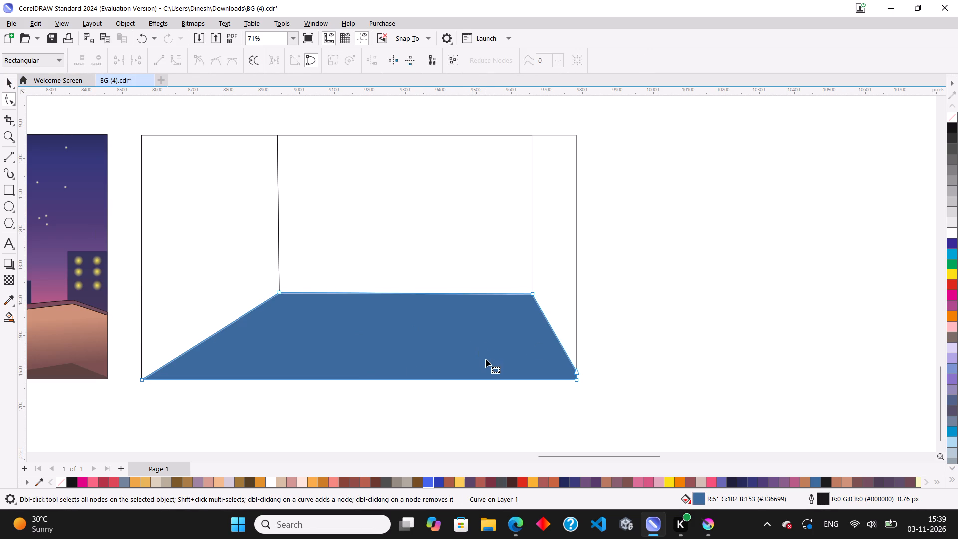
click(5, 83)
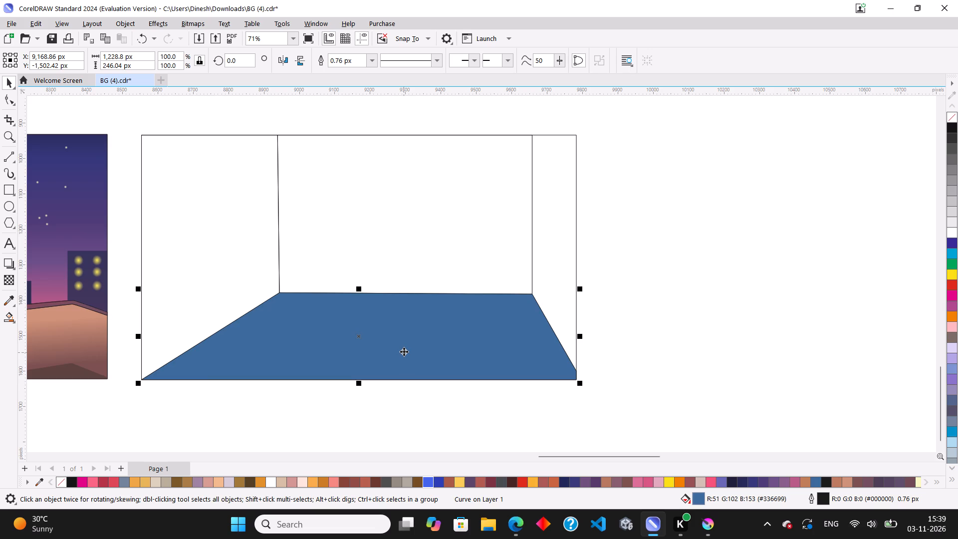
double_click(698, 502)
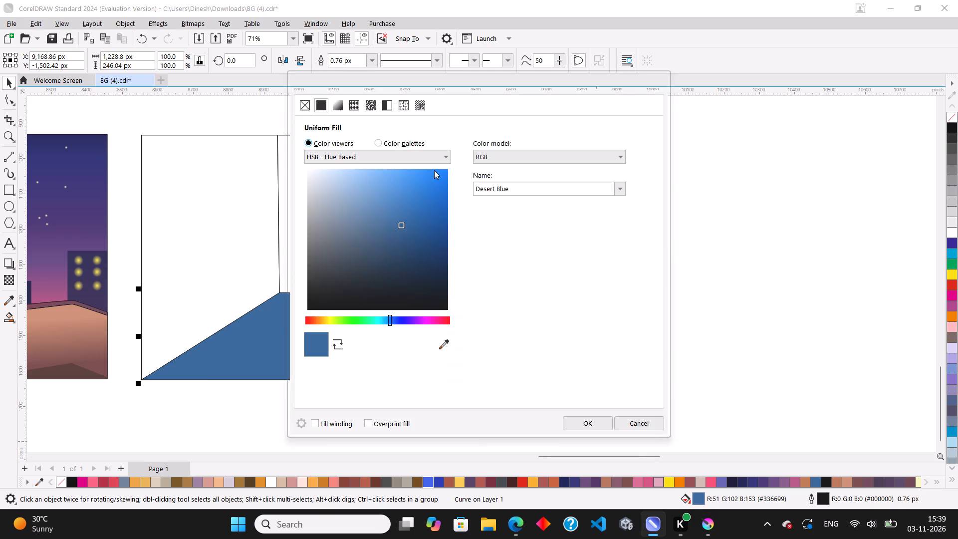
click(336, 174)
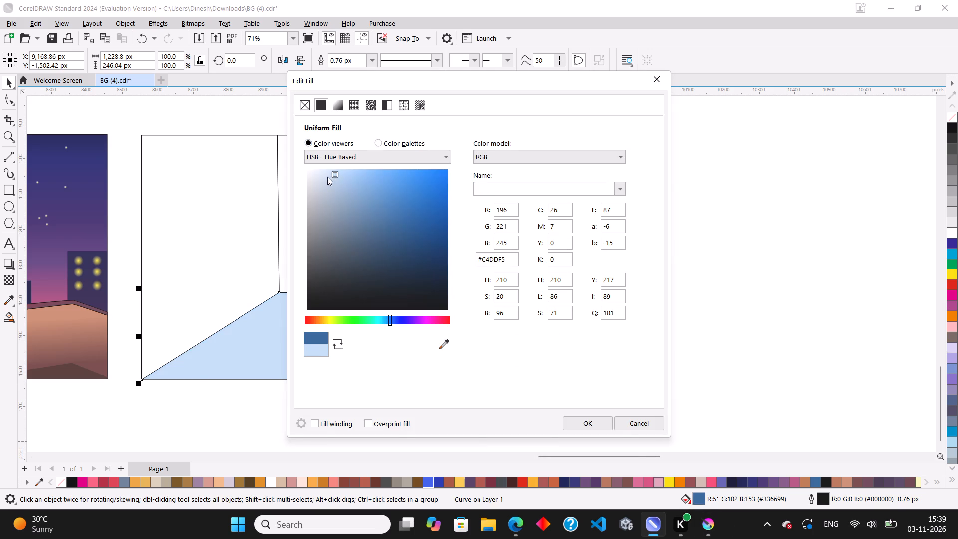
click(325, 173)
click(330, 173)
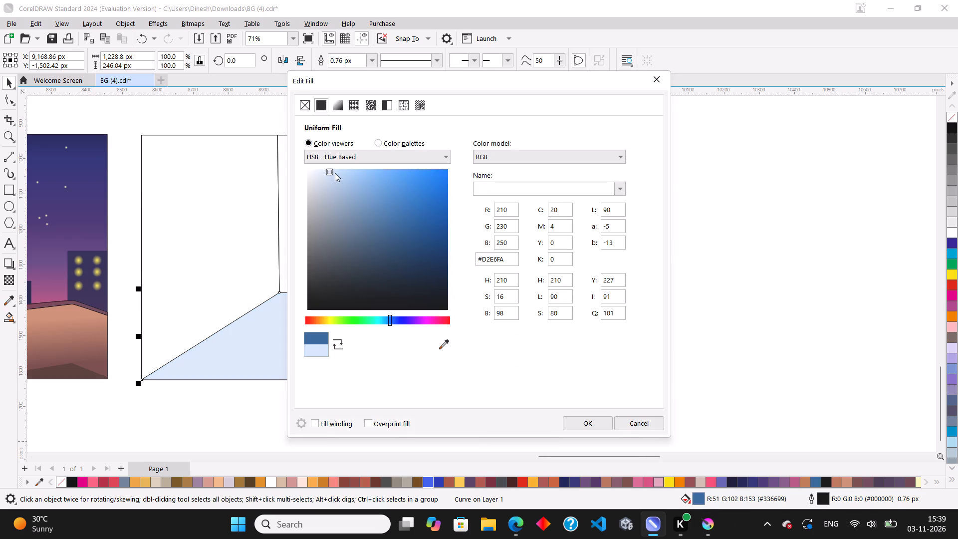
click(590, 427)
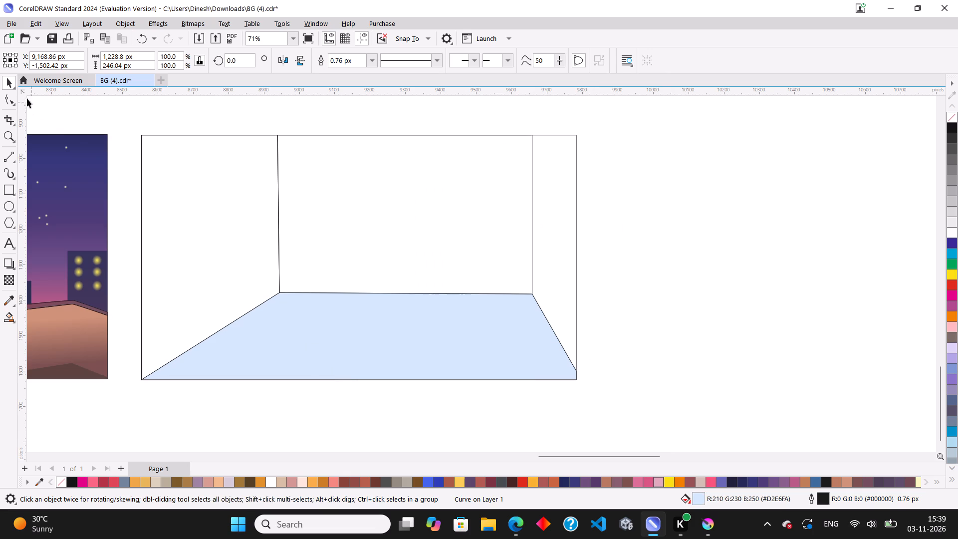
click(8, 83)
click(782, 292)
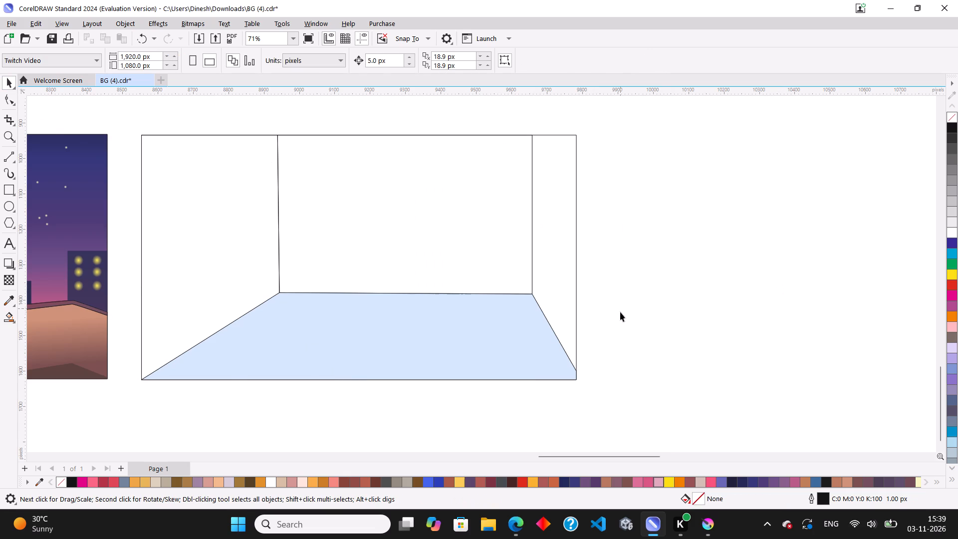
Duplicate the whole room drawing with its frame, placing the copy level with the original and just to its right.
scroll(635, 335, down, 3)
scroll(481, 281, up, 5)
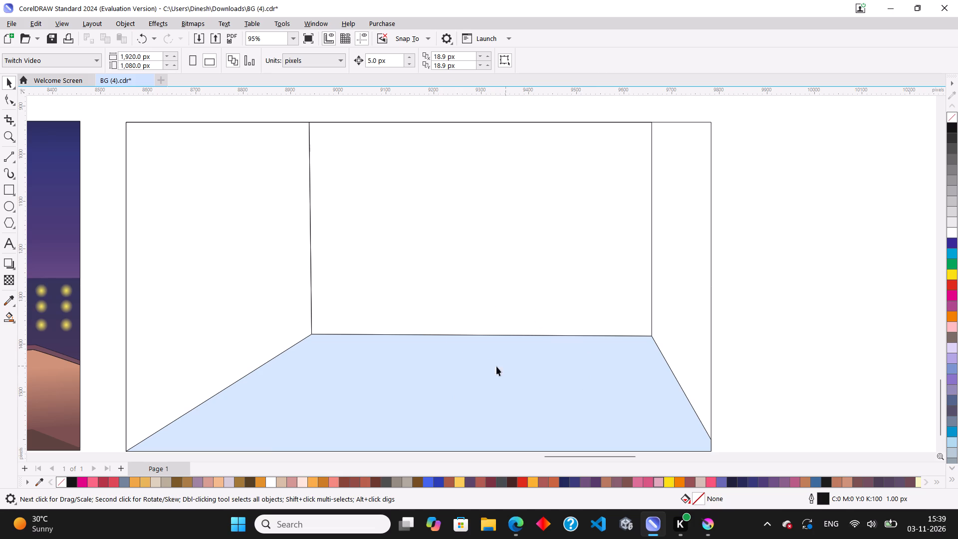
scroll(480, 363, down, 8)
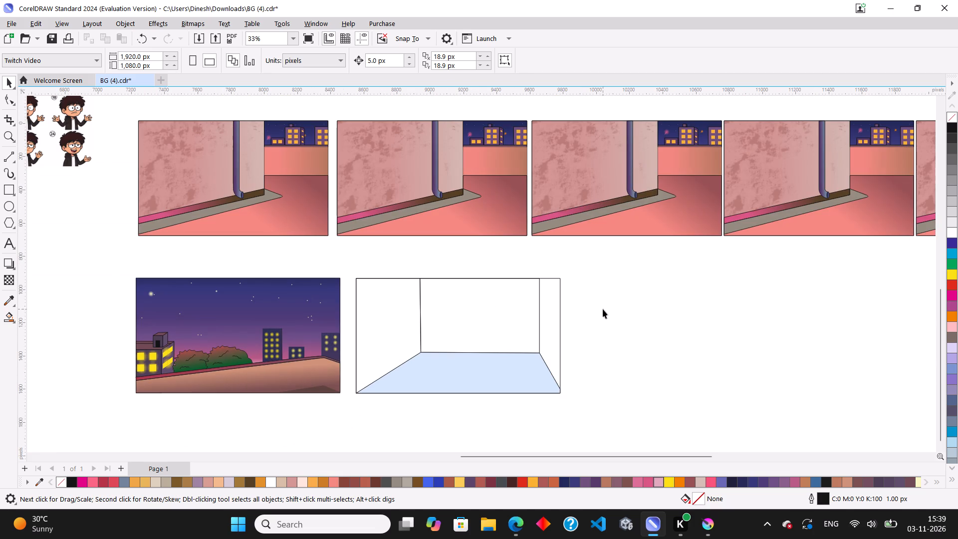
click(603, 309)
drag(616, 255, 350, 404)
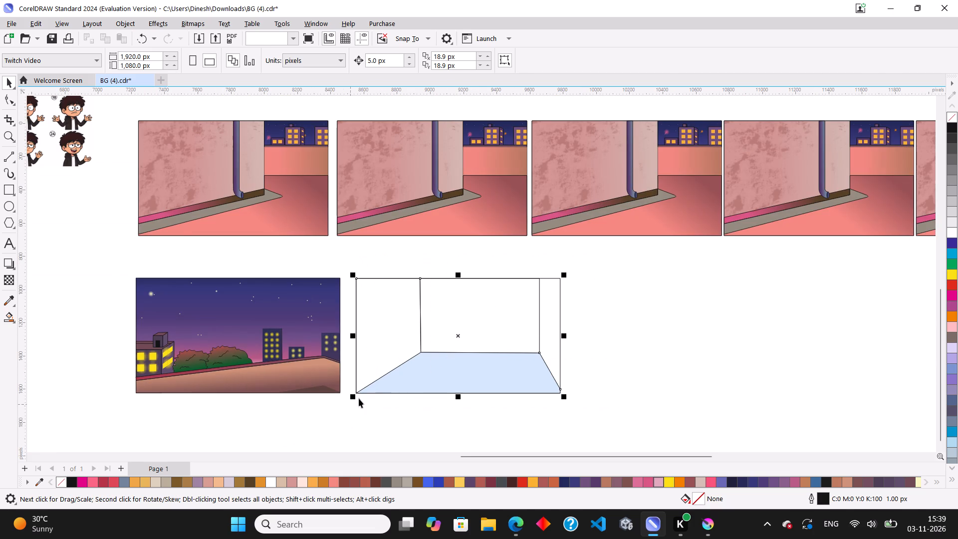
scroll(359, 398, down, 2)
drag(434, 367, 605, 358)
ctrl+right_click(605, 358)
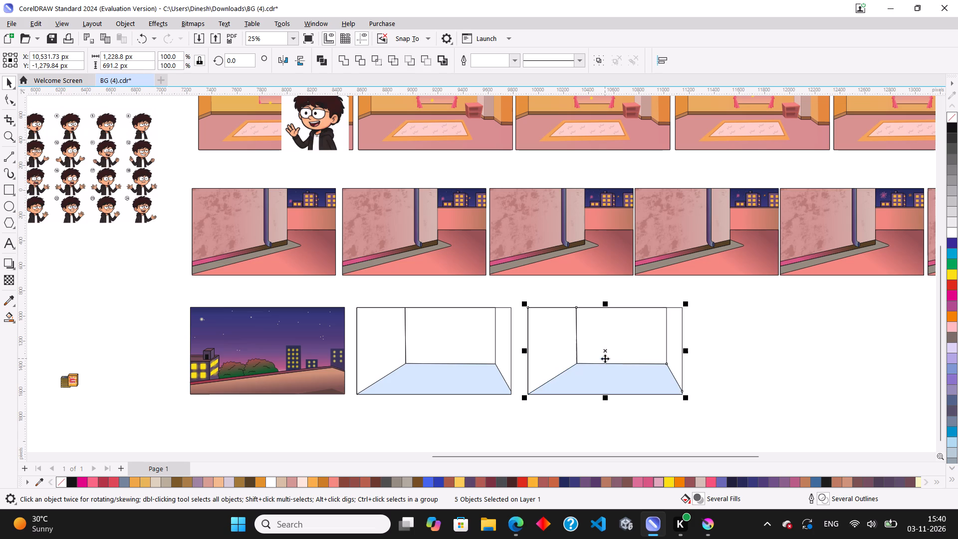
click(818, 347)
Delete the back wall, floor line, floor and side wall from the copied room, keeping only its empty frame.
scroll(474, 357, down, 3)
scroll(653, 413, up, 5)
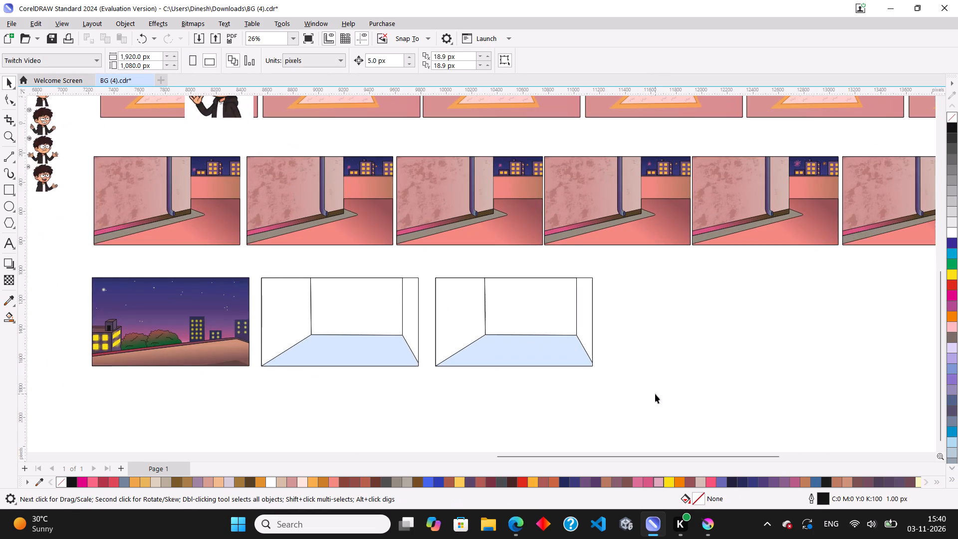
drag(645, 229, 371, 384)
key(Delete)
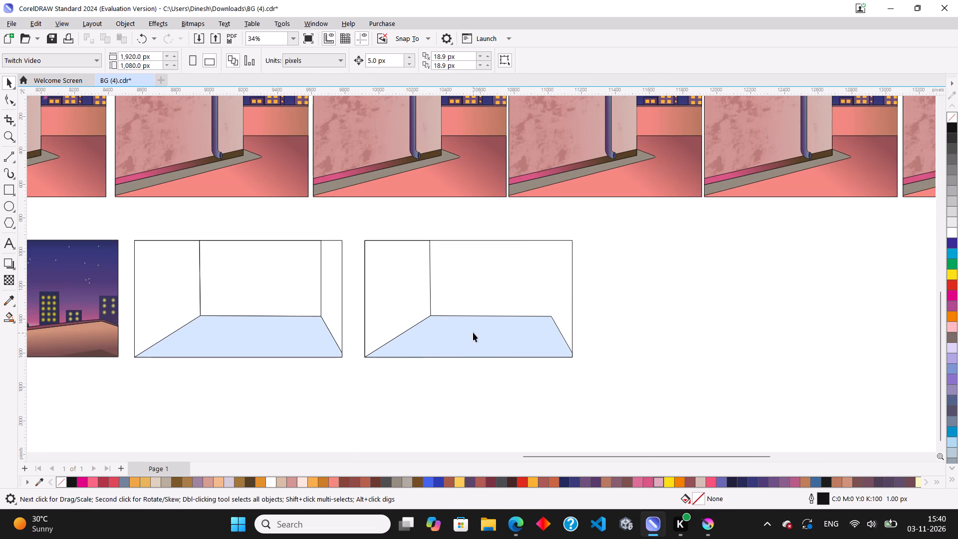
click(473, 332)
key(Delete)
click(417, 291)
key(Delete)
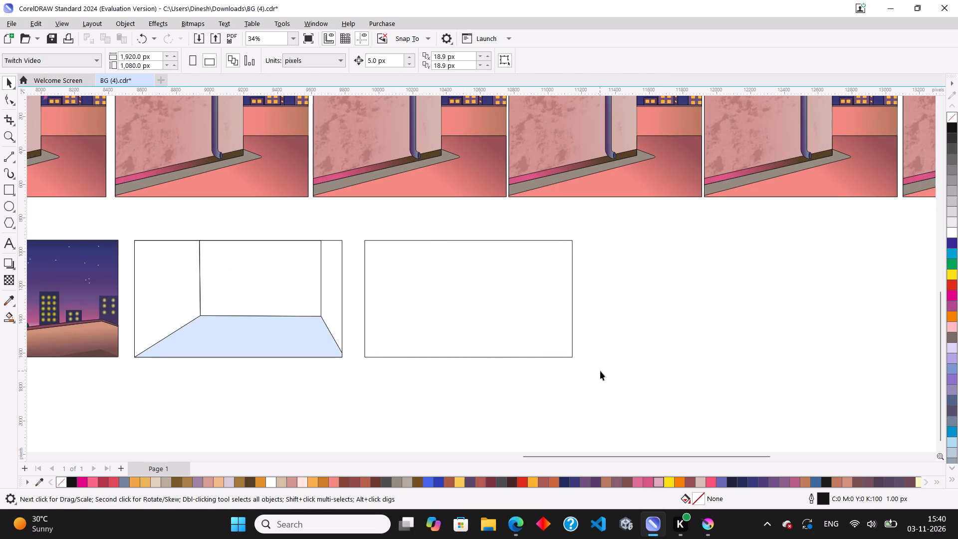
Draw a sloping freehand line about 594 by 142 px from the empty frame's top edge down to its right edge.
scroll(589, 371, down, 9)
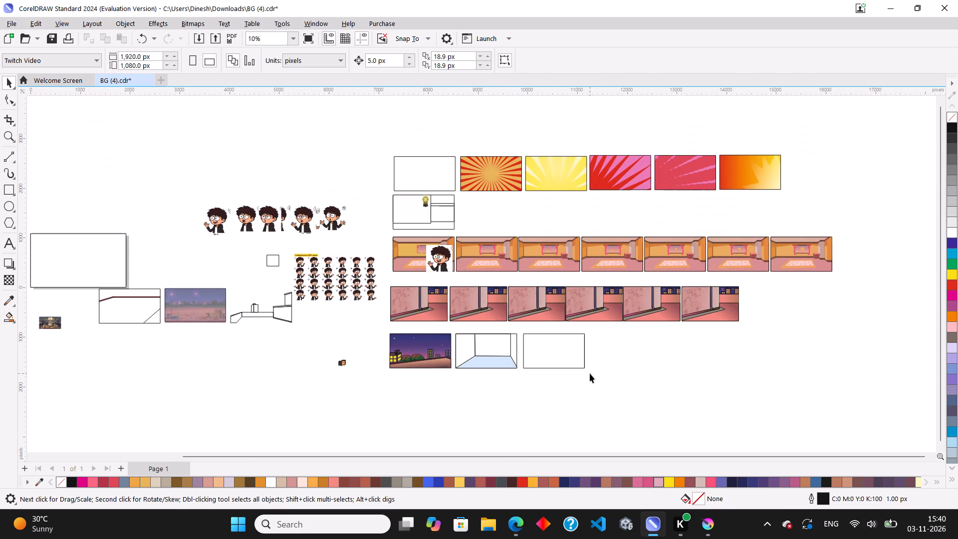
scroll(619, 396, up, 4)
scroll(565, 381, up, 3)
scroll(514, 277, up, 3)
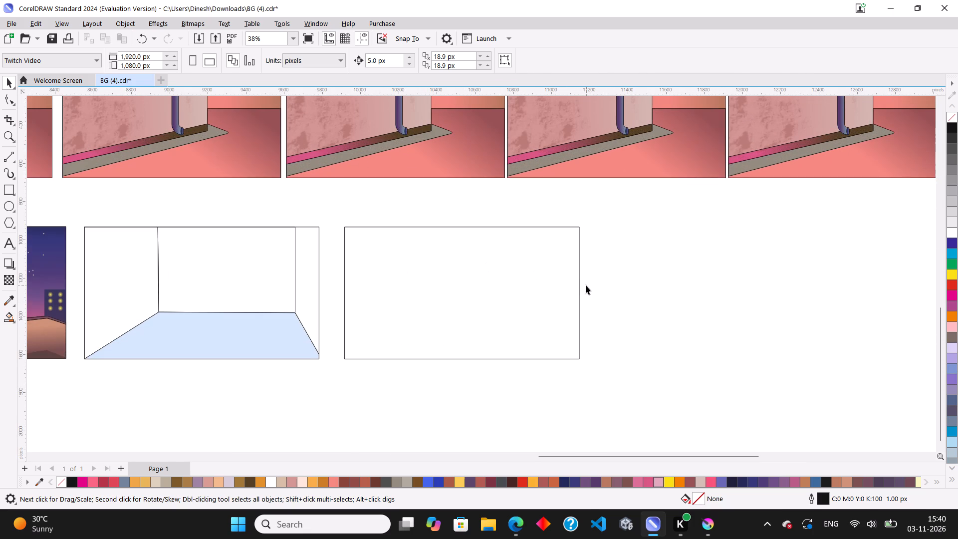
scroll(537, 240, up, 3)
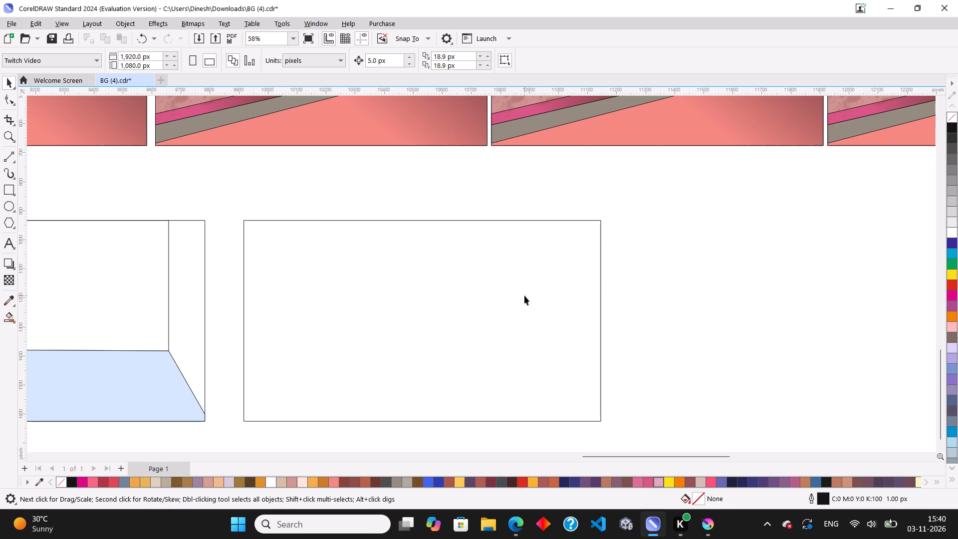
scroll(513, 229, up, 1)
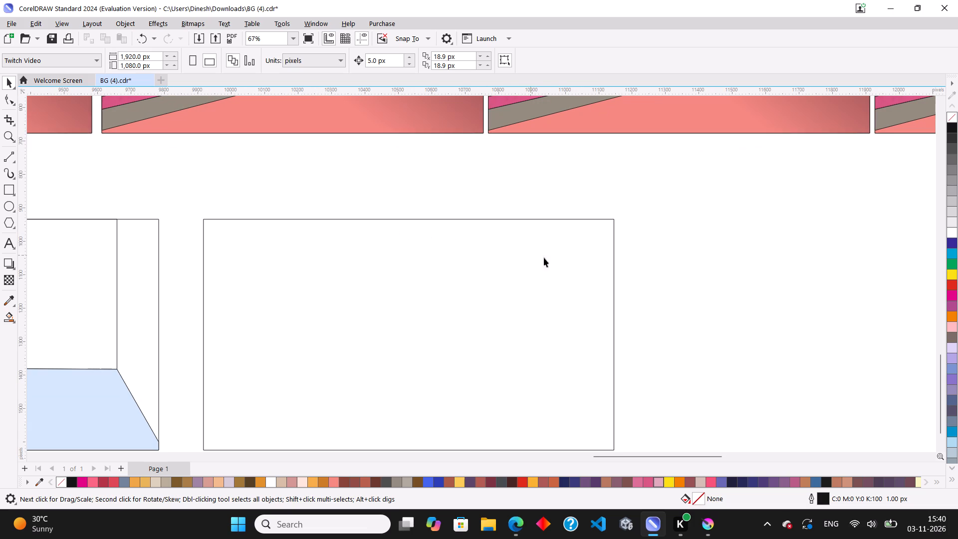
scroll(514, 249, up, 2)
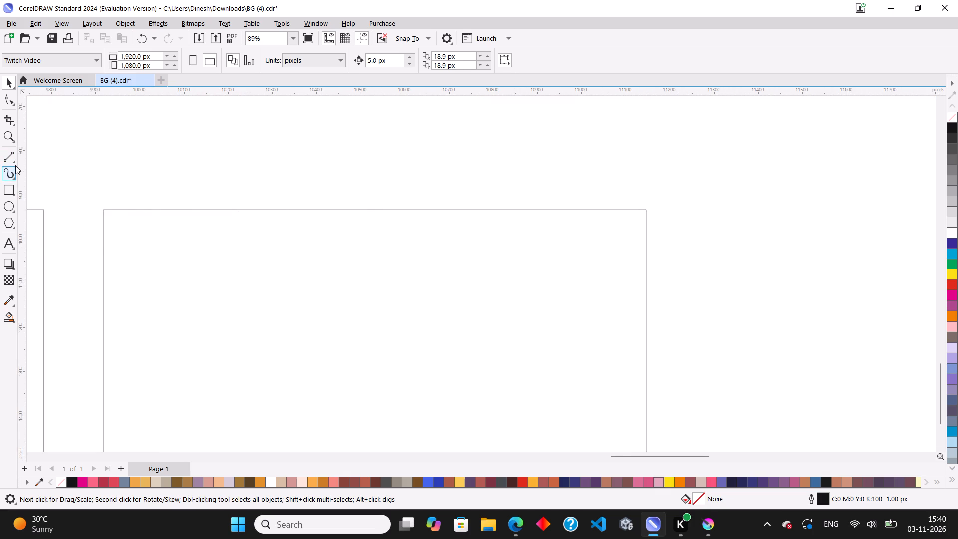
click(14, 163)
click(44, 161)
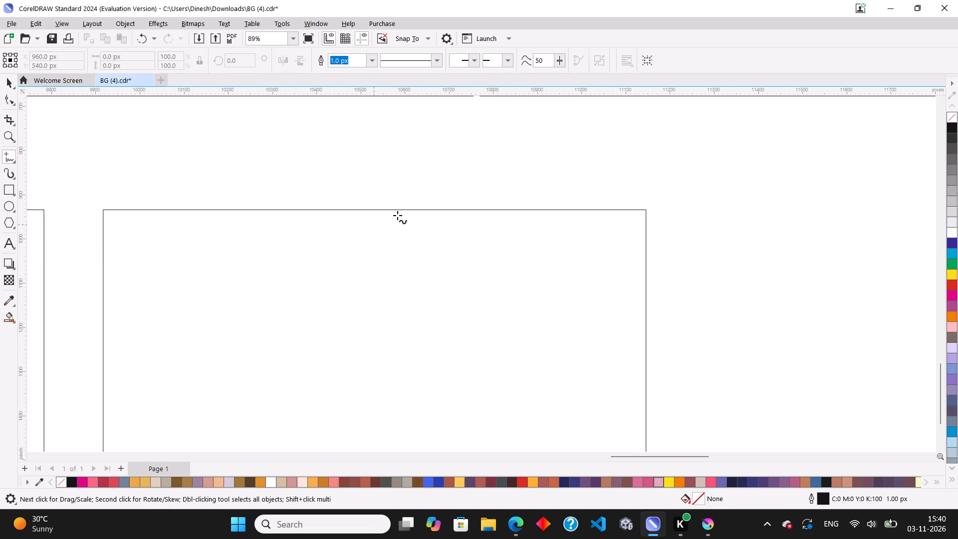
drag(384, 210, 450, 226)
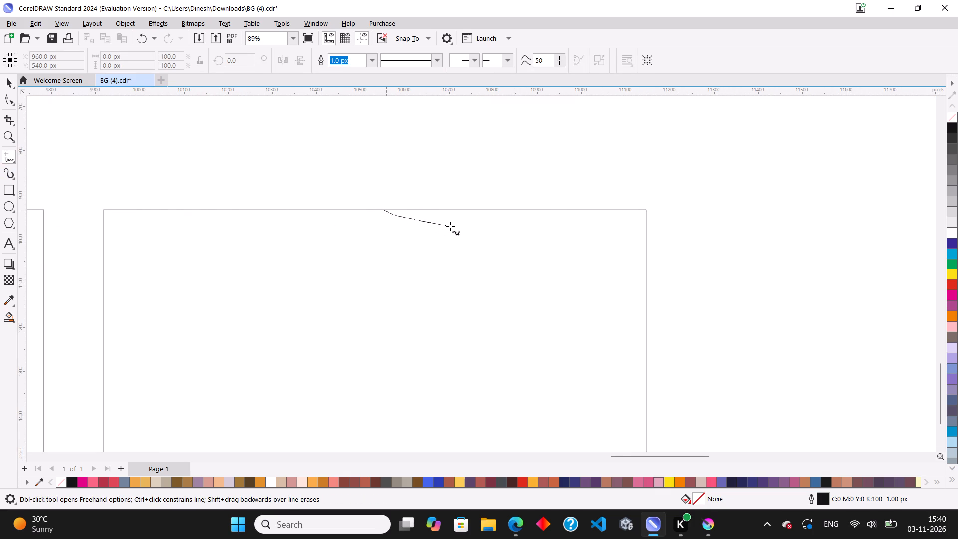
drag(450, 226, 627, 268)
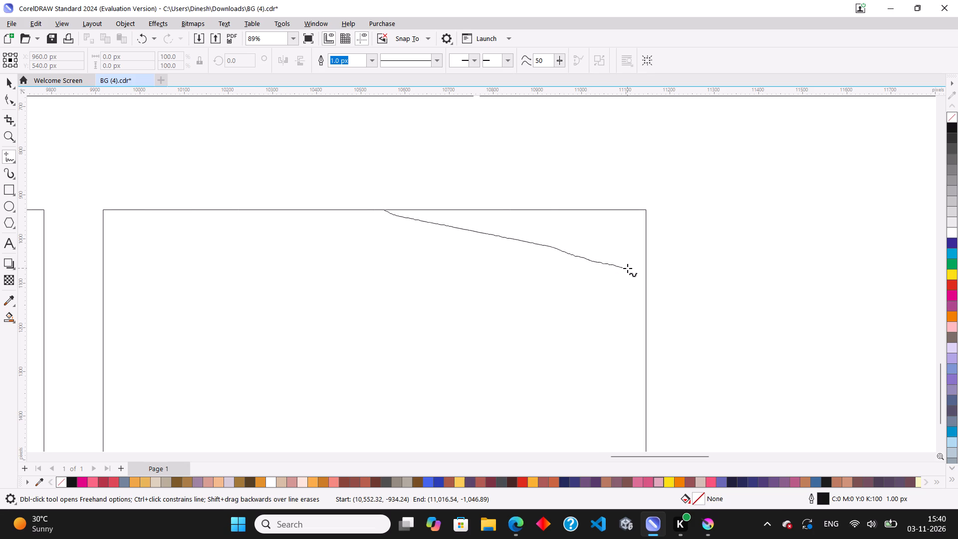
drag(627, 268, 646, 272)
scroll(565, 238, up, 2)
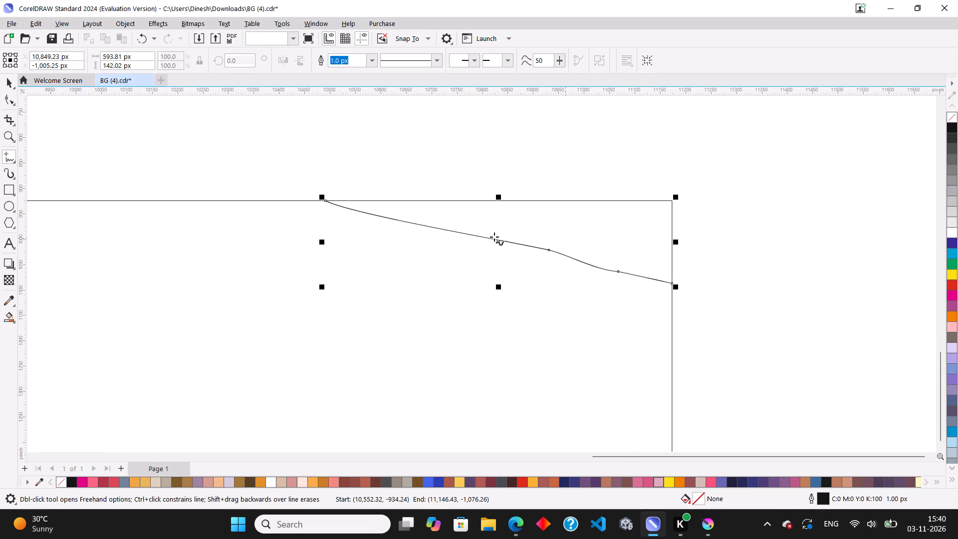
Draw a second sloping freehand line about 620 by 153 px just below the first, from the frame's top edge to its right edge.
scroll(506, 236, up, 1)
drag(285, 196, 294, 203)
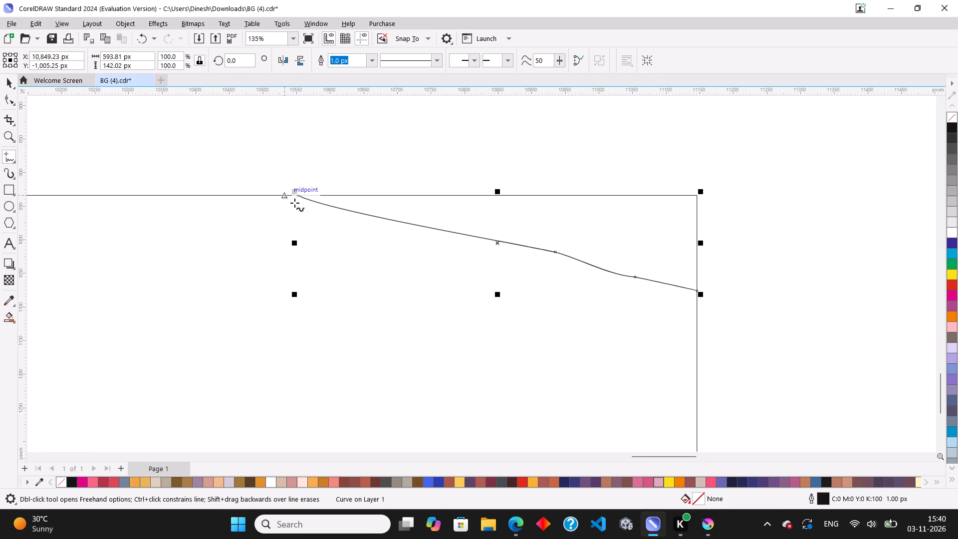
drag(294, 203, 417, 230)
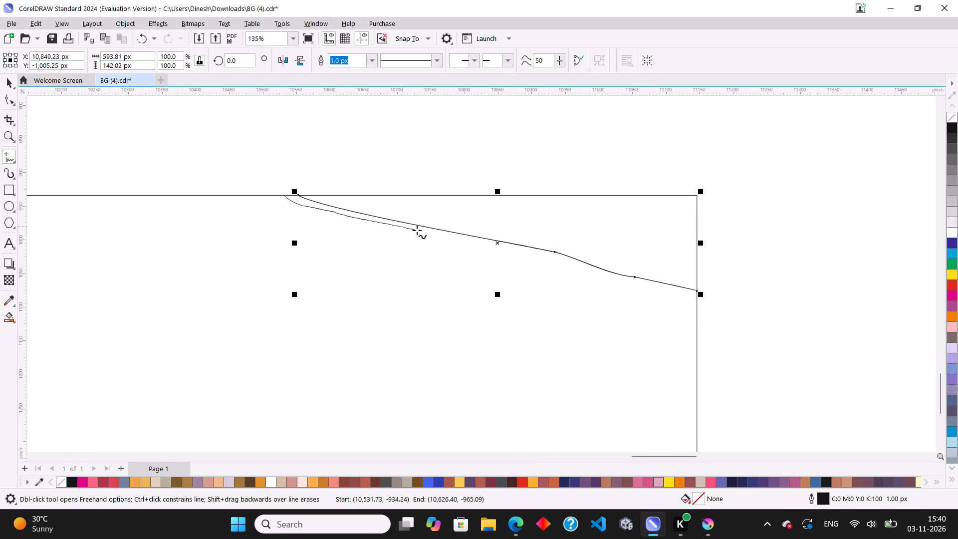
drag(417, 230, 519, 251)
drag(519, 251, 623, 280)
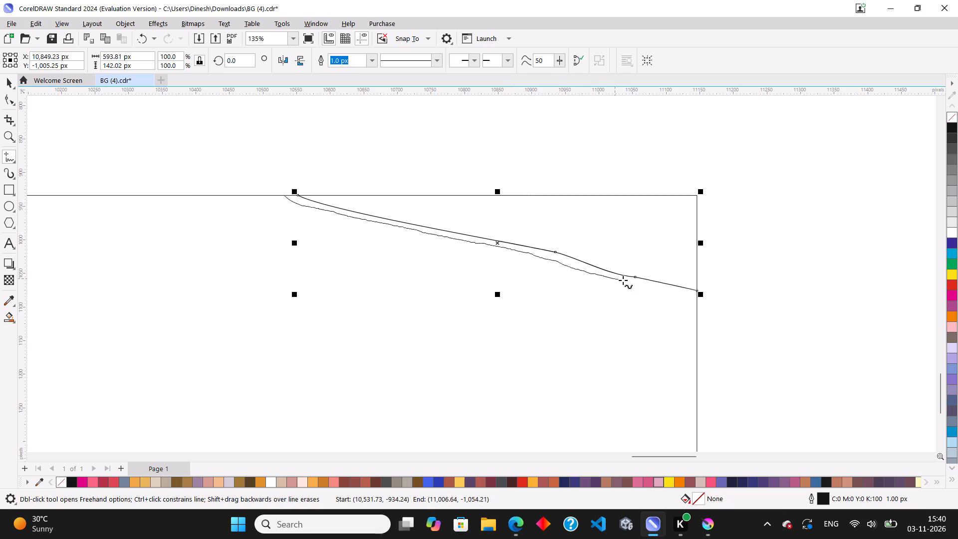
drag(623, 280, 701, 298)
click(15, 84)
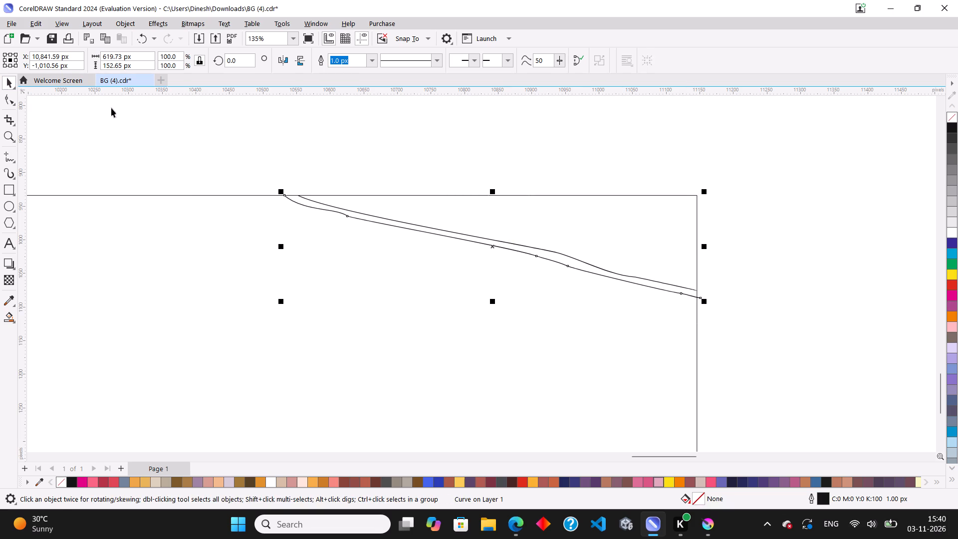
click(14, 81)
click(277, 163)
Draw a straight sloping line about 512 by 112 px above the freehand lines, from the frame's top edge to its right edge.
scroll(630, 137, down, 4)
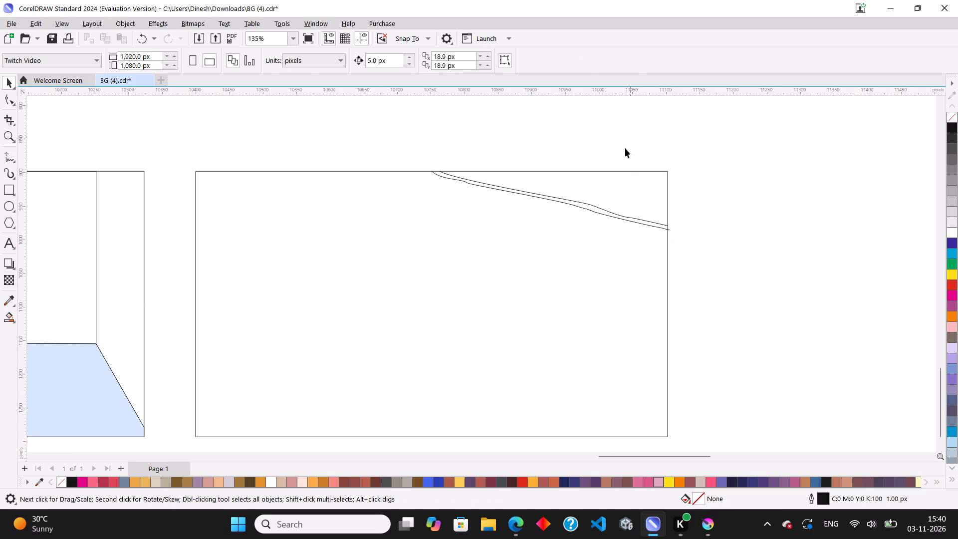
scroll(745, 196, up, 1)
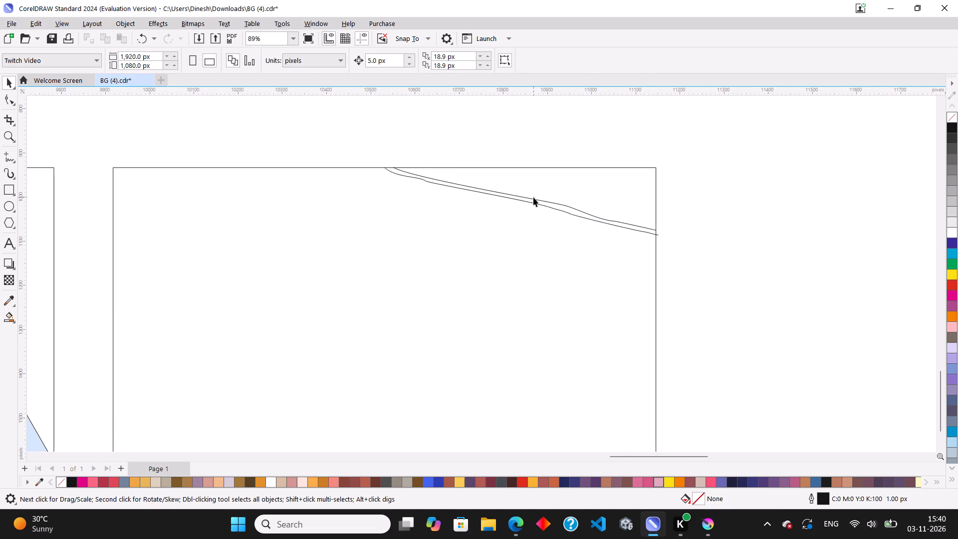
scroll(533, 197, up, 2)
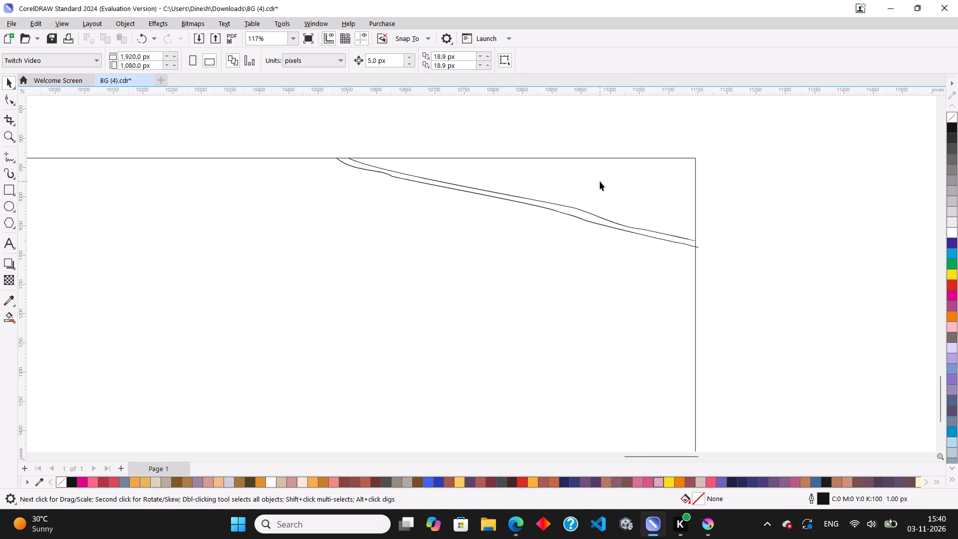
scroll(600, 181, up, 3)
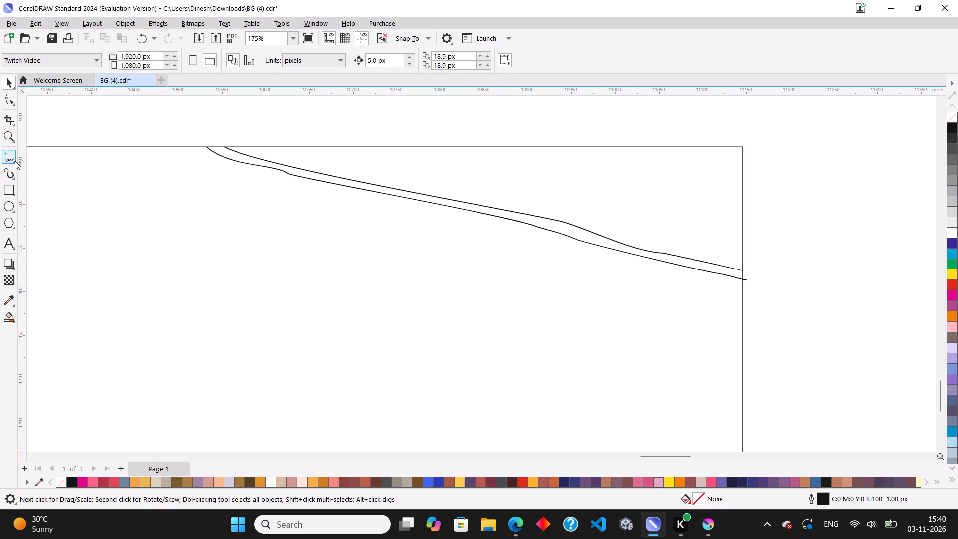
click(15, 161)
click(35, 169)
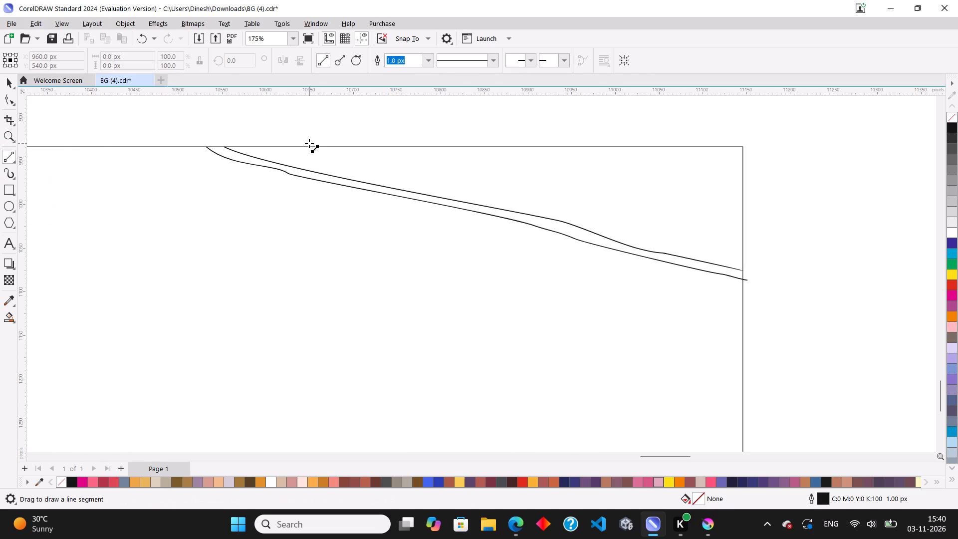
click(287, 147)
drag(296, 145, 734, 228)
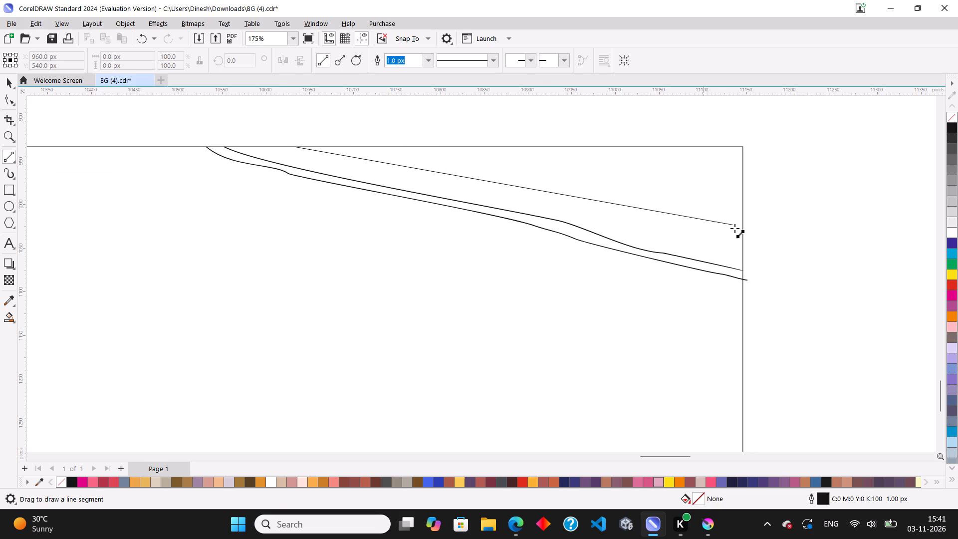
drag(734, 228, 744, 245)
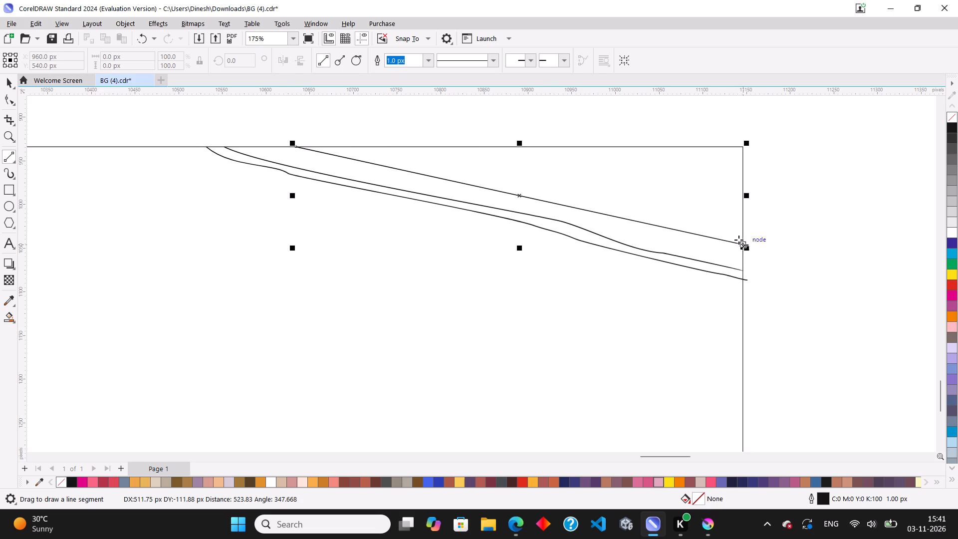
click(8, 79)
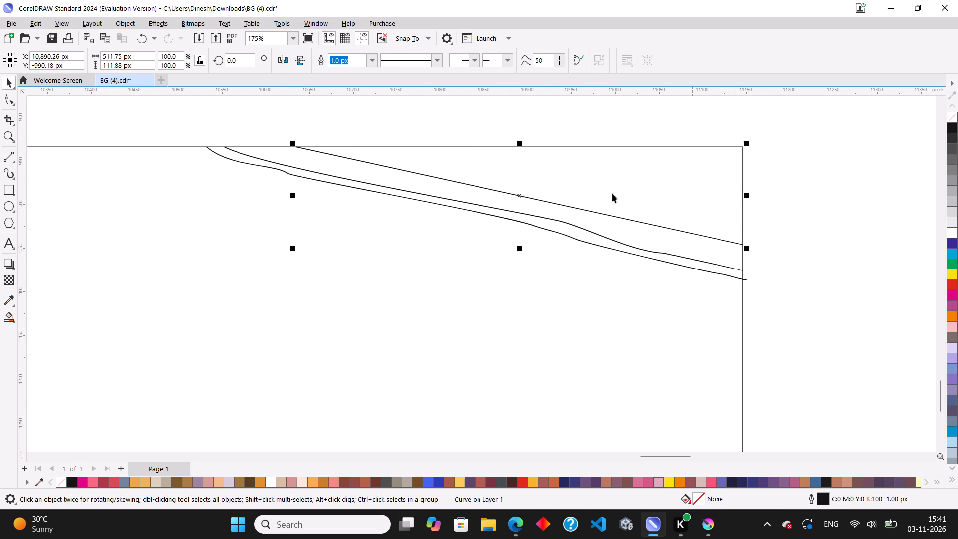
Nudge the upper freehand line's middle bend node about 2 px, try pulling its curve handle, and undo the handle change.
click(588, 232)
scroll(588, 232, up, 3)
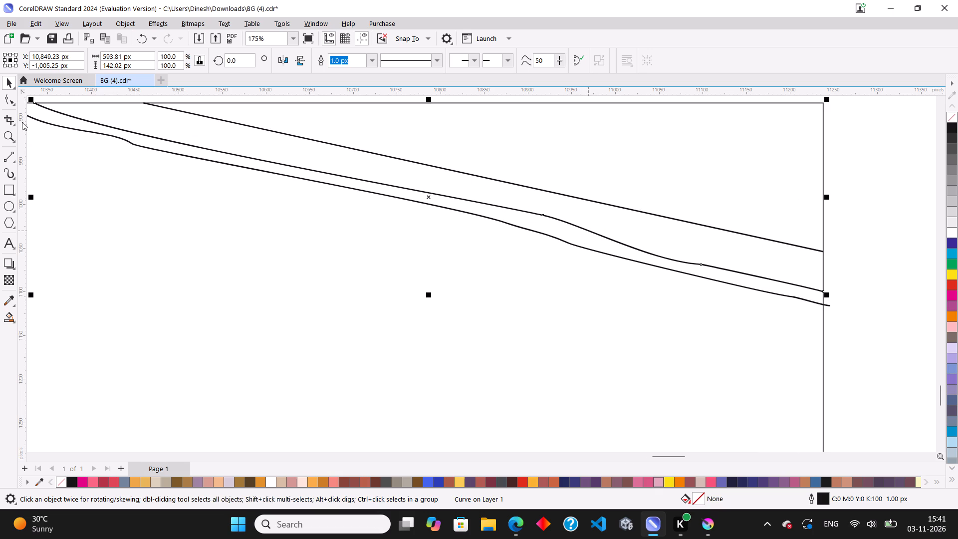
click(12, 100)
scroll(502, 177, up, 3)
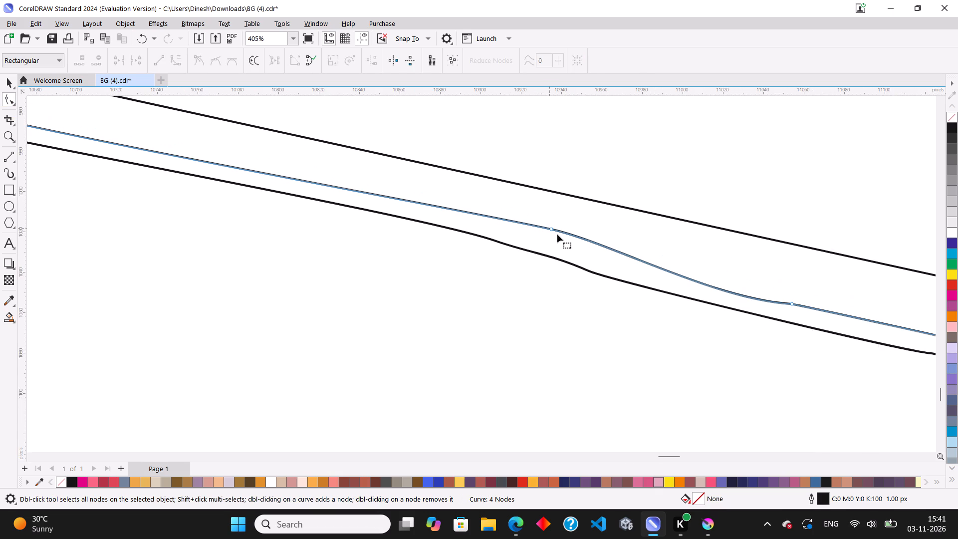
scroll(557, 235, up, 2)
drag(549, 228, 548, 240)
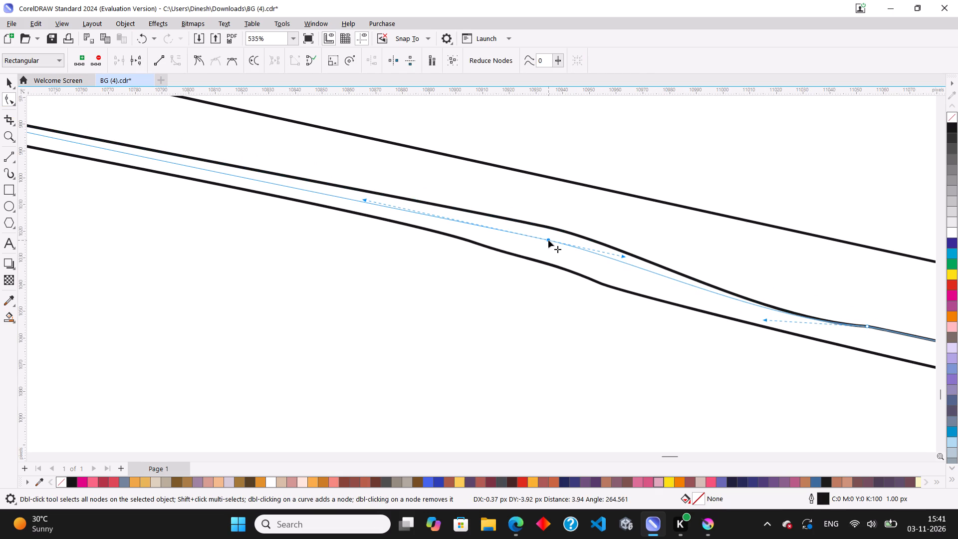
drag(548, 240, 555, 231)
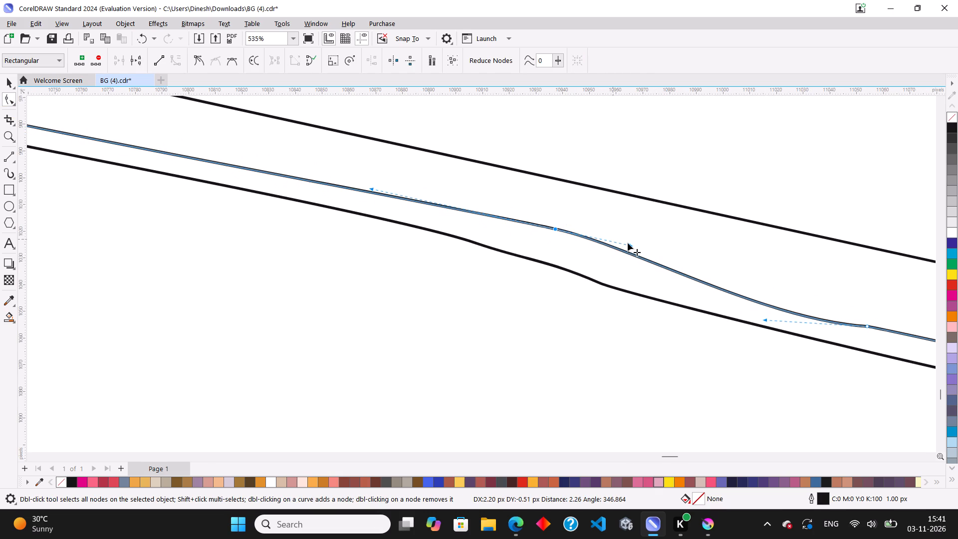
drag(629, 245, 618, 254)
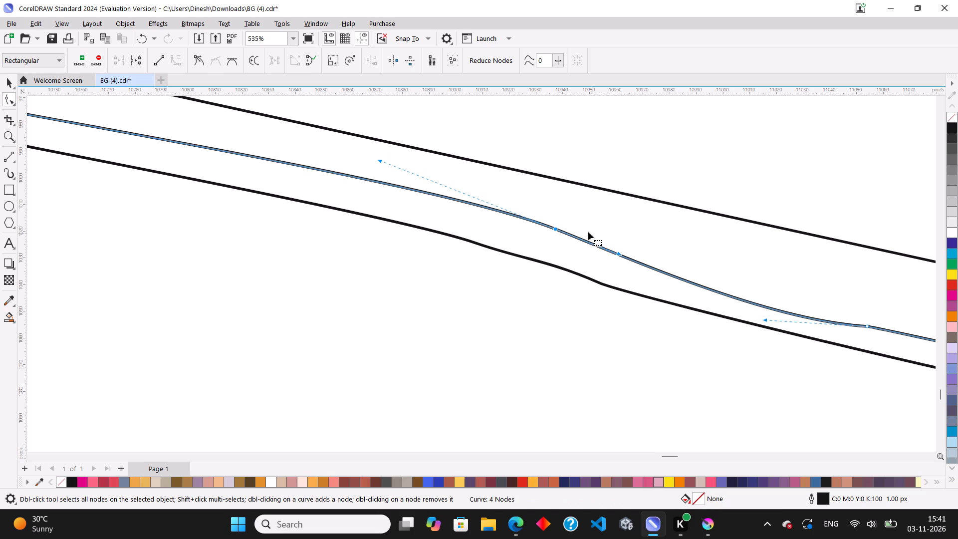
key(ctrl+z)
Smooth the upper freehand line's middle bend by adding nodes on both sides of it and deleting the original bend node.
scroll(556, 236, up, 3)
double_click(483, 210)
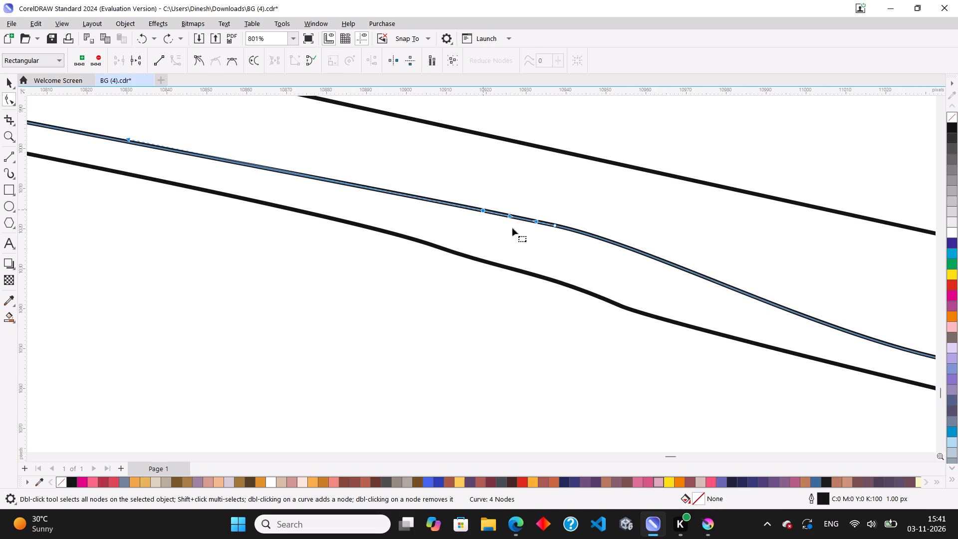
triple_click(779, 308)
double_click(558, 227)
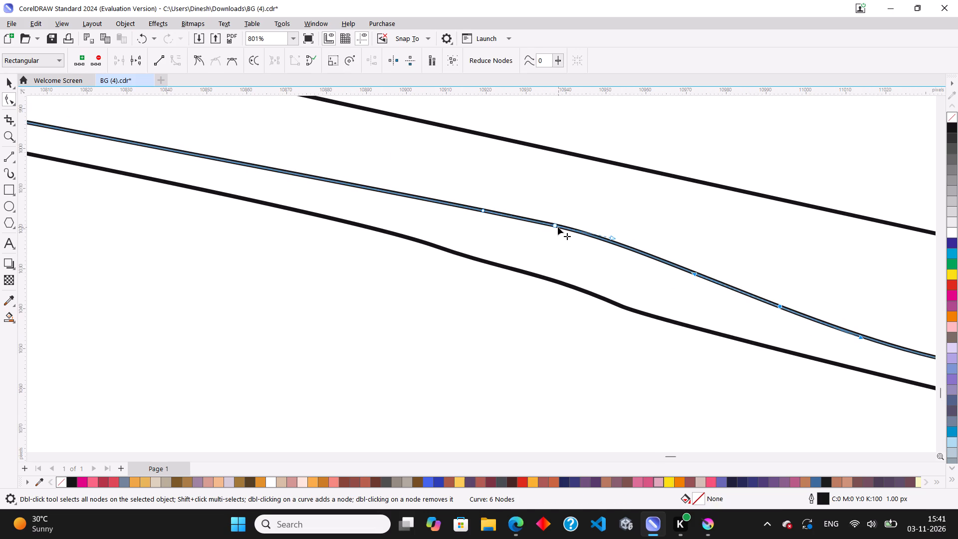
double_click(337, 183)
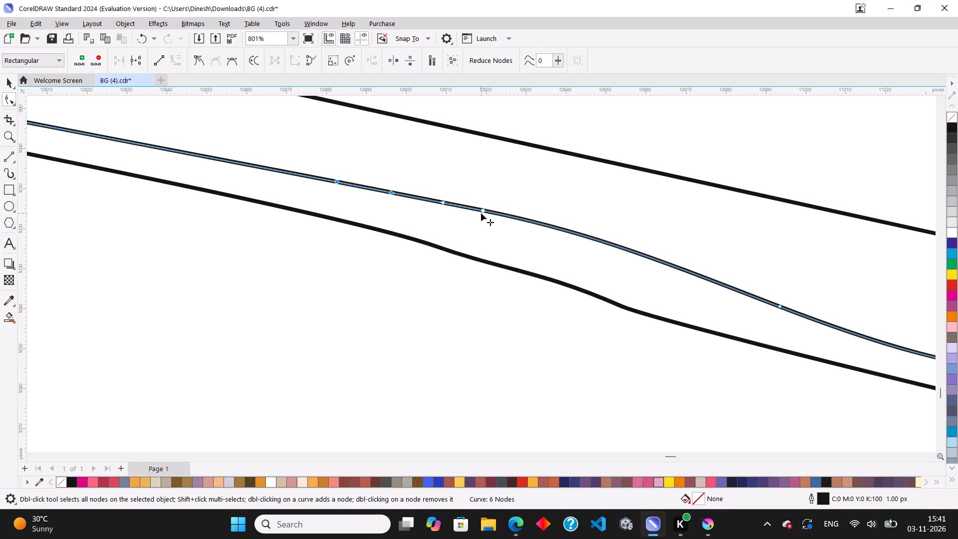
double_click(481, 213)
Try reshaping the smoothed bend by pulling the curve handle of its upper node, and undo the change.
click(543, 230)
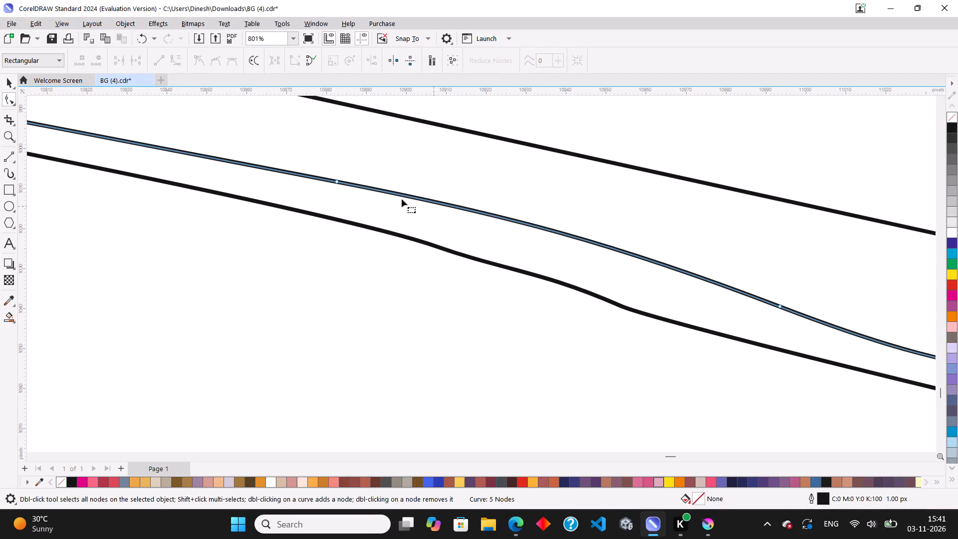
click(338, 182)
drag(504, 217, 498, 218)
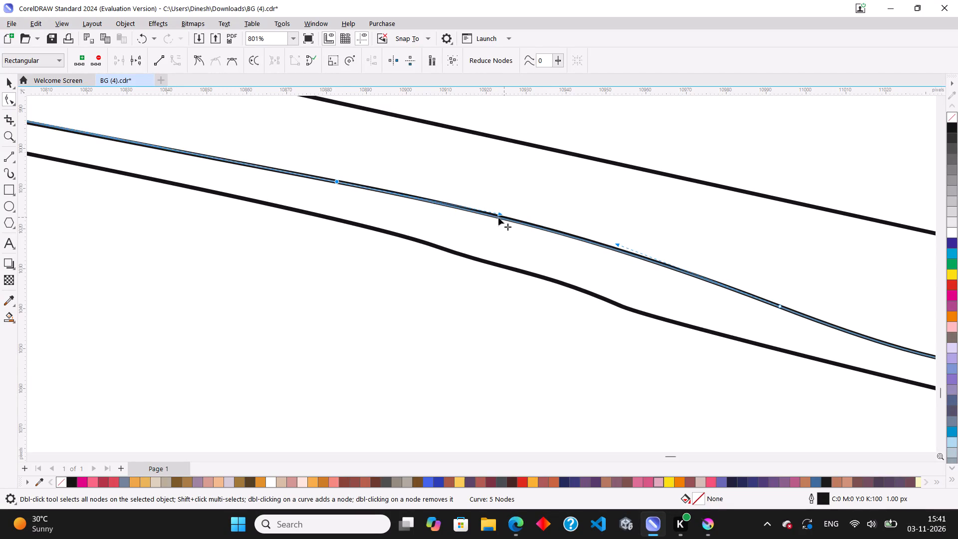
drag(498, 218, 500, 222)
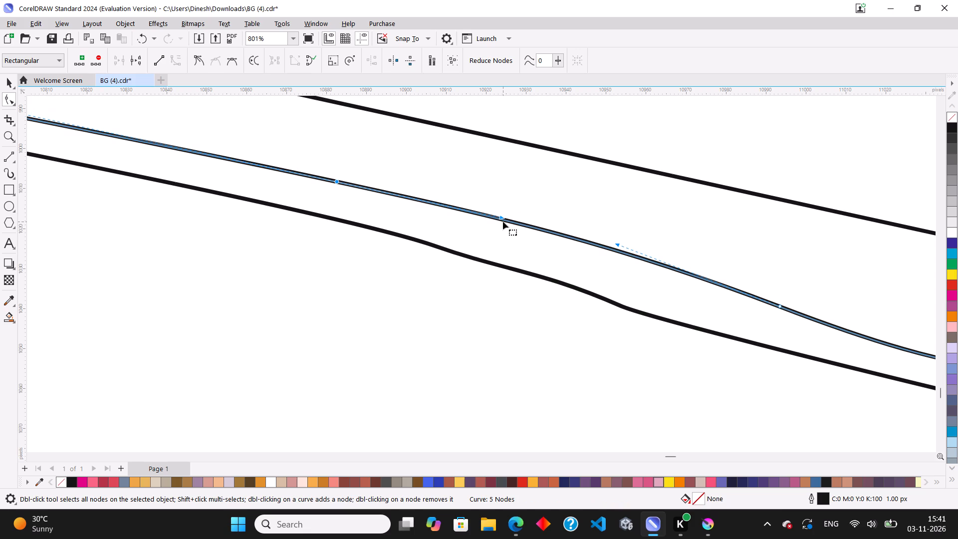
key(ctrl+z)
Add two nodes along the smoothed section of the upper freehand line and pull each slightly down to make gentle waves.
double_click(541, 228)
drag(542, 228, 542, 239)
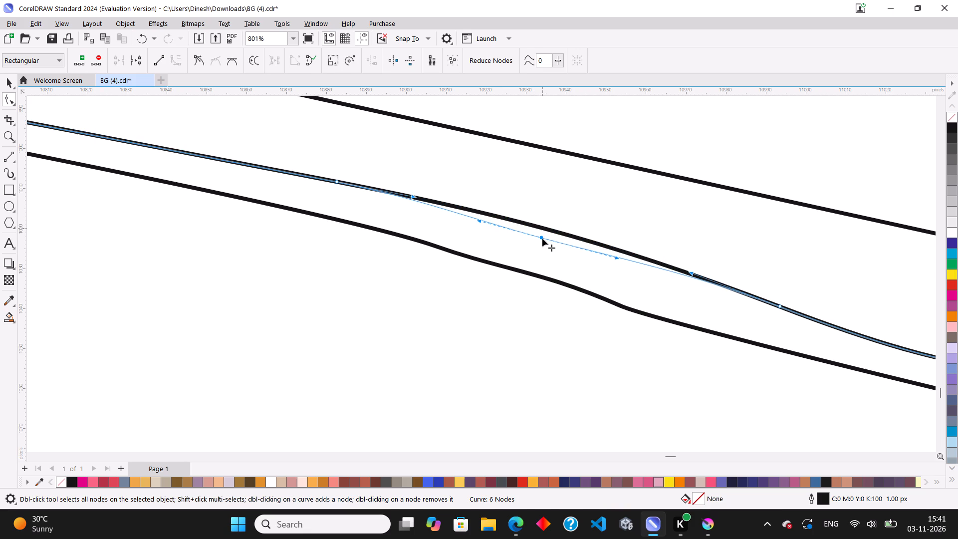
drag(542, 239, 541, 239)
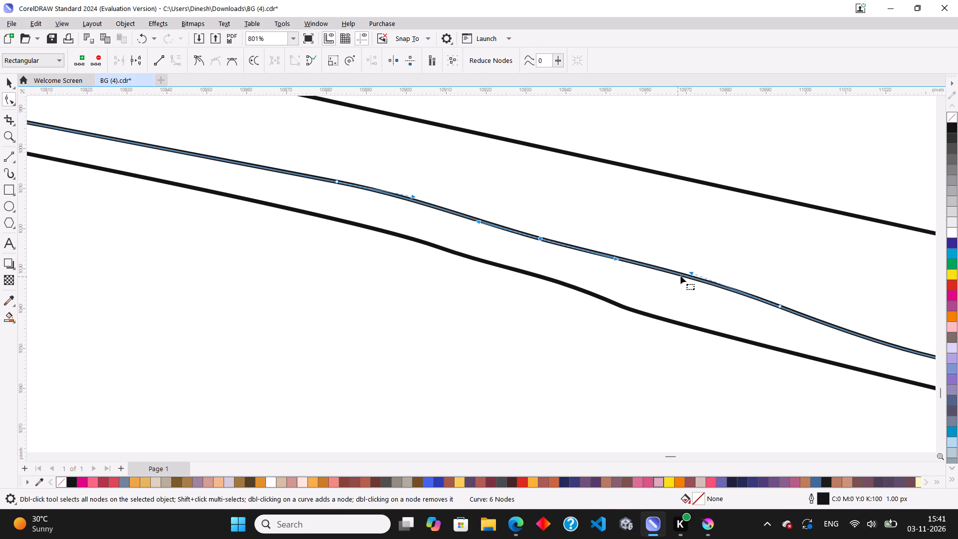
double_click(684, 276)
drag(684, 274, 681, 282)
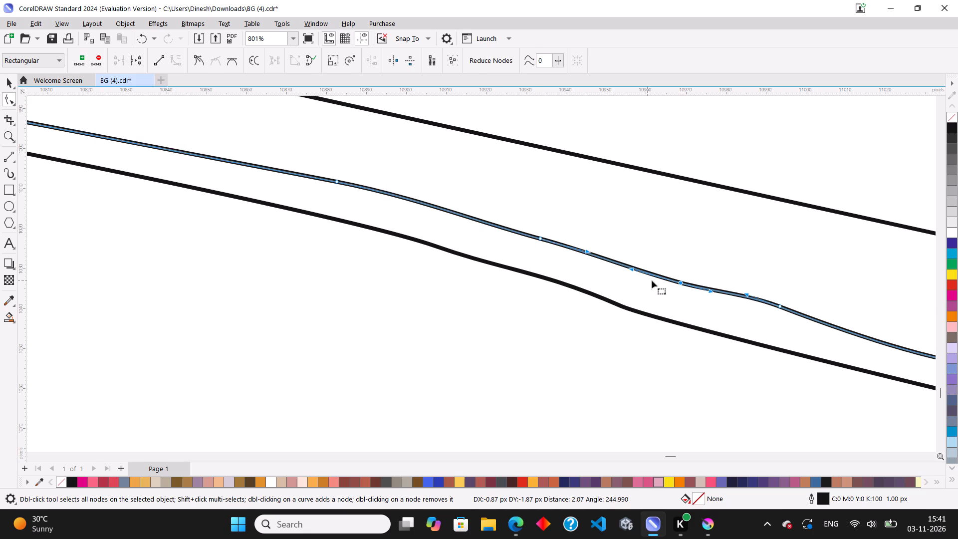
Flatten the bump near the lower freehand line's upper end by adding and removing nodes, undoing the final node deletion.
scroll(605, 248, down, 11)
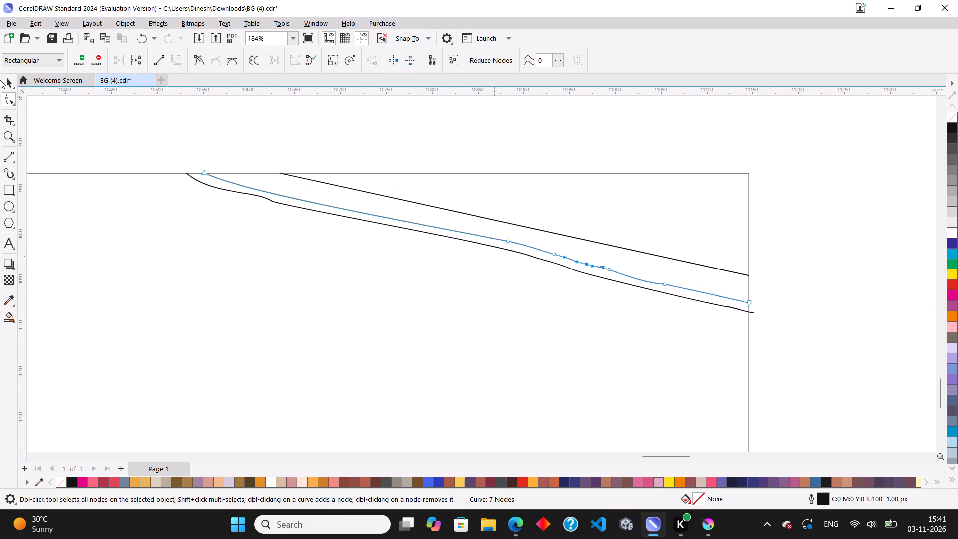
scroll(222, 187, up, 8)
scroll(280, 204, up, 2)
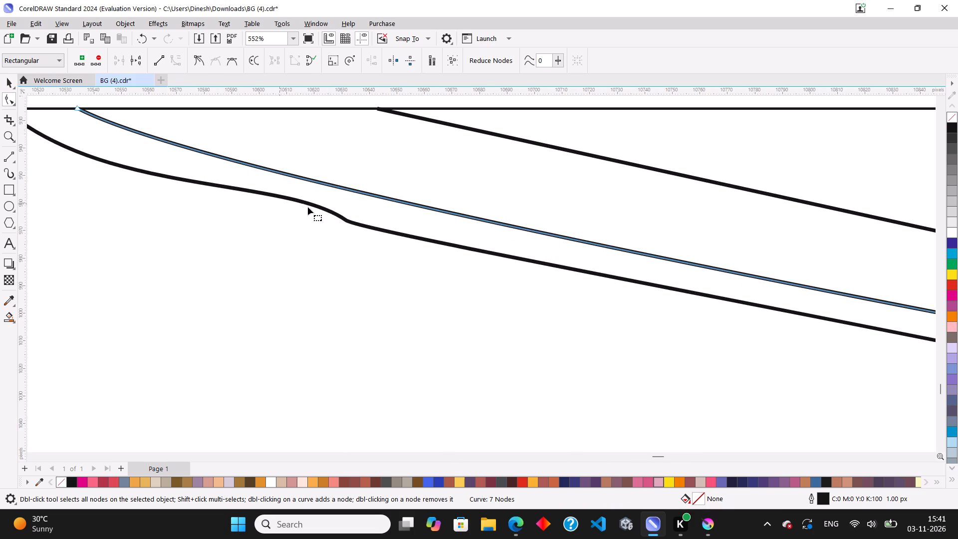
click(308, 206)
scroll(306, 204, up, 1)
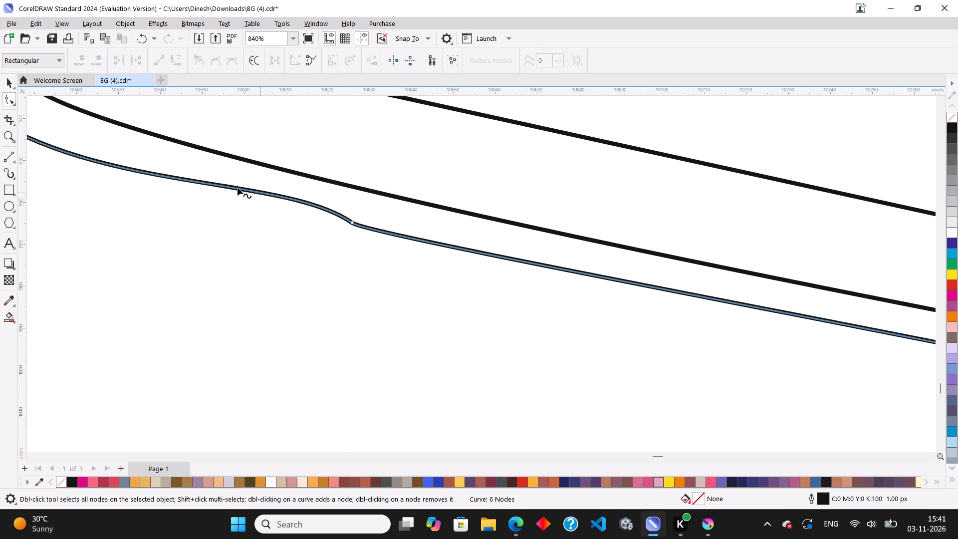
double_click(238, 188)
double_click(293, 198)
double_click(297, 201)
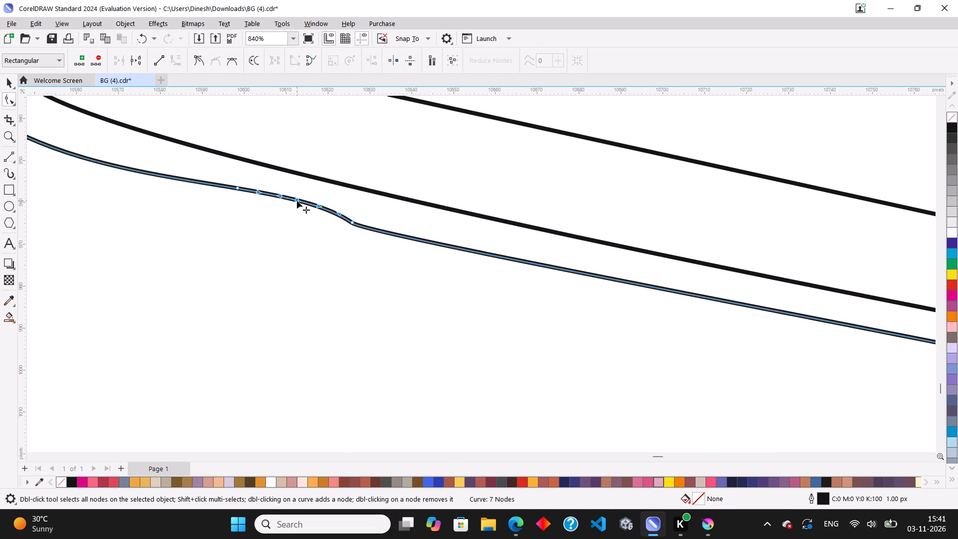
drag(297, 201, 294, 210)
double_click(294, 210)
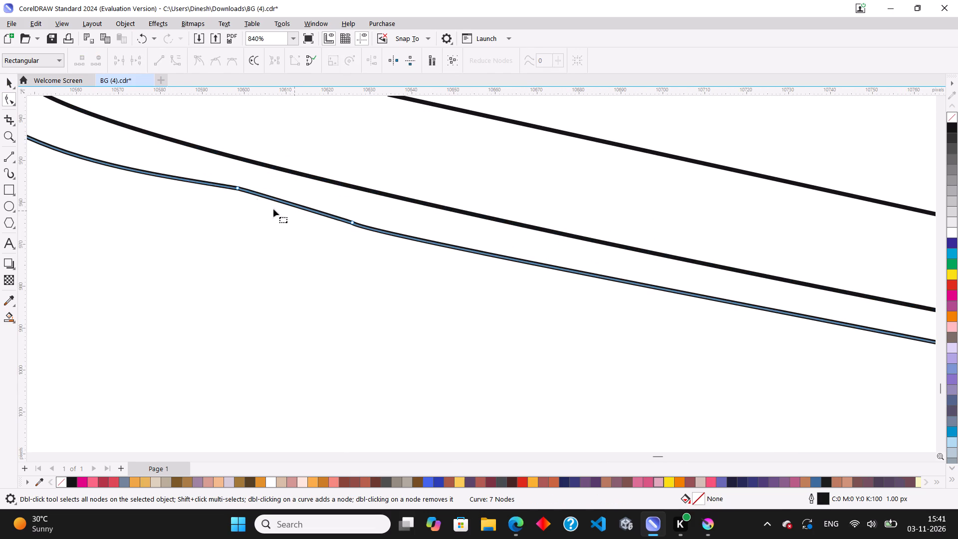
double_click(239, 191)
scroll(251, 204, down, 1)
key(ctrl+z)
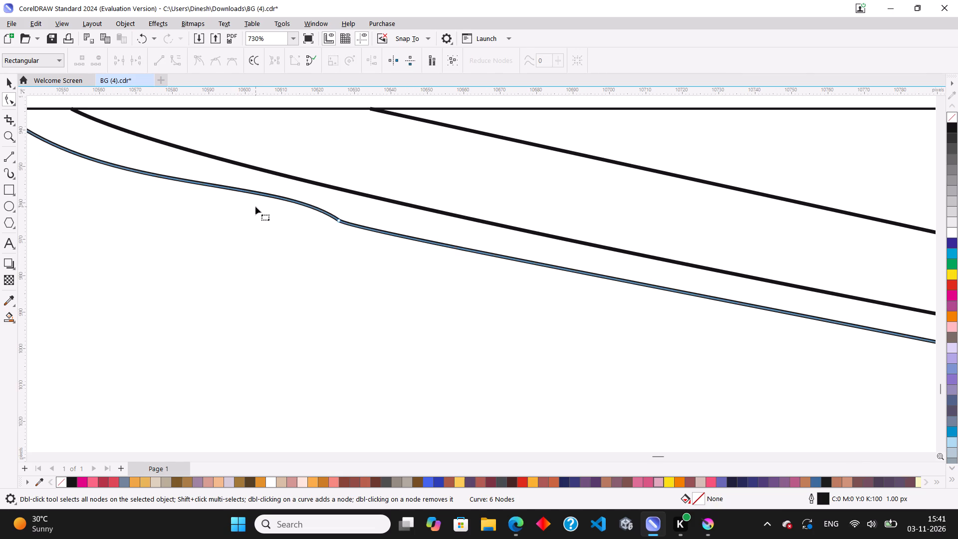
scroll(309, 234, down, 11)
click(5, 82)
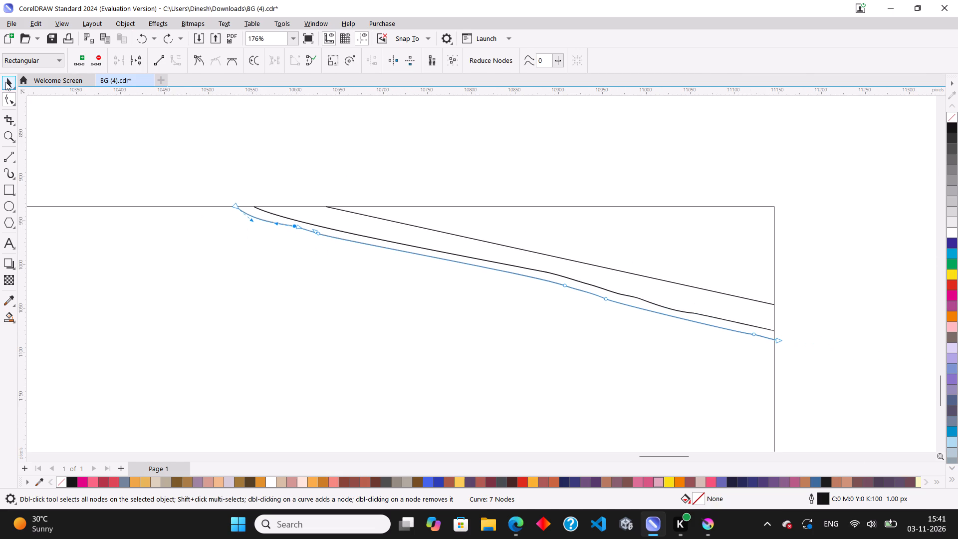
Duplicate the line-art frame together with its three sloping corner lines, placing the copy level with the original, just to its right.
scroll(242, 190, down, 5)
click(666, 198)
scroll(585, 293, down, 2)
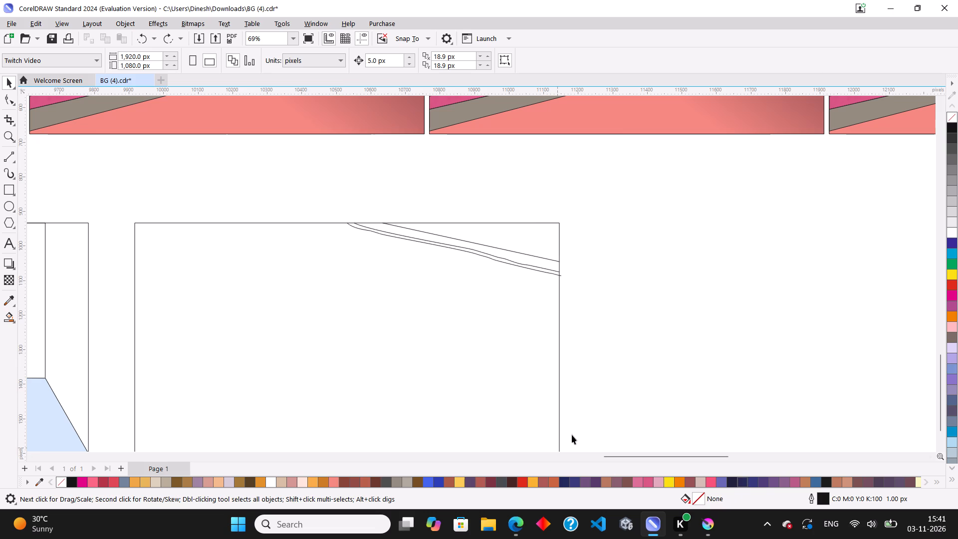
scroll(339, 379, down, 2)
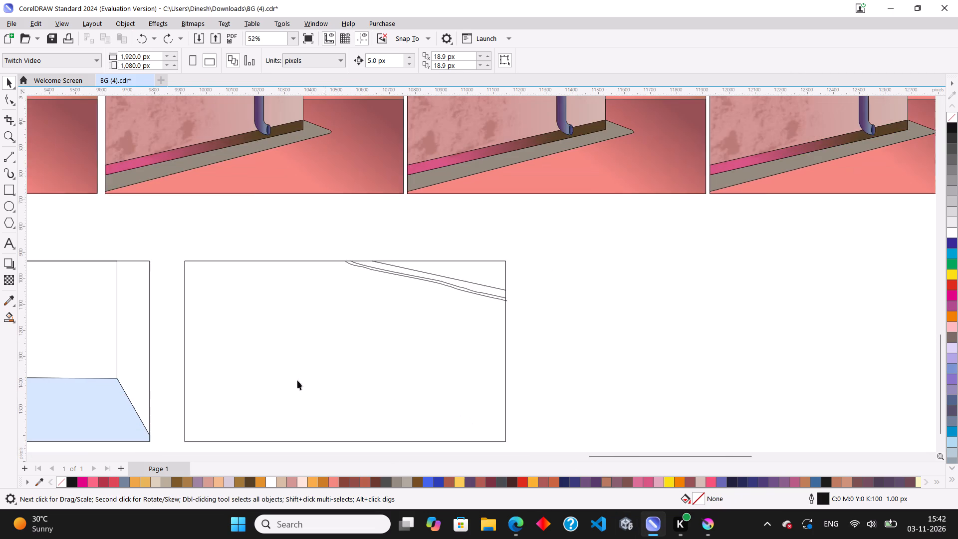
scroll(330, 353, up, 2)
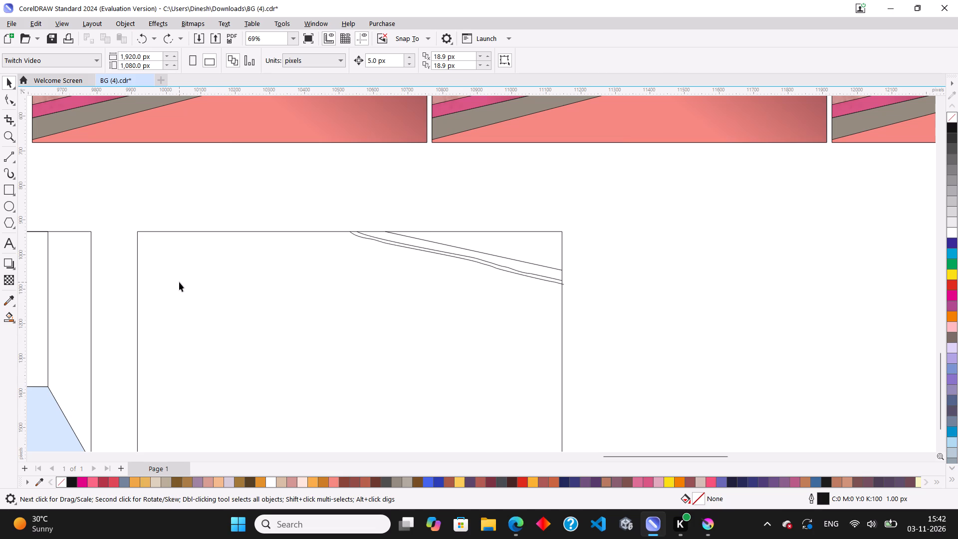
scroll(307, 324, down, 3)
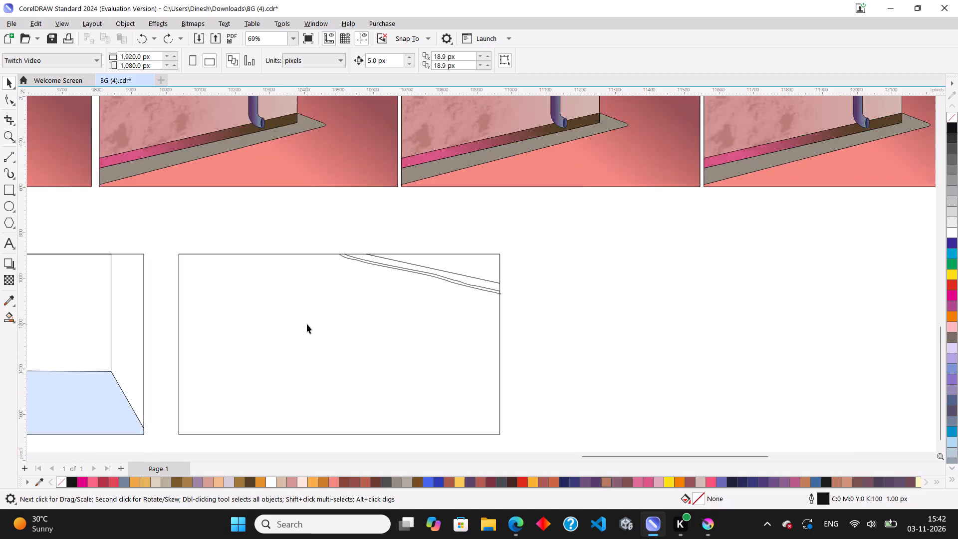
scroll(307, 324, up, 3)
scroll(400, 318, down, 3)
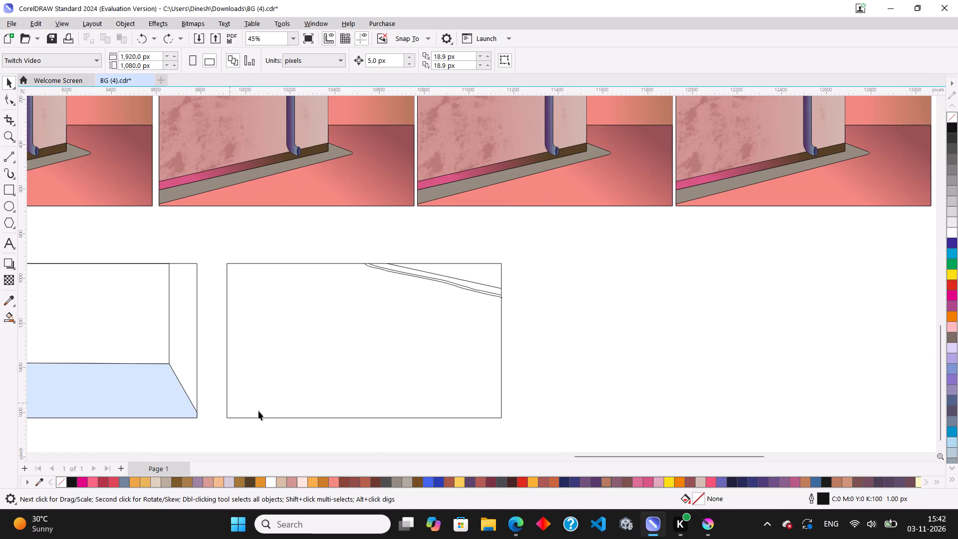
scroll(413, 353, down, 3)
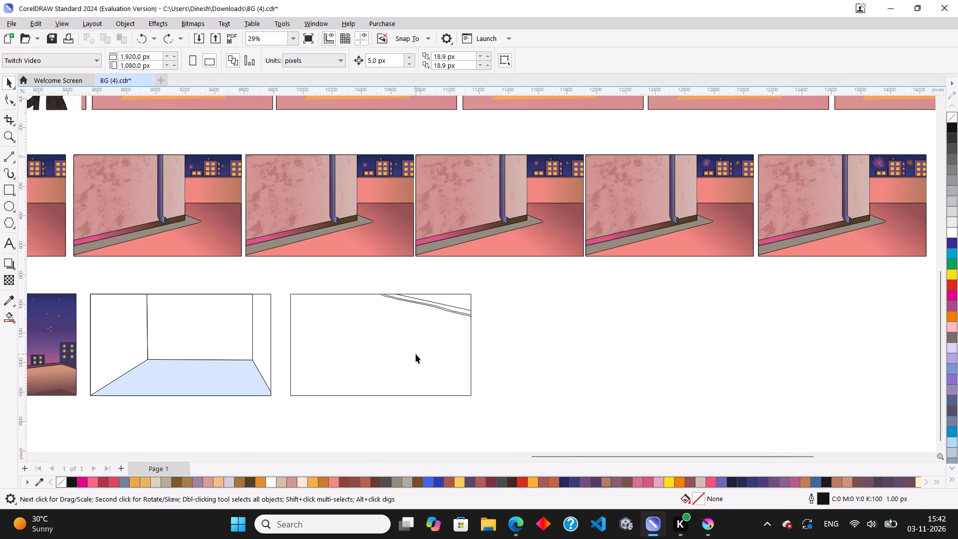
scroll(417, 354, up, 2)
drag(238, 420, 513, 285)
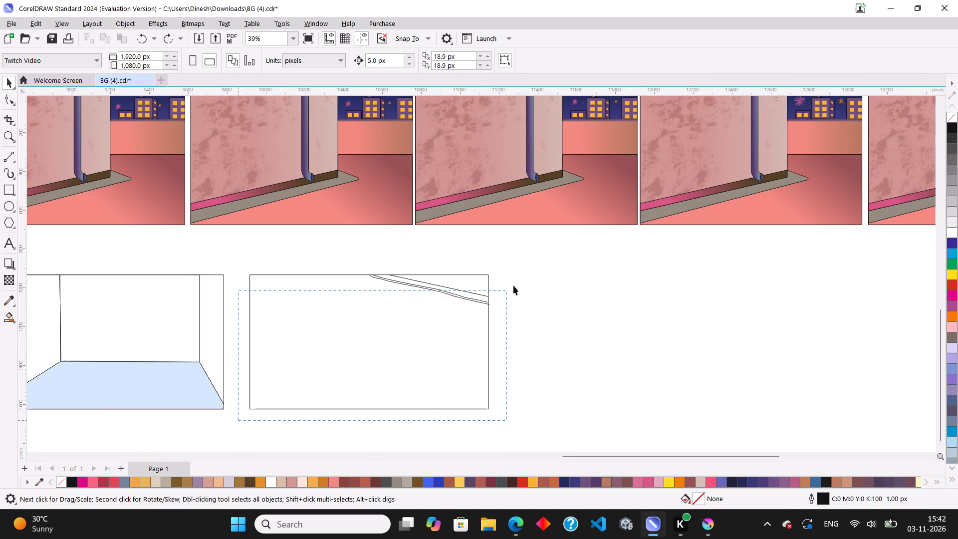
drag(513, 285, 553, 261)
drag(385, 354, 635, 316)
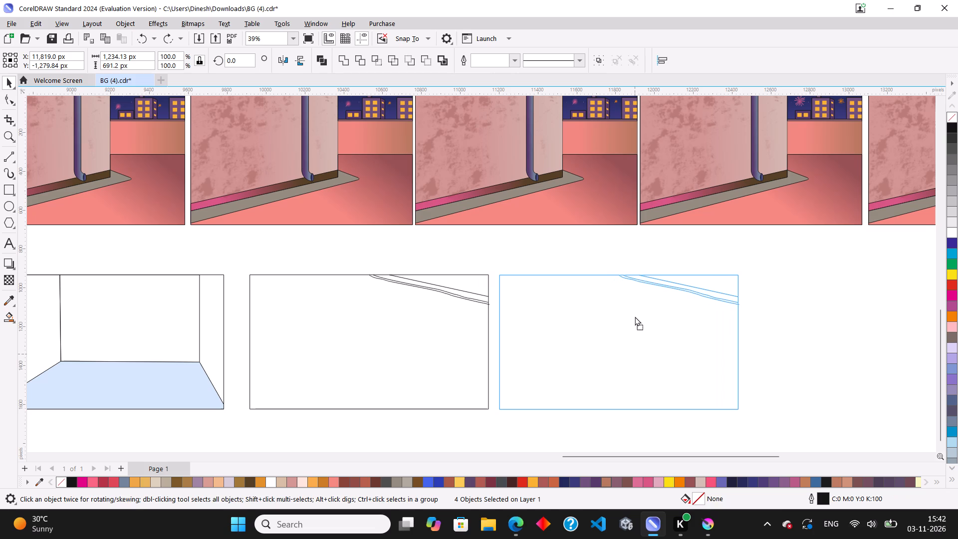
drag(635, 316, 637, 316)
ctrl+right_click(635, 316)
click(819, 331)
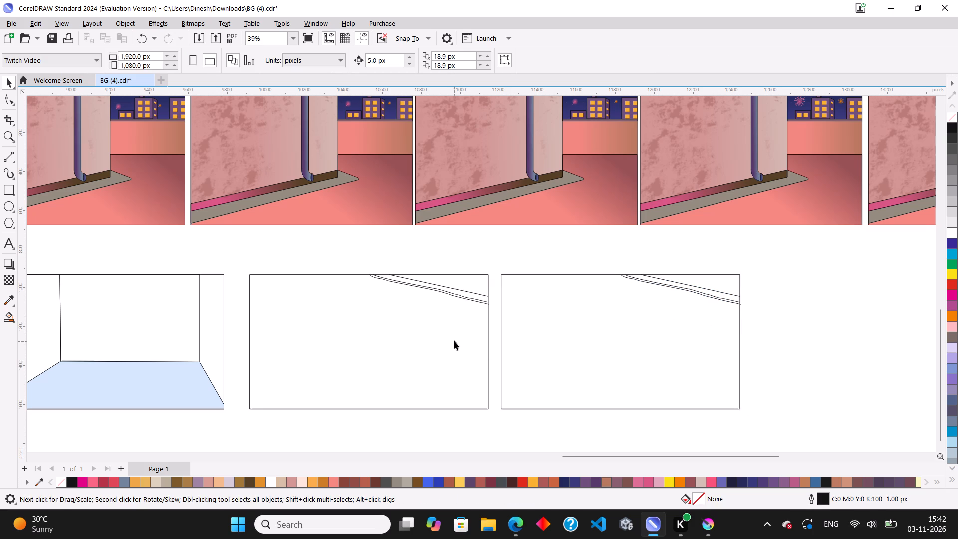
scroll(454, 341, down, 3)
scroll(718, 366, up, 3)
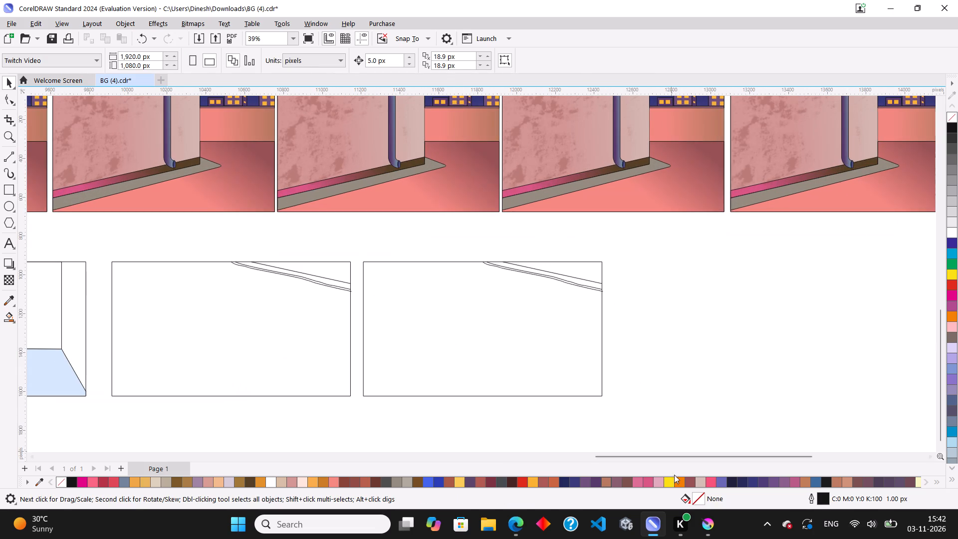
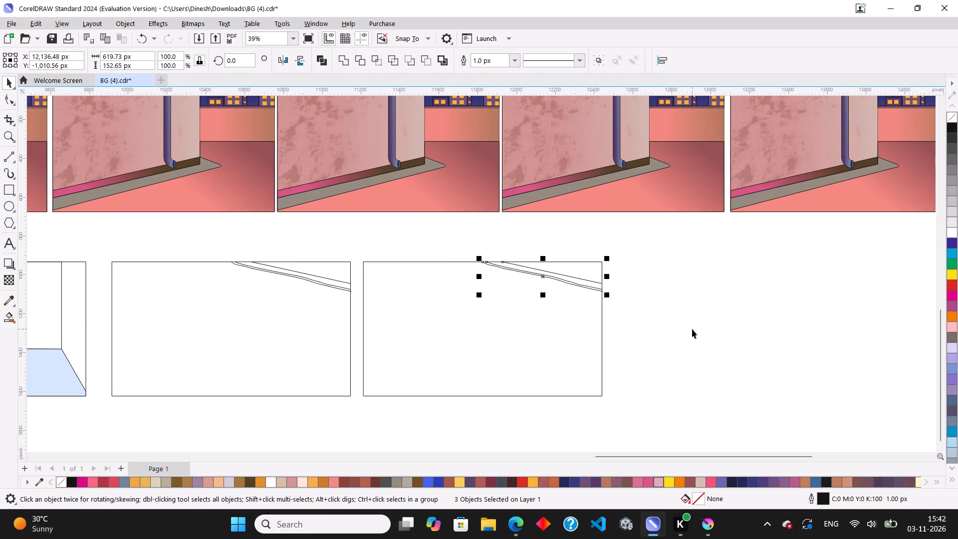
Delete the three sloping corner lines from the duplicated frame.
key(BackSpace)
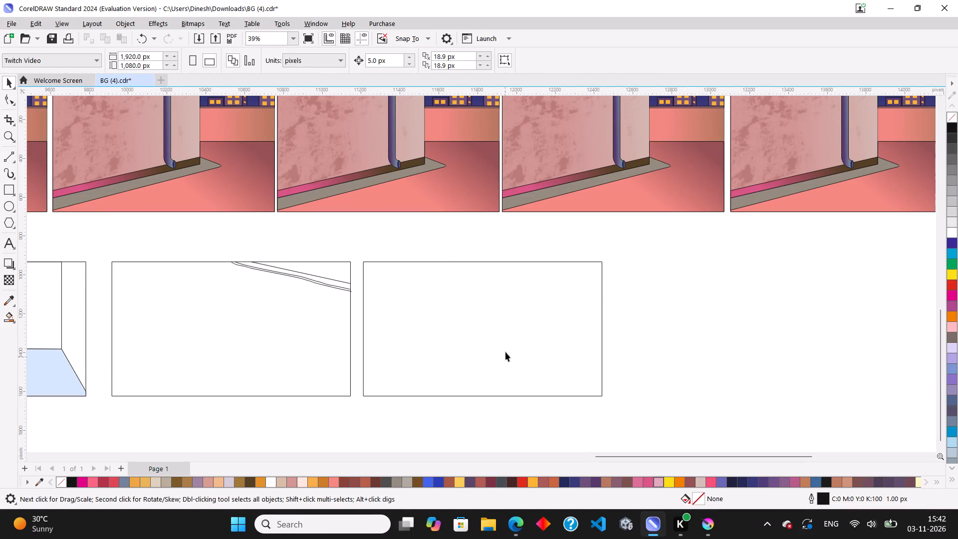
Draw a rectangle about 425 × 247 px at the left side of the emptied frame.
scroll(468, 336, down, 3)
scroll(517, 389, up, 3)
scroll(491, 324, up, 1)
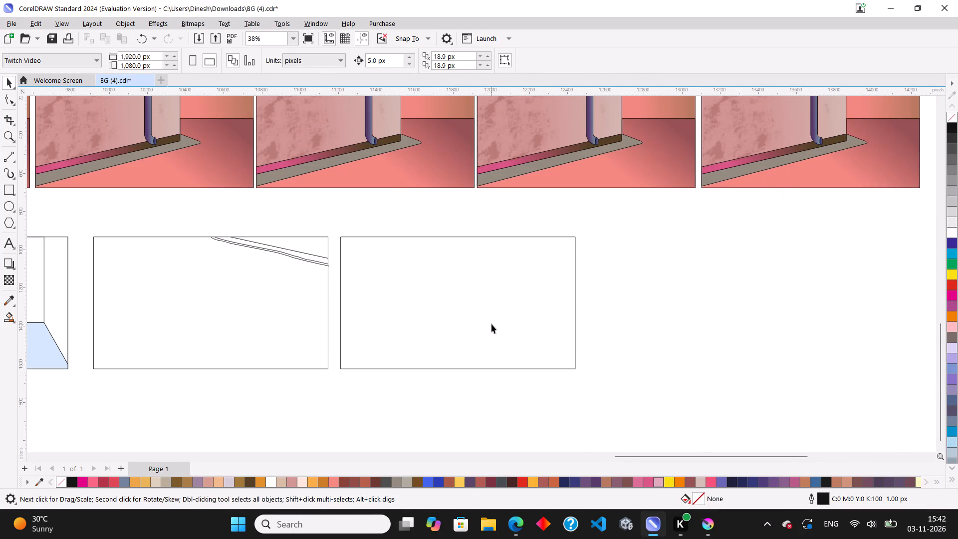
scroll(491, 324, up, 1)
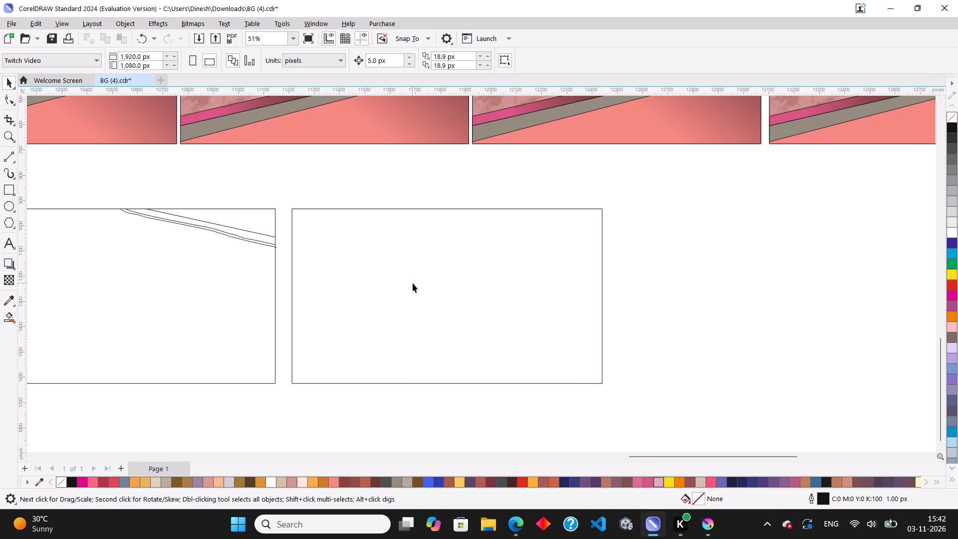
scroll(413, 283, up, 2)
click(4, 193)
scroll(297, 260, up, 1)
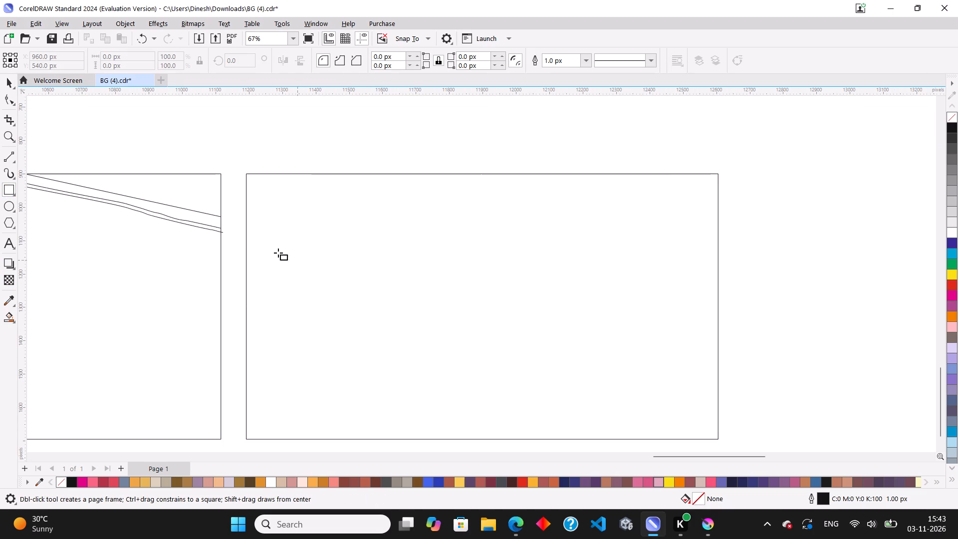
drag(243, 240, 406, 335)
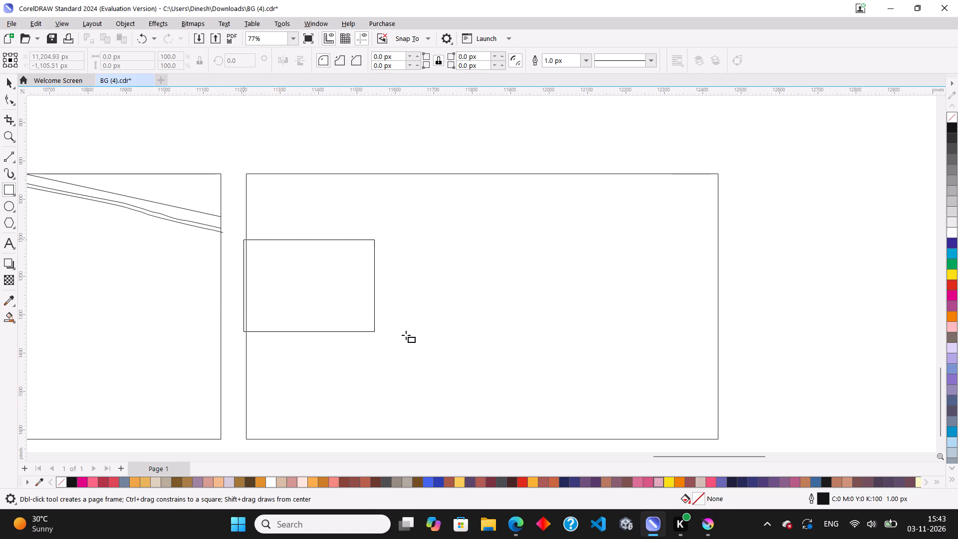
drag(406, 335, 407, 334)
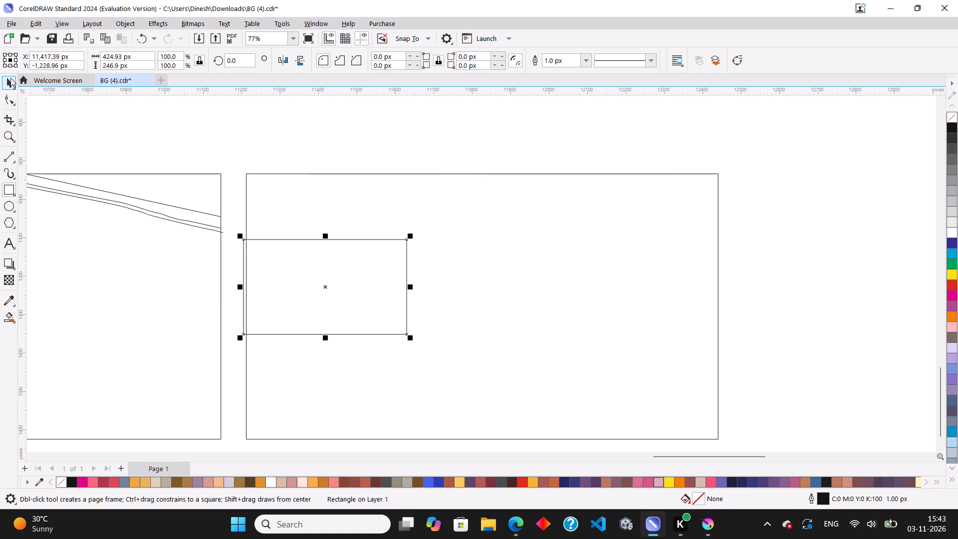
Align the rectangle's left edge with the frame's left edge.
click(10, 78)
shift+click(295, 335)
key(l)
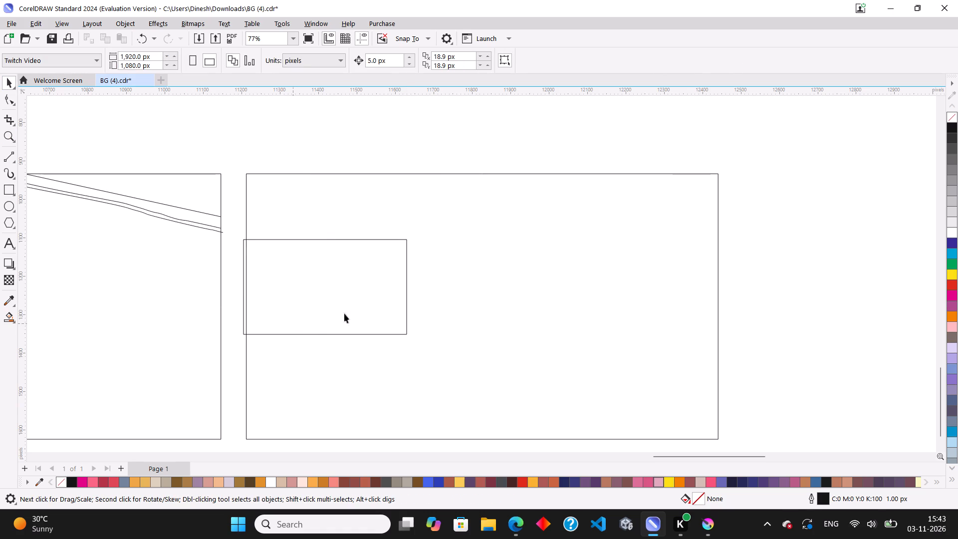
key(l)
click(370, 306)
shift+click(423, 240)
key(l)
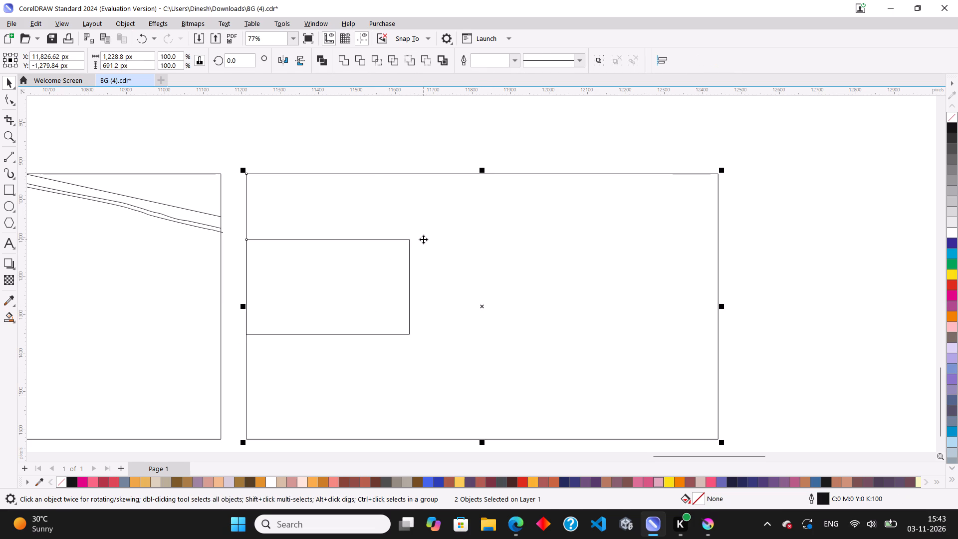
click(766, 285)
Duplicate the rectangle slightly lower on the frame's right side and align the copy's right edge with the frame's.
scroll(679, 281, up, 1)
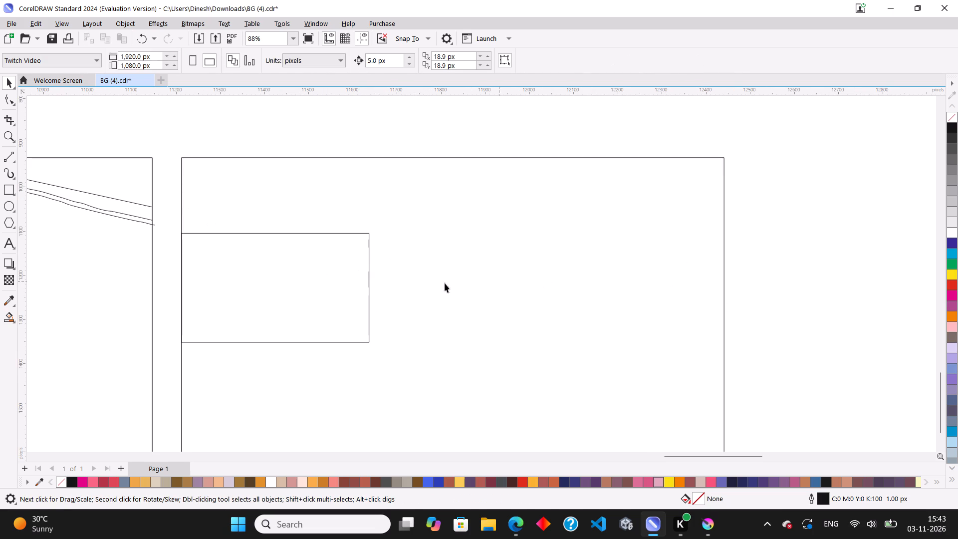
click(324, 283)
drag(300, 291, 658, 304)
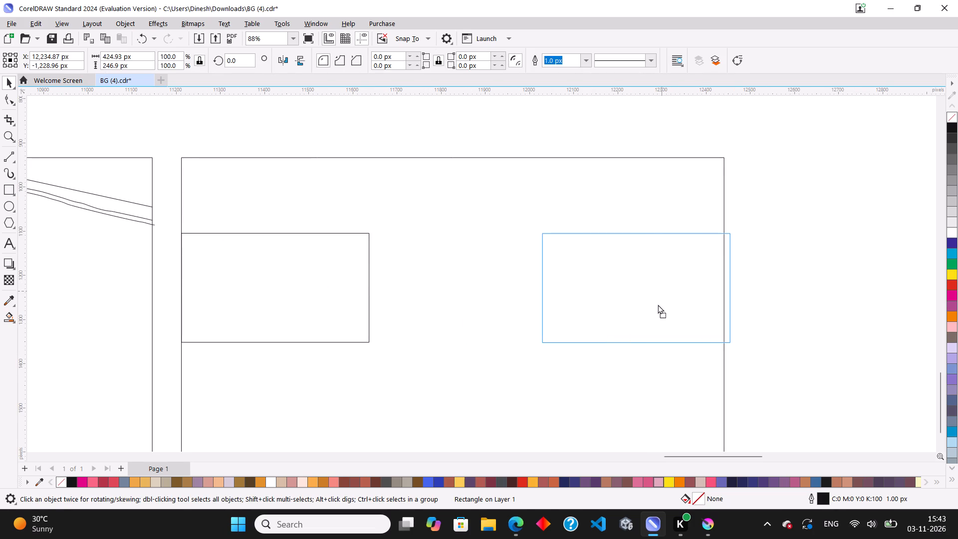
drag(658, 304, 653, 321)
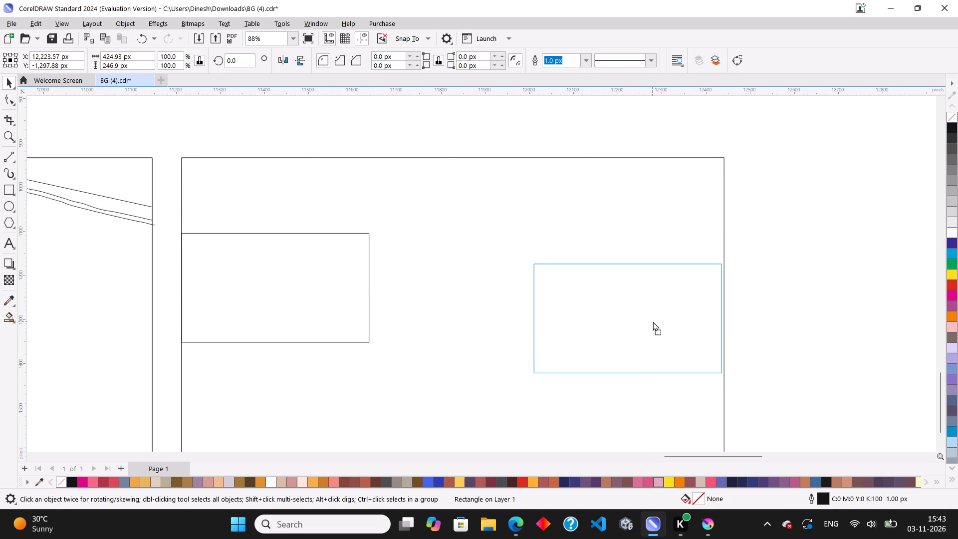
drag(653, 321, 653, 321)
right_click(653, 321)
shift+click(614, 223)
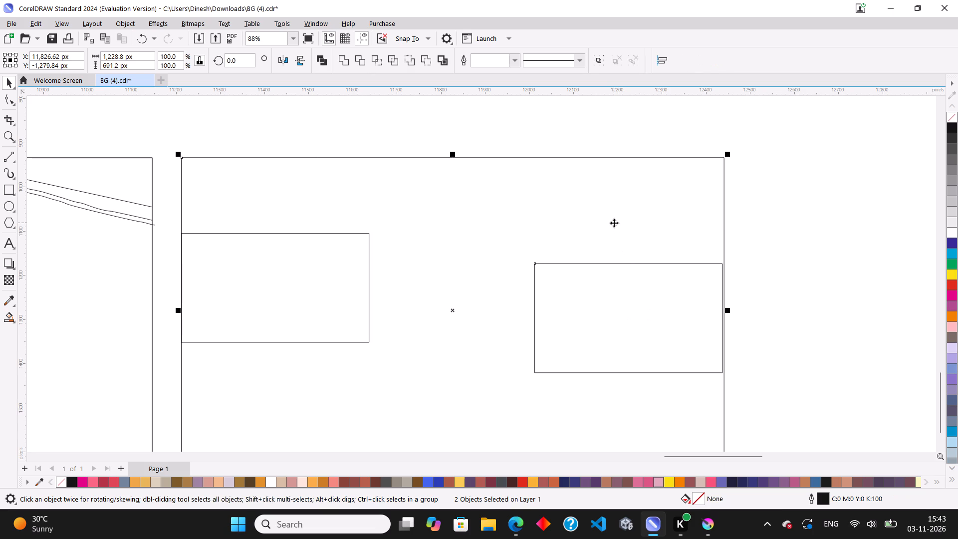
key(r)
click(778, 240)
Resize the right-hand rectangle to about 541 × 249 px, keeping it against the frame's right edge.
click(641, 330)
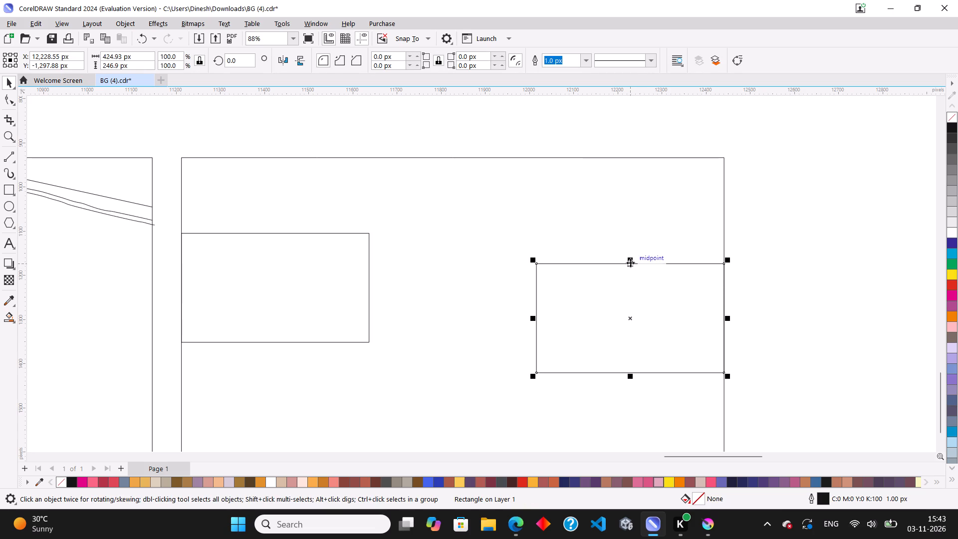
drag(632, 260, 628, 232)
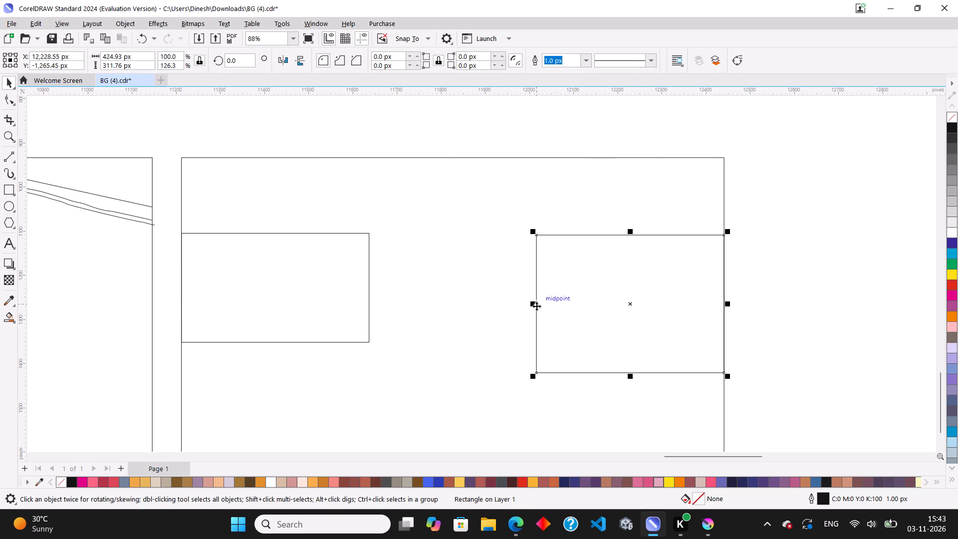
drag(534, 303, 482, 300)
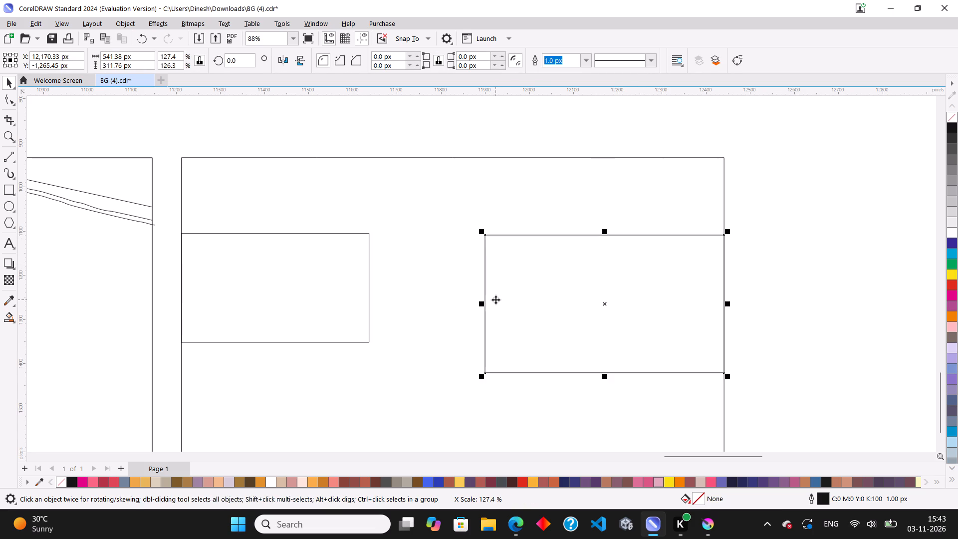
scroll(495, 299, down, 3)
scroll(553, 351, up, 2)
drag(556, 331, 552, 320)
scroll(566, 253, up, 1)
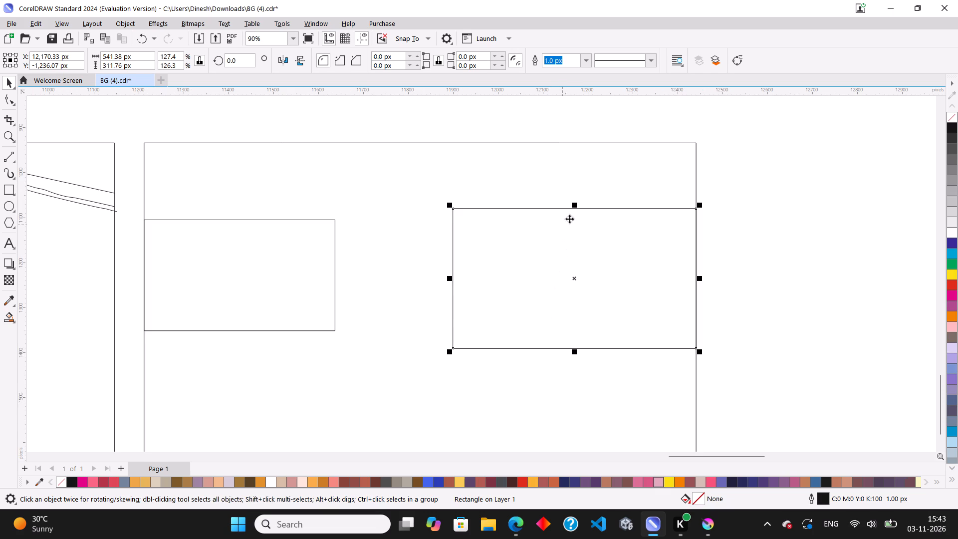
shift+drag(575, 209, 574, 216)
click(577, 226)
shift+drag(574, 205, 574, 219)
drag(585, 271, 585, 285)
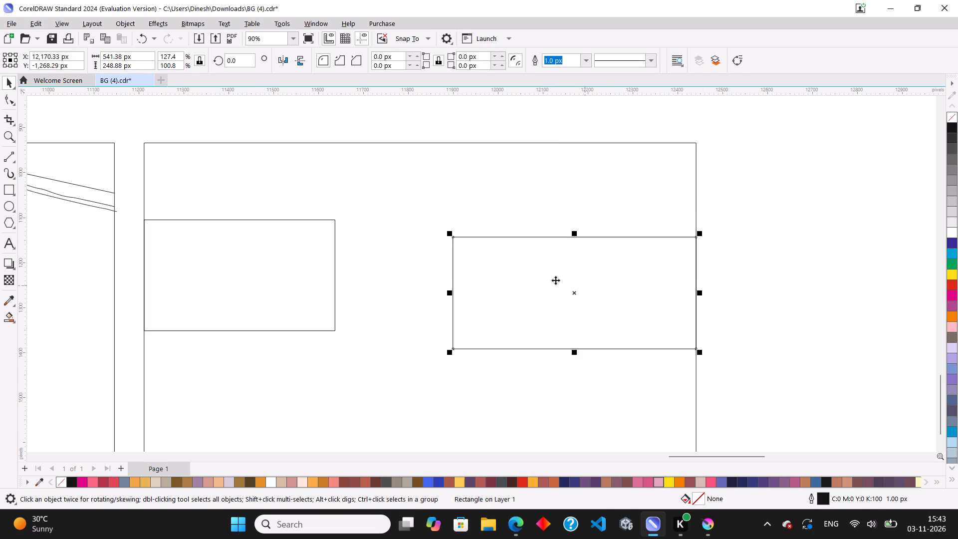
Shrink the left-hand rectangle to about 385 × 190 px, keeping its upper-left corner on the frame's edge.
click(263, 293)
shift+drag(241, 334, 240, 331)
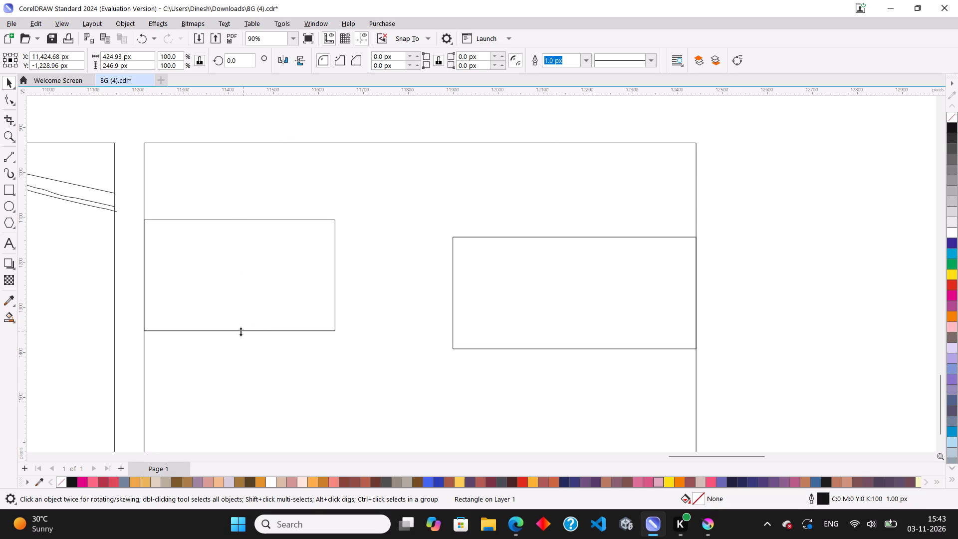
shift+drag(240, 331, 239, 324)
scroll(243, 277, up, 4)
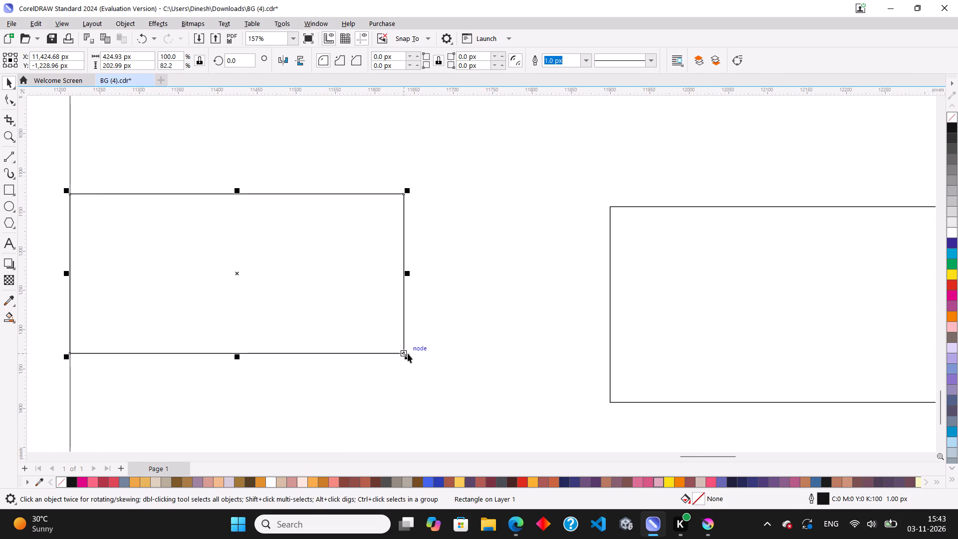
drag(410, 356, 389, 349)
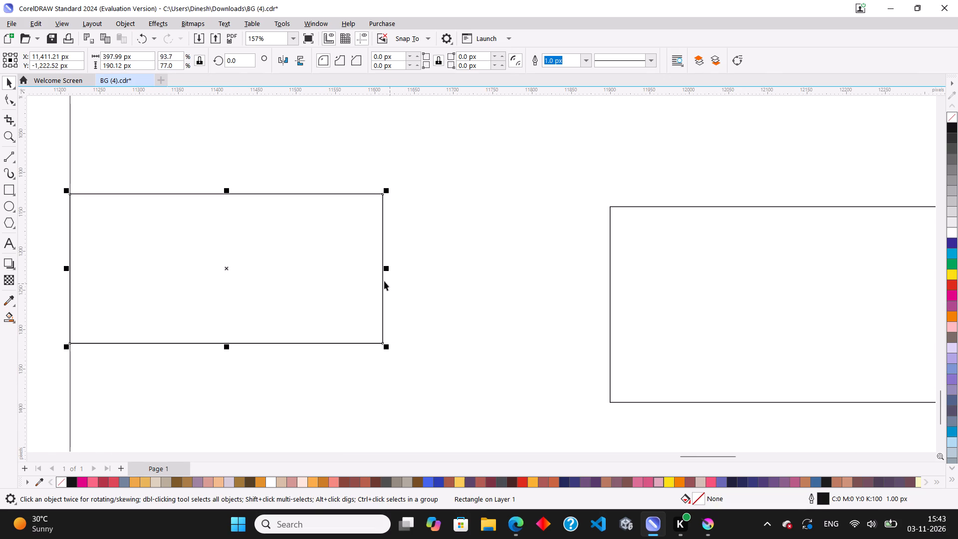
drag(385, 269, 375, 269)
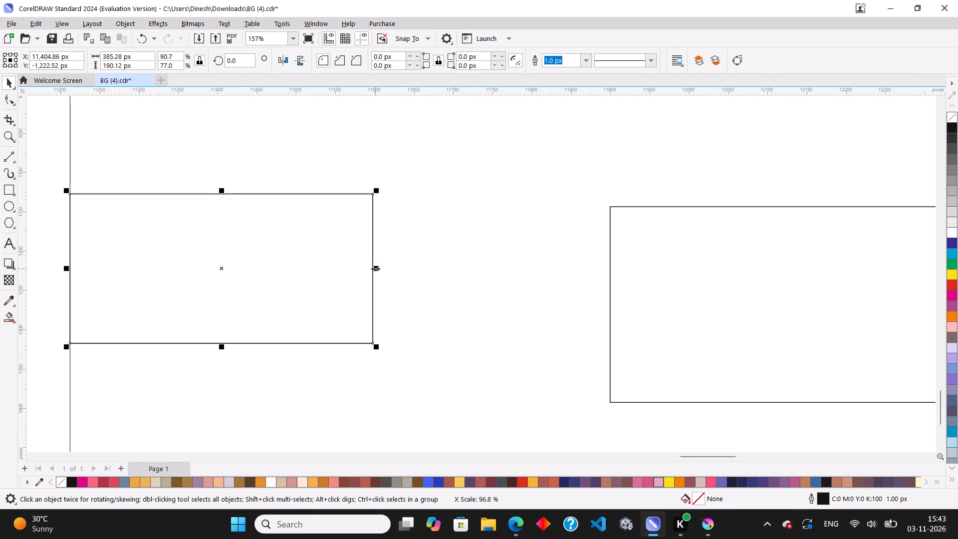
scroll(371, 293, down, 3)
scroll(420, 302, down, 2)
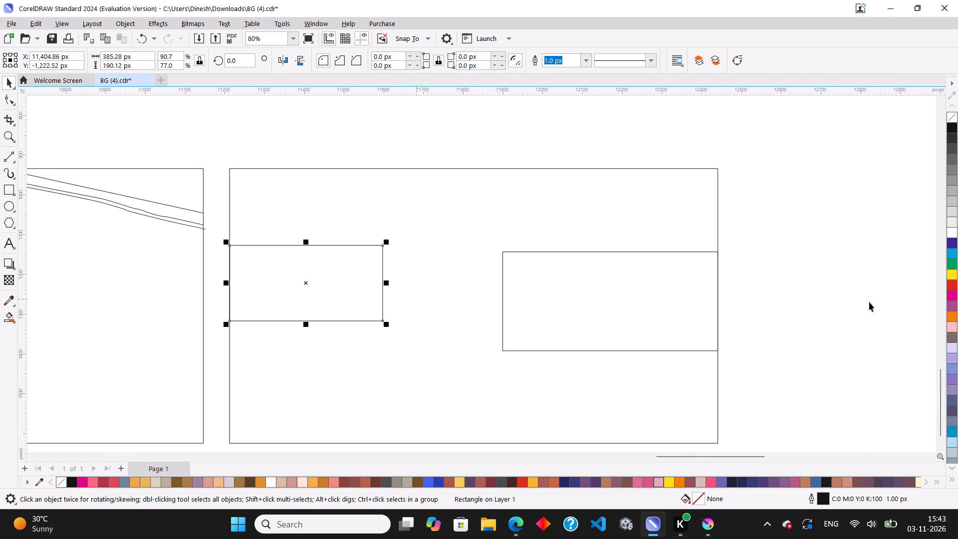
Delete the left-hand rectangle from the frame.
click(869, 302)
scroll(417, 280, down, 3)
scroll(414, 285, up, 3)
scroll(361, 286, up, 2)
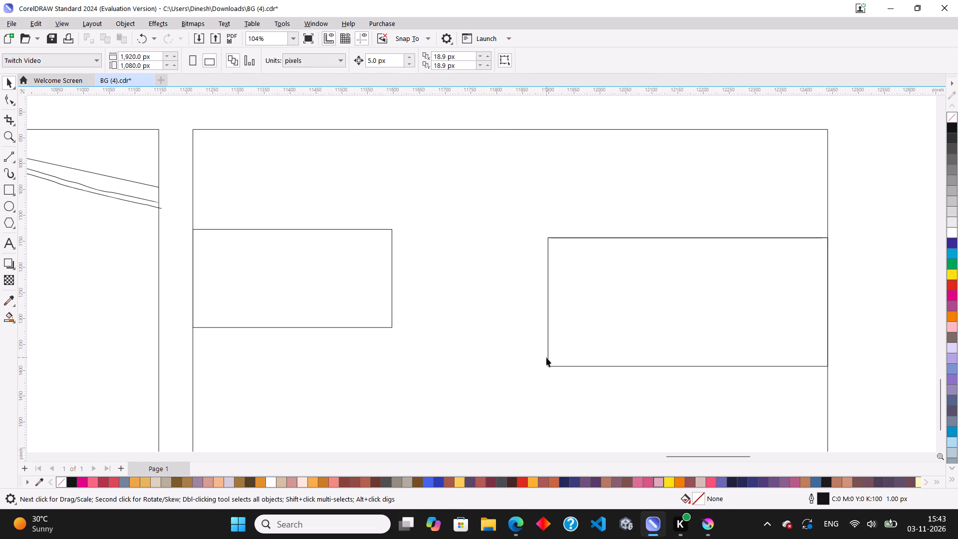
scroll(546, 357, down, 1)
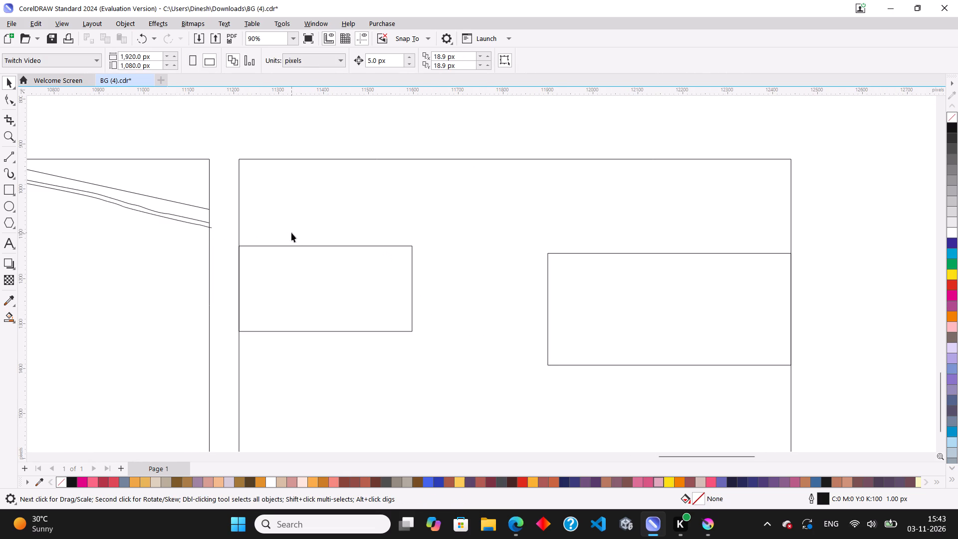
click(298, 283)
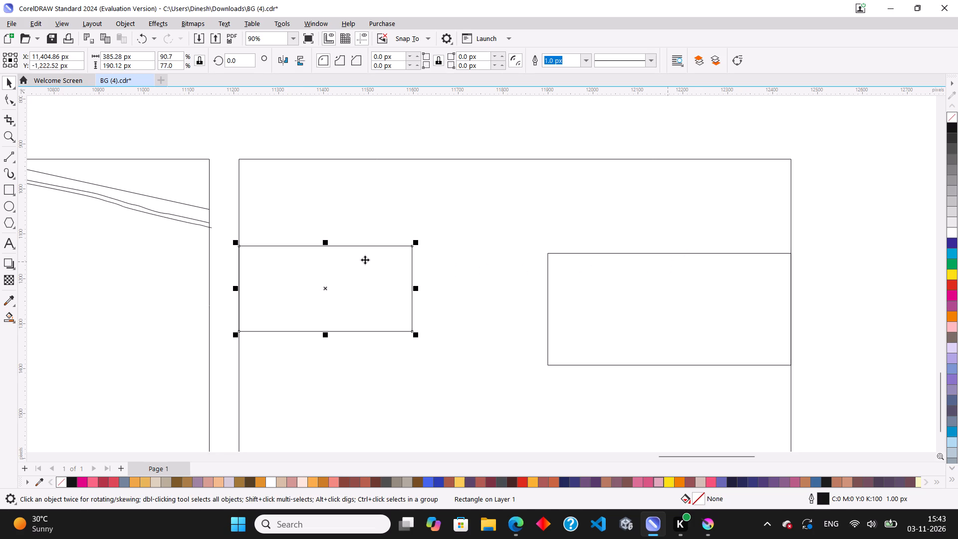
key(Delete)
Duplicate the right-hand rectangle at the same height and align the copy's left edge with the frame's left edge.
click(687, 322)
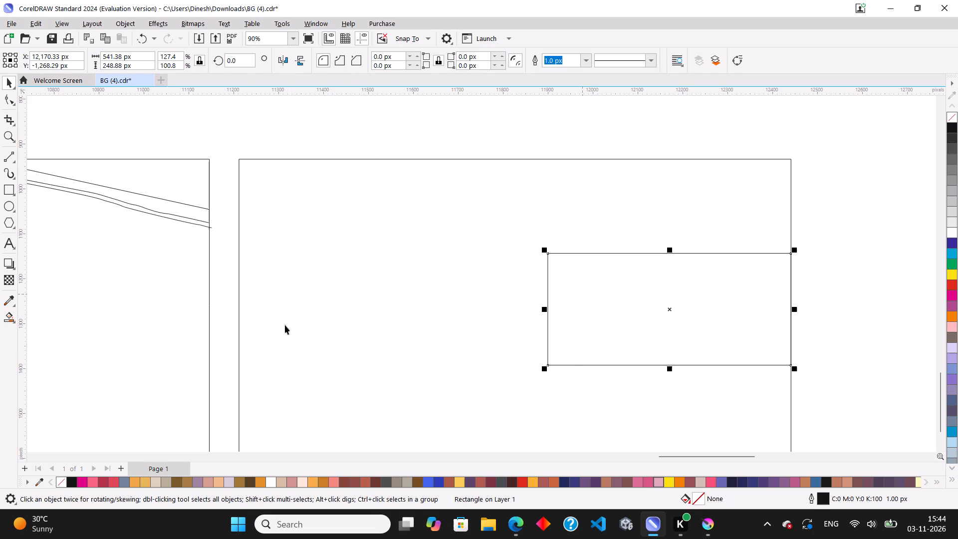
drag(605, 306, 466, 301)
ctrl+shift+right_click(466, 301)
shift+click(295, 306)
key(r)
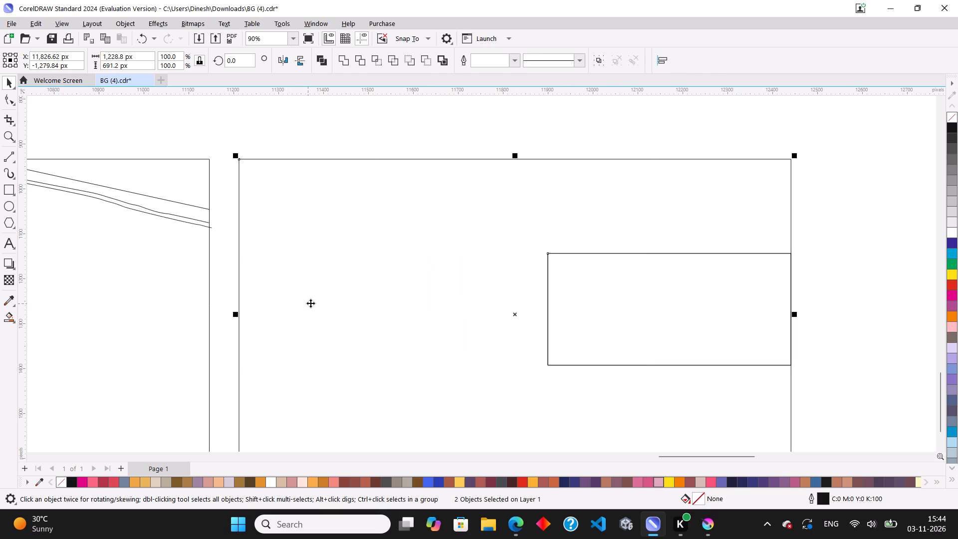
key(l)
click(829, 279)
Scale the left-hand copy down to about 320 × 147 px from its lower-right corner.
click(385, 307)
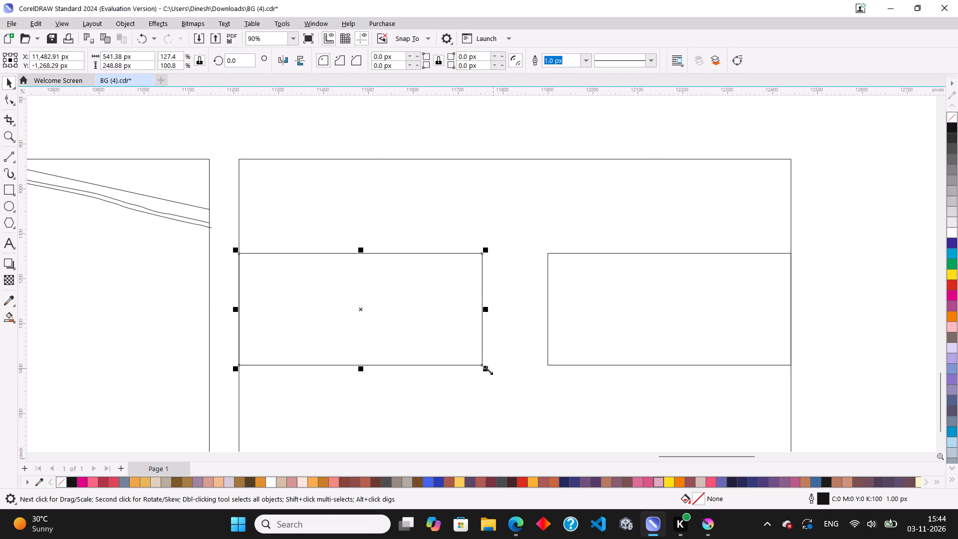
drag(487, 370, 388, 328)
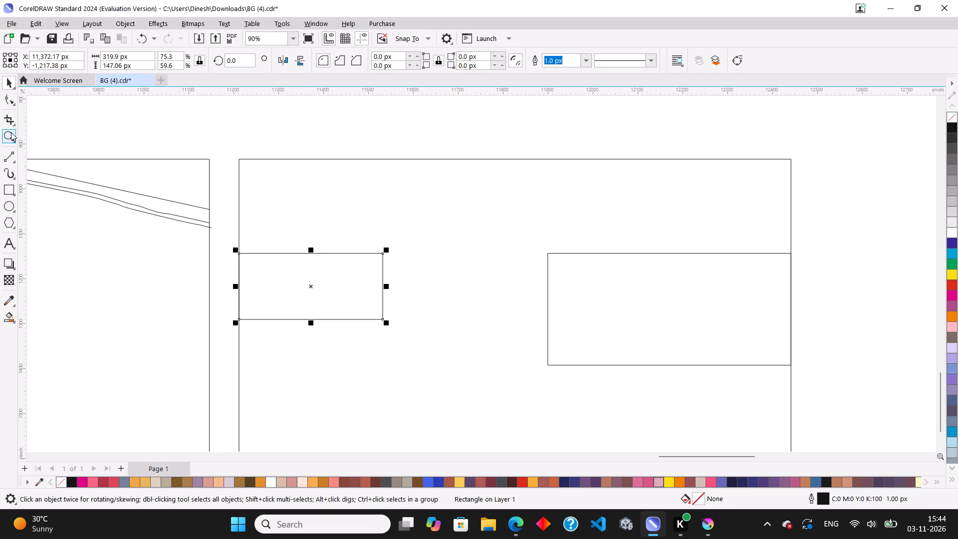
Convert the left-hand rectangle to curves and raise its two right-hand corner nodes so its top and bottom edges slope upward.
key(ctrl+q)
click(10, 96)
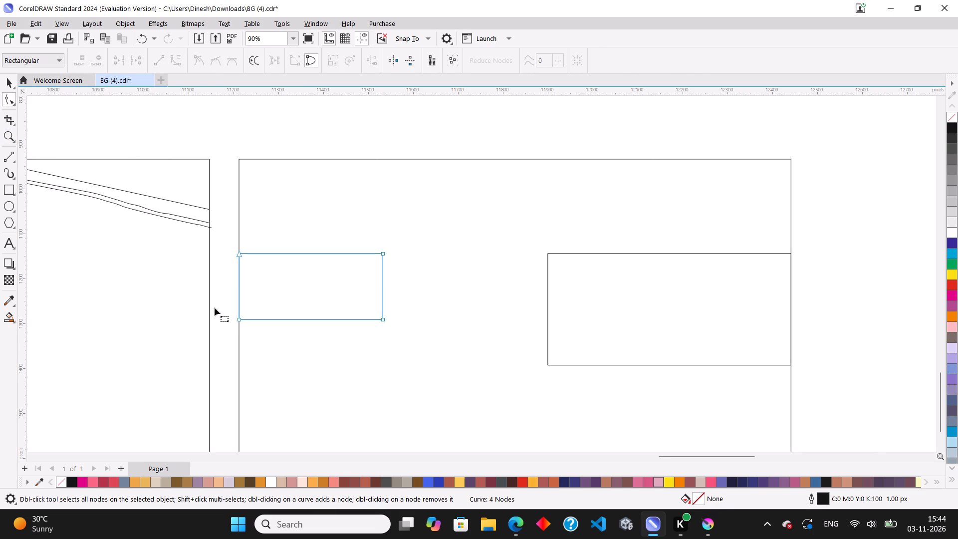
scroll(215, 309, up, 1)
drag(408, 246, 434, 198)
drag(408, 322, 432, 296)
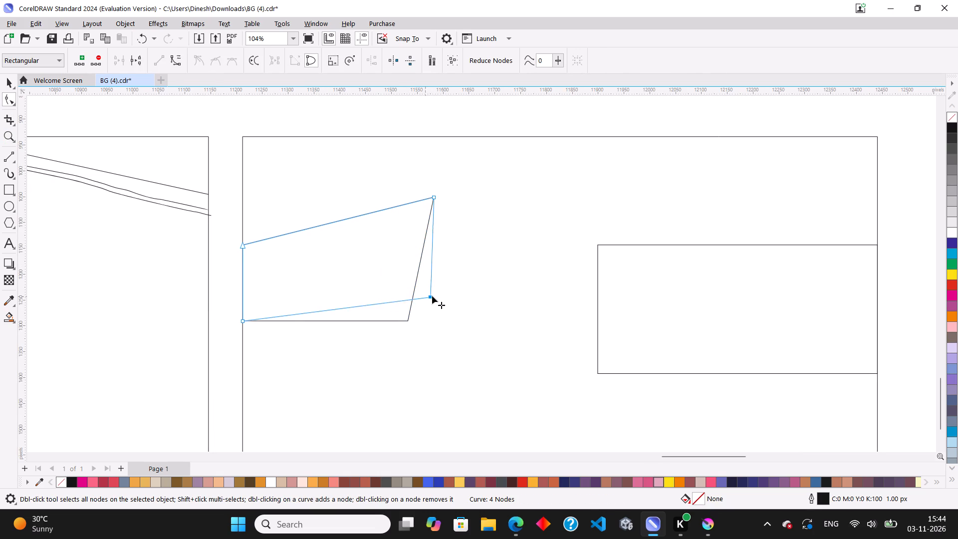
drag(432, 296, 430, 262)
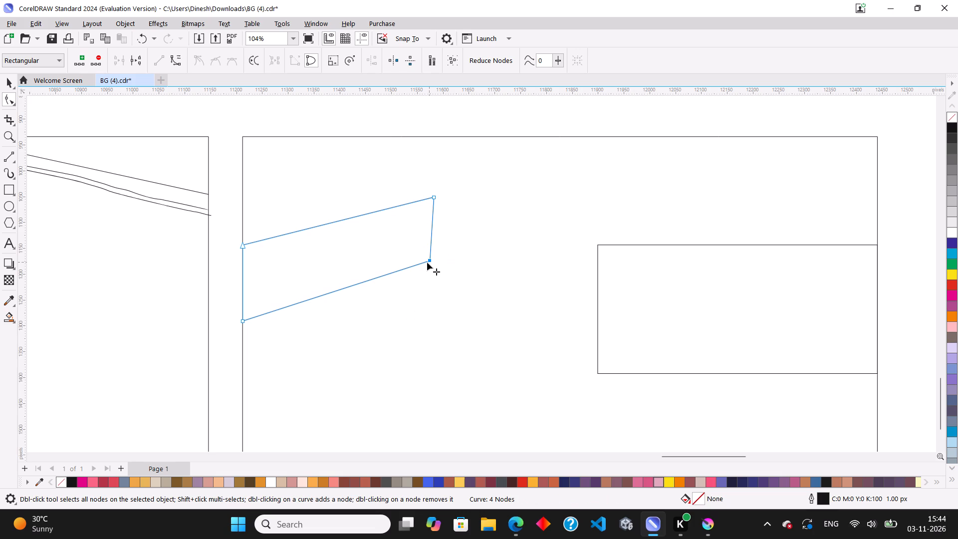
scroll(427, 263, down, 4)
scroll(396, 211, up, 4)
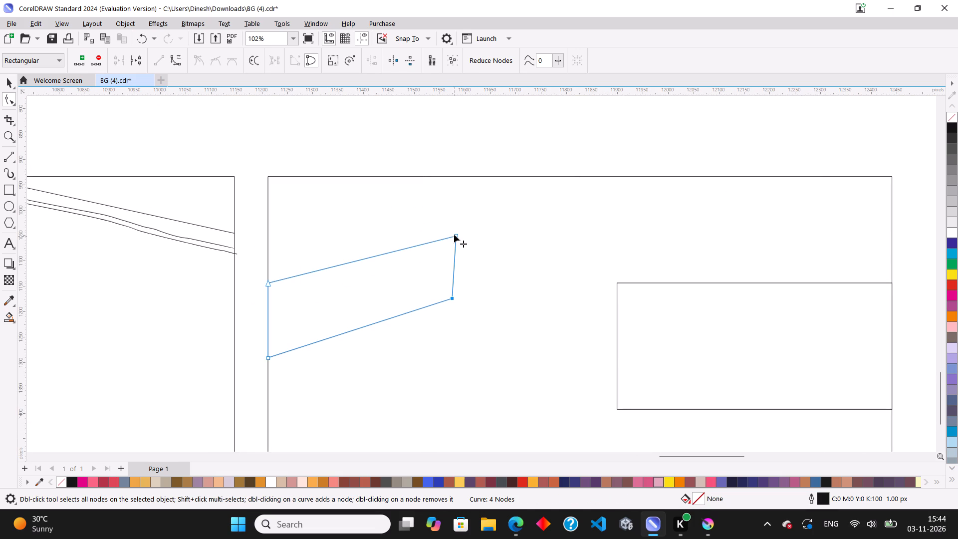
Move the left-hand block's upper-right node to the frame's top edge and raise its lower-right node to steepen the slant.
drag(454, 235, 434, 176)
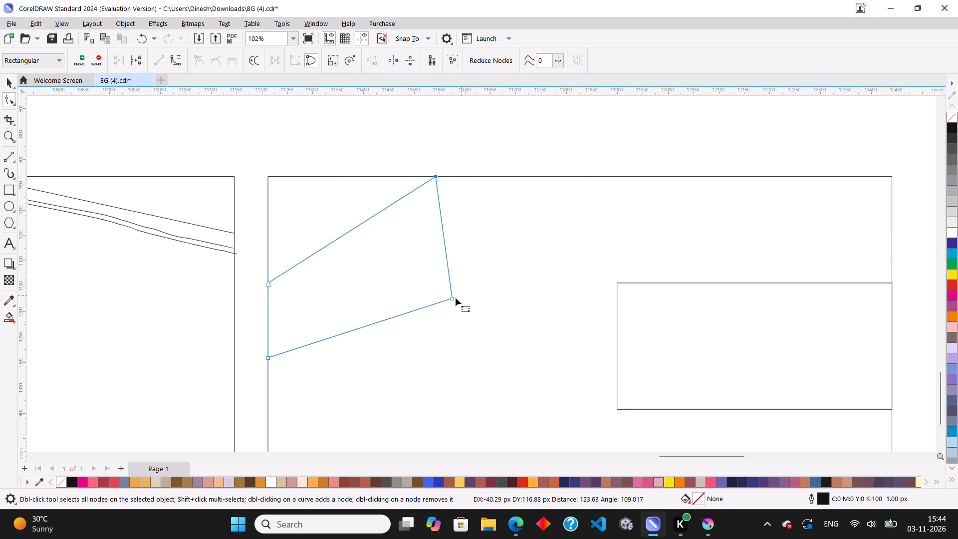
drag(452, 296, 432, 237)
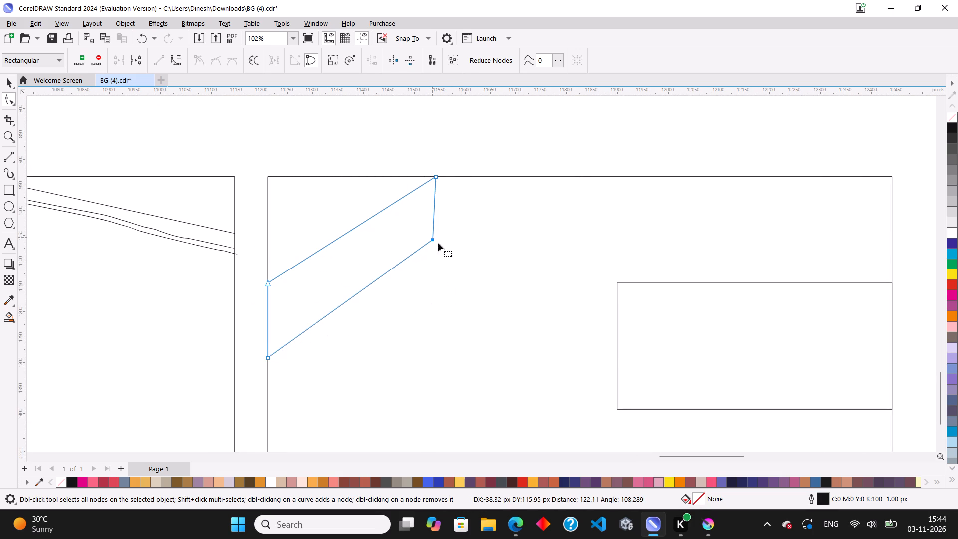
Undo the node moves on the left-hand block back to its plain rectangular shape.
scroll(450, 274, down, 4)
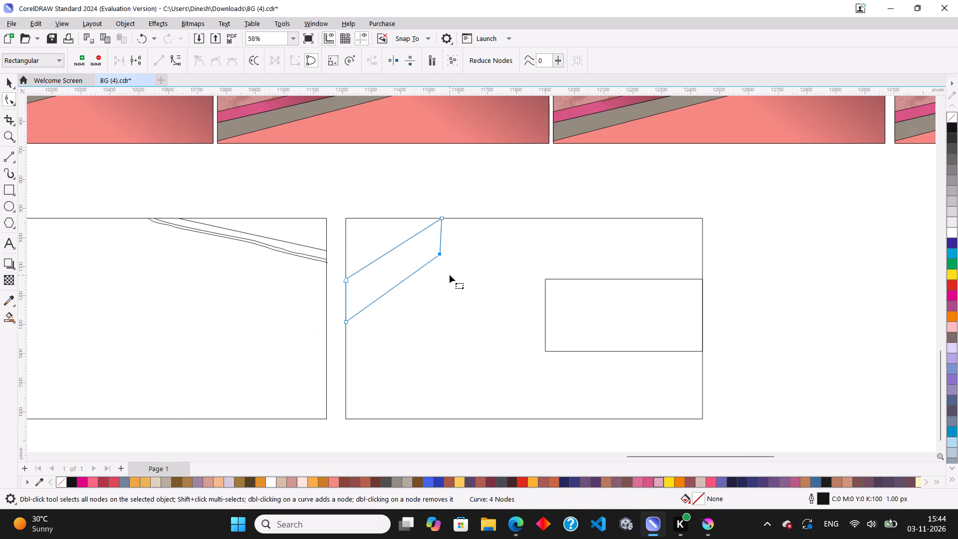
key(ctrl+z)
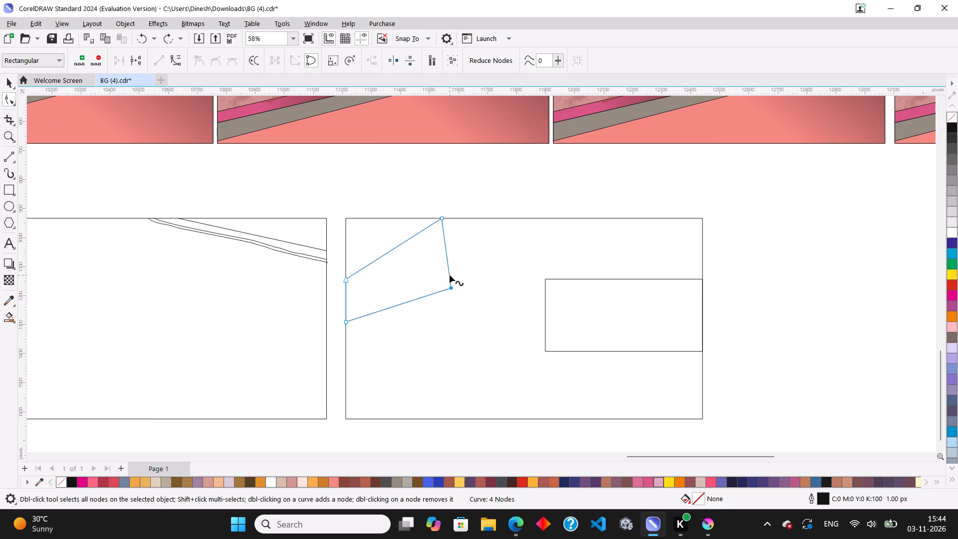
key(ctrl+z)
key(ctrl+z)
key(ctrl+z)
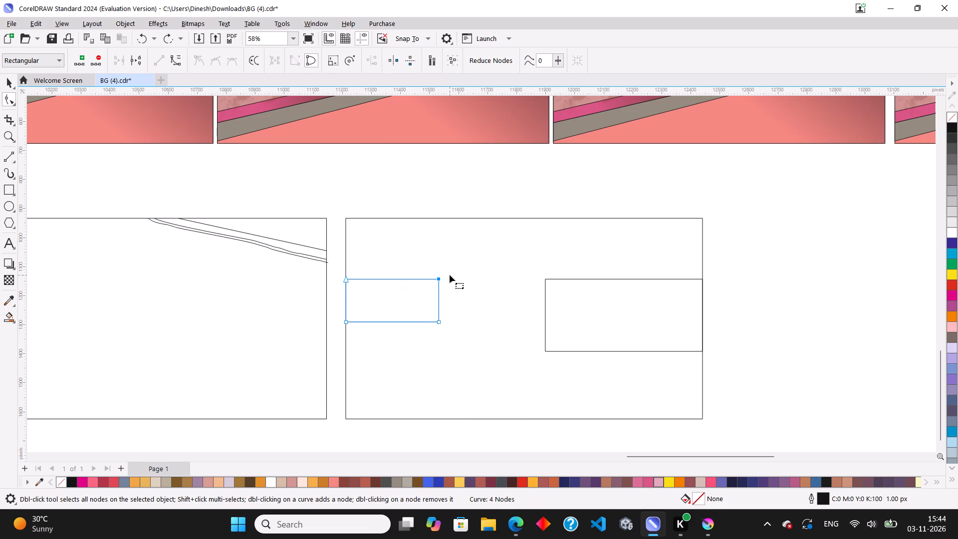
Reshape the left-hand rectangle into an upward slant, moving its right-hand nodes up and outward and its left-hand nodes down along the frame.
scroll(443, 307, up, 3)
drag(437, 262, 462, 255)
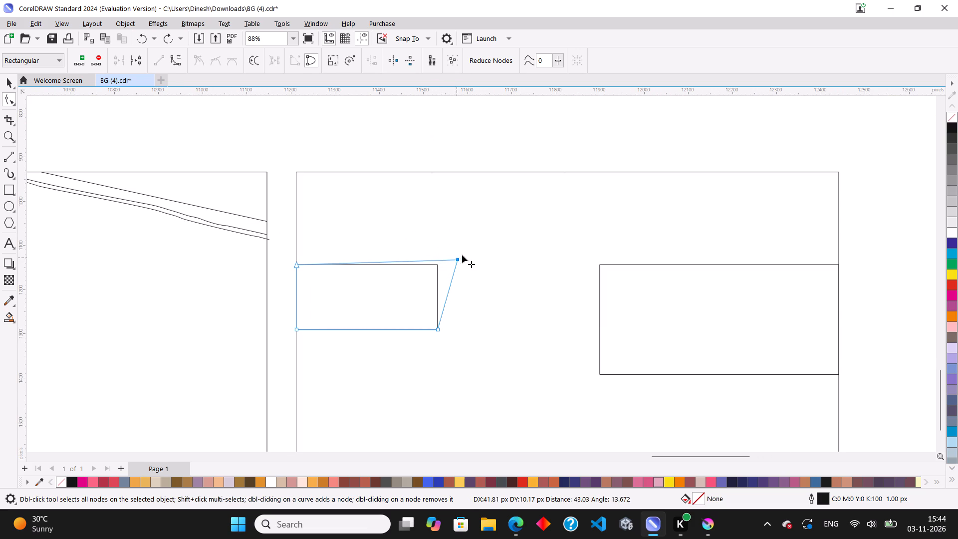
drag(462, 255, 467, 255)
drag(438, 328, 461, 311)
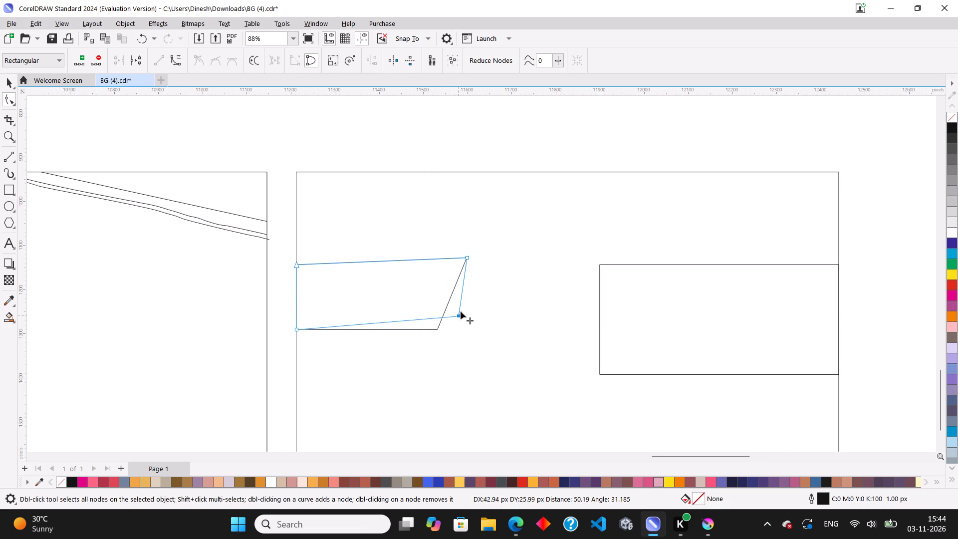
drag(461, 311, 461, 310)
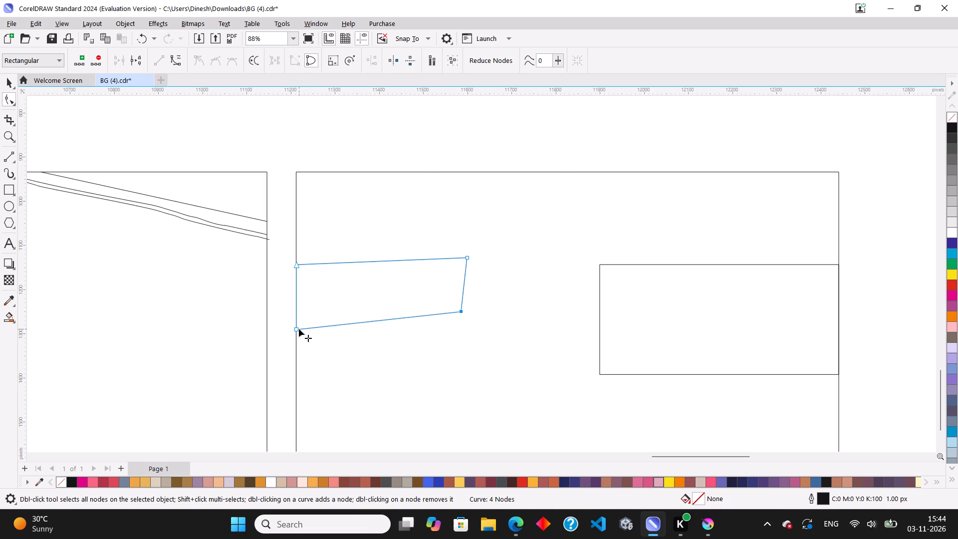
drag(298, 329, 298, 343)
drag(295, 266, 296, 282)
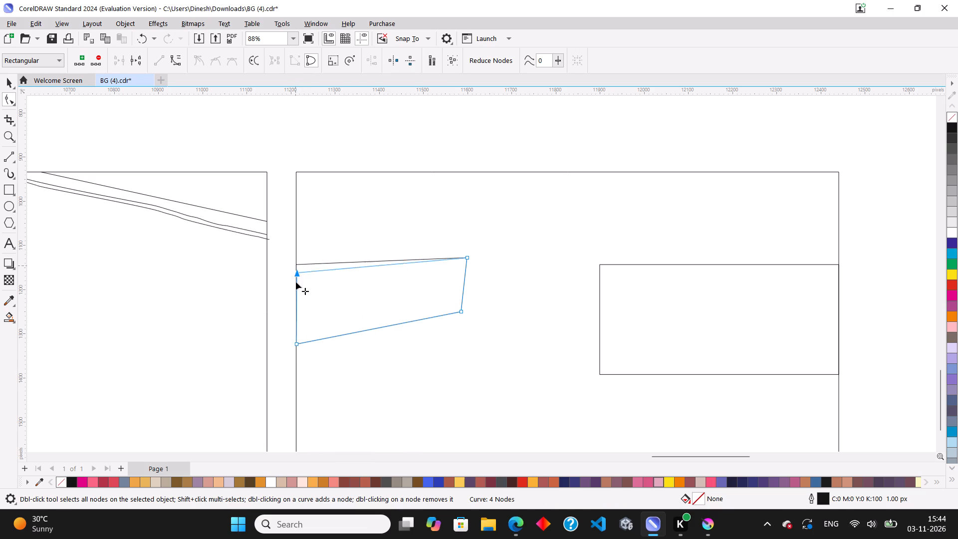
drag(296, 282, 296, 284)
Shorten the left-hand block by moving its two right-hand corner nodes inward and slightly up, aligned to form a vertical end edge.
scroll(333, 291, down, 4)
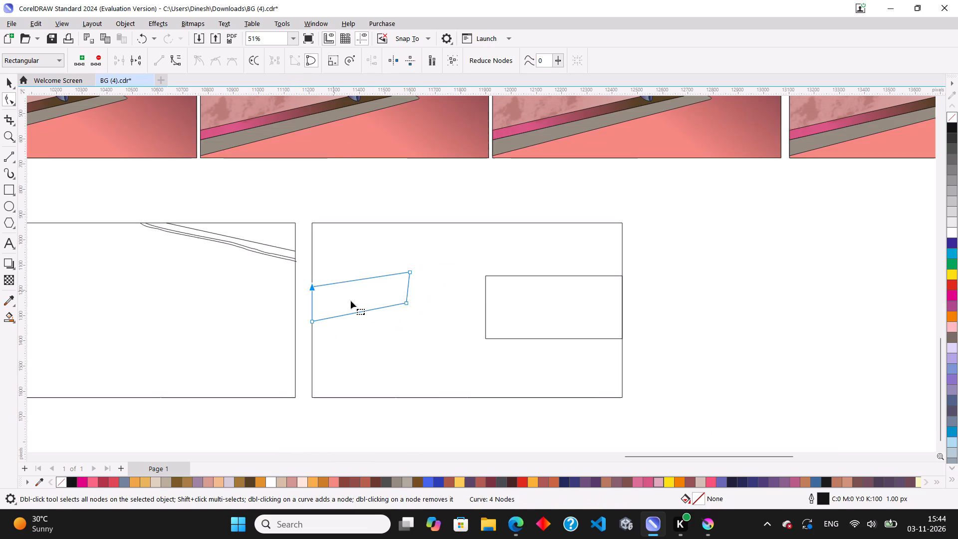
scroll(406, 279, up, 2)
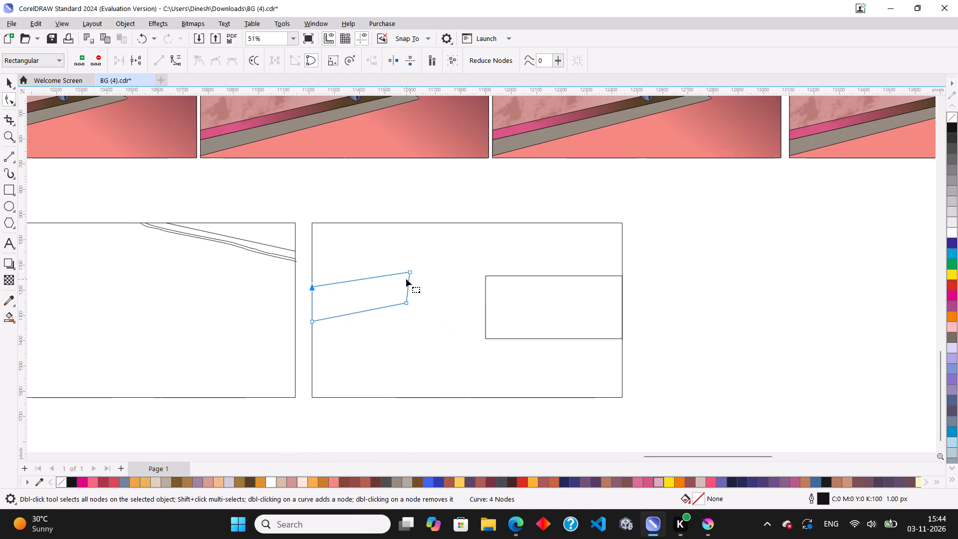
scroll(406, 279, up, 5)
drag(436, 266, 408, 259)
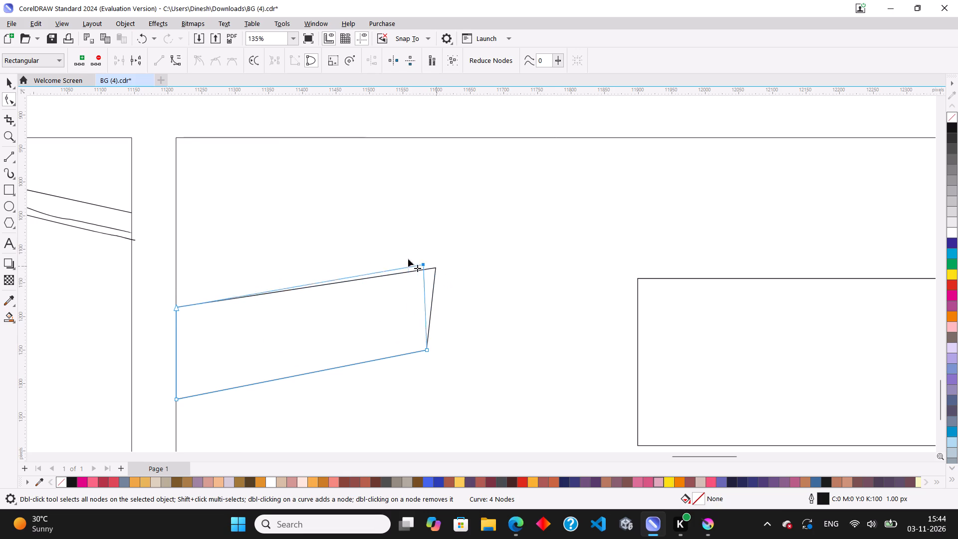
drag(408, 259, 349, 254)
drag(428, 351, 352, 328)
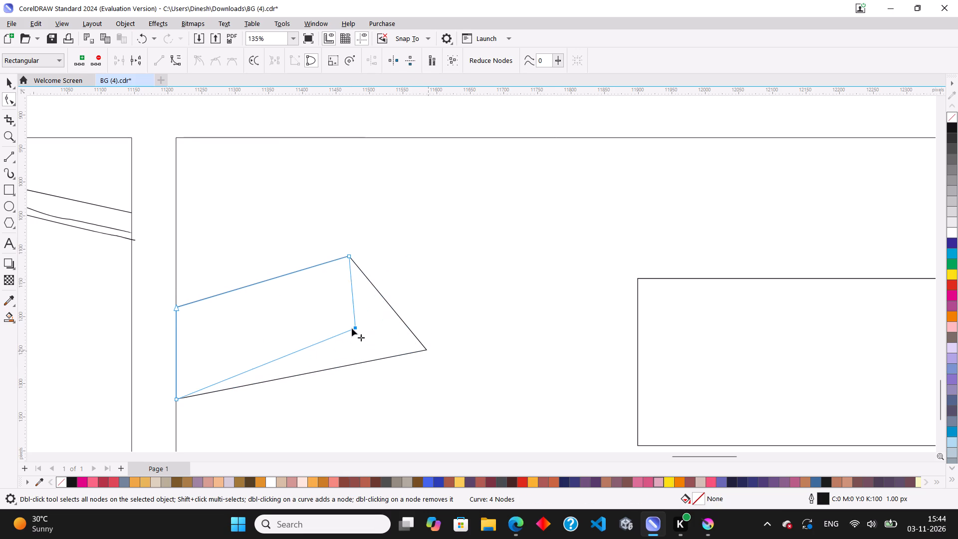
drag(352, 328, 351, 323)
Widen the right-hand rectangle by extending its left edge toward the frame's centre, then deselect it.
scroll(359, 324, down, 3)
click(7, 79)
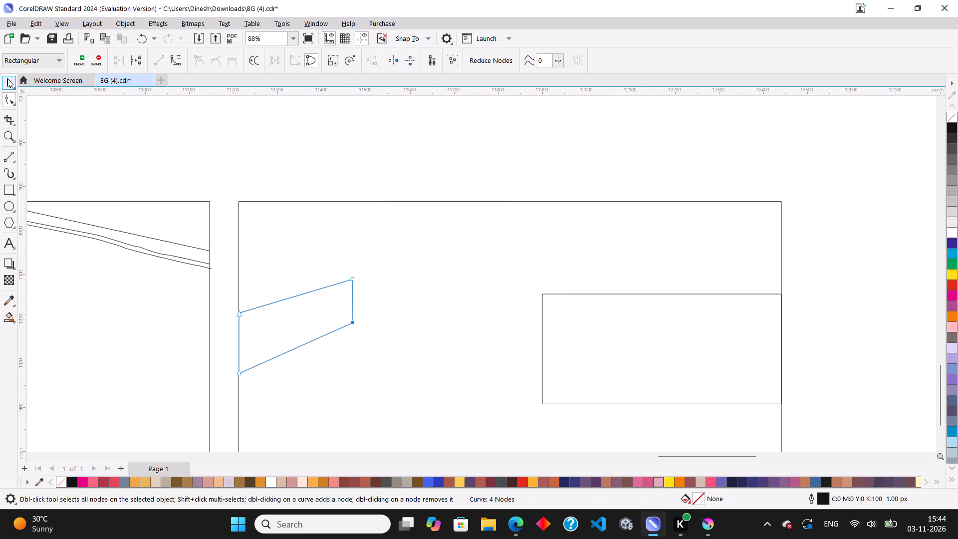
scroll(341, 277, down, 2)
click(728, 296)
scroll(491, 305, up, 2)
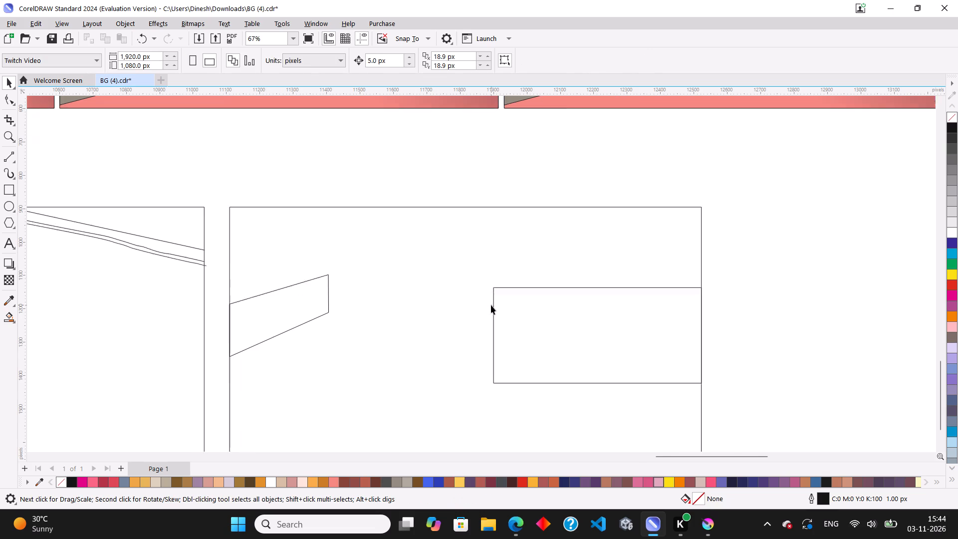
click(500, 331)
drag(489, 341, 453, 338)
click(747, 298)
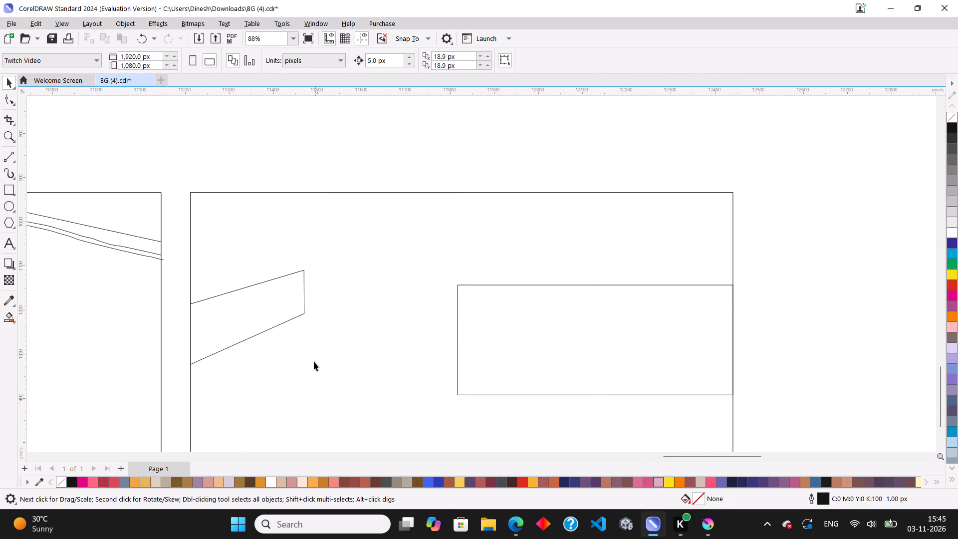
Draw an open-topped tree trunk outline about 52 × 150 px with the Freehand tool beside the slanted block's right end.
scroll(297, 301, up, 3)
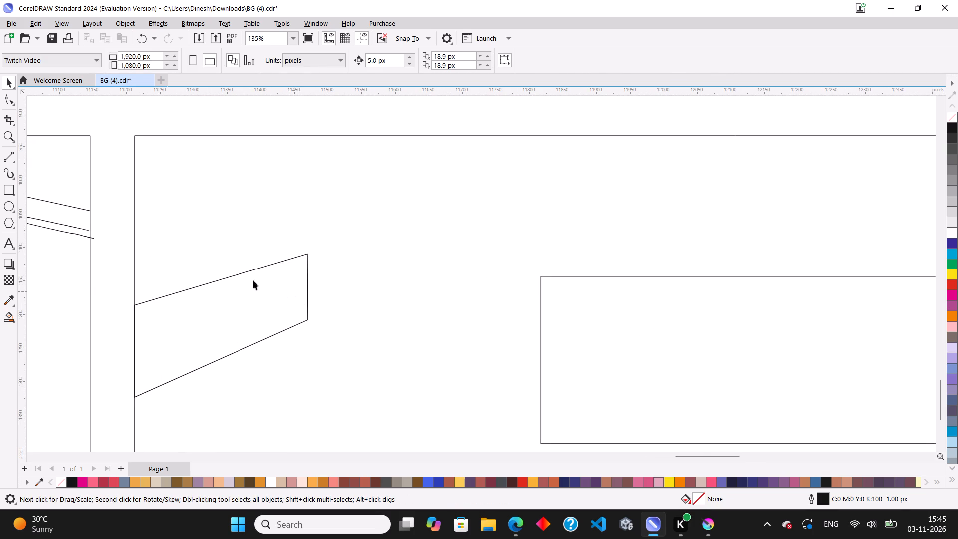
click(12, 164)
click(13, 177)
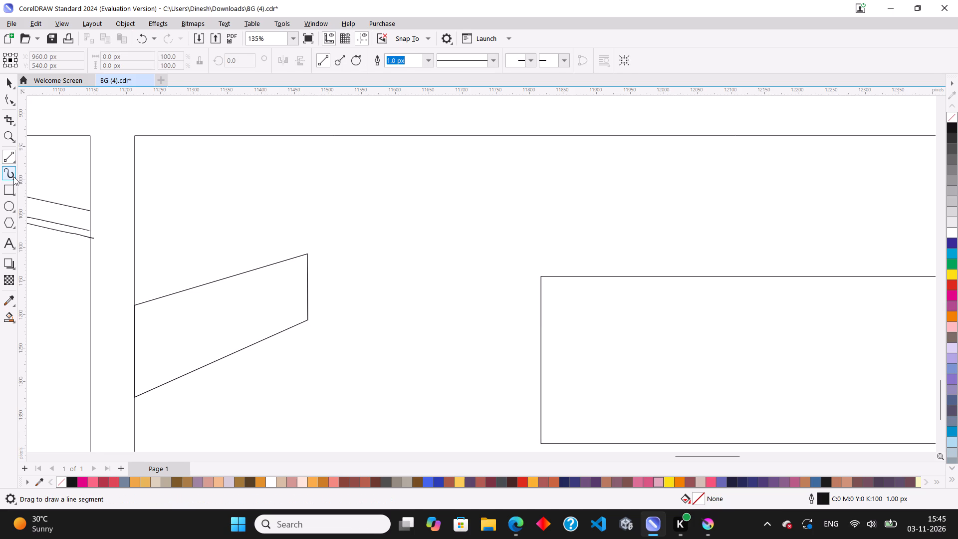
click(14, 159)
click(14, 161)
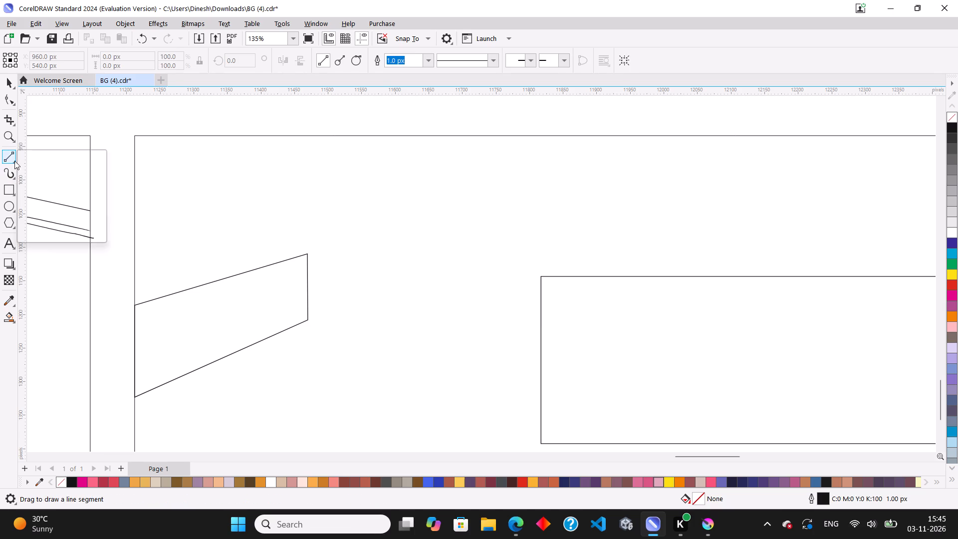
click(52, 157)
scroll(317, 254, up, 4)
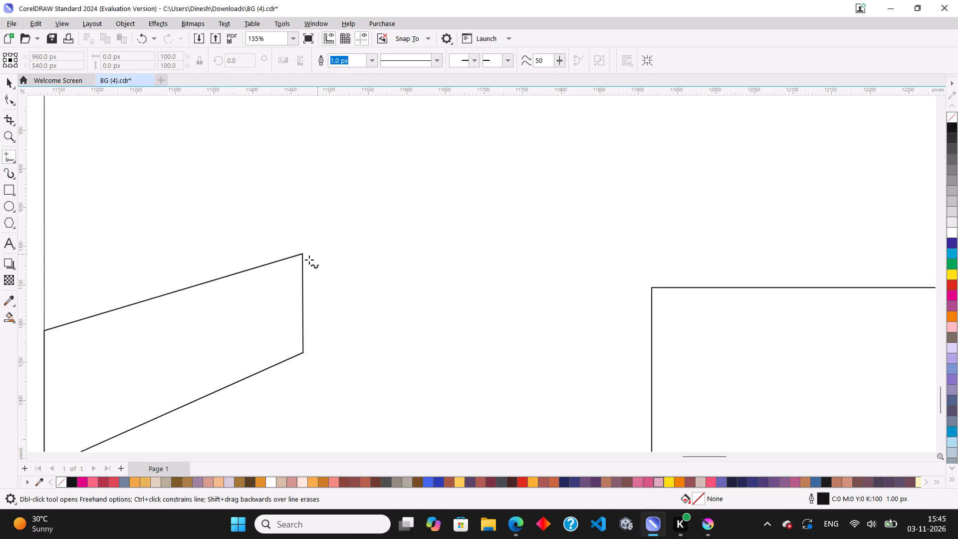
scroll(309, 260, up, 3)
scroll(298, 251, down, 2)
scroll(294, 243, up, 2)
scroll(294, 243, down, 2)
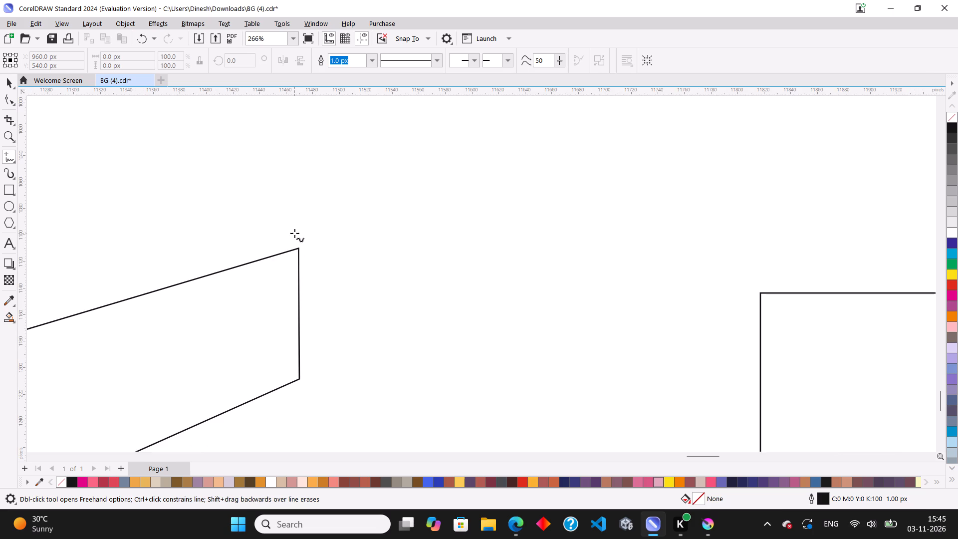
drag(295, 204, 307, 246)
drag(307, 246, 313, 335)
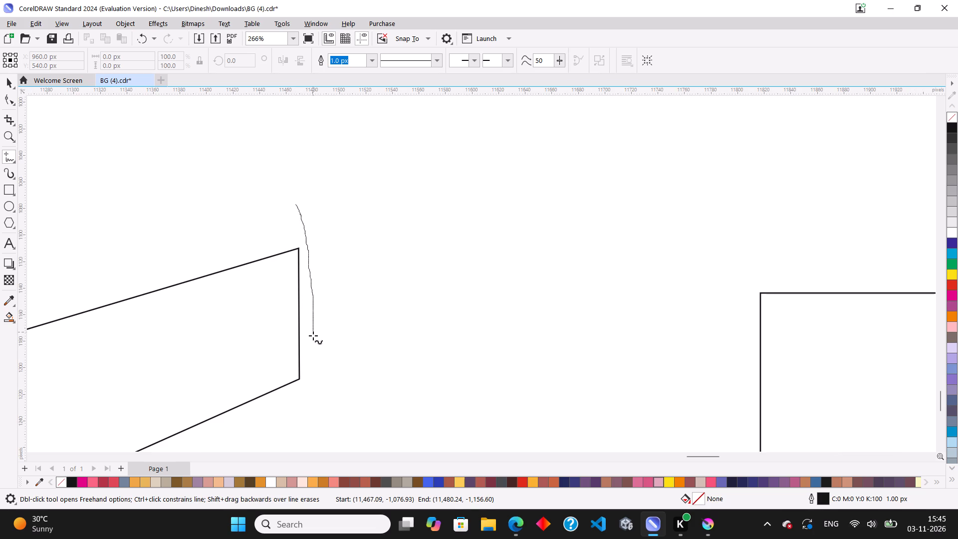
drag(313, 335, 295, 393)
drag(295, 393, 327, 393)
drag(327, 393, 356, 382)
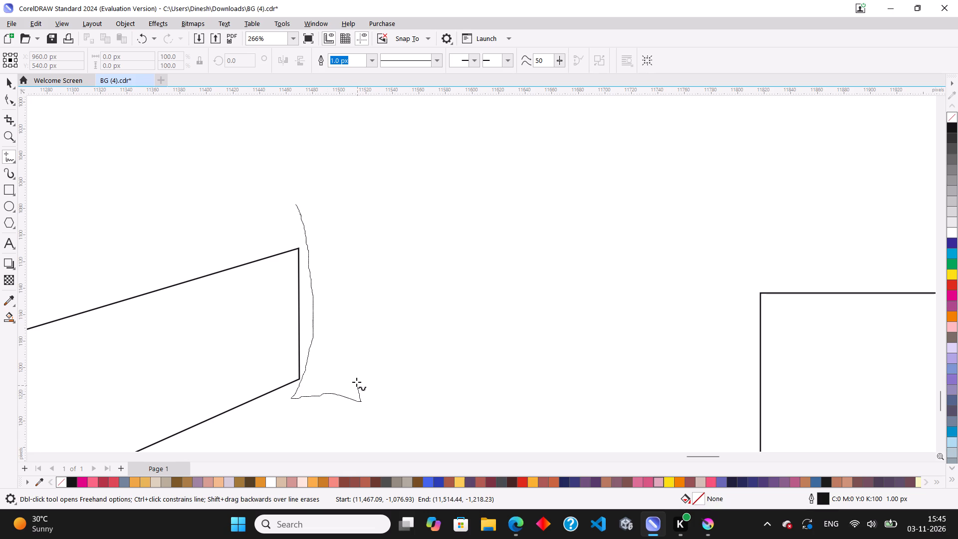
drag(356, 382, 348, 285)
drag(348, 285, 352, 202)
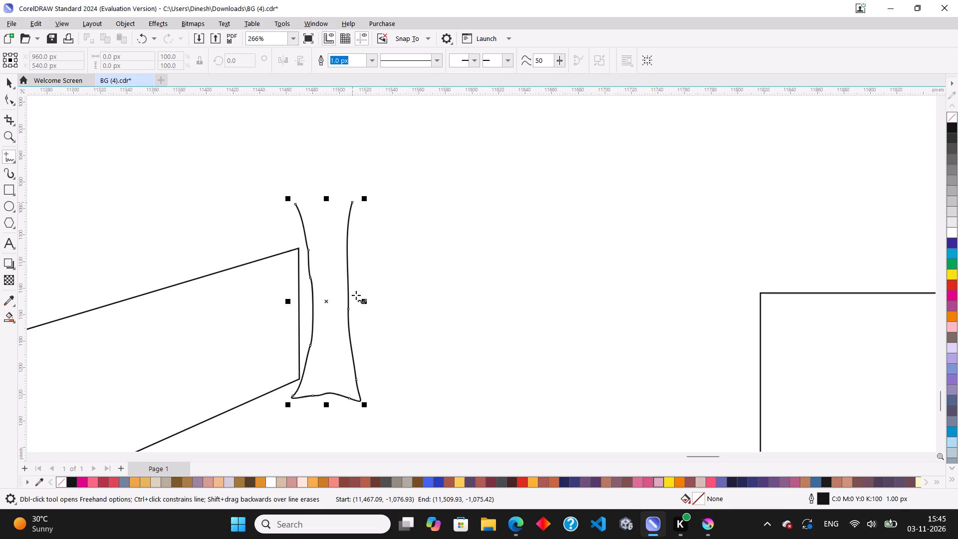
Draw a freehand V-shaped branch fork about 26 × 18 px between the trunk's two open top ends.
scroll(359, 312, down, 4)
scroll(329, 245, up, 7)
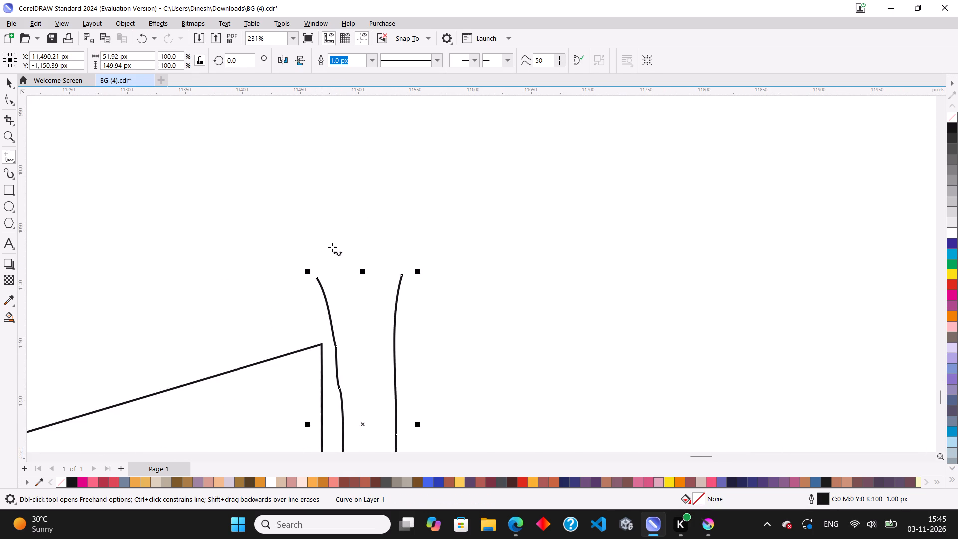
scroll(338, 263, up, 3)
drag(333, 262, 358, 283)
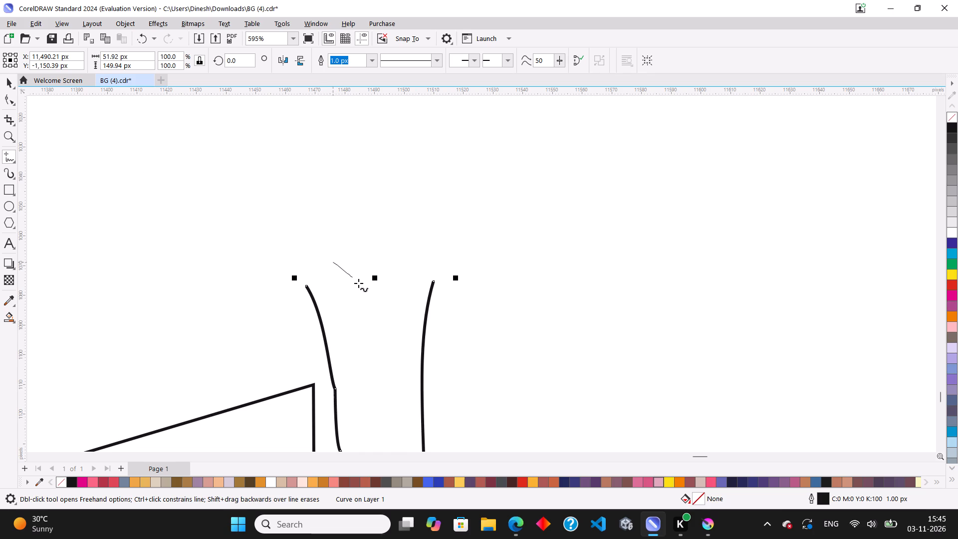
drag(358, 283, 411, 248)
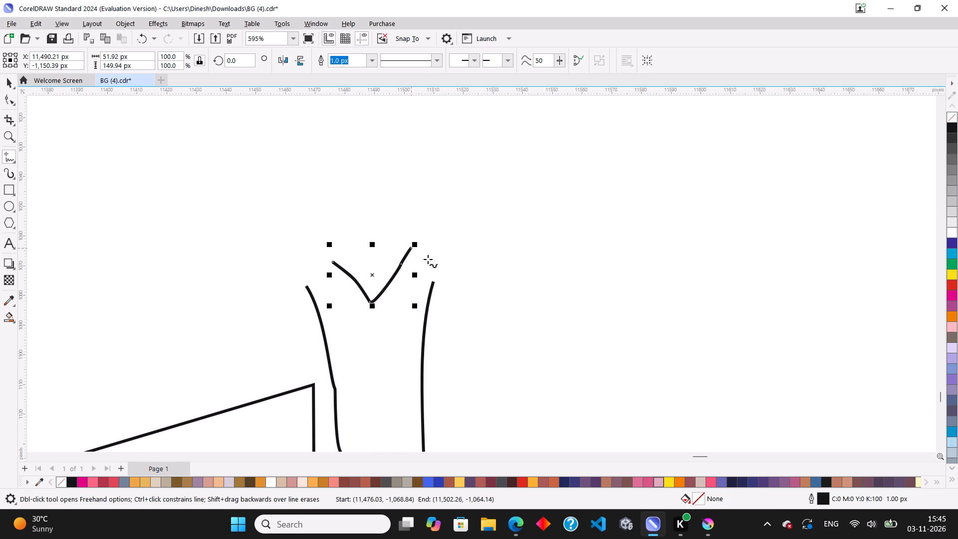
Add a short freehand stroke about 4 × 10 px continuing upward from the top of the trunk's right side.
scroll(429, 319, down, 7)
scroll(428, 300, up, 7)
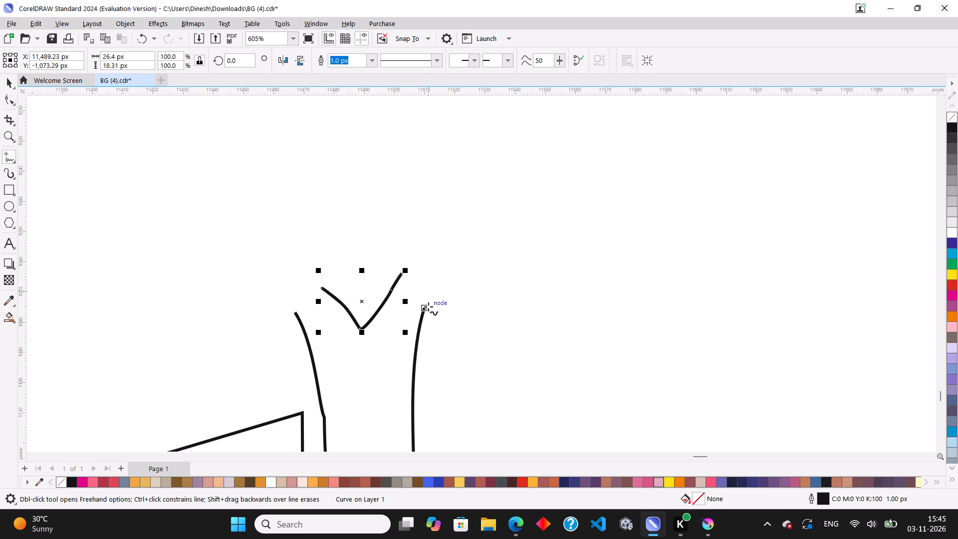
drag(427, 306, 438, 278)
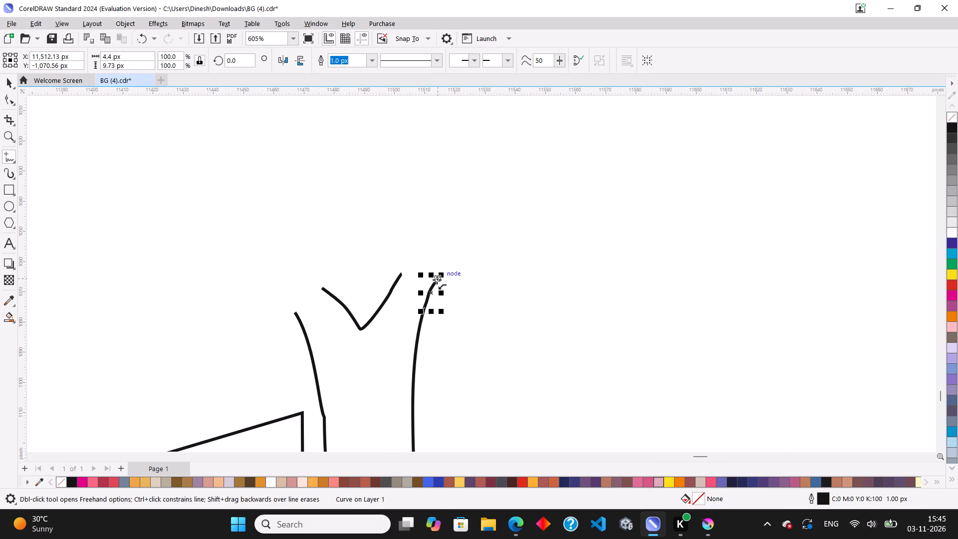
Draw a wavy freehand line about 37 × 9 px across the tops of the right-hand branch lines.
drag(371, 259, 397, 267)
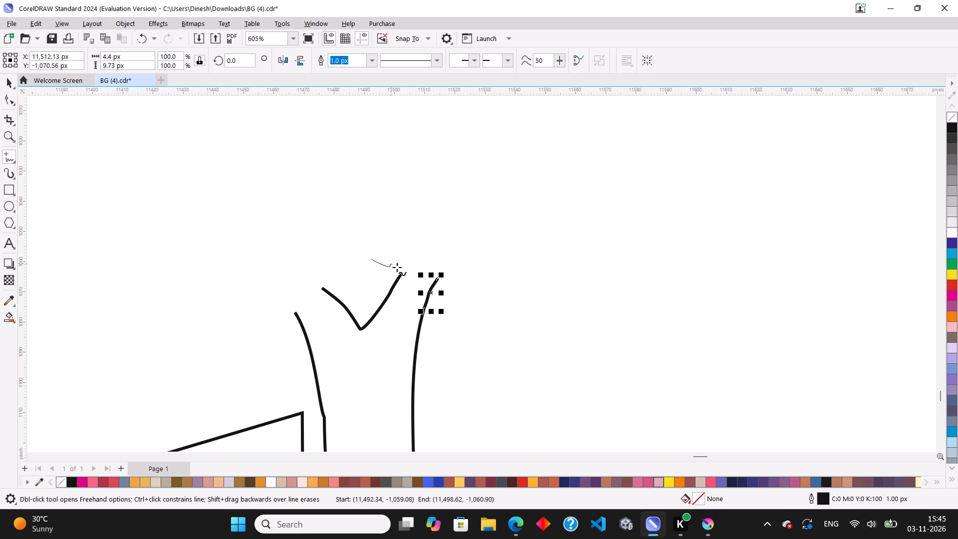
drag(397, 267, 483, 269)
scroll(437, 277, up, 5)
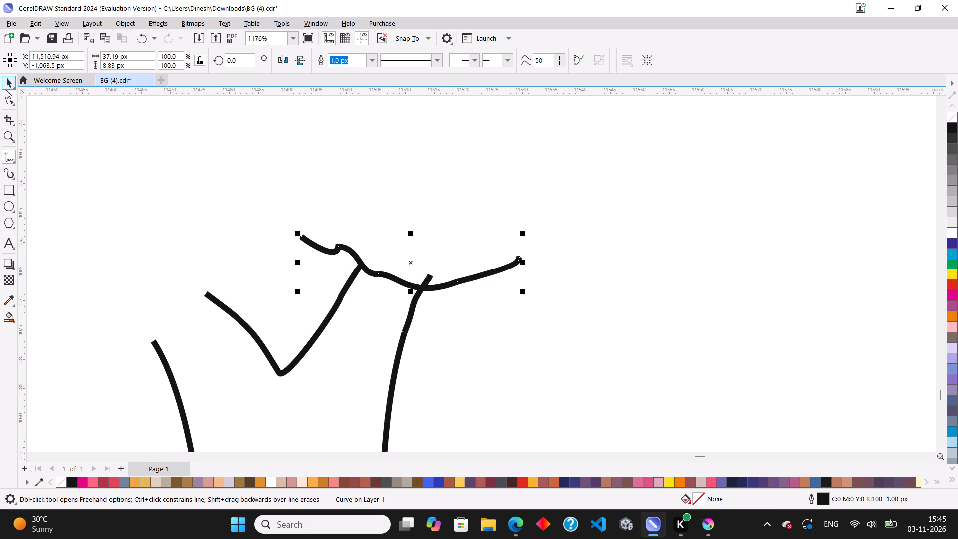
Trim the stroke atop the trunk's right side to the wavy branch line by adding a node at their crossing and deleting the overhanging end.
click(7, 96)
scroll(409, 299, up, 3)
click(433, 265)
scroll(430, 276, up, 4)
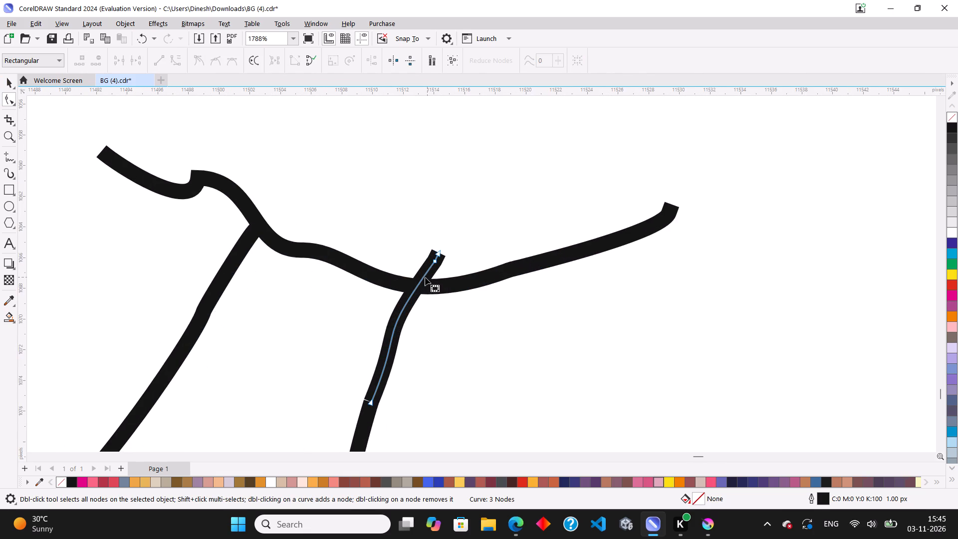
double_click(415, 287)
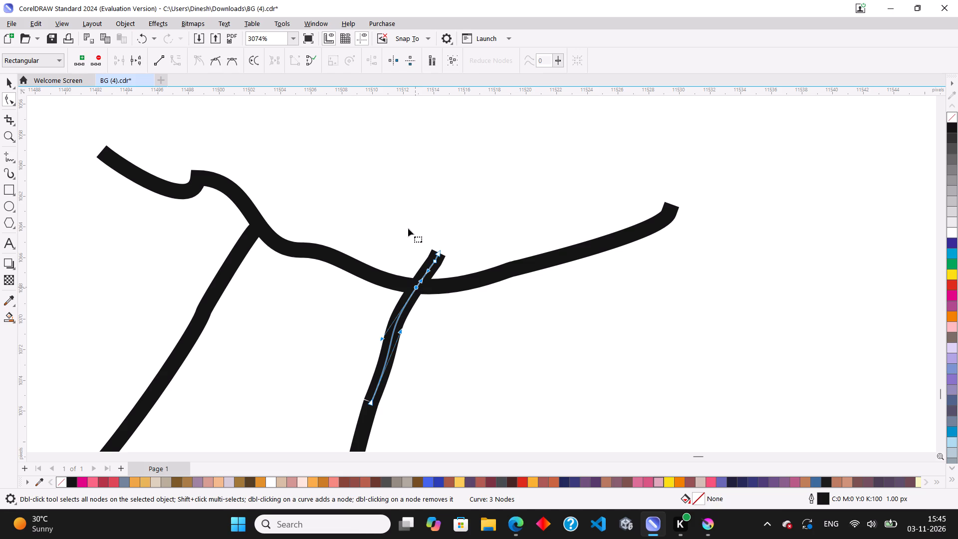
drag(408, 229, 466, 274)
key(BackSpace)
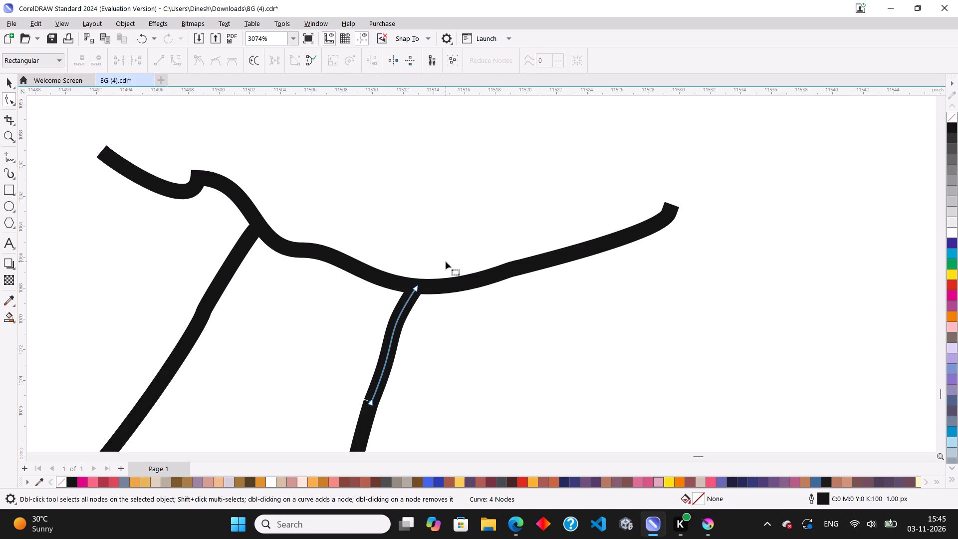
Draw a bumpy freehand tree crown about 252 × 183 px from the trunk's right side around the branches to its left side.
scroll(511, 298, down, 9)
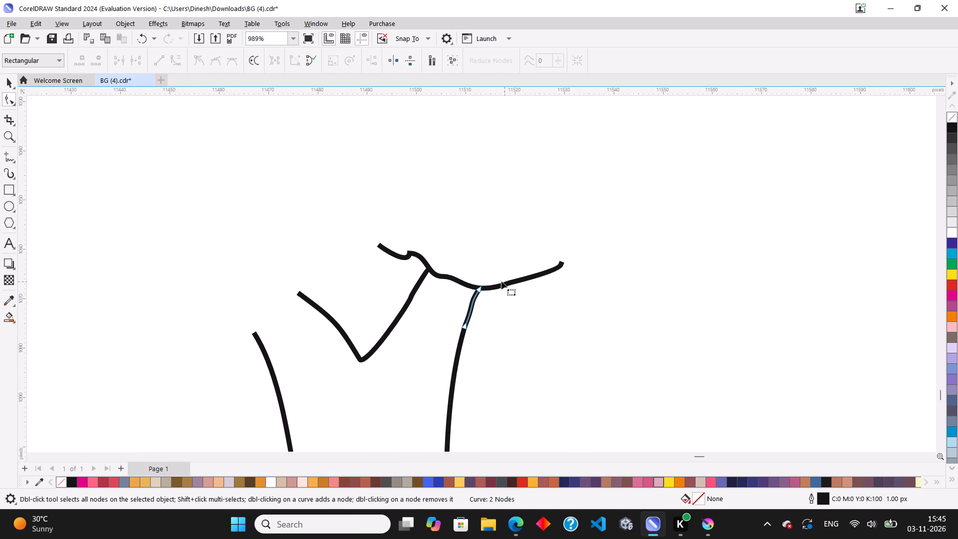
scroll(515, 278, down, 7)
scroll(508, 233, down, 3)
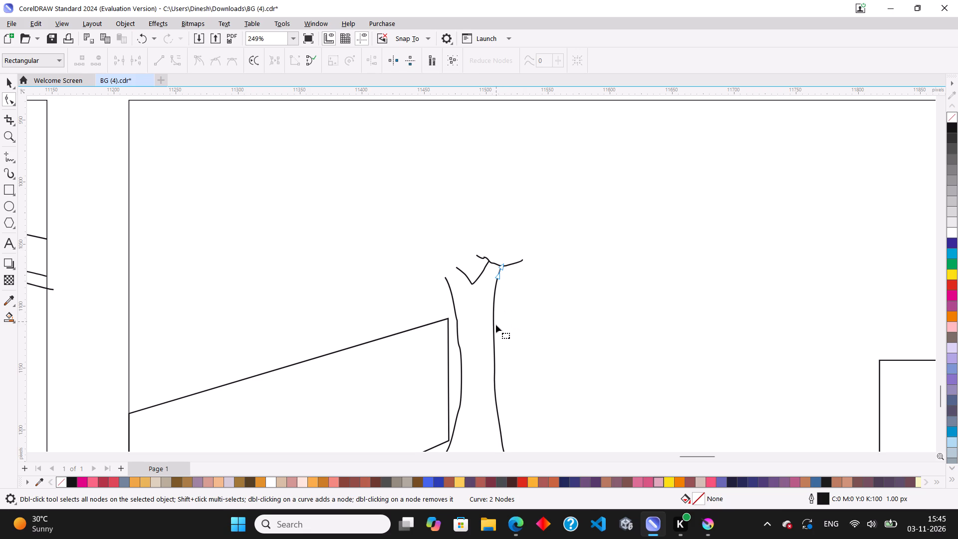
drag(492, 323, 499, 323)
click(9, 160)
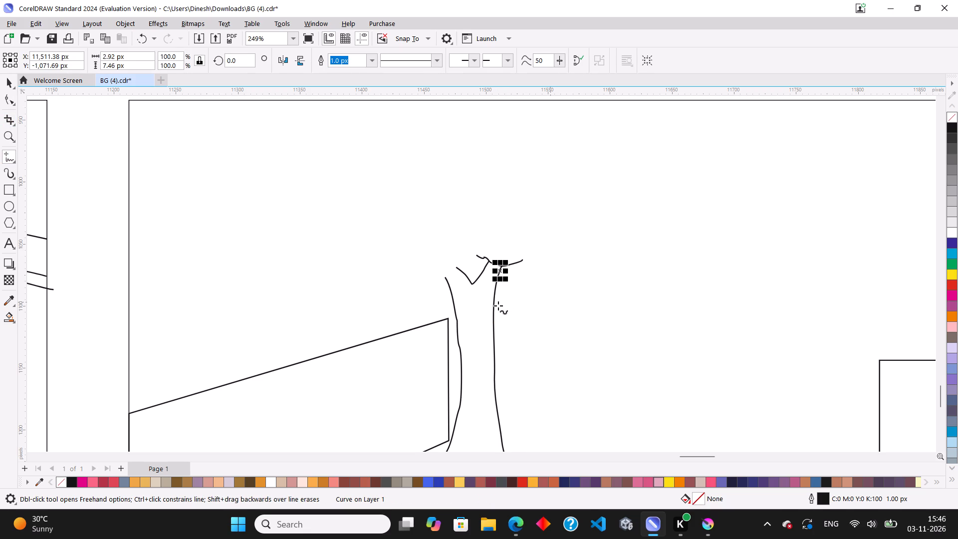
drag(493, 311, 520, 312)
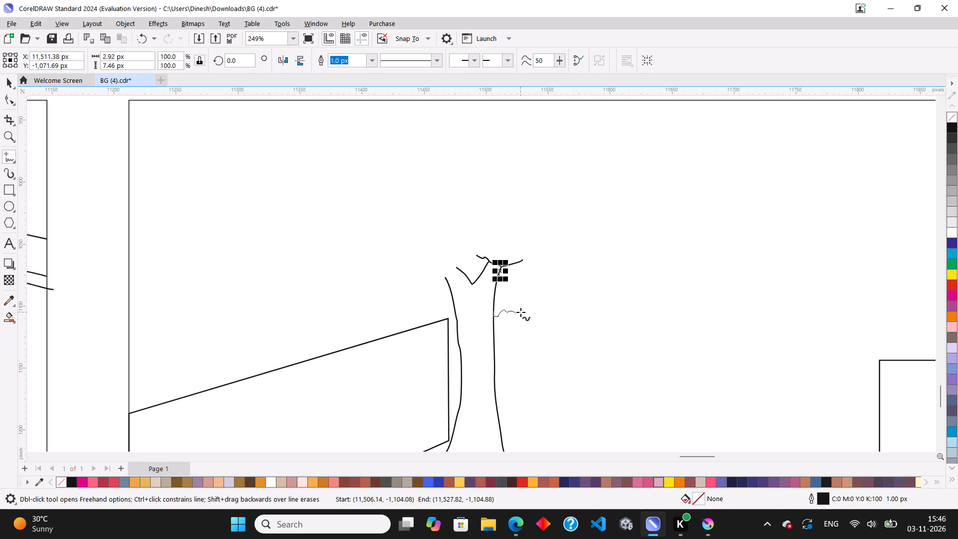
drag(520, 312, 576, 271)
drag(576, 271, 607, 249)
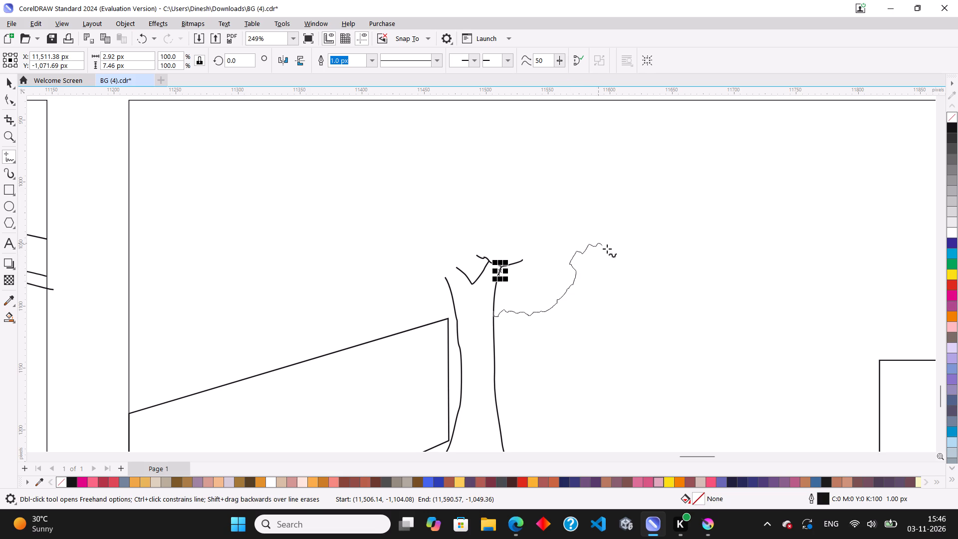
drag(607, 249, 627, 192)
drag(627, 192, 595, 140)
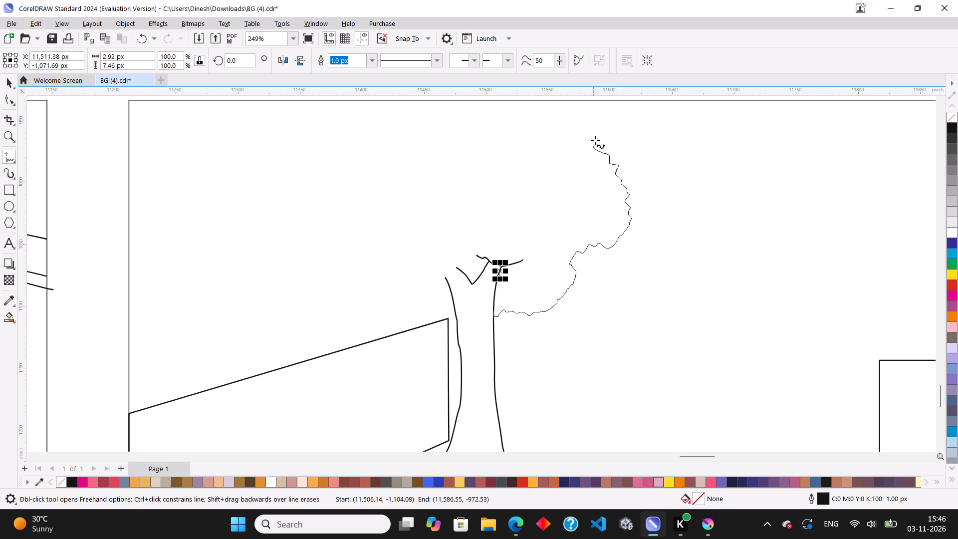
drag(595, 140, 505, 122)
drag(505, 122, 384, 156)
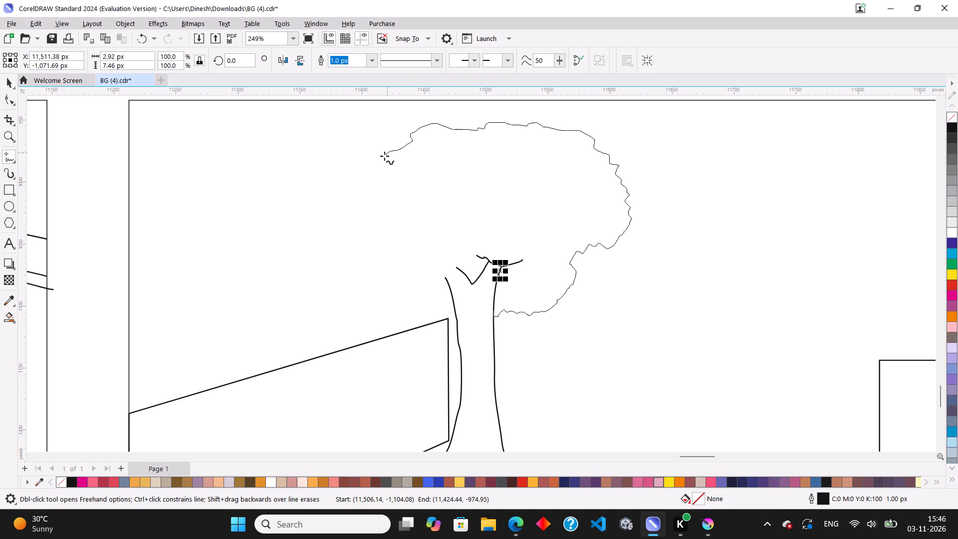
drag(384, 156, 372, 212)
drag(372, 212, 319, 249)
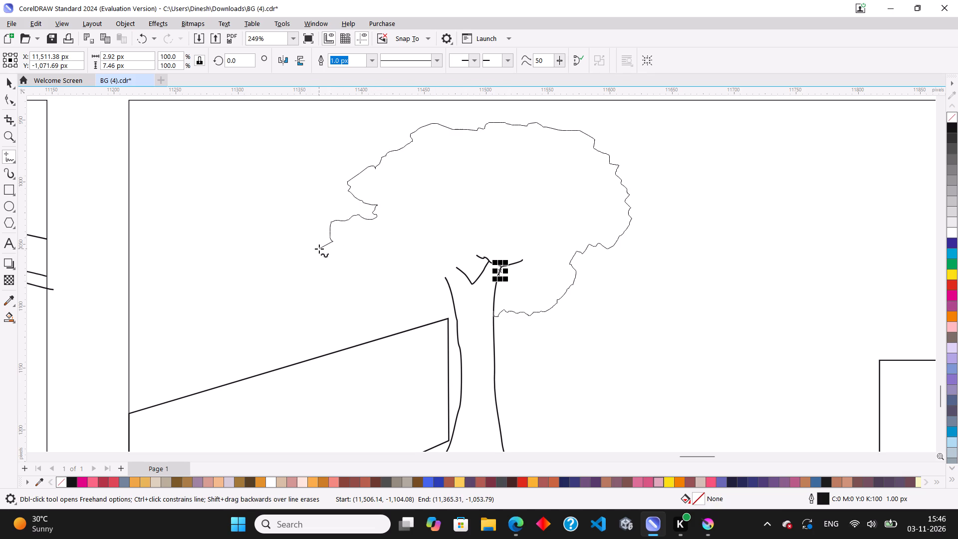
drag(319, 249, 348, 302)
drag(348, 302, 444, 342)
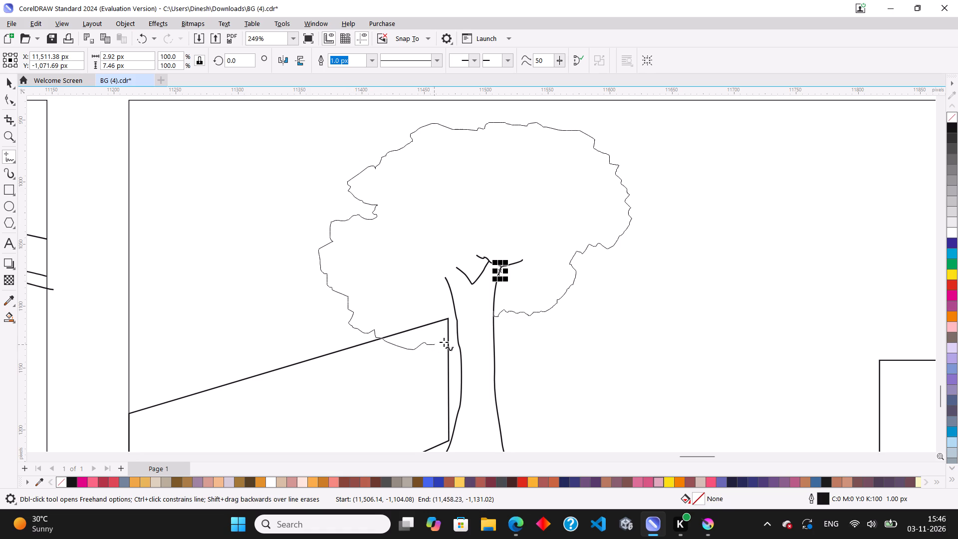
drag(444, 342, 459, 336)
scroll(458, 351, up, 1)
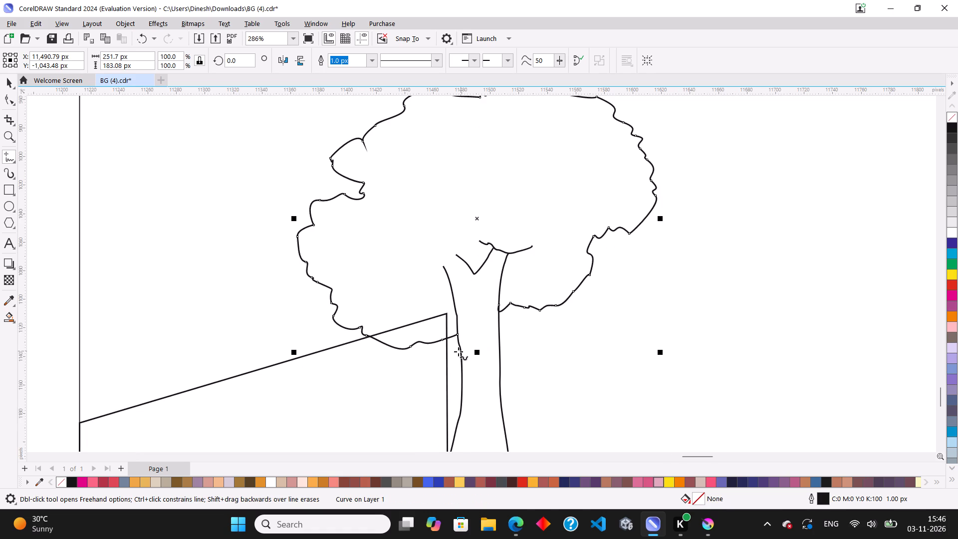
scroll(458, 351, up, 4)
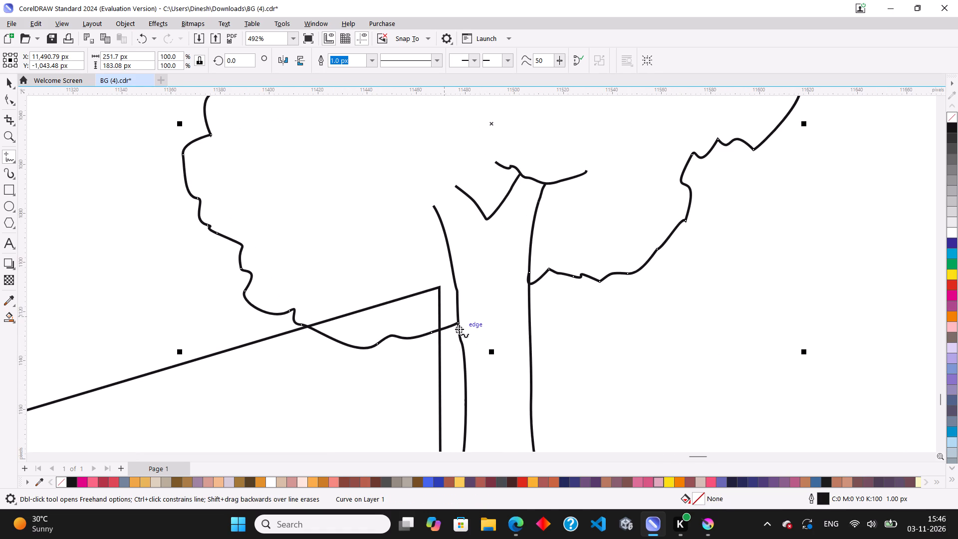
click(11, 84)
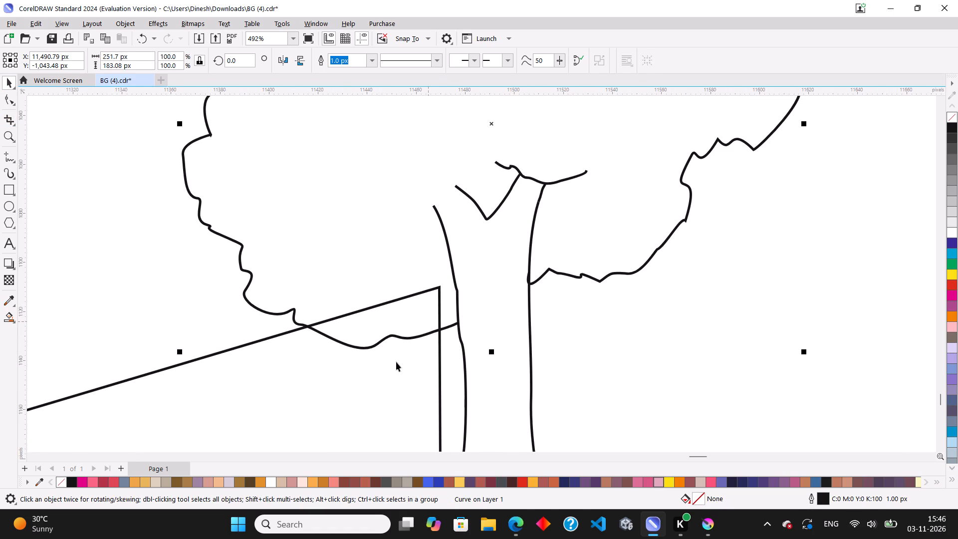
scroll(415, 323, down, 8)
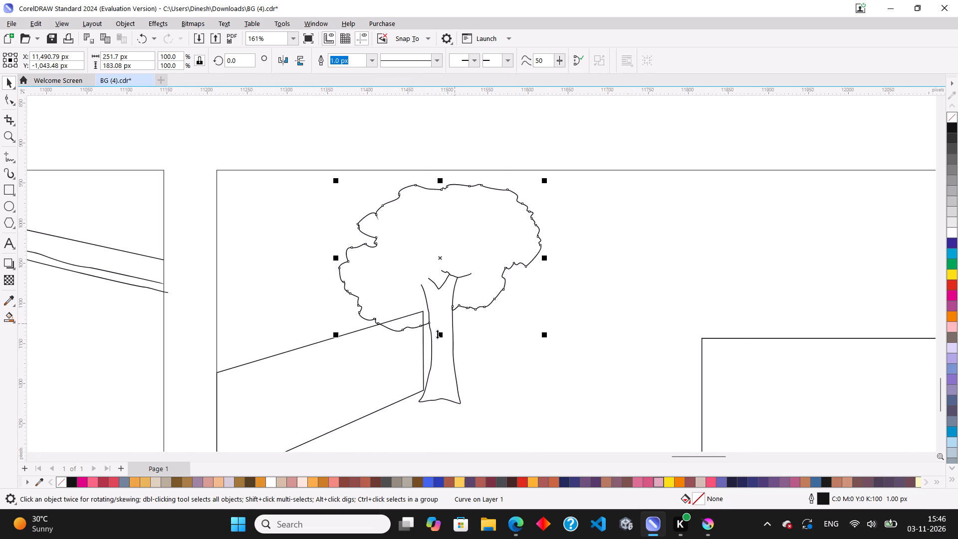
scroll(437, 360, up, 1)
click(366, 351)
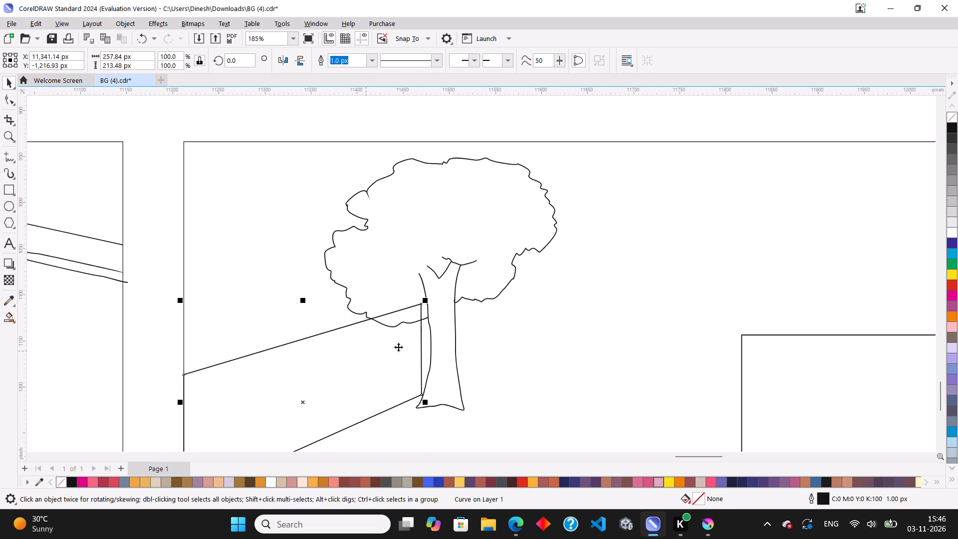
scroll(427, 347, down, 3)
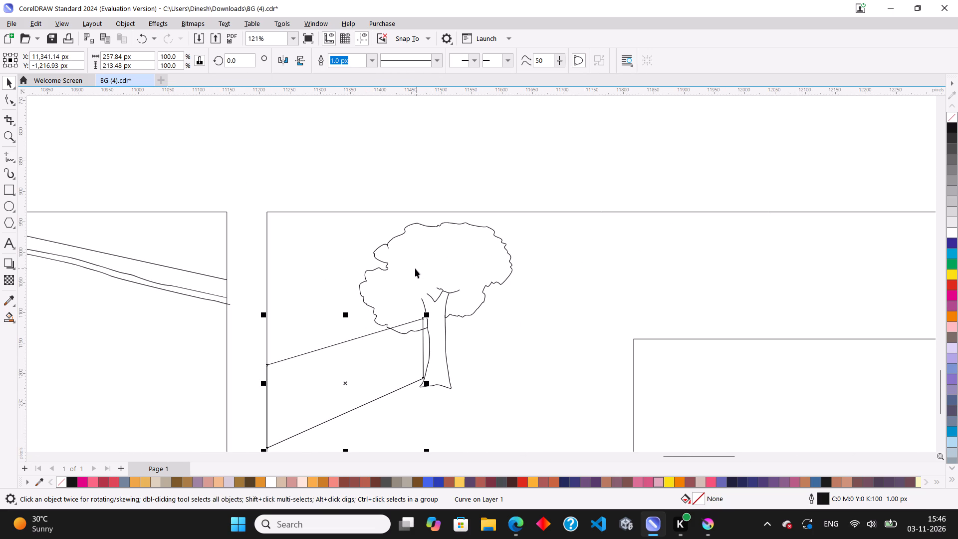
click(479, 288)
Draw a wavy freehand line about 17 × 18 px across the open tops of the trunk's left side and left branch.
scroll(464, 312, up, 2)
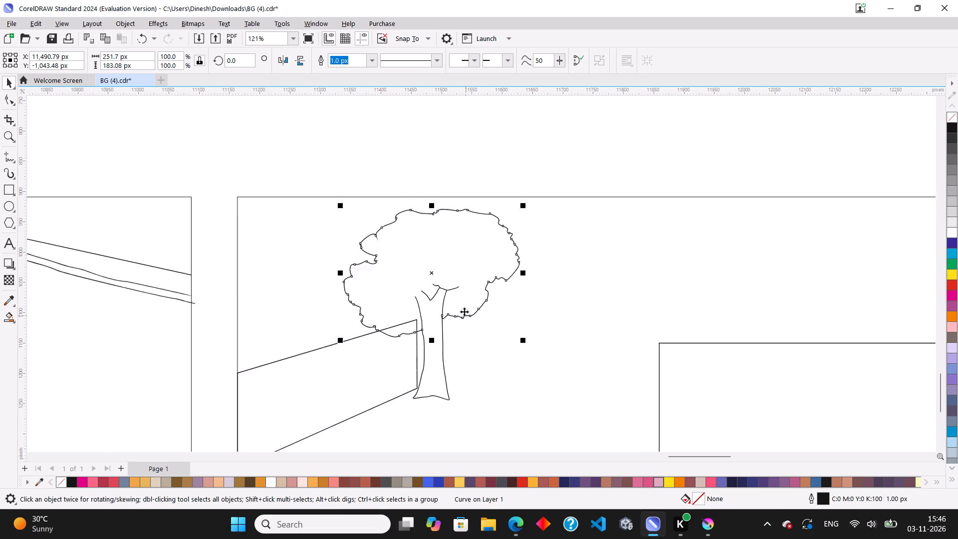
scroll(464, 311, up, 1)
scroll(424, 295, up, 3)
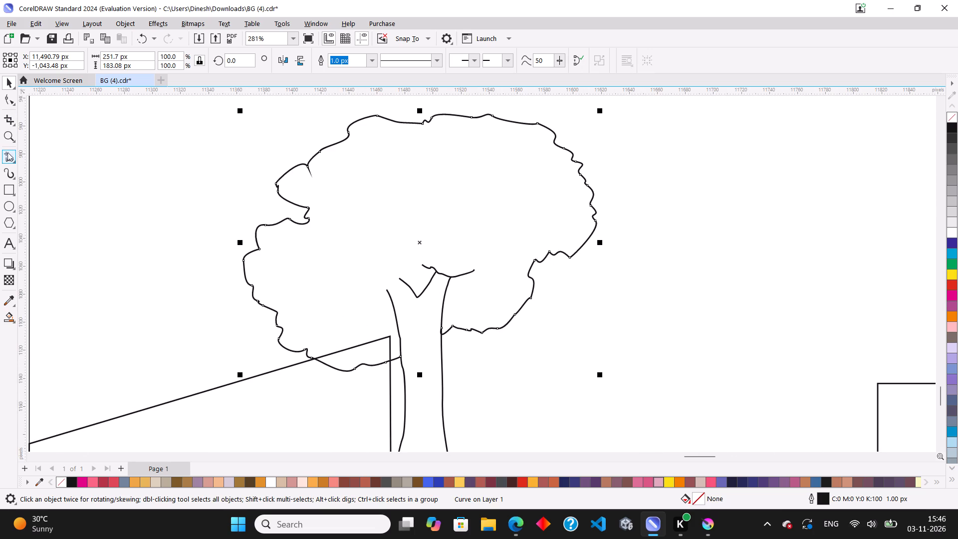
click(7, 158)
scroll(264, 256, up, 3)
scroll(482, 299, up, 3)
scroll(430, 308, up, 2)
drag(406, 323, 476, 249)
Draw a gently curved freehand foliage line about 31 × 7 px inside the crown, left of the trunk.
scroll(458, 296, down, 3)
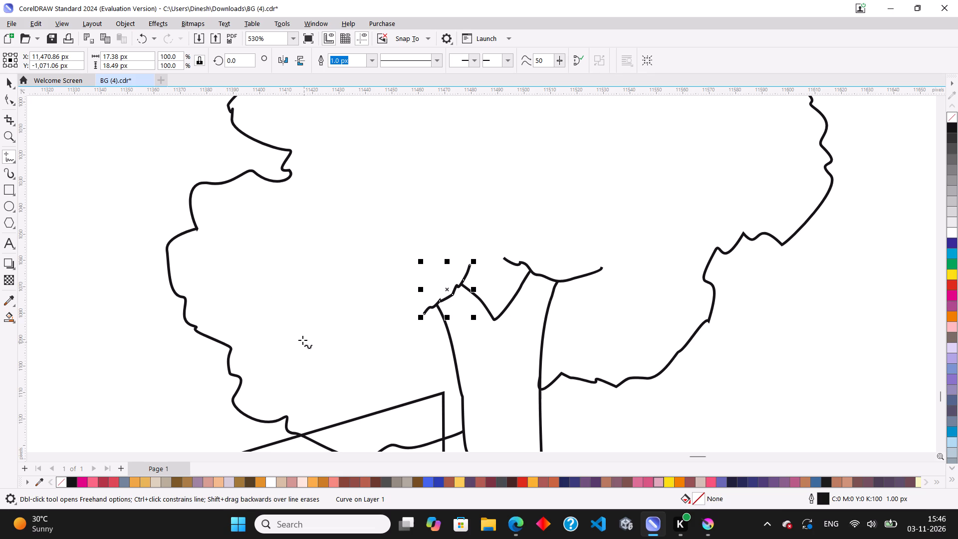
drag(358, 331, 285, 346)
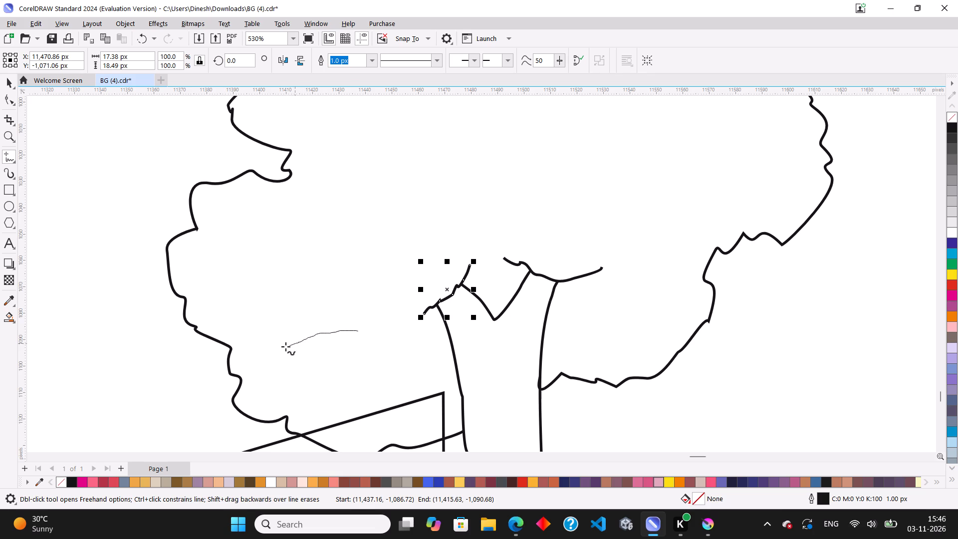
drag(285, 346, 277, 349)
Draw a folded freehand foliage line about 30 × 15 px just above the curved line, extending its upper end down to the left.
scroll(291, 338, up, 3)
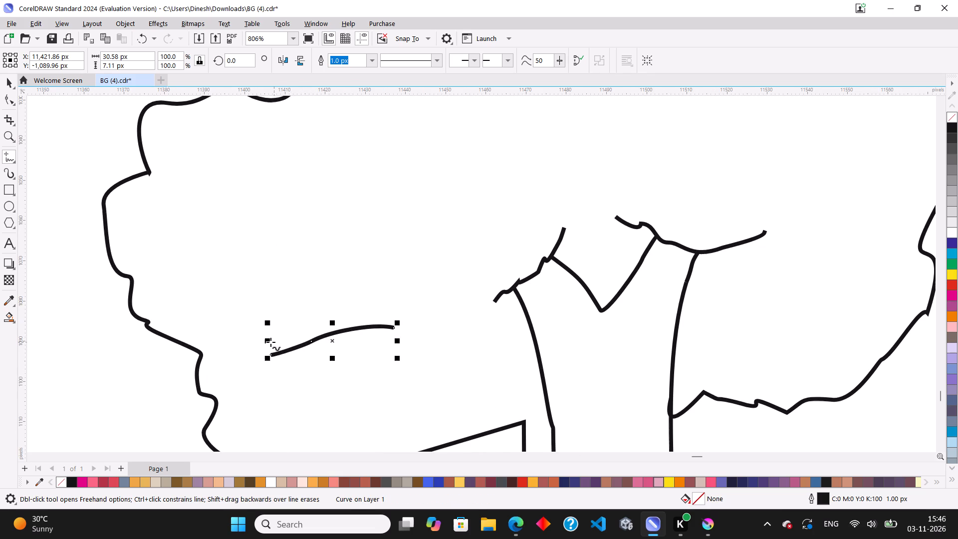
drag(269, 343, 362, 313)
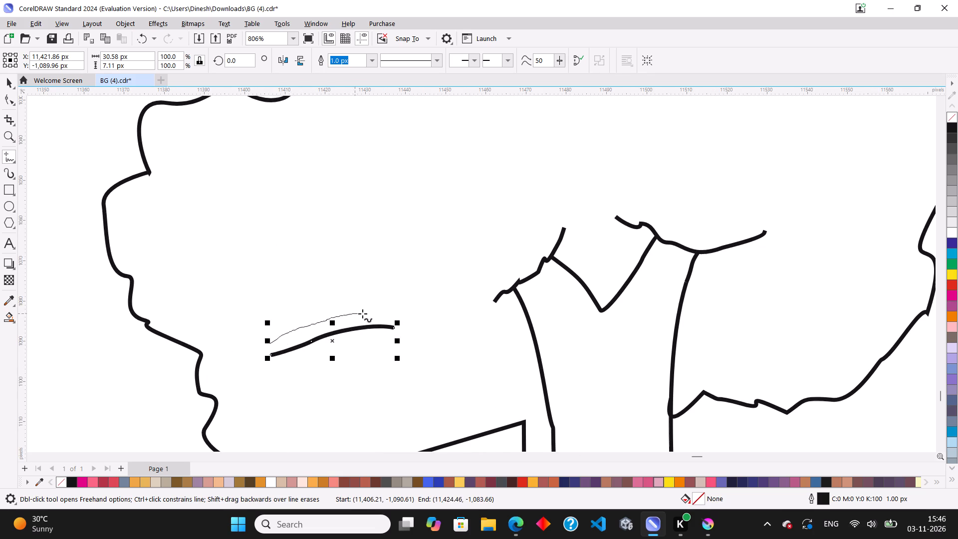
drag(362, 313, 299, 284)
drag(299, 284, 297, 283)
drag(299, 284, 281, 293)
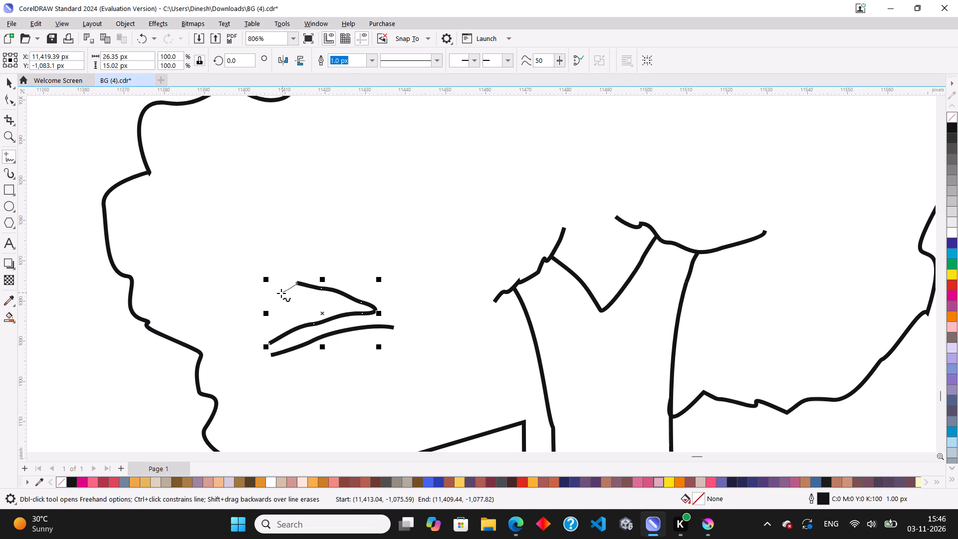
drag(281, 293, 253, 304)
Draw a short hooked freehand stroke about 10 × 12 px above the left end of the folded foliage line.
drag(250, 294, 266, 284)
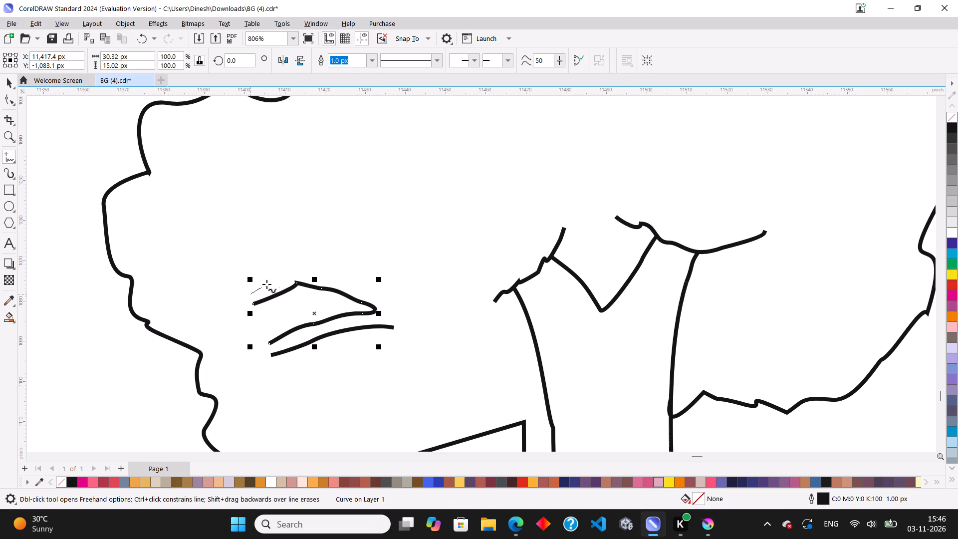
drag(266, 284, 281, 247)
Scale the short hooked foliage stroke to 107.4%, making it about 10 × 13 px.
drag(292, 240, 319, 254)
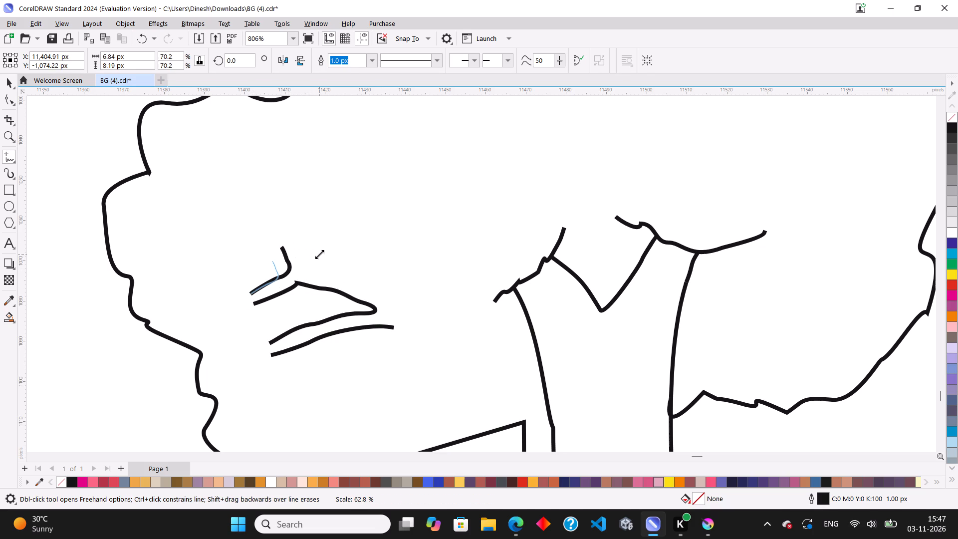
drag(319, 254, 342, 237)
scroll(318, 247, up, 3)
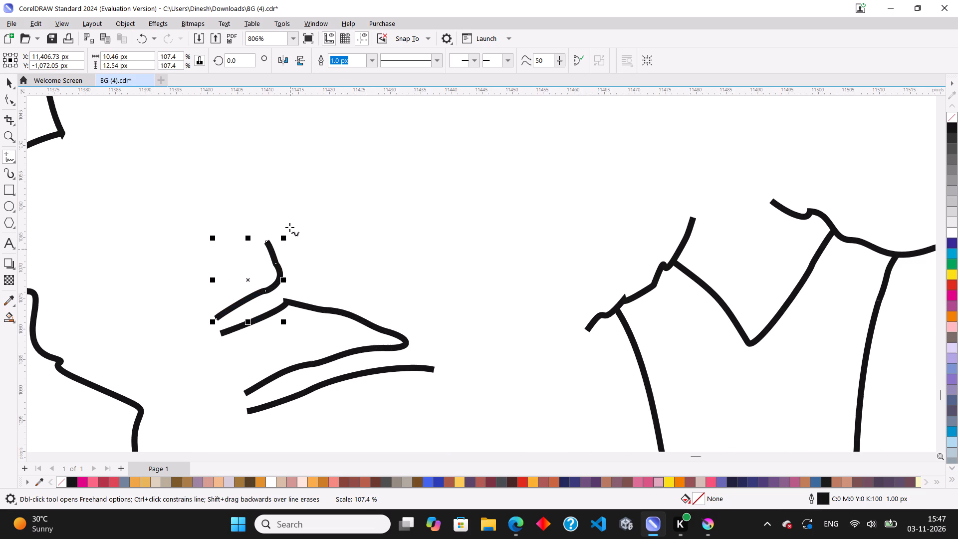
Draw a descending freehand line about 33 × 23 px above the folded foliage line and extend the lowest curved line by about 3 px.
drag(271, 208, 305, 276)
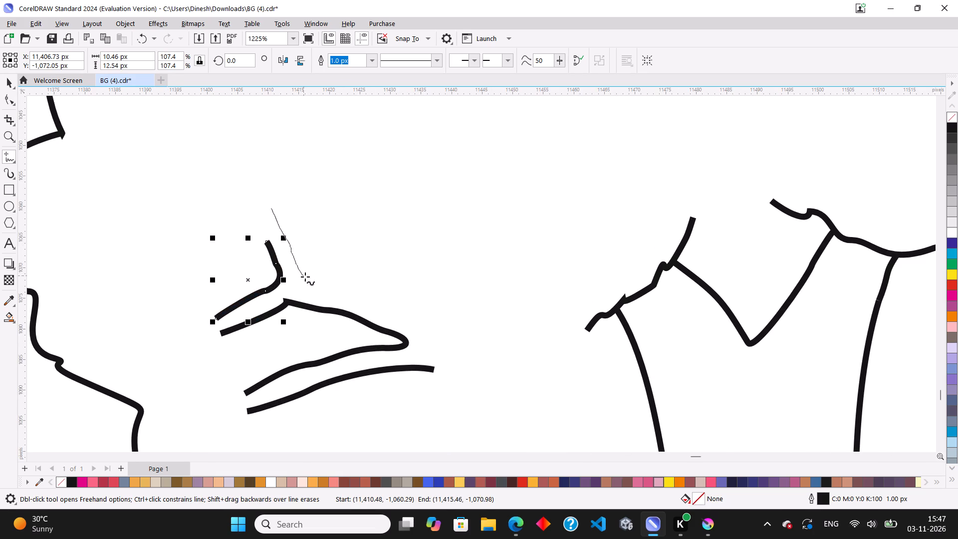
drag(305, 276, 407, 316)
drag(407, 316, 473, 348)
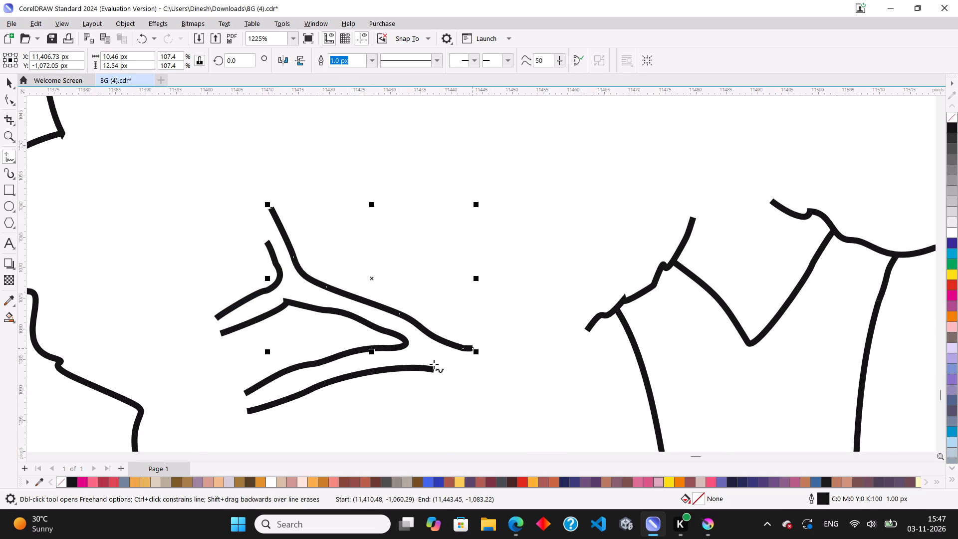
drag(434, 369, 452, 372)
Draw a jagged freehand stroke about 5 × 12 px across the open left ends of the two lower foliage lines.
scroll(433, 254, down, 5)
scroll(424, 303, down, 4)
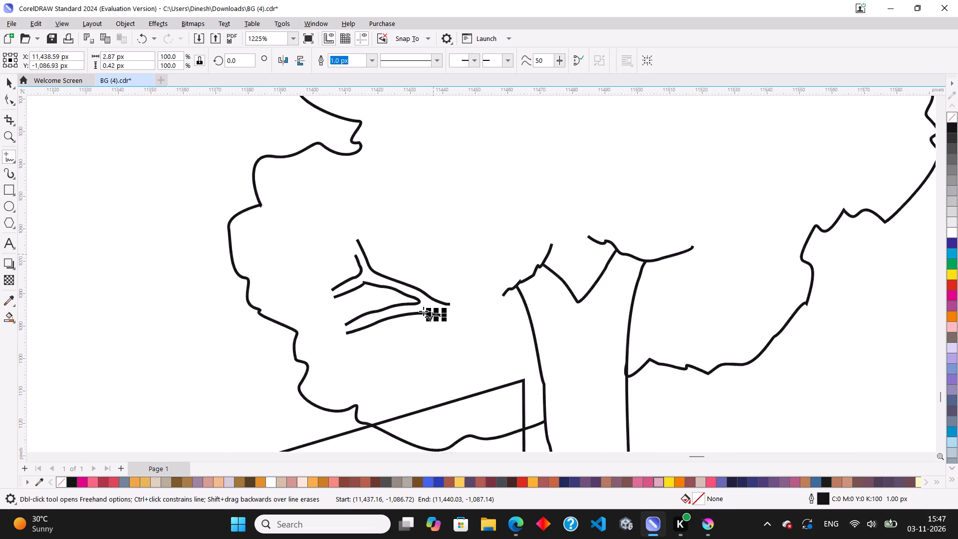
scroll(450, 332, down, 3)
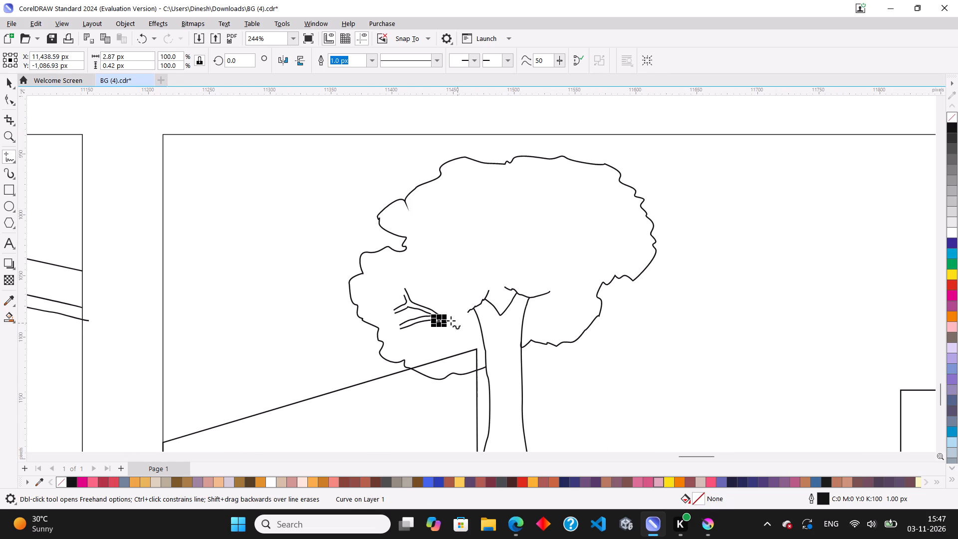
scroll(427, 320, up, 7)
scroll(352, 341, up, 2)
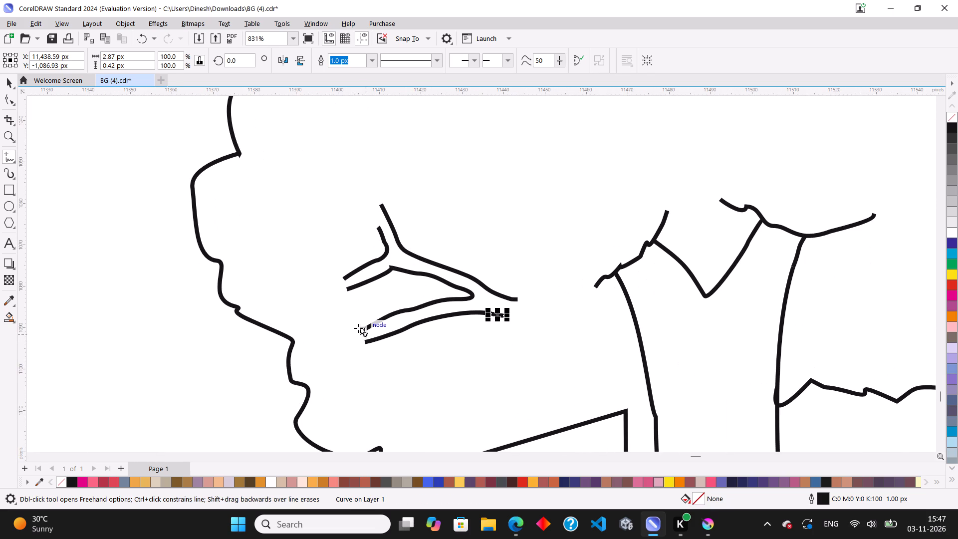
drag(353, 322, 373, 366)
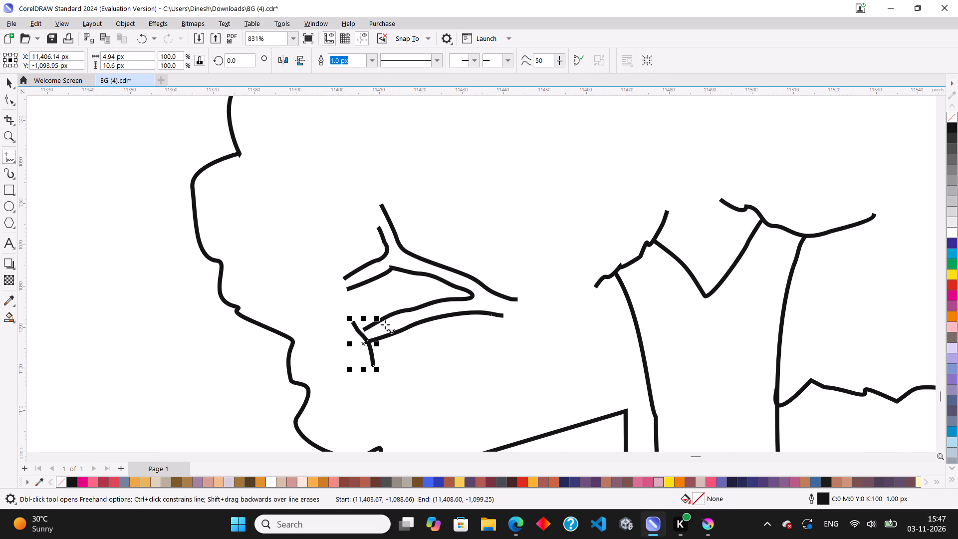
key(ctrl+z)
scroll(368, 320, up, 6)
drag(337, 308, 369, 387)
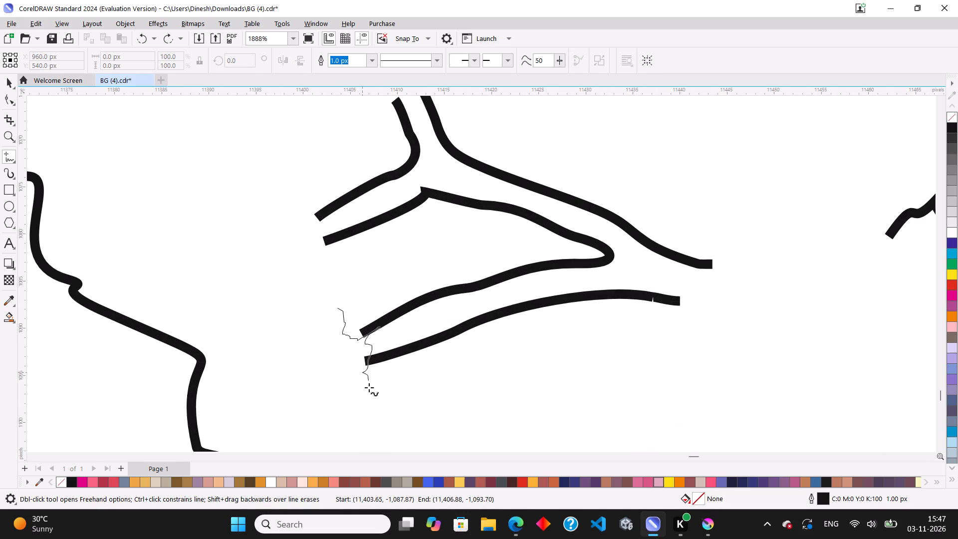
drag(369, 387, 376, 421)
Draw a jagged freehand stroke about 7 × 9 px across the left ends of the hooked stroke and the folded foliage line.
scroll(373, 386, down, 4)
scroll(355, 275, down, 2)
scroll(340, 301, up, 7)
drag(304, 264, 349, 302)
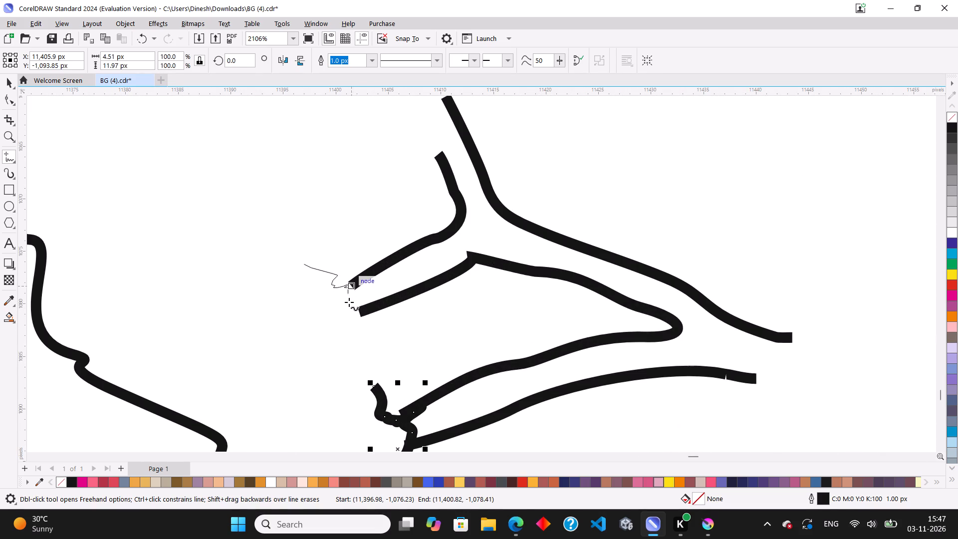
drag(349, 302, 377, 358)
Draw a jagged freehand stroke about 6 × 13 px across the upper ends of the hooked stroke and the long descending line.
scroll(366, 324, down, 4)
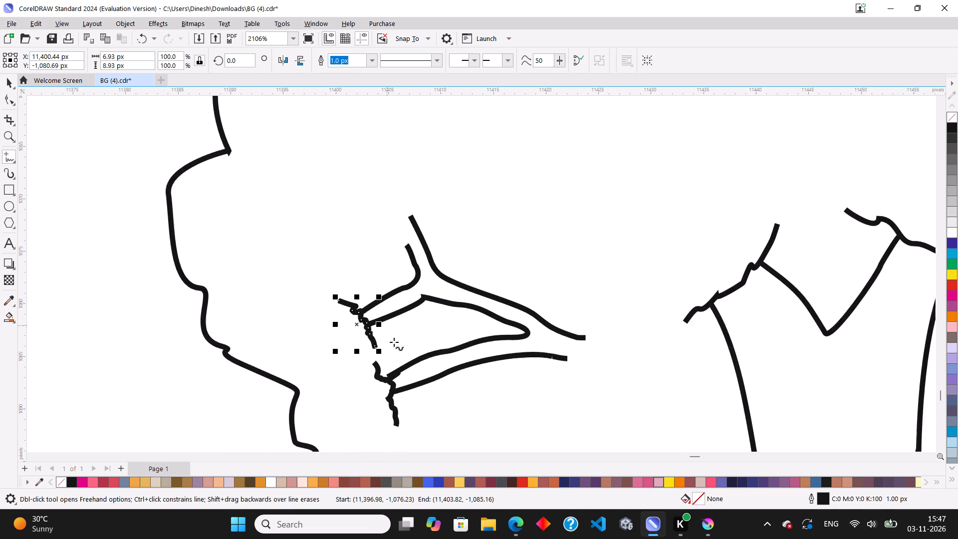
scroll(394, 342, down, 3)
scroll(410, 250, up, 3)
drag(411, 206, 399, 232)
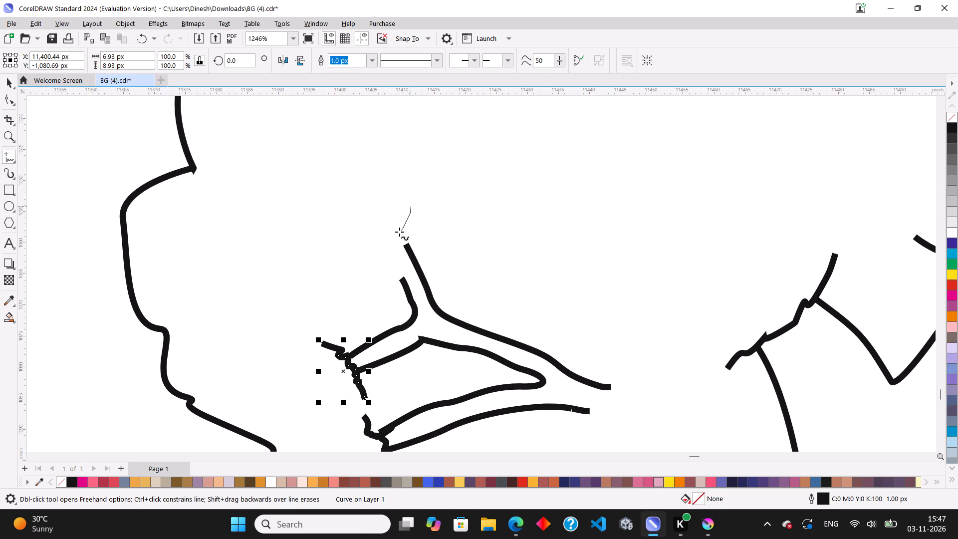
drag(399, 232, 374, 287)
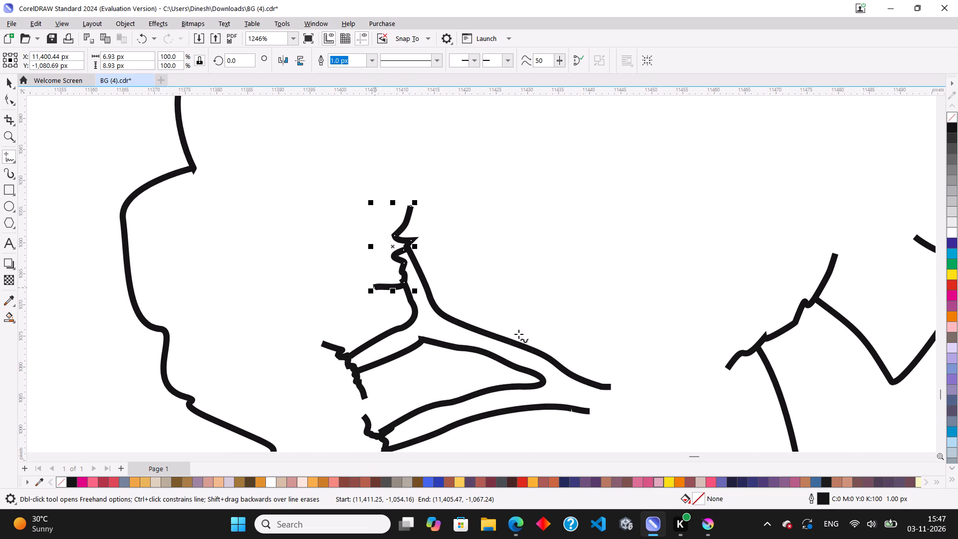
Delete the whole cluster of small foliage detail lines inside the crown, left of the trunk.
scroll(425, 257, down, 4)
scroll(542, 362, up, 3)
scroll(481, 352, down, 4)
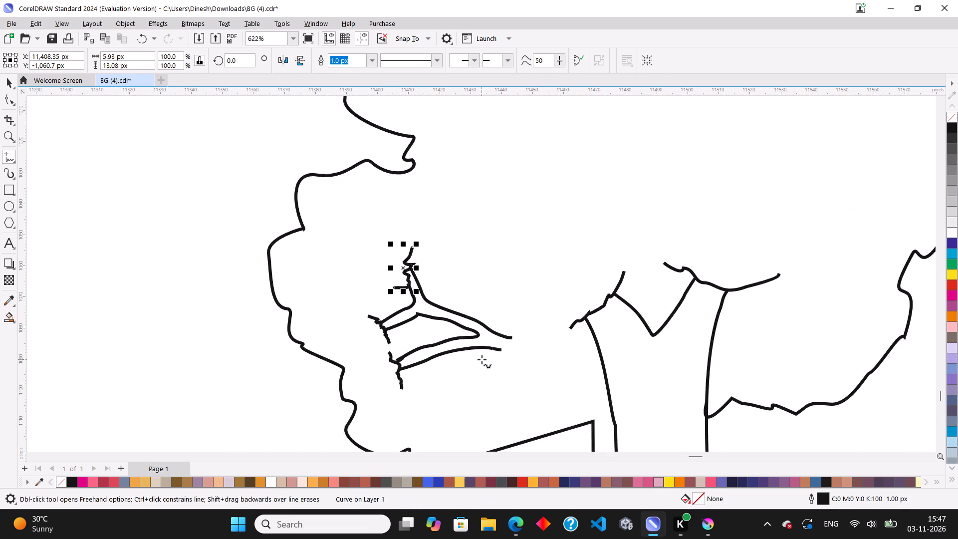
scroll(481, 359, down, 4)
scroll(552, 312, down, 4)
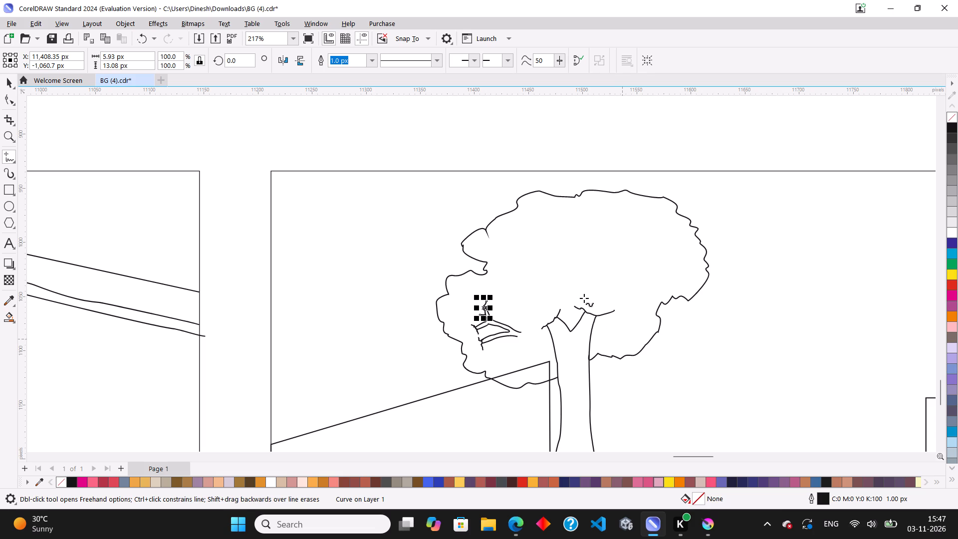
click(14, 83)
scroll(530, 401, down, 2)
click(435, 195)
drag(436, 180, 530, 377)
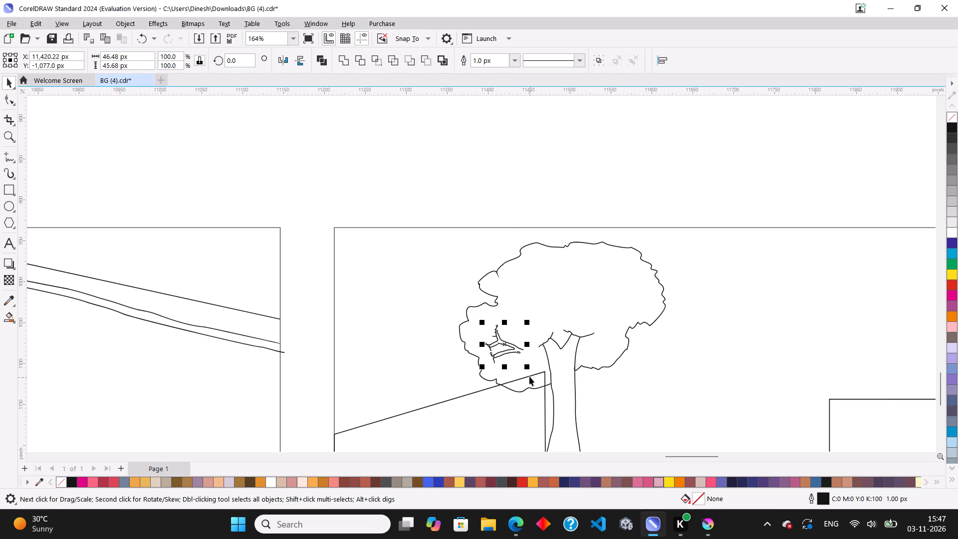
key(Delete)
Move the slanted block's two right corner nodes outward and up past the trunk, making the block about 317 × 241 px.
scroll(524, 286, down, 6)
click(538, 201)
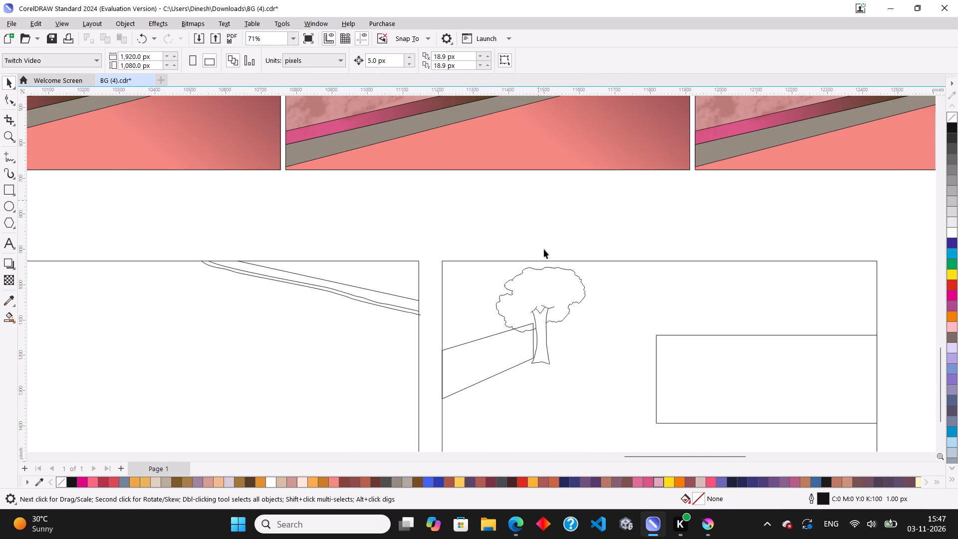
scroll(542, 346, up, 3)
click(490, 357)
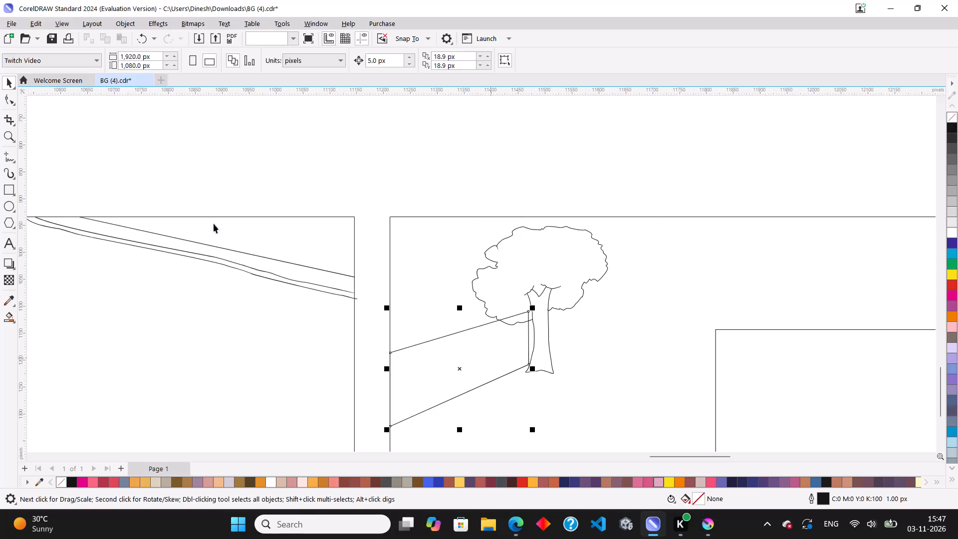
click(3, 102)
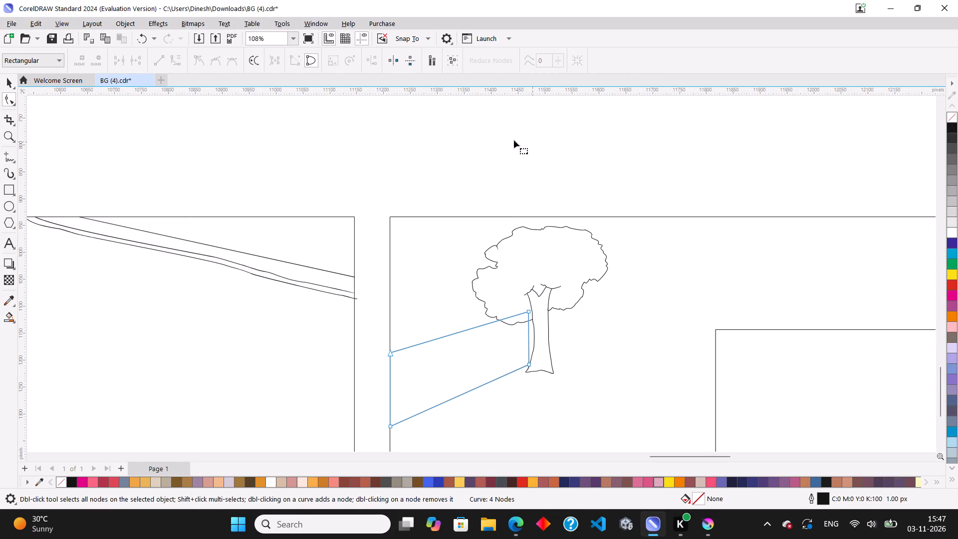
drag(509, 140, 574, 408)
scroll(522, 366, up, 2)
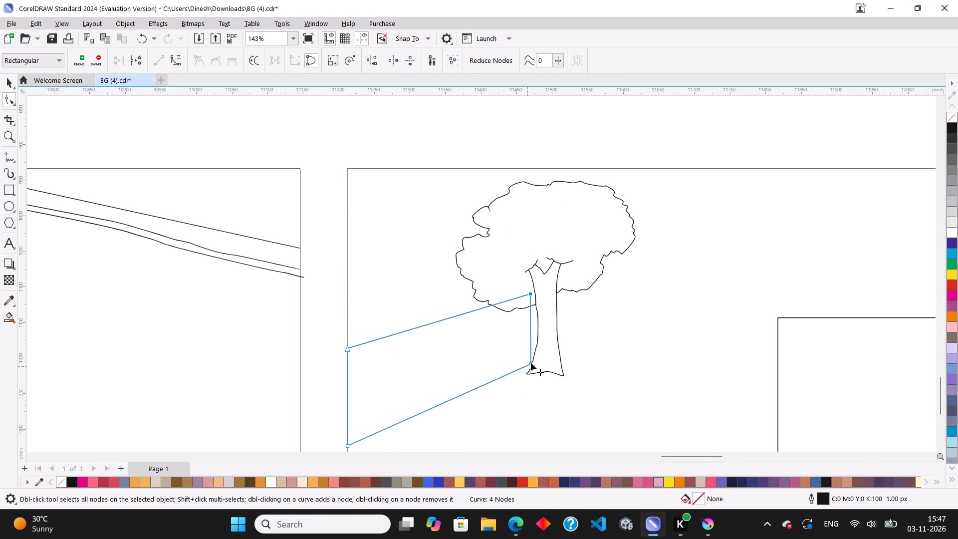
drag(531, 363, 572, 342)
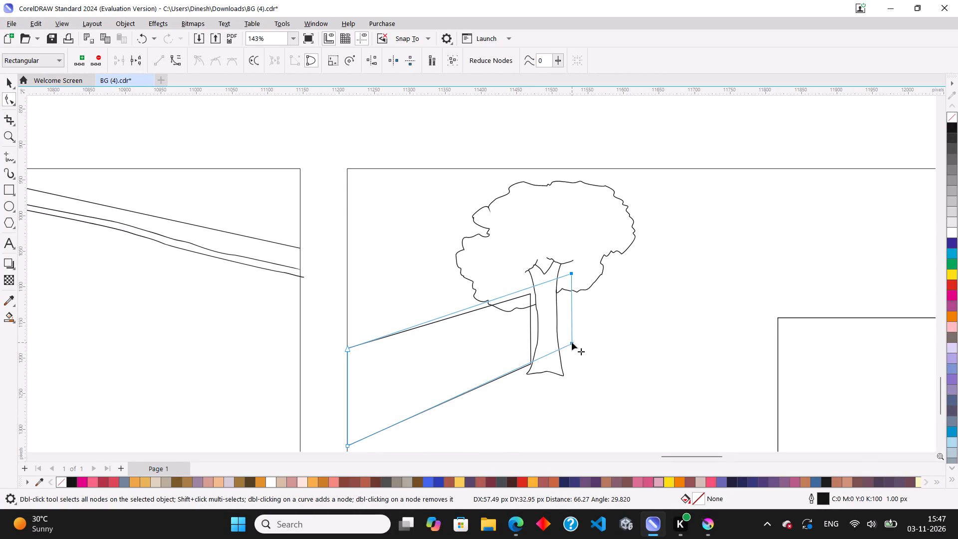
drag(572, 342, 573, 343)
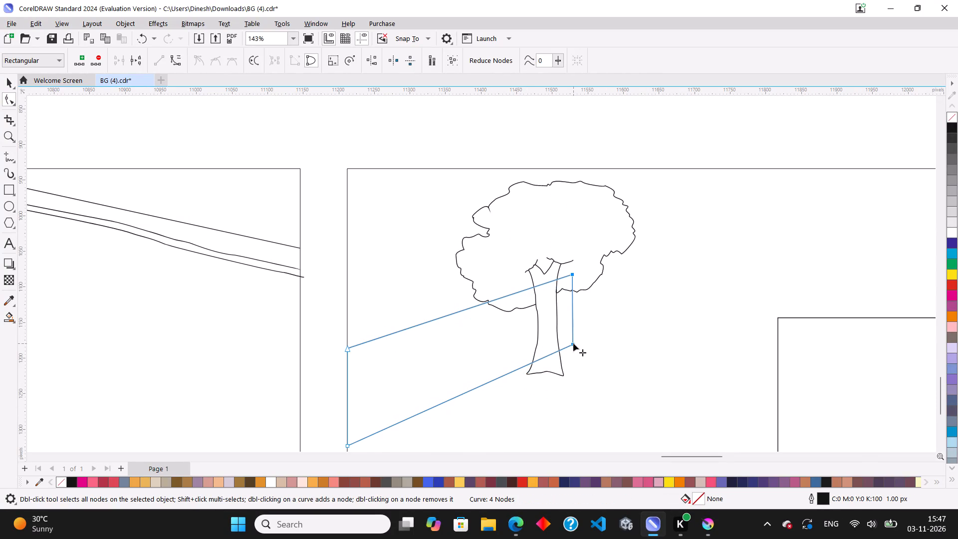
click(6, 82)
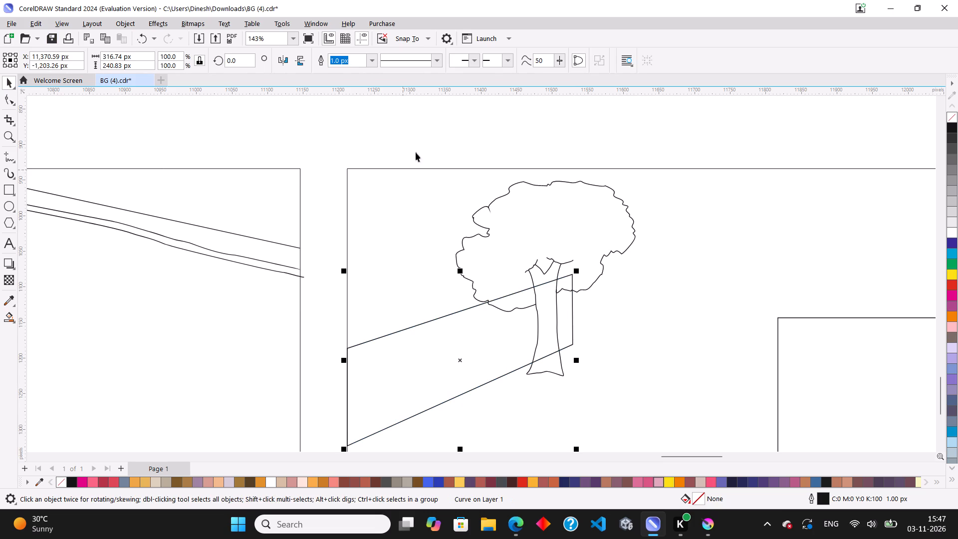
click(418, 147)
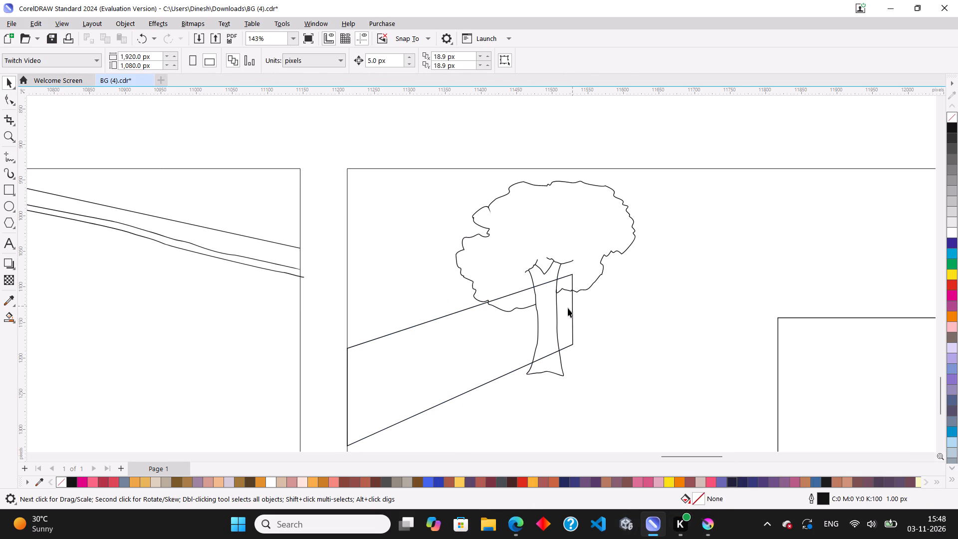
Fill the slanted block's open areas on both sides of the trunk with blue #336699 and a 0.76 px black outline.
click(9, 316)
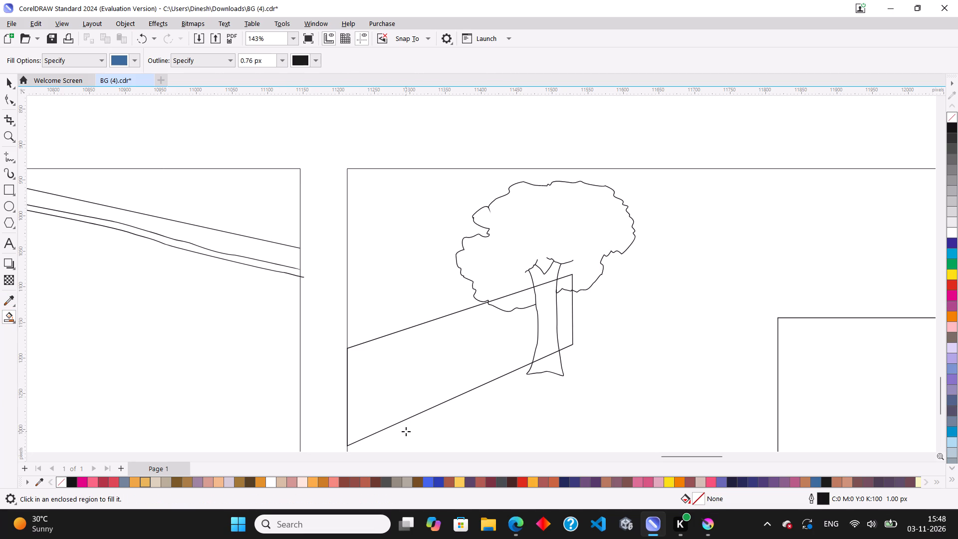
click(434, 376)
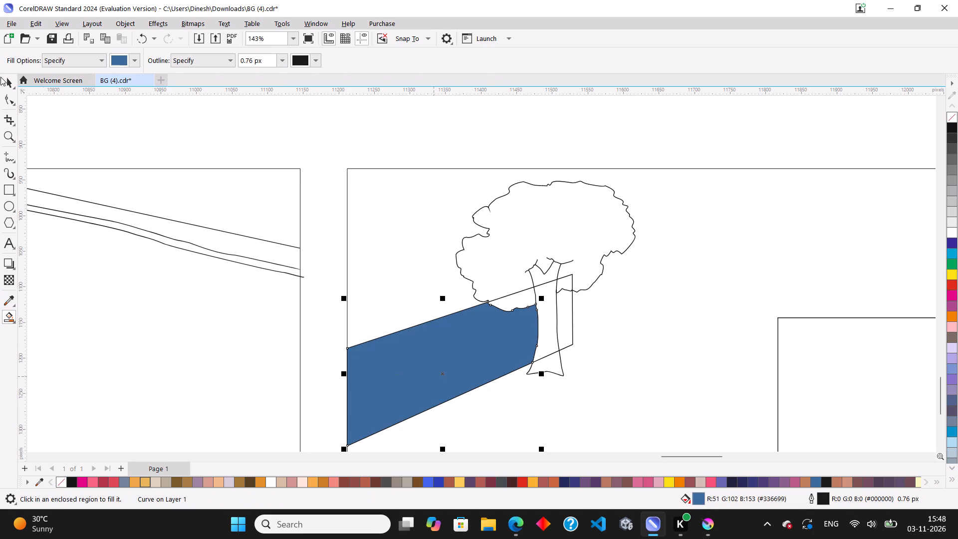
click(5, 82)
scroll(523, 316, up, 3)
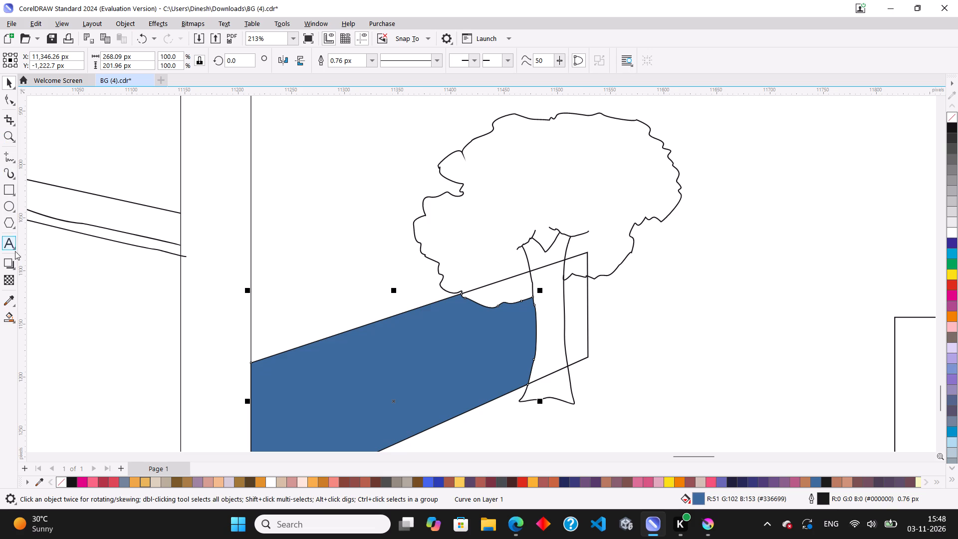
click(10, 317)
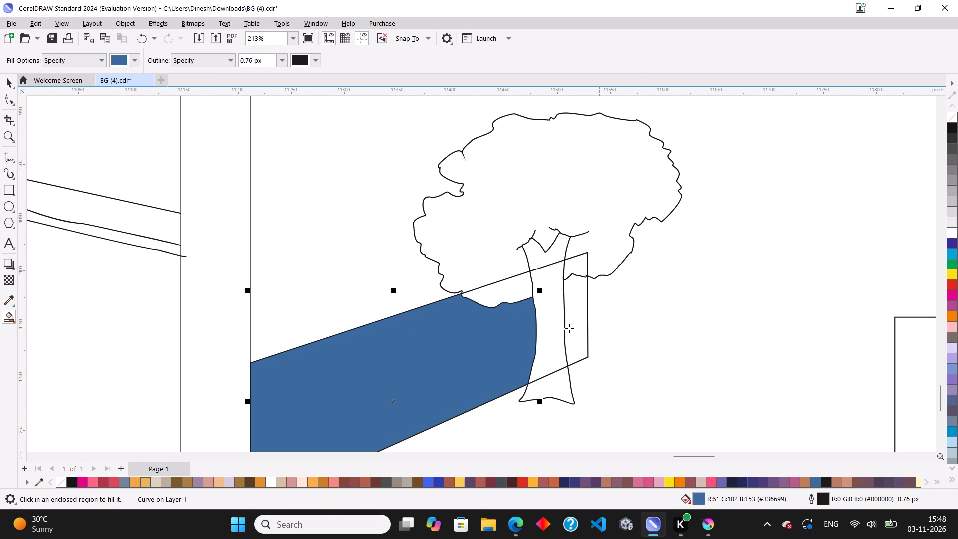
click(580, 323)
click(9, 84)
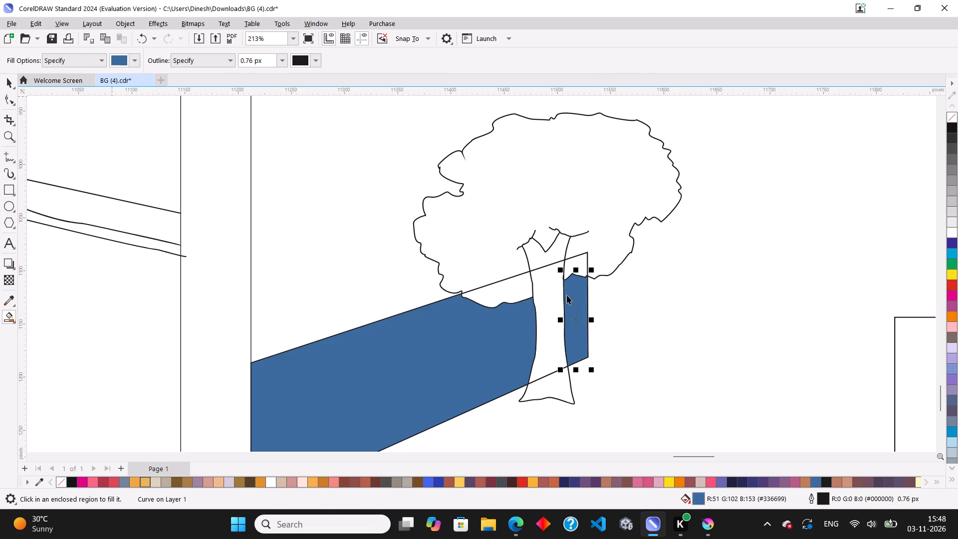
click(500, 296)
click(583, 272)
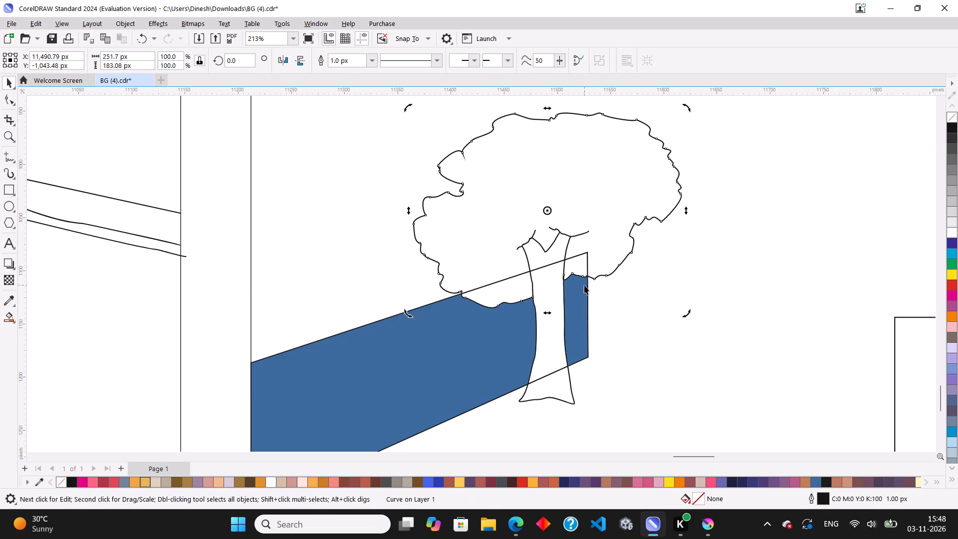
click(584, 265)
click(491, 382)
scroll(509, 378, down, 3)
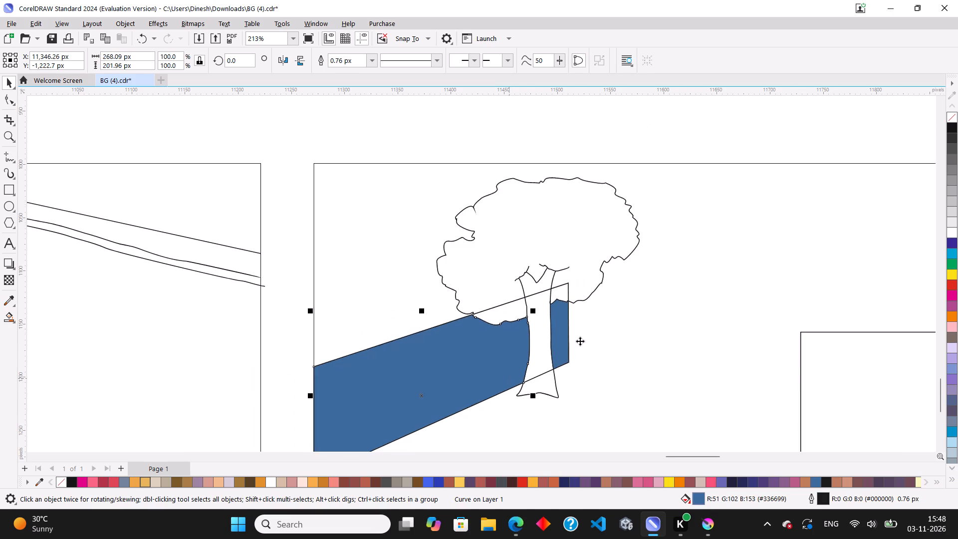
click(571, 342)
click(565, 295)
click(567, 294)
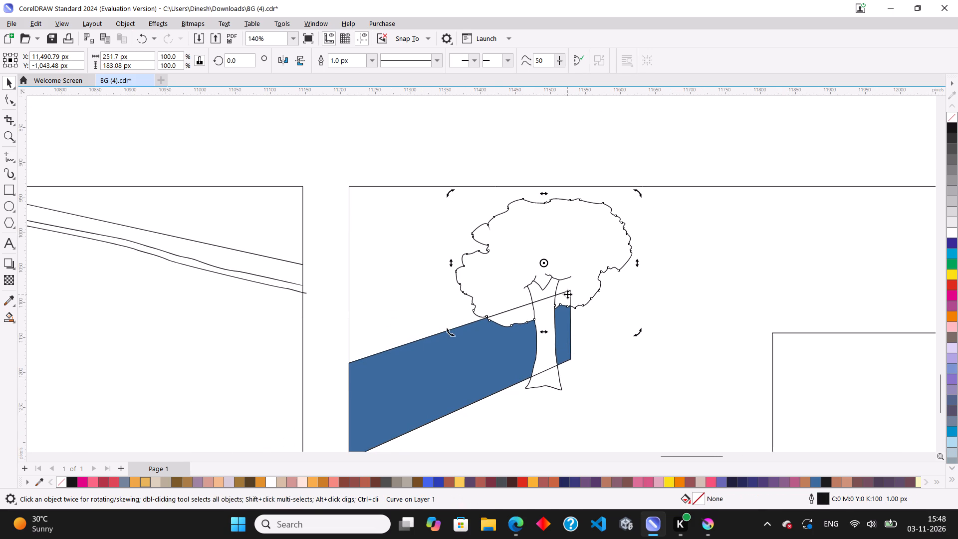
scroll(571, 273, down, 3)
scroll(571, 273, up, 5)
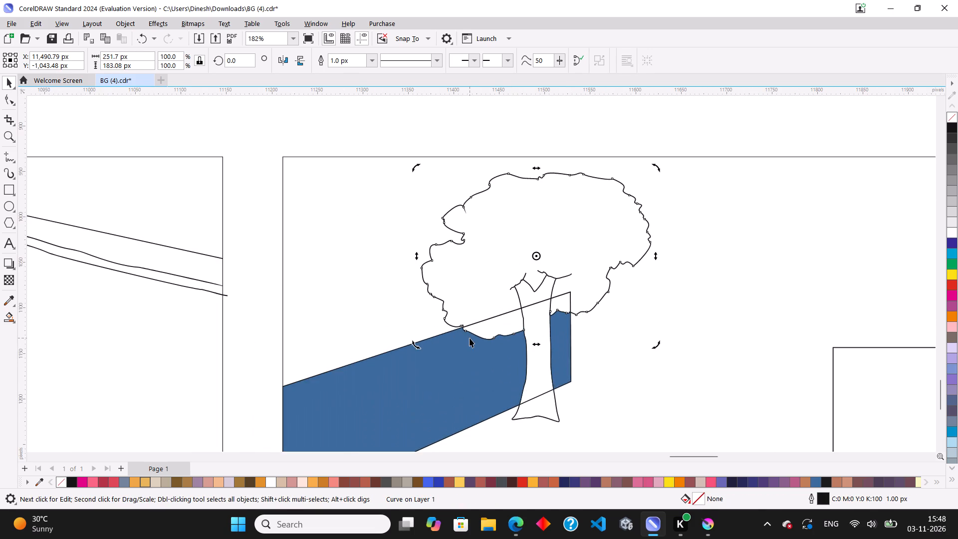
Move the larger blue filled piece straight down, partly clear of the original slanted block outline.
scroll(470, 338, down, 3)
scroll(425, 385, down, 3)
click(372, 357)
click(416, 386)
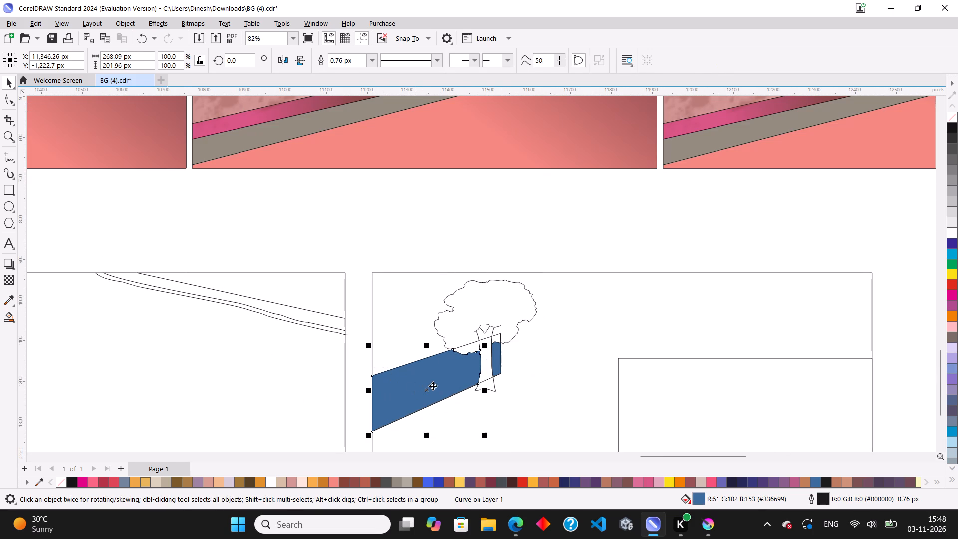
drag(433, 386, 443, 417)
Delete the unfilled original slanted block outline behind the tree.
click(421, 375)
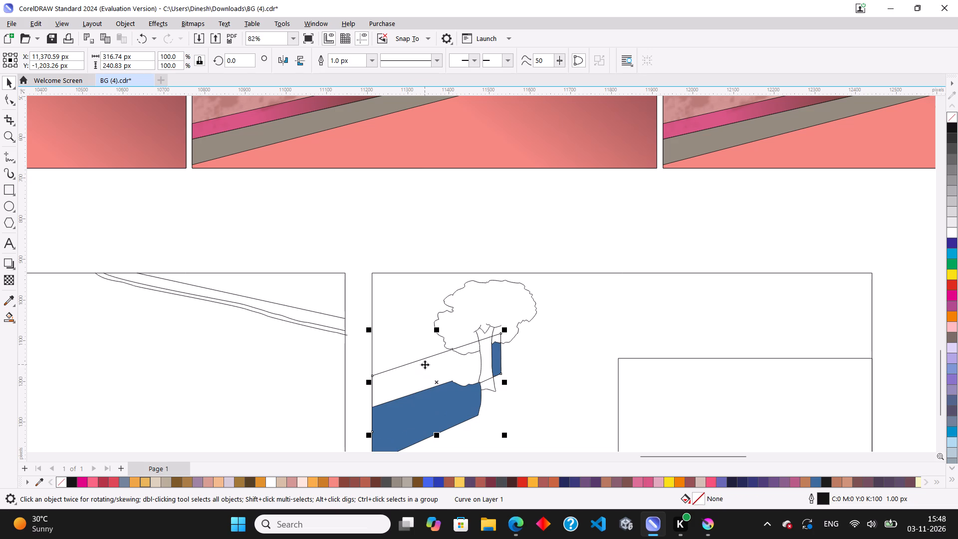
key(Delete)
Move the larger blue piece back up so it fits against the trunk's left edge and the crown's underside.
scroll(445, 388, up, 2)
click(439, 414)
drag(439, 414, 433, 383)
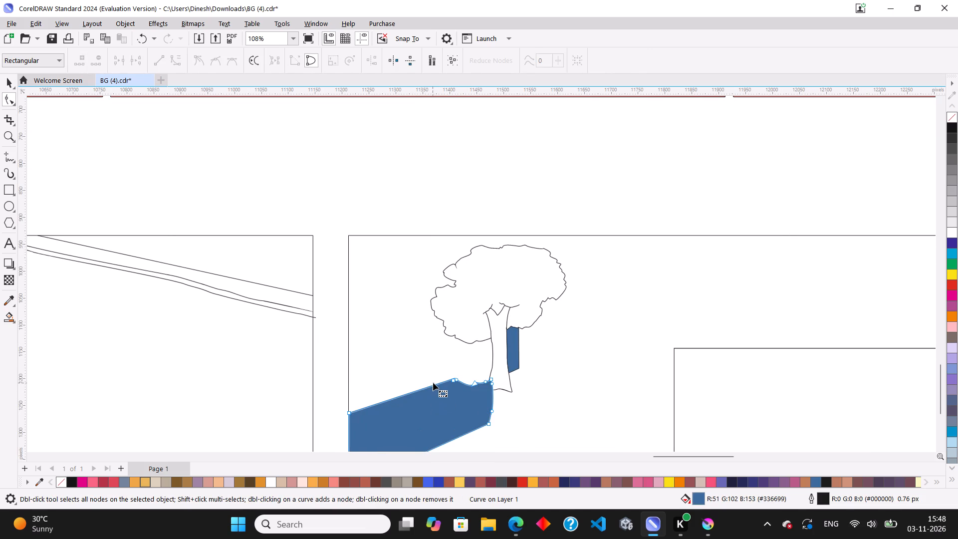
click(9, 79)
drag(448, 406, 445, 393)
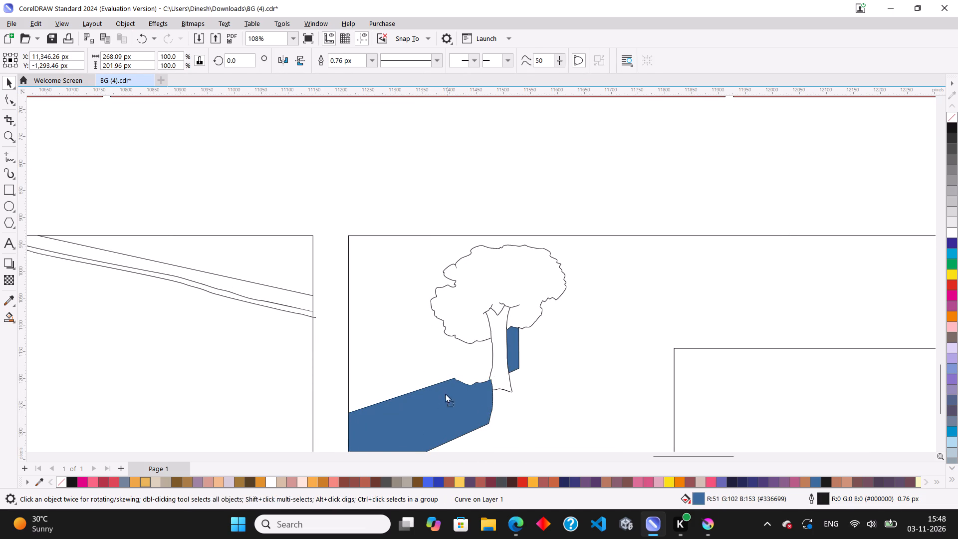
drag(445, 393, 439, 364)
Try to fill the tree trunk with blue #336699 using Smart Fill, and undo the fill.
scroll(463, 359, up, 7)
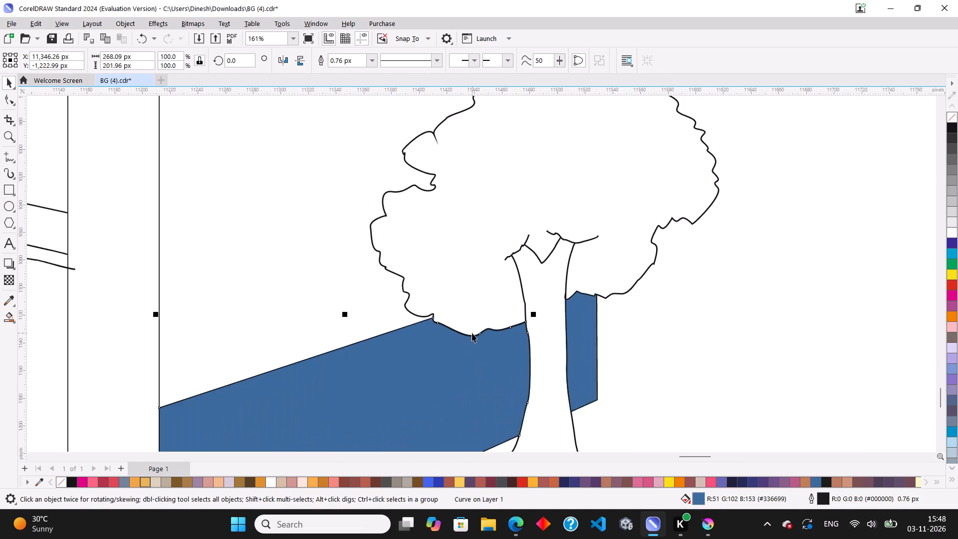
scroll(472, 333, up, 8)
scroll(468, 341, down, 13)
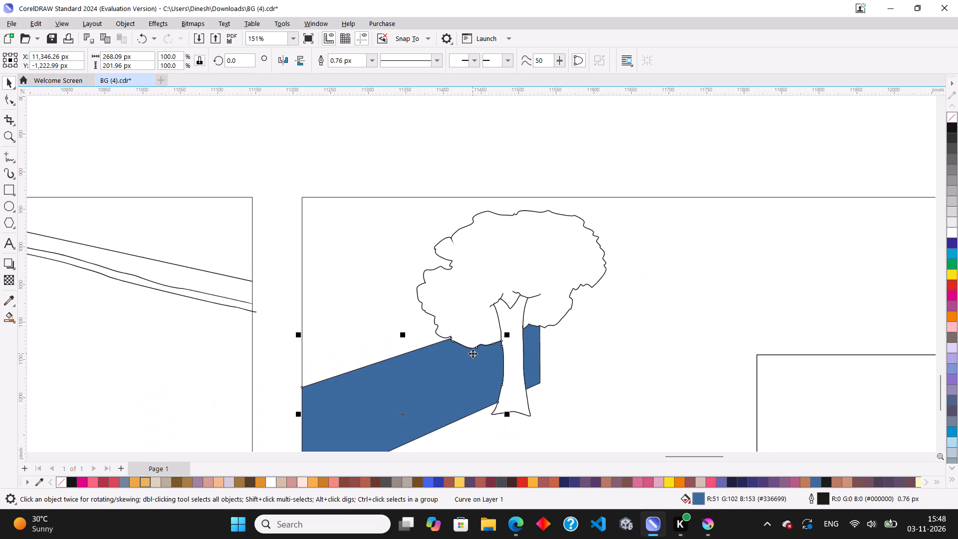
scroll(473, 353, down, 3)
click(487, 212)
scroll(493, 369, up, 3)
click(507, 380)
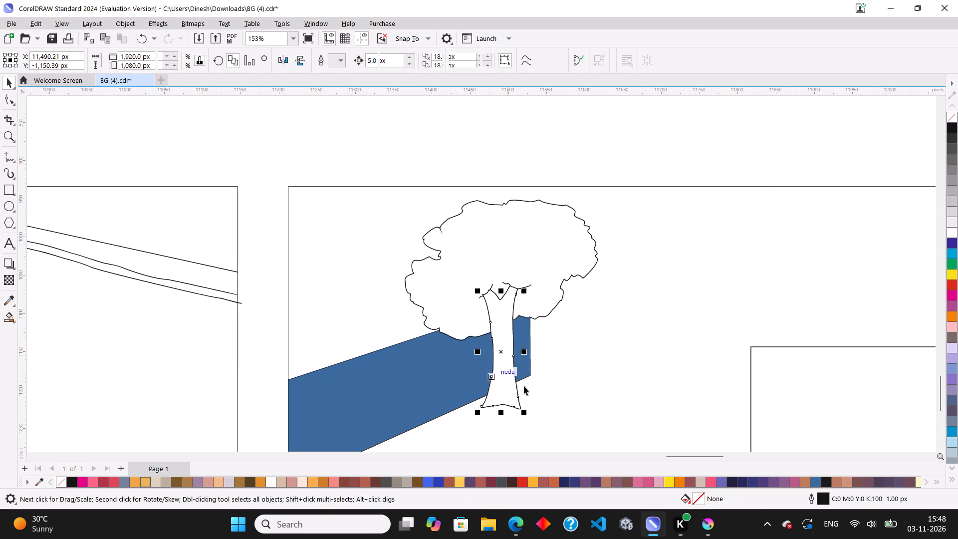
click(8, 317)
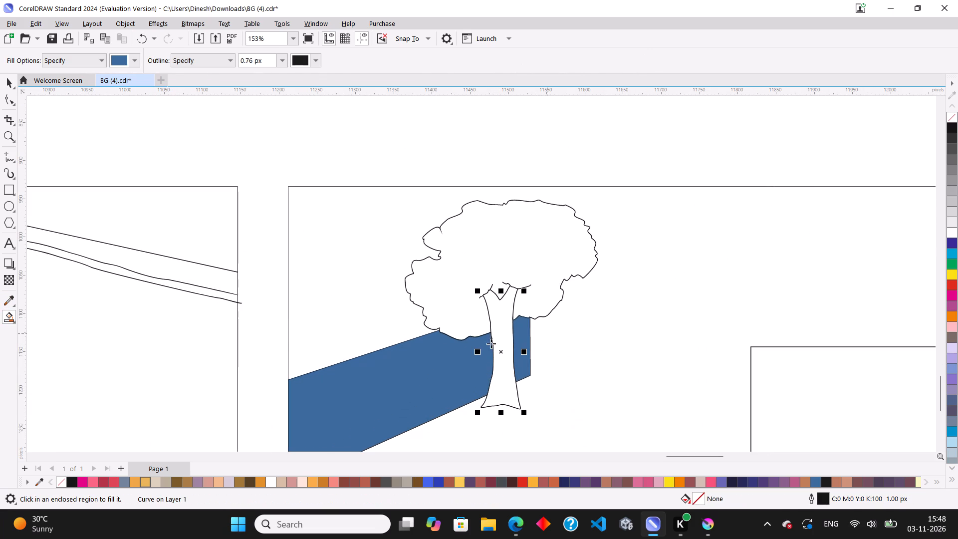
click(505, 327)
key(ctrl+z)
Move the upper end node of the trunk's left edge onto the left branch line to close the gap.
scroll(510, 316, up, 8)
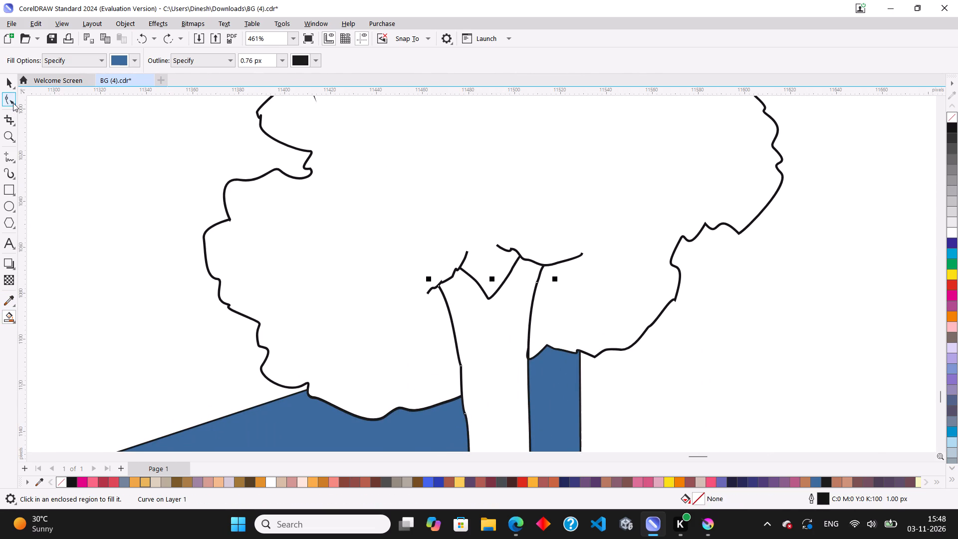
click(13, 103)
scroll(493, 289, up, 4)
scroll(380, 274, up, 10)
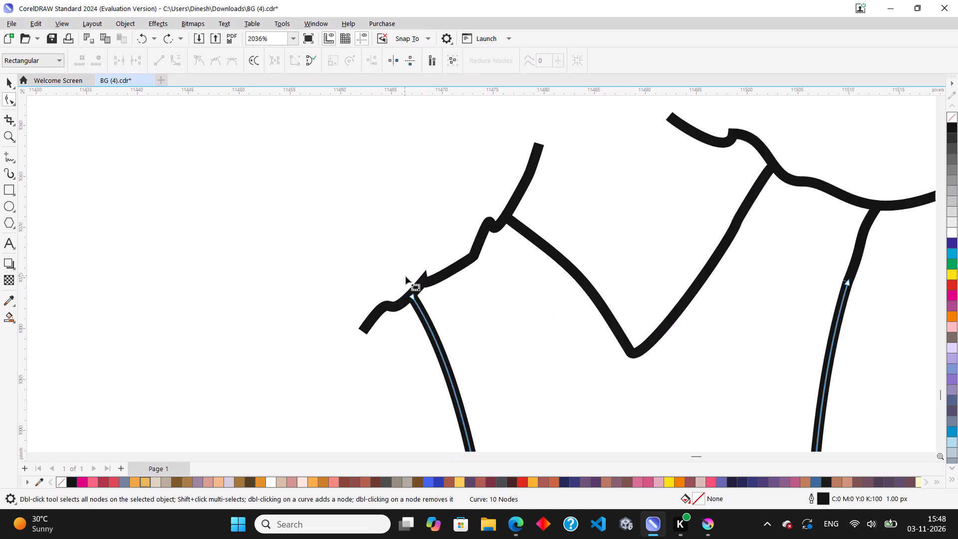
scroll(423, 302, up, 2)
drag(412, 309, 407, 306)
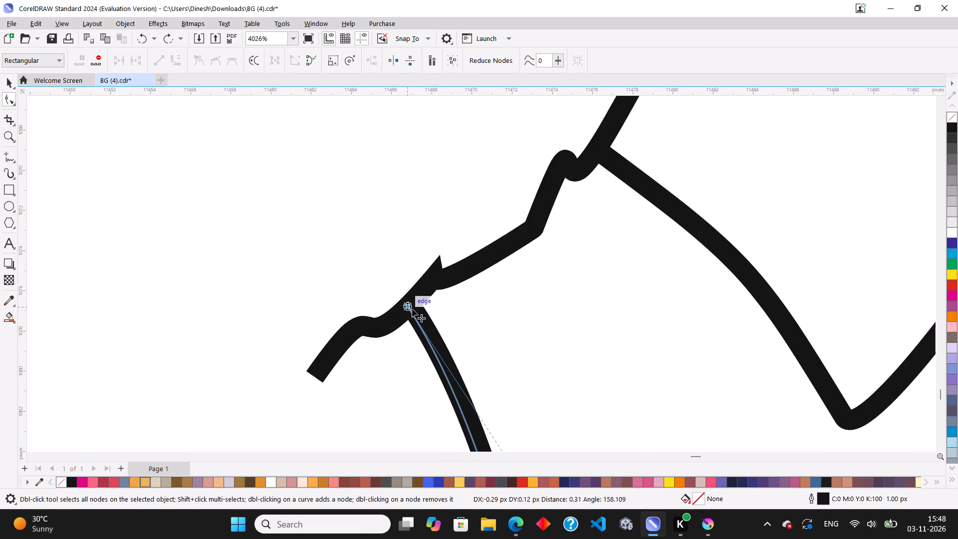
scroll(420, 309, down, 8)
Move the upper end node of the trunk's right edge up onto the right branch line.
scroll(680, 229, up, 4)
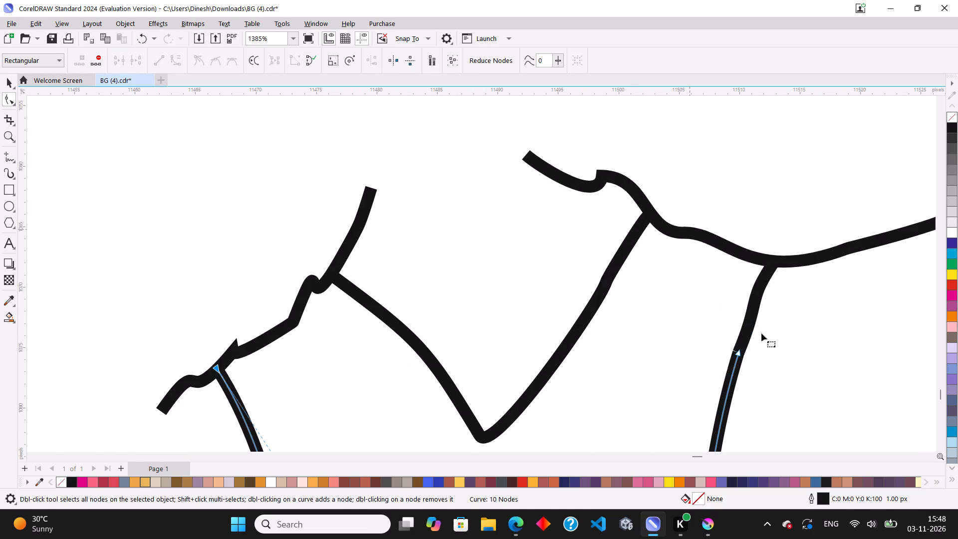
click(739, 356)
drag(743, 355, 746, 339)
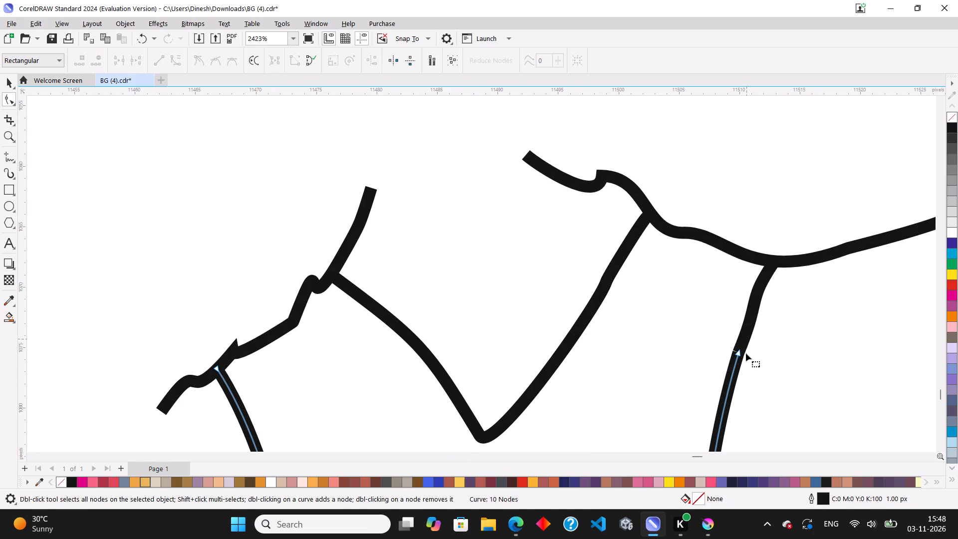
drag(737, 355, 767, 269)
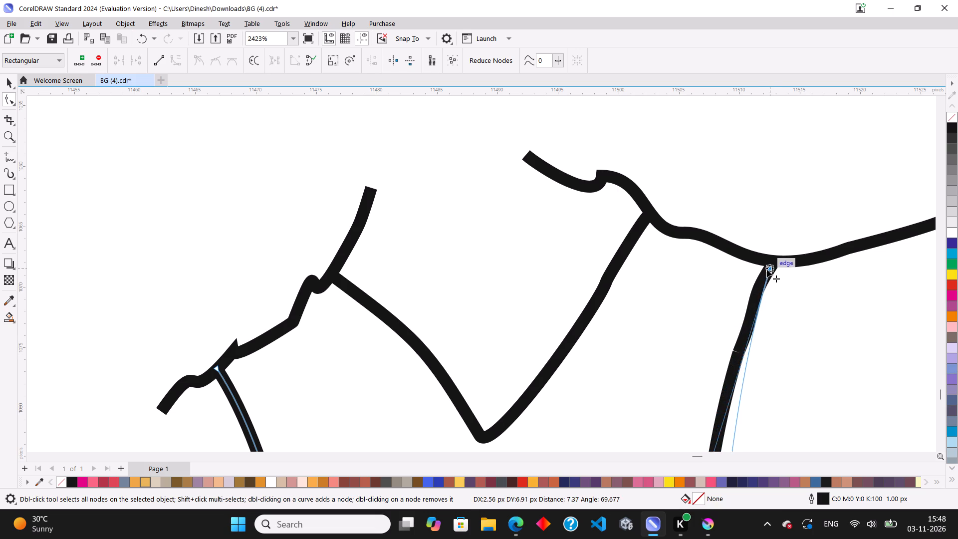
drag(767, 269, 768, 266)
scroll(708, 307, down, 4)
scroll(739, 331, up, 3)
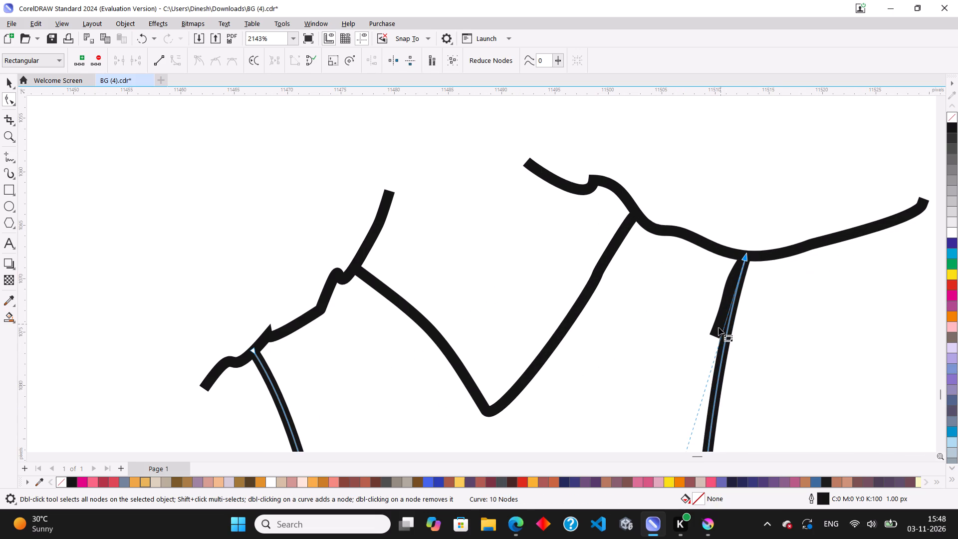
Delete the short leftover two-node curve beside the top of the trunk's right edge.
click(718, 327)
drag(670, 185, 788, 364)
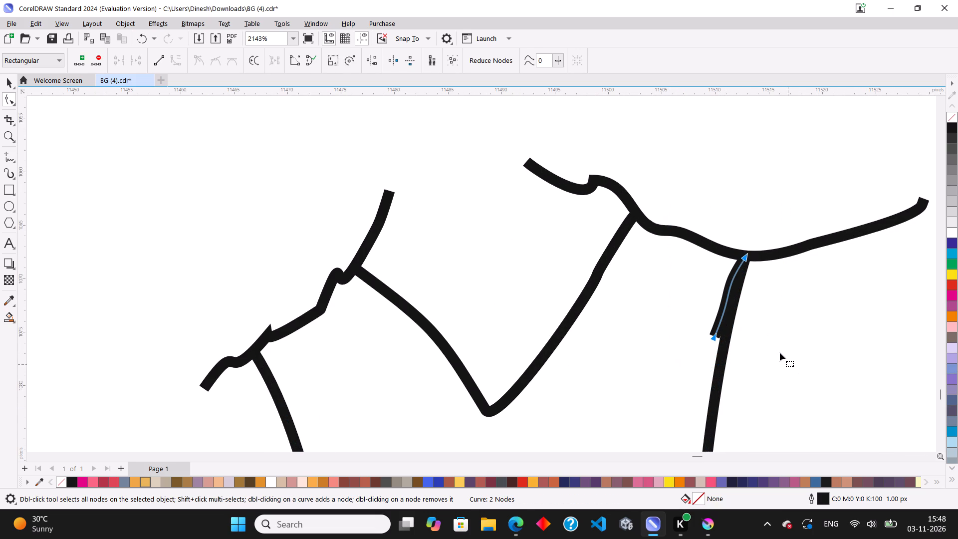
key(Delete)
scroll(457, 231, down, 15)
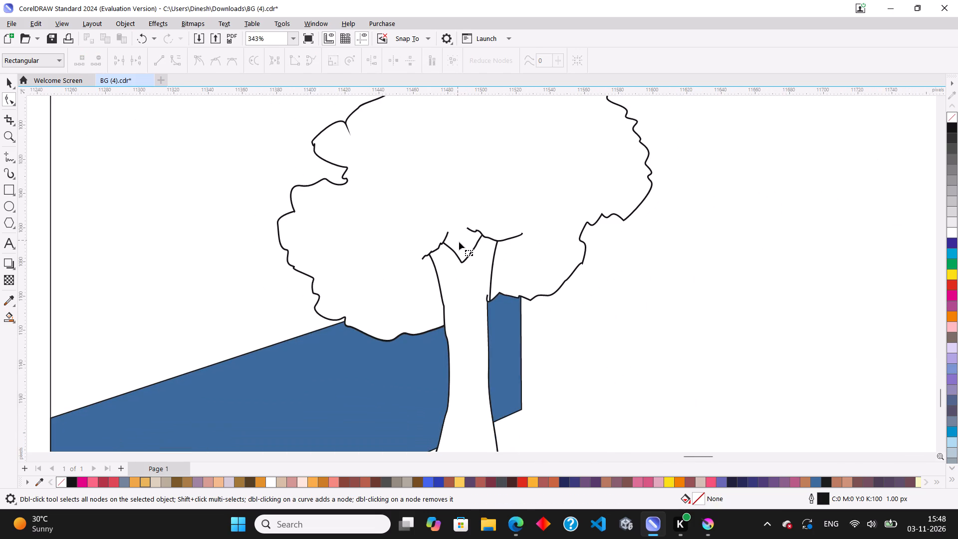
Move the hooked end node of the crown outline onto the trunk's right edge above the narrow blue piece.
scroll(491, 325, up, 4)
scroll(490, 272, up, 9)
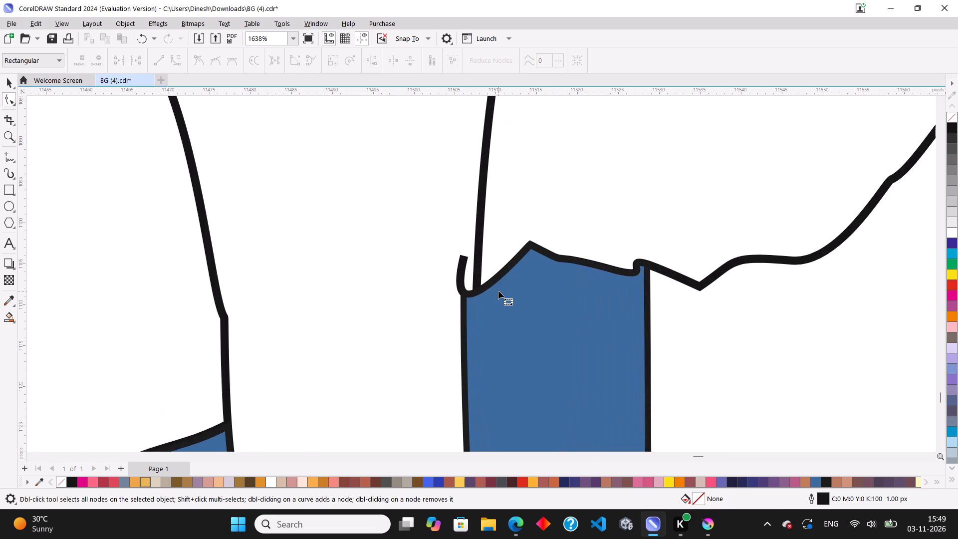
click(465, 278)
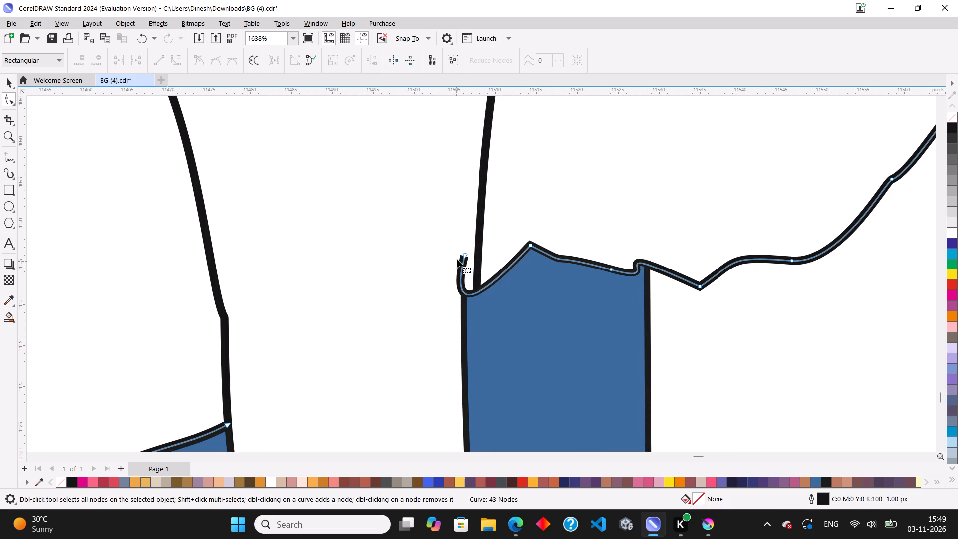
drag(462, 258, 477, 276)
Move the narrow blue piece's top-left corner node slightly right, toward where the crown meets the trunk.
click(465, 292)
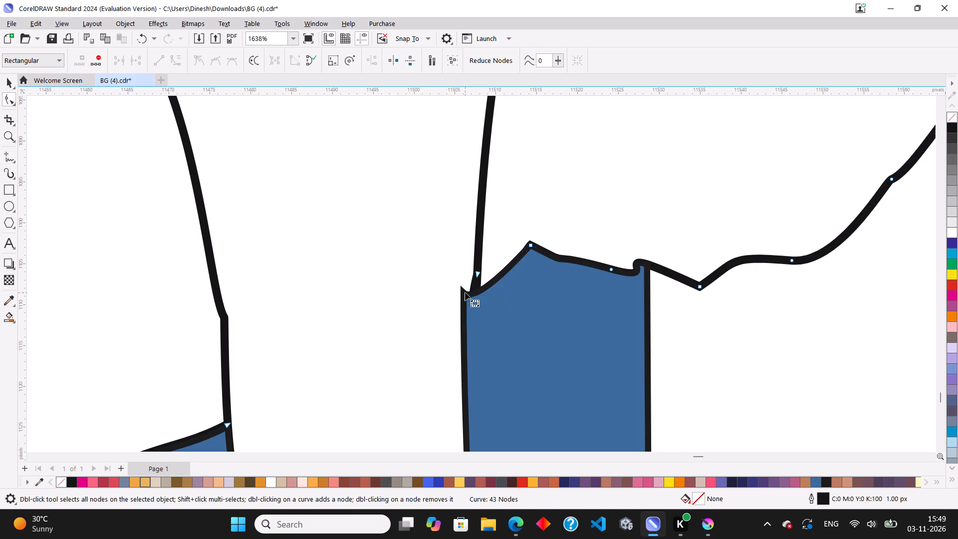
drag(463, 293, 473, 293)
scroll(462, 291, down, 4)
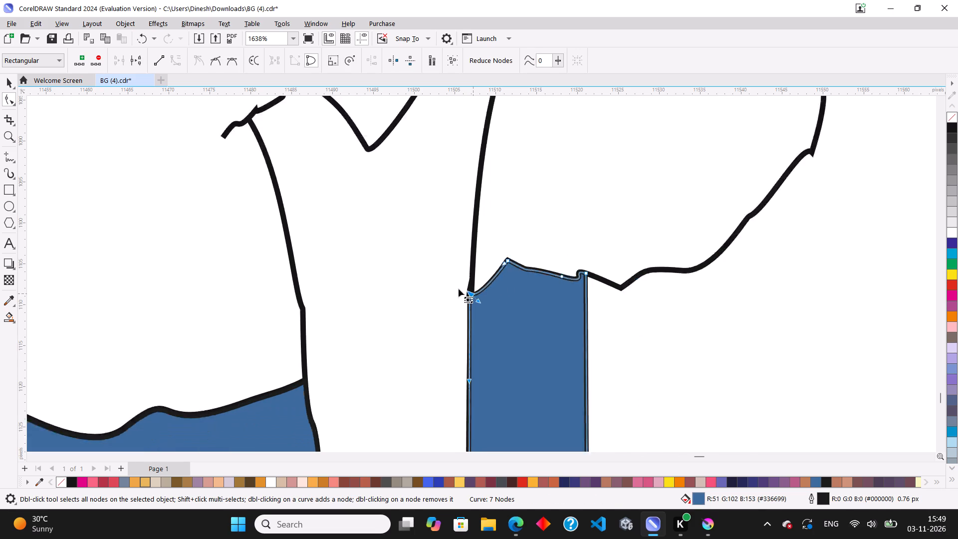
scroll(459, 289, down, 5)
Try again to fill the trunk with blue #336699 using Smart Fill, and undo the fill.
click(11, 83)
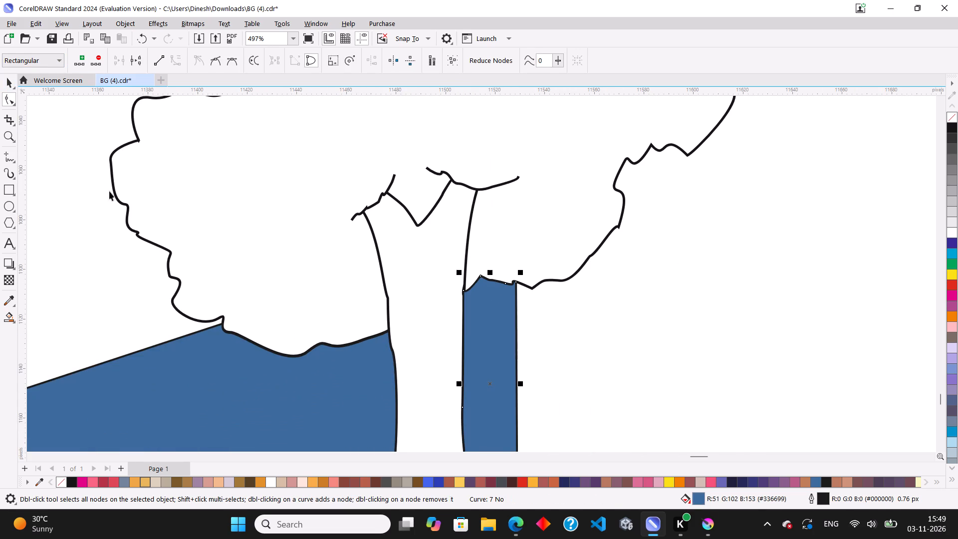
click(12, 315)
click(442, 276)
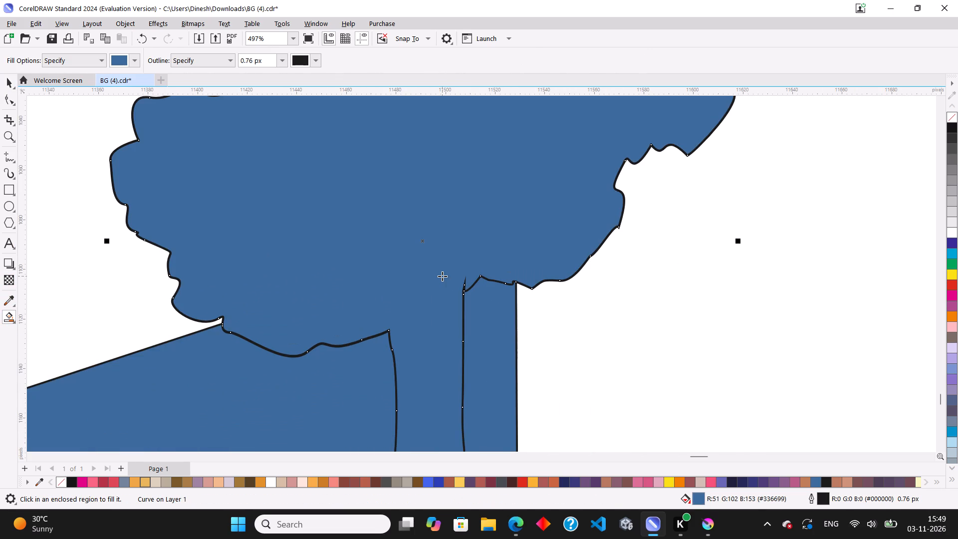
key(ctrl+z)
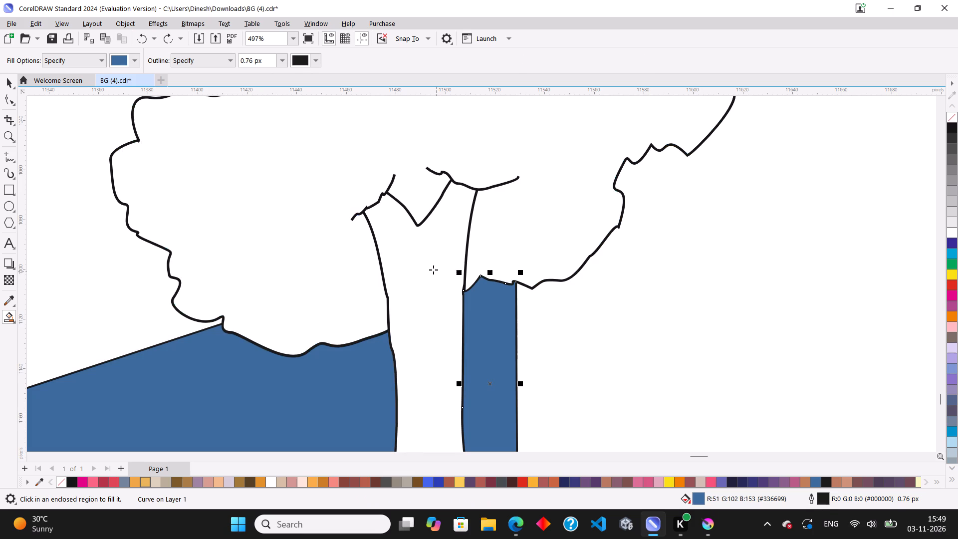
Move both end nodes of the V-shaped fork curve onto the left and right branch lines to close the gaps.
scroll(368, 196, up, 7)
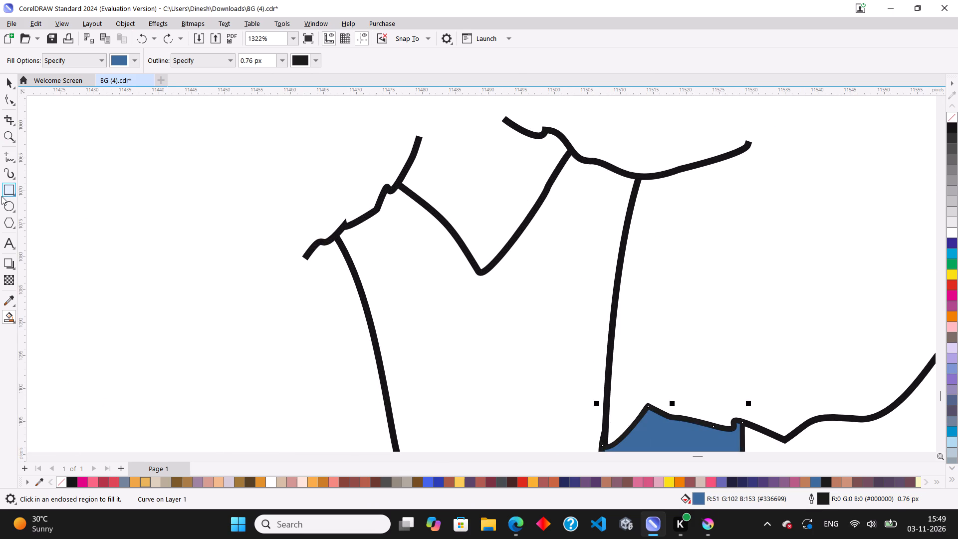
click(12, 157)
click(15, 162)
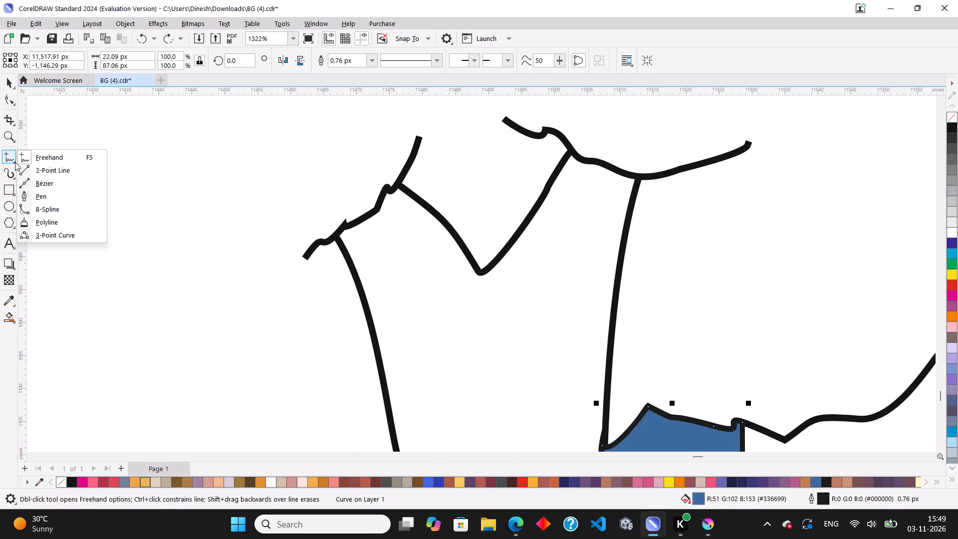
click(10, 99)
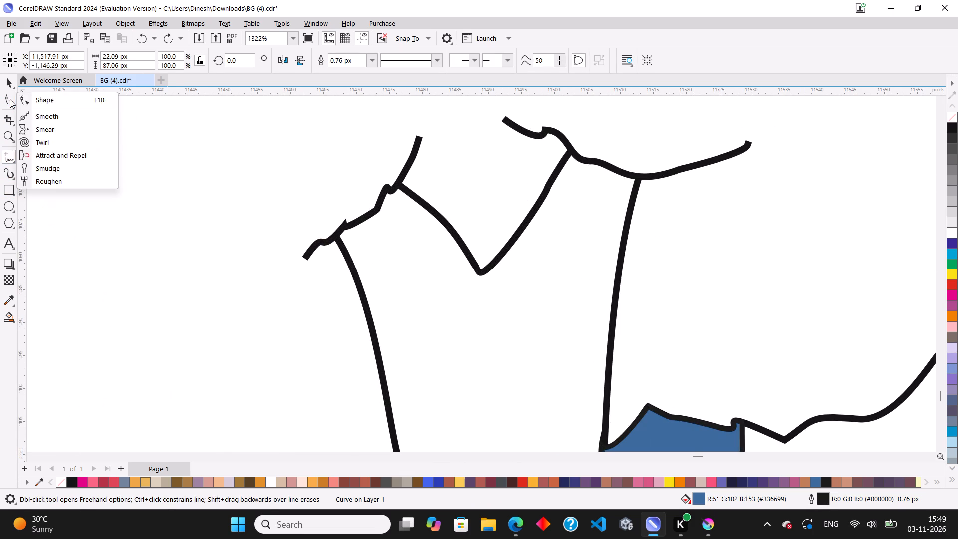
scroll(333, 188, up, 3)
click(429, 199)
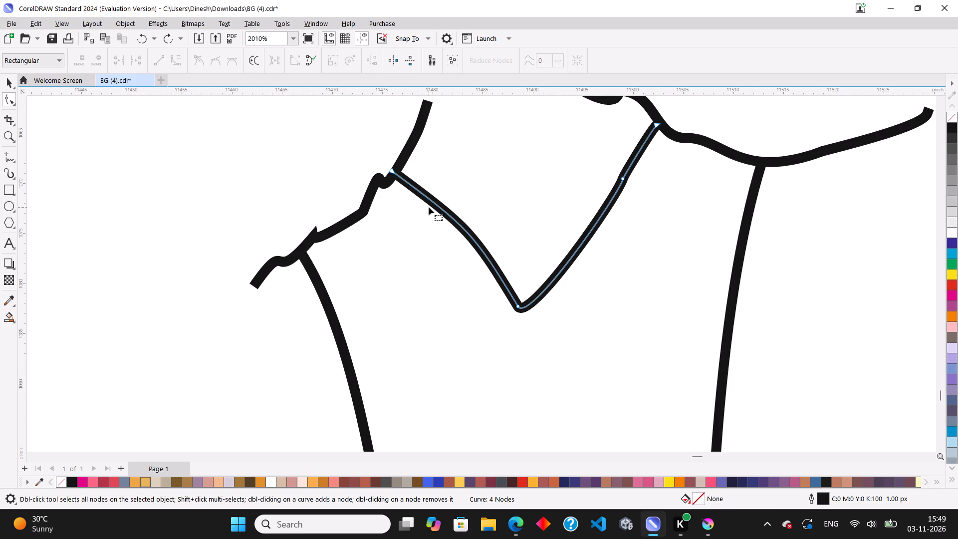
scroll(429, 207, down, 3)
scroll(611, 141, up, 11)
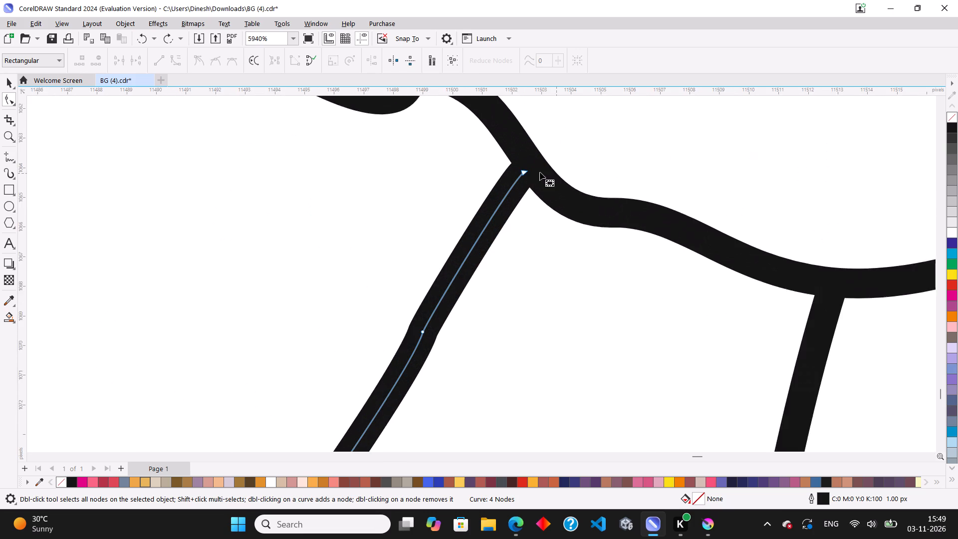
scroll(540, 172, up, 2)
drag(519, 172, 529, 164)
scroll(596, 169, down, 5)
scroll(160, 200, down, 3)
scroll(68, 233, up, 2)
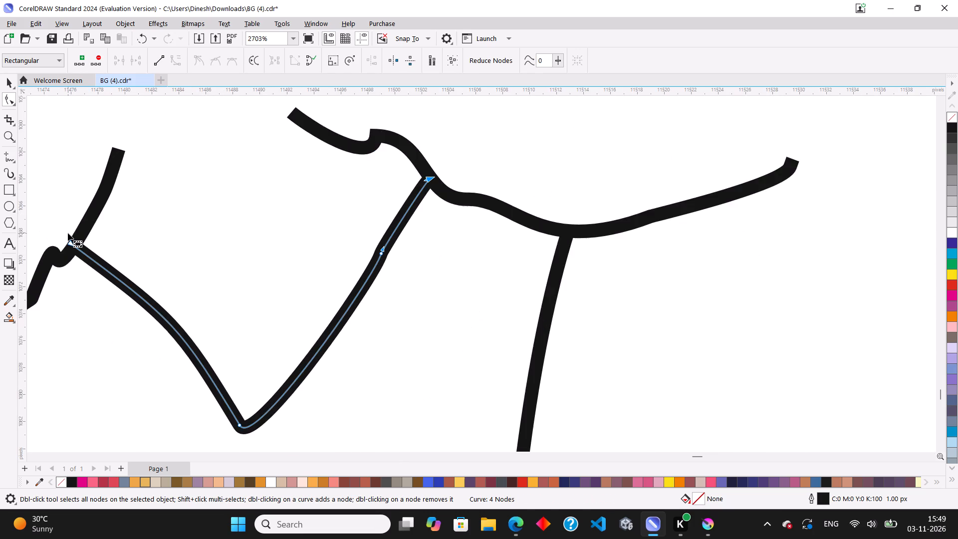
scroll(68, 233, up, 4)
drag(67, 241, 67, 250)
drag(67, 244, 70, 253)
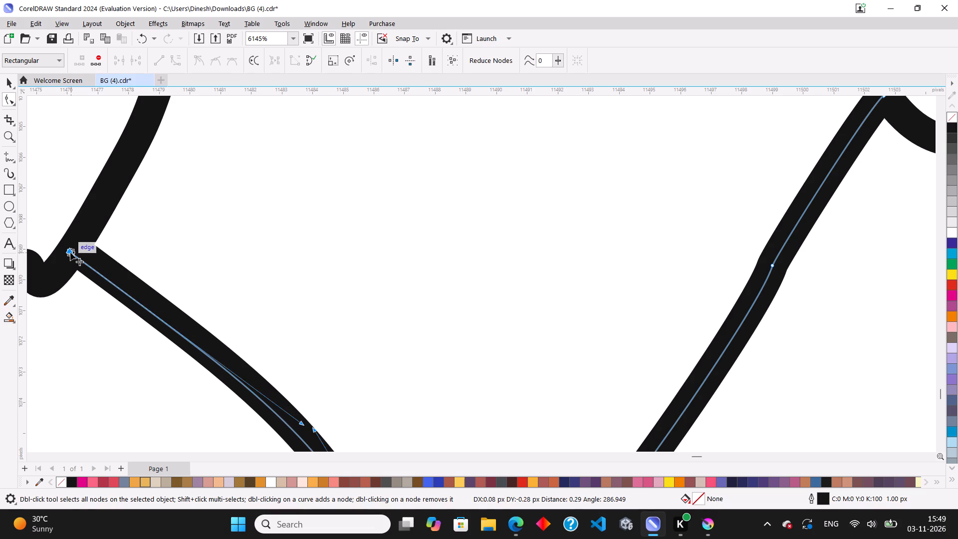
Move the top-left end node of the trunk outline slightly so it sits on the left branch line.
scroll(197, 191, down, 13)
scroll(275, 179, down, 11)
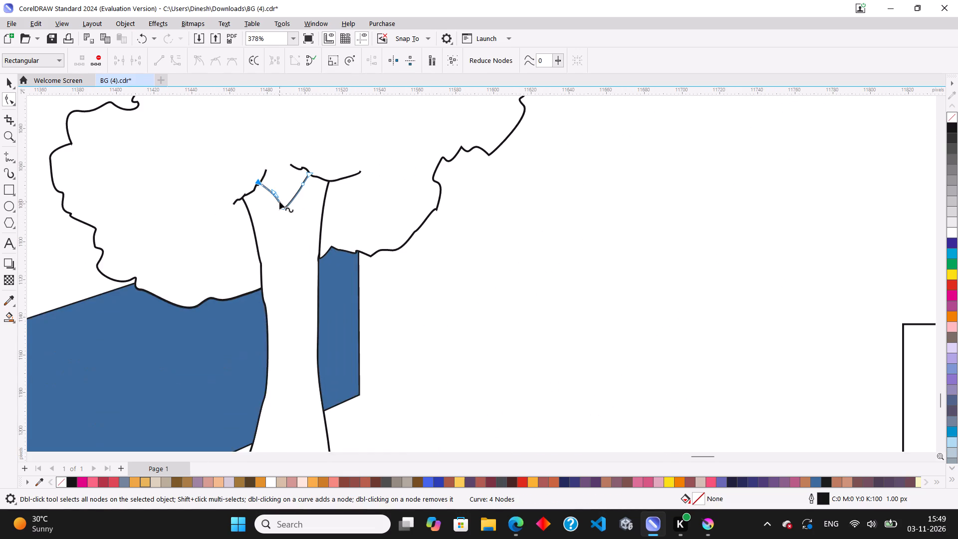
scroll(279, 202, down, 2)
scroll(265, 339, up, 3)
scroll(240, 127, up, 8)
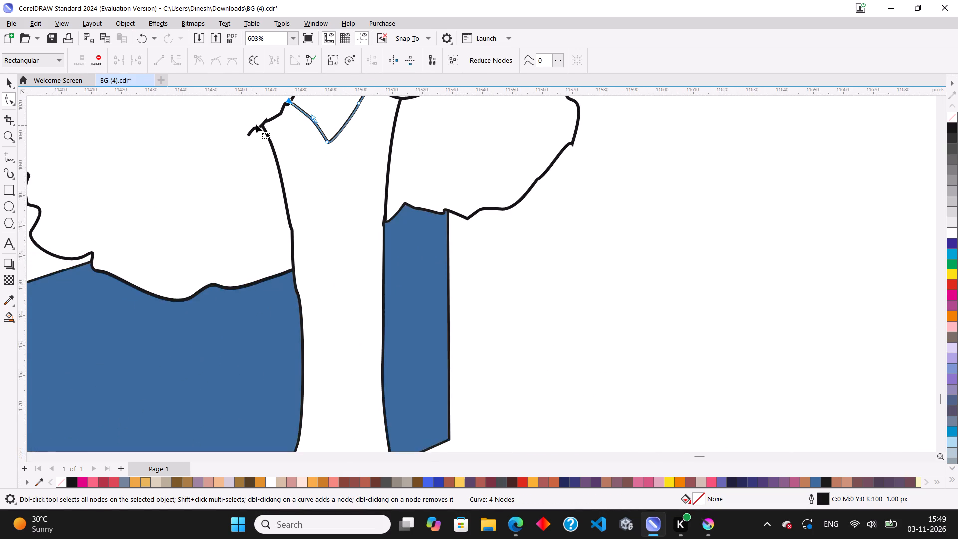
click(277, 142)
scroll(263, 124, up, 11)
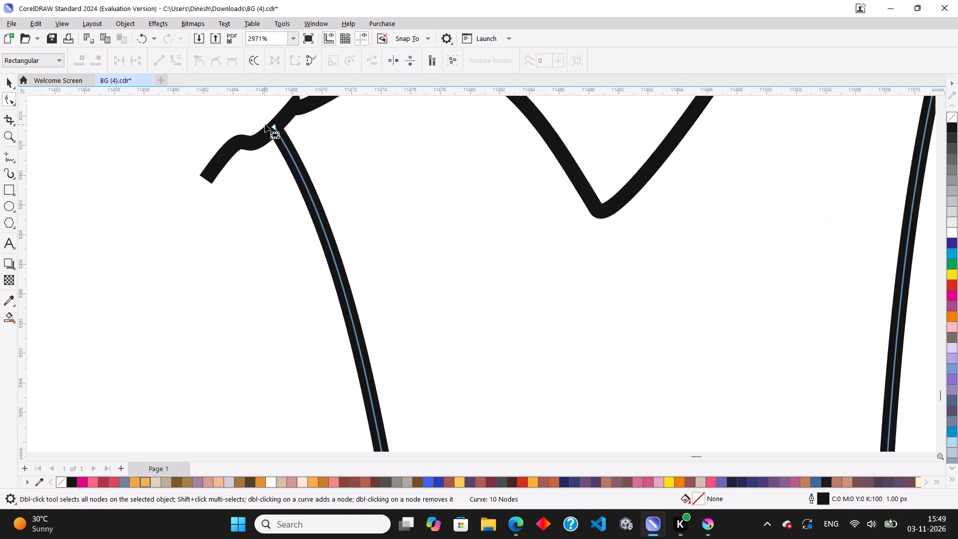
scroll(265, 124, up, 3)
click(285, 133)
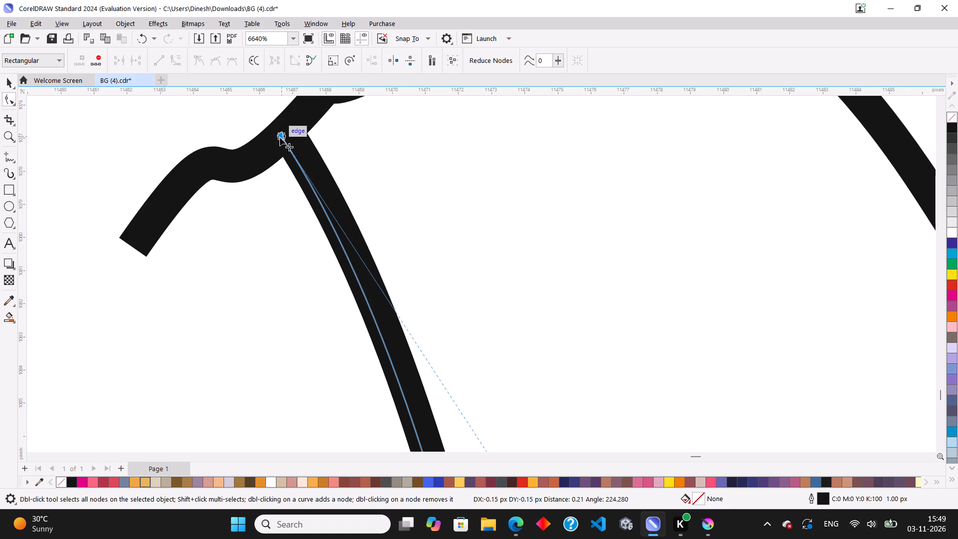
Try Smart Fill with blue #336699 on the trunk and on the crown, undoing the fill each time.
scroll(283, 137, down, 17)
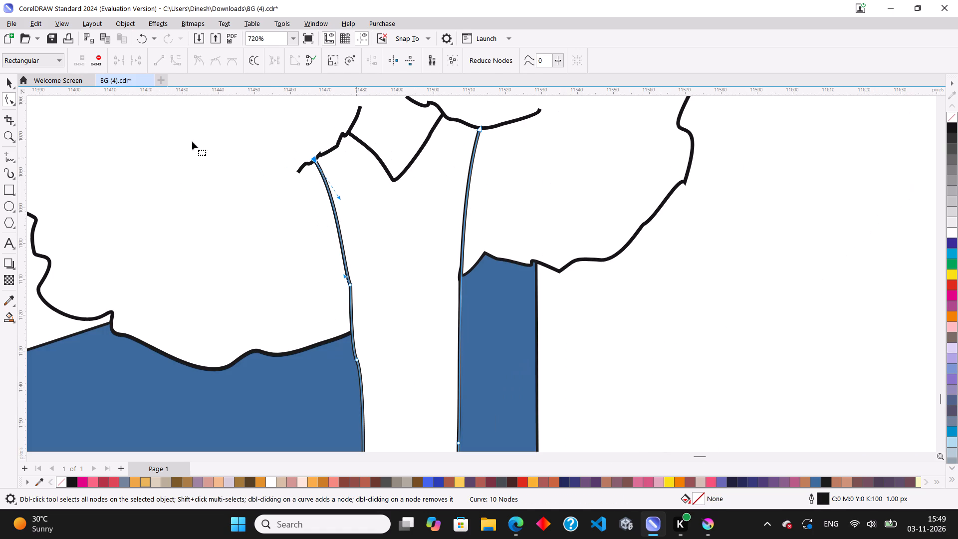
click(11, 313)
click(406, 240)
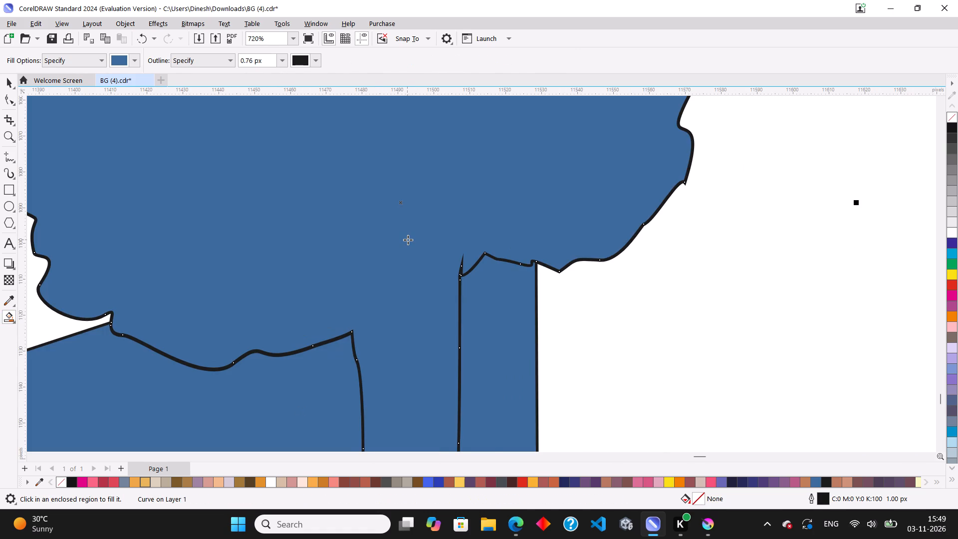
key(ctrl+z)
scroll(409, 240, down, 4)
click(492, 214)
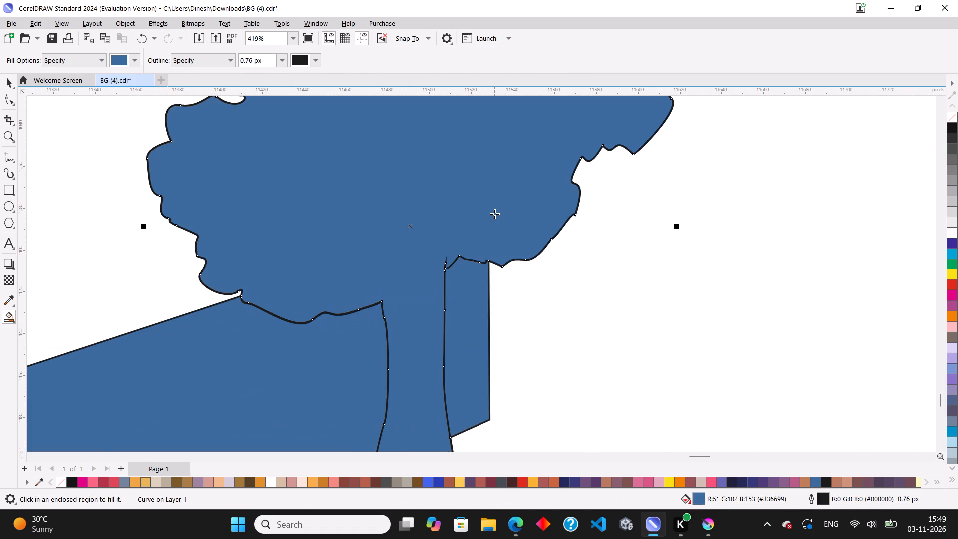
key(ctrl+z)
Weld the left branch line, the right branch line and the crown outline into one curve.
scroll(488, 216, down, 8)
scroll(469, 196, up, 1)
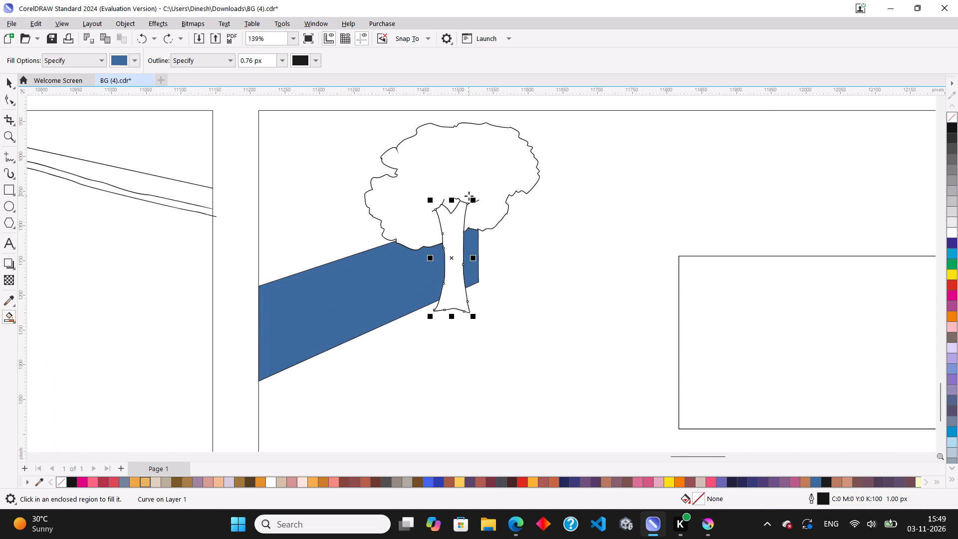
scroll(469, 196, up, 12)
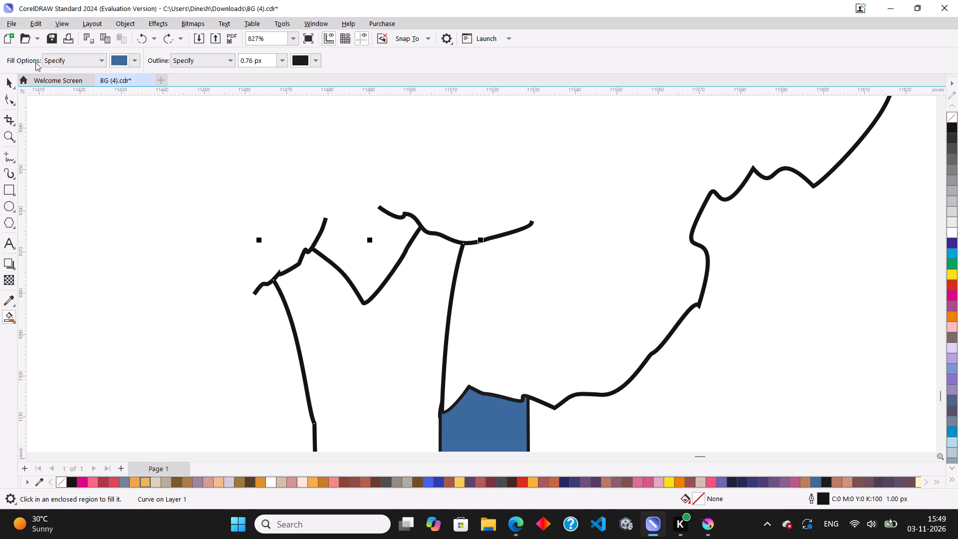
click(4, 81)
click(306, 250)
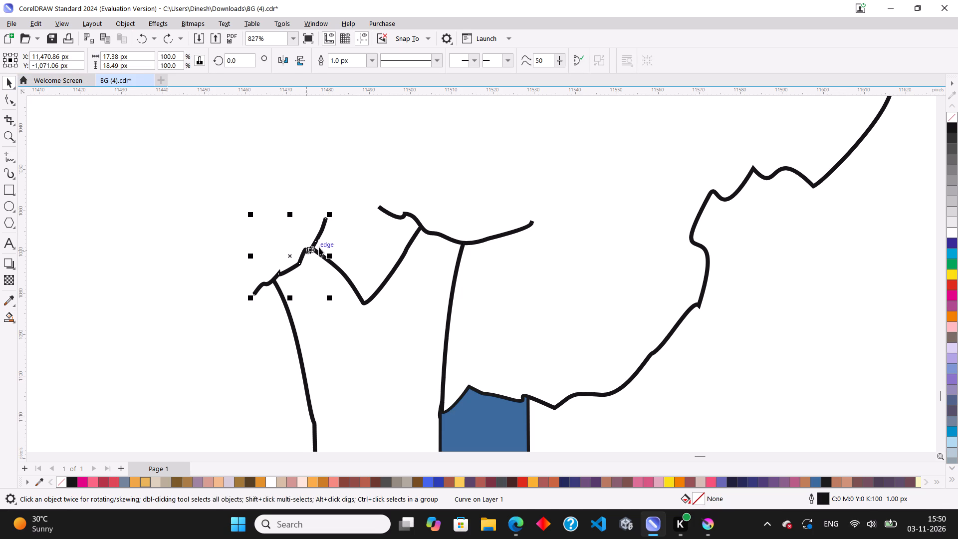
shift+click(420, 223)
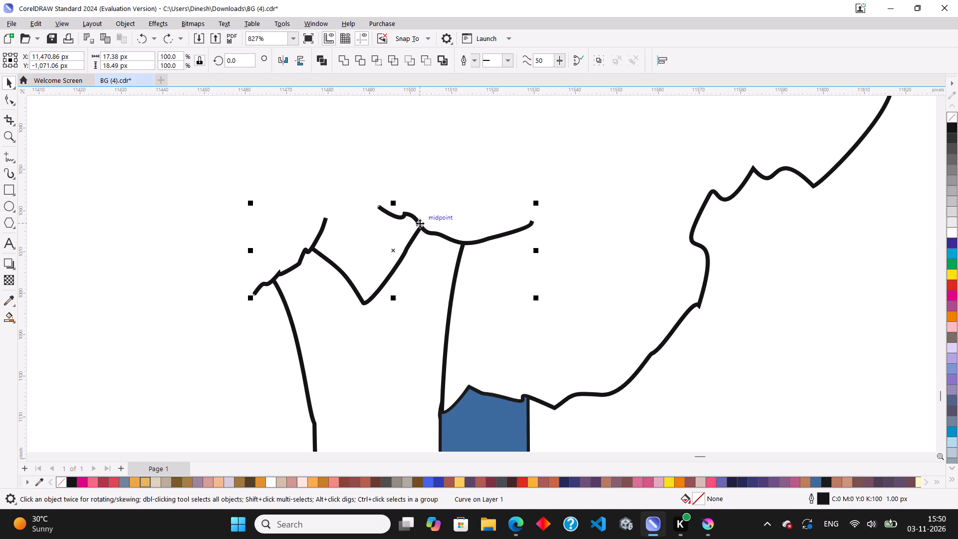
shift+click(425, 276)
click(340, 59)
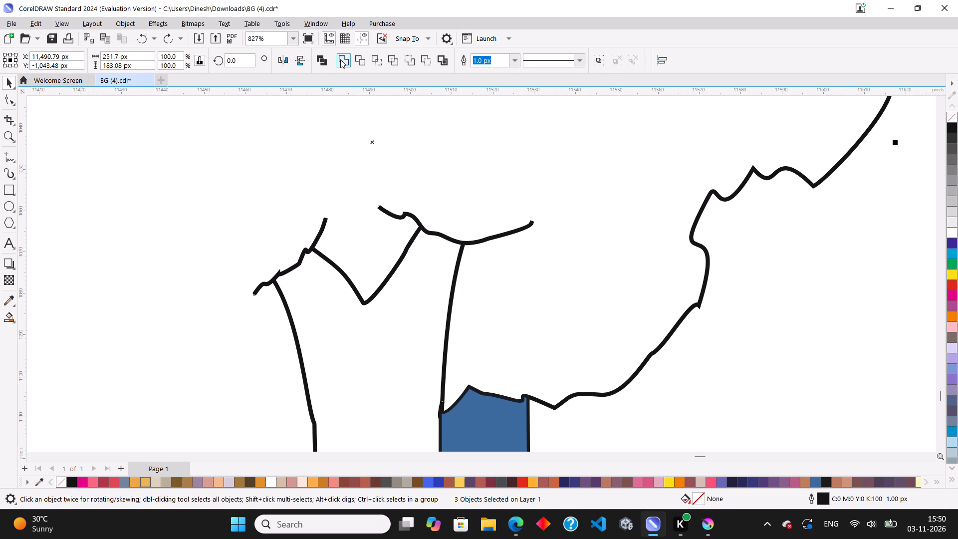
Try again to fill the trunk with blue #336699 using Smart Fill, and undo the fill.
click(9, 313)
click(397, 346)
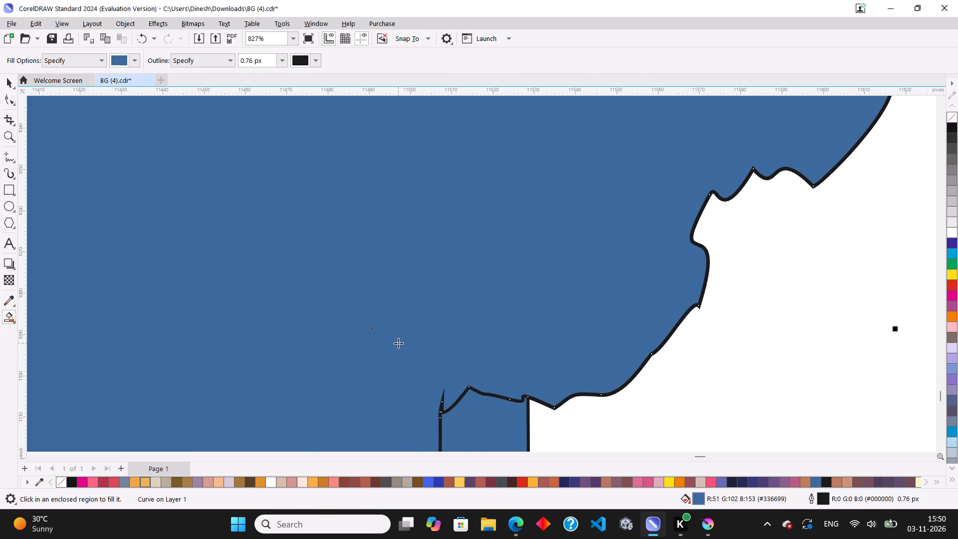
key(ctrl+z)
Duplicate the trunk outline, V-shaped fork curve and narrow blue piece into the empty area right of the scene frame.
click(5, 82)
scroll(364, 236, down, 4)
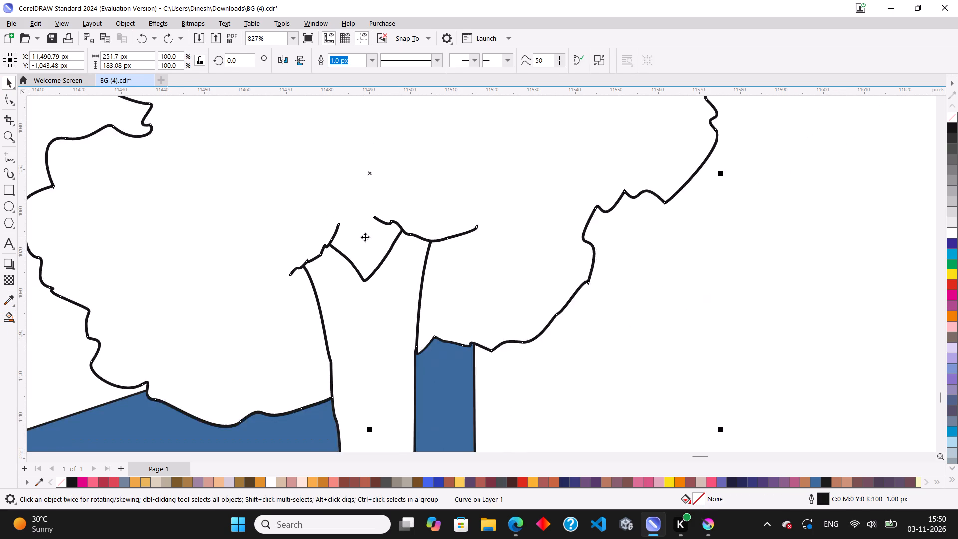
scroll(365, 237, down, 14)
click(324, 154)
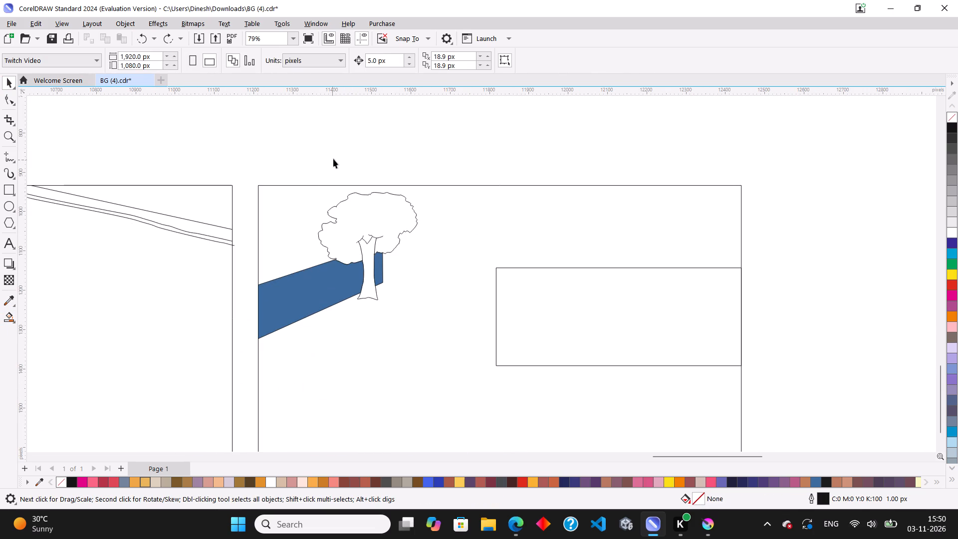
drag(336, 157, 388, 325)
drag(376, 274, 811, 281)
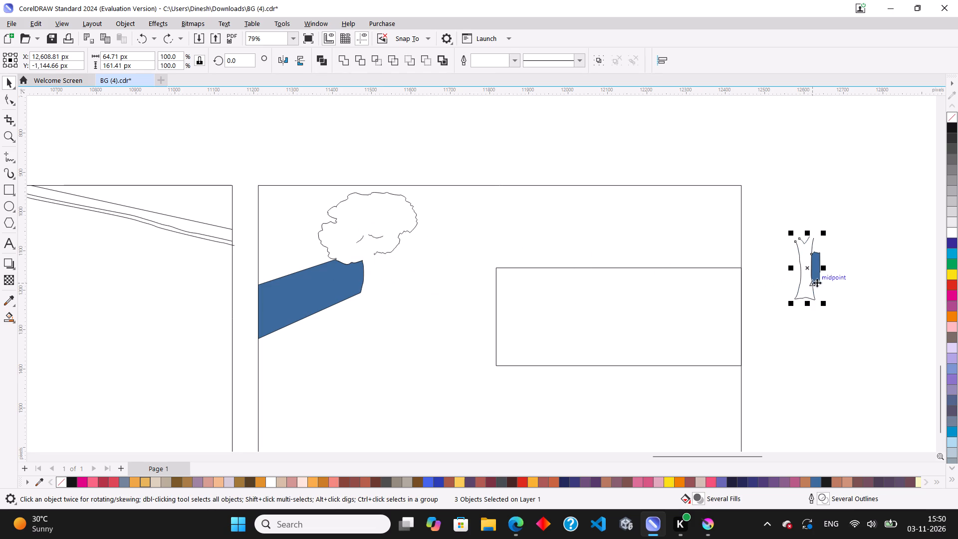
key(ctrl+z)
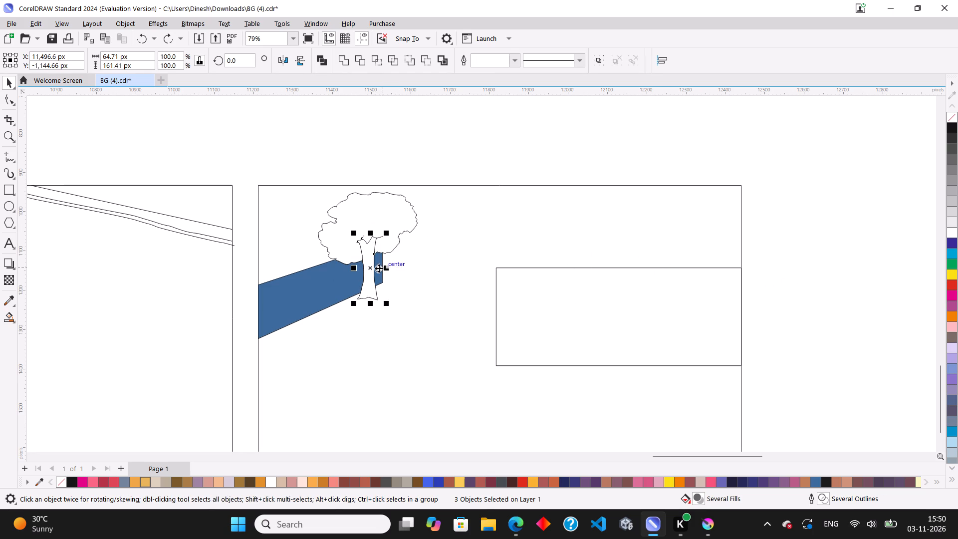
drag(373, 268, 820, 277)
ctrl+right_click(818, 277)
scroll(879, 266, up, 4)
click(842, 266)
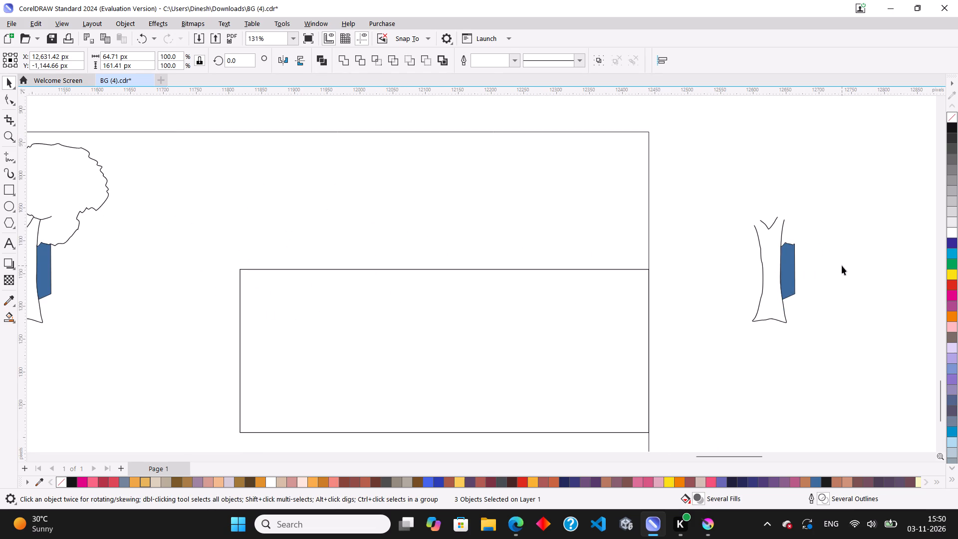
Delete the narrow blue piece from the trunk copy beside the frame.
click(783, 284)
key(Delete)
scroll(808, 282, up, 3)
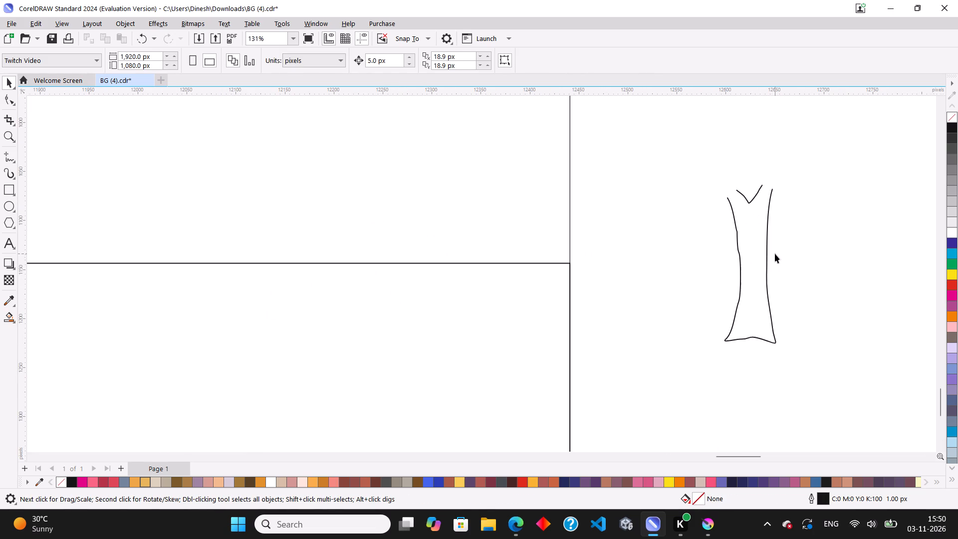
click(753, 238)
scroll(755, 183, up, 4)
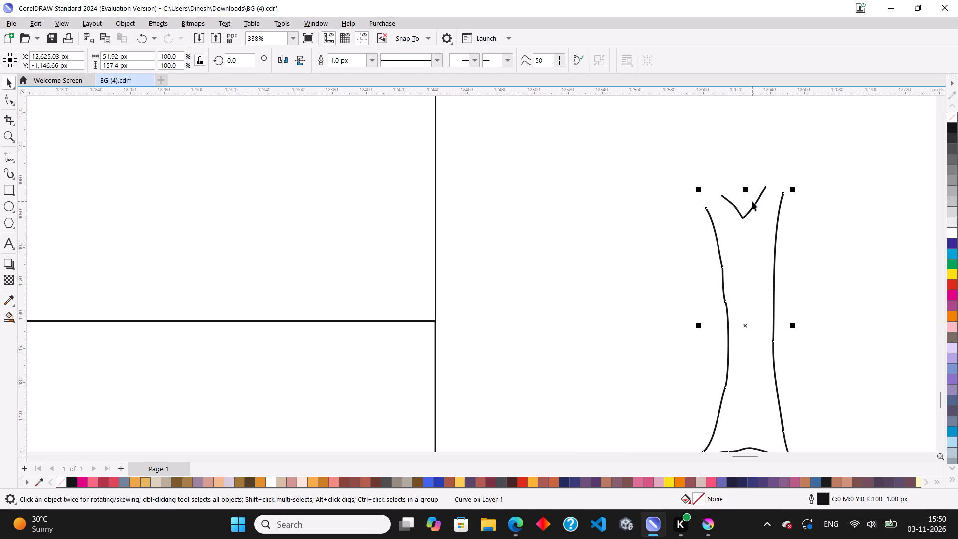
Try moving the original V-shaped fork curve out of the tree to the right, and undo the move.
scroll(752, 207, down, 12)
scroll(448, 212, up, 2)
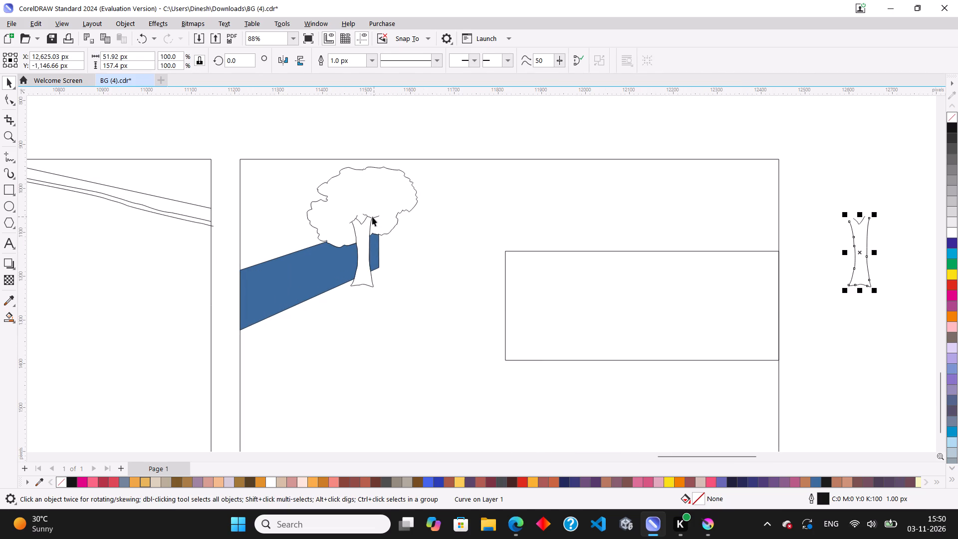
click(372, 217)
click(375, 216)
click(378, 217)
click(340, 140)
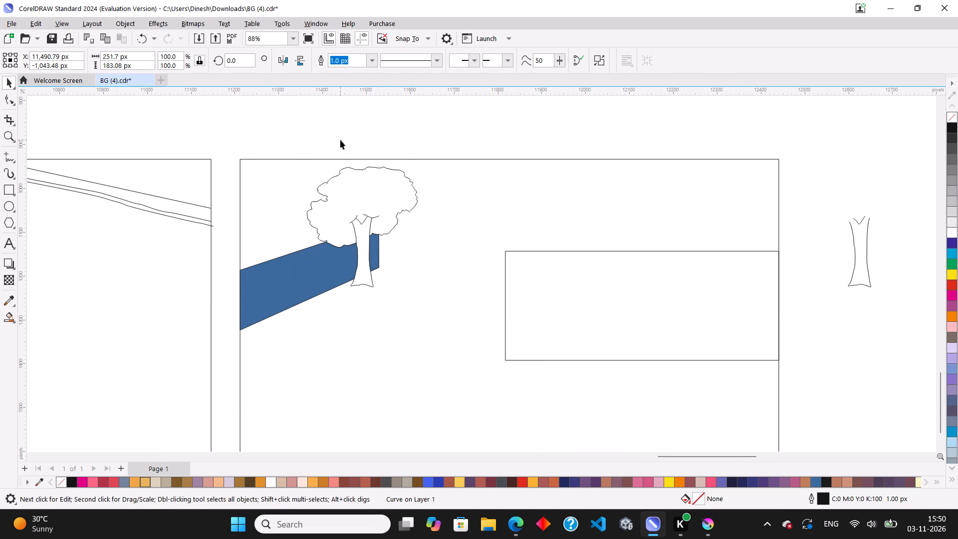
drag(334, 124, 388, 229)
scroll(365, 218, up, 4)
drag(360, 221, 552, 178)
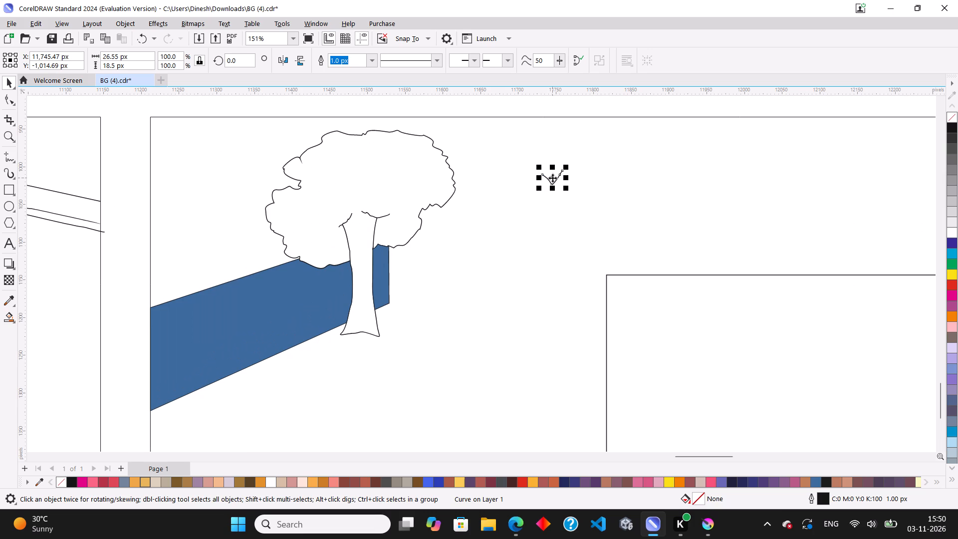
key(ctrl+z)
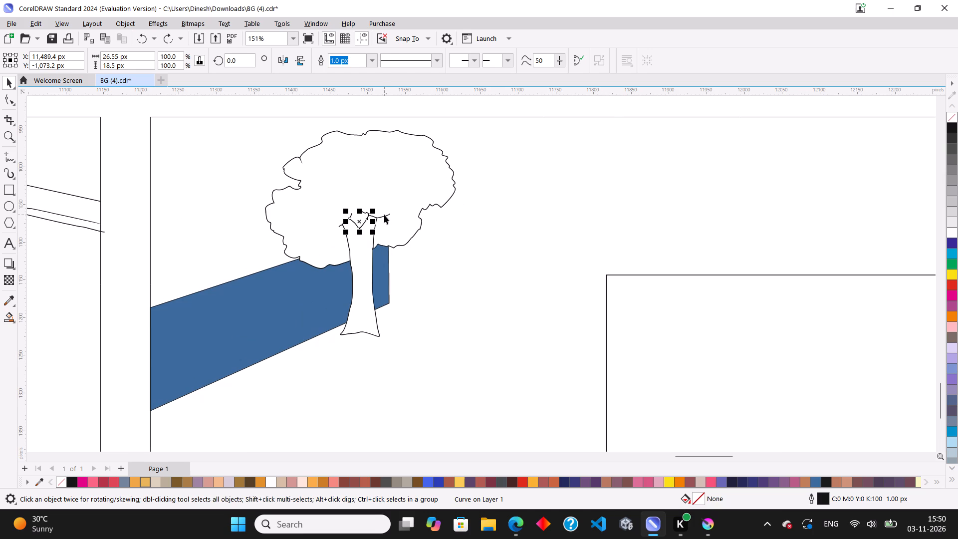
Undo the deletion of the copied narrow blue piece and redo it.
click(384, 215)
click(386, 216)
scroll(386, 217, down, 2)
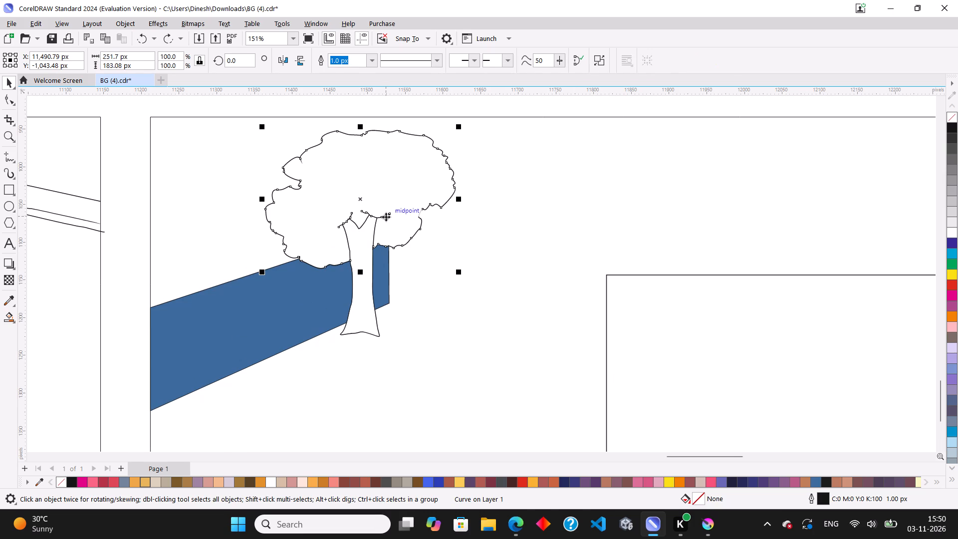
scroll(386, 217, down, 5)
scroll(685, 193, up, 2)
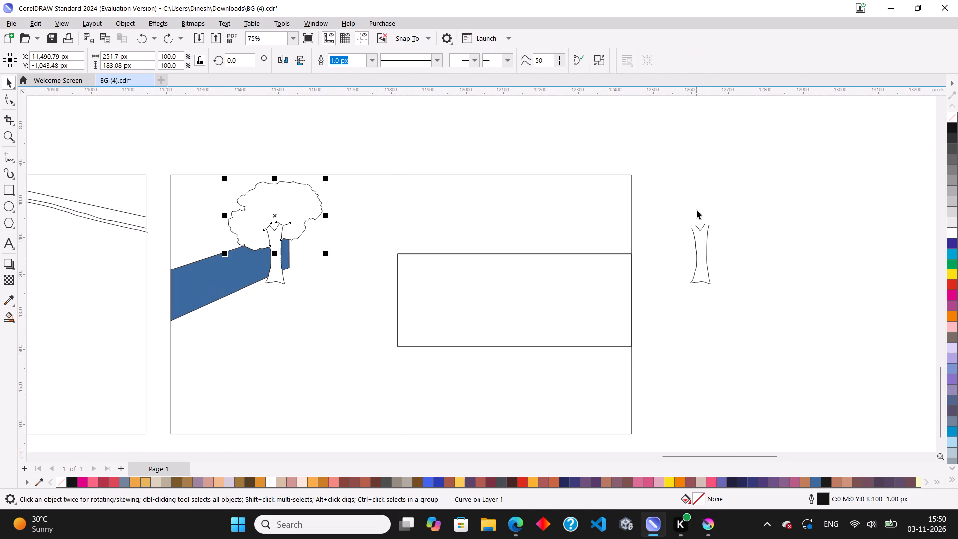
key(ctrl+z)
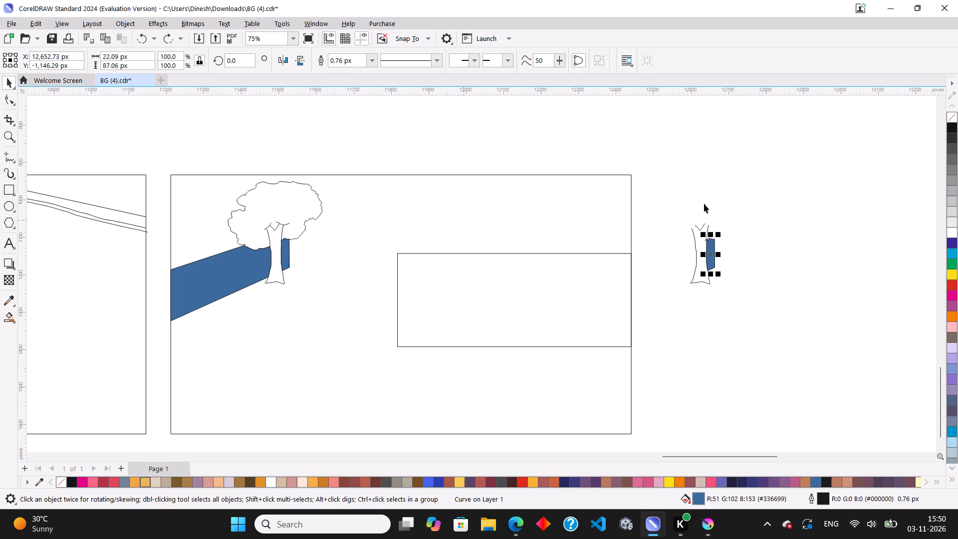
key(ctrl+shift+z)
Draw a freehand branch line about 25 by 19 px across the trunk copy's left tip and the fork's left end.
click(771, 204)
scroll(692, 227, up, 4)
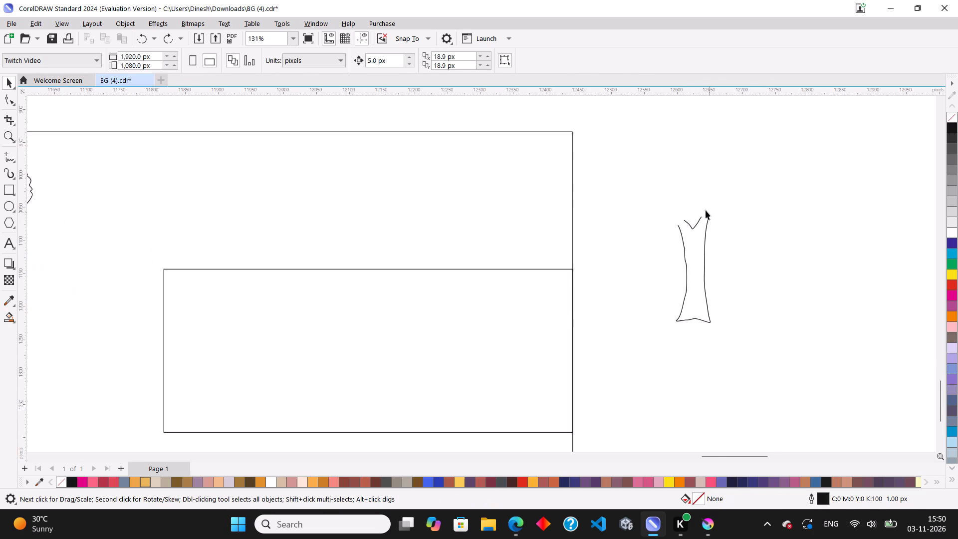
scroll(706, 210, up, 10)
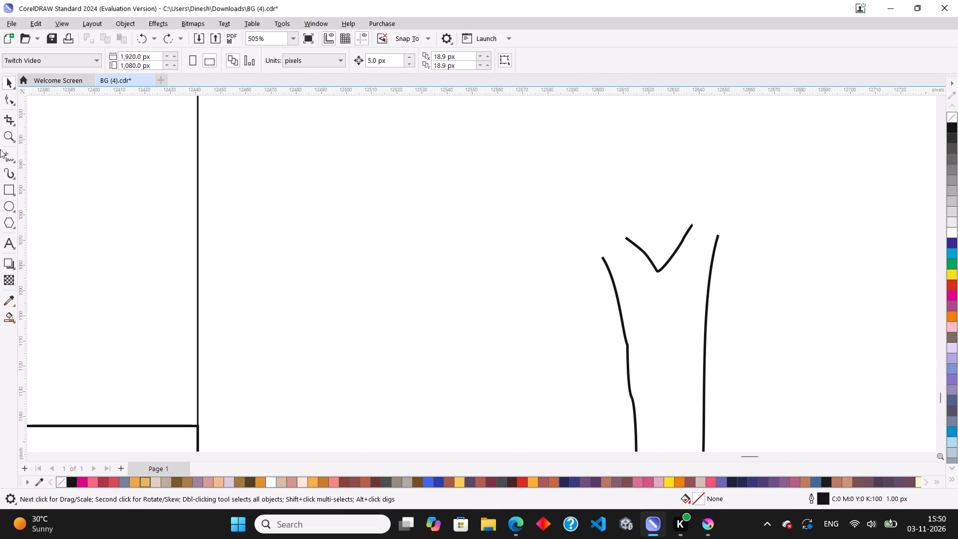
click(6, 159)
scroll(582, 280, up, 2)
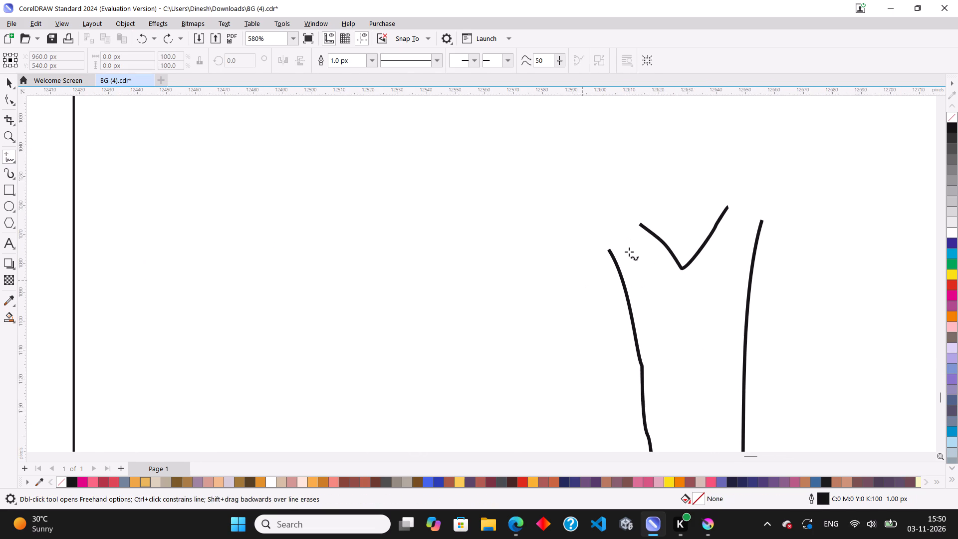
drag(570, 269, 594, 262)
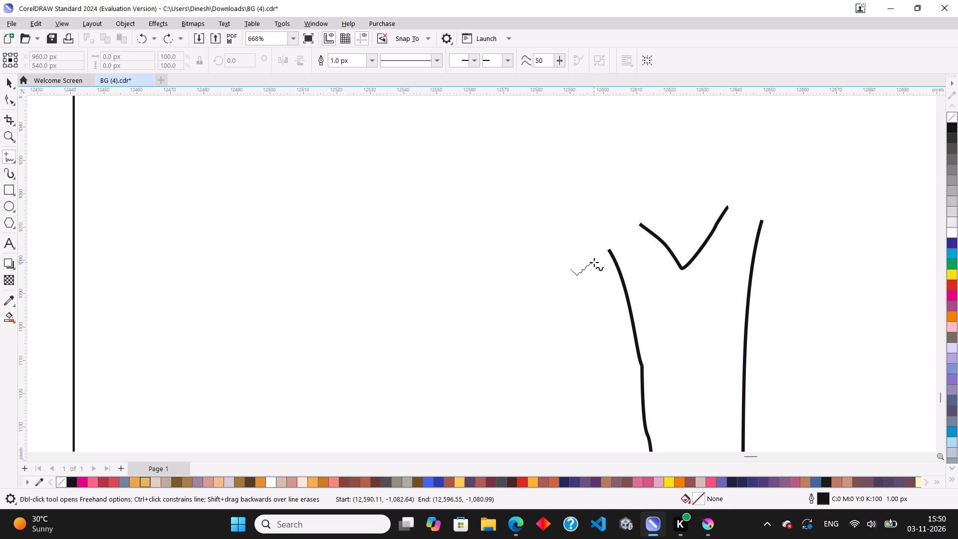
drag(594, 262, 633, 235)
drag(633, 235, 653, 212)
click(654, 212)
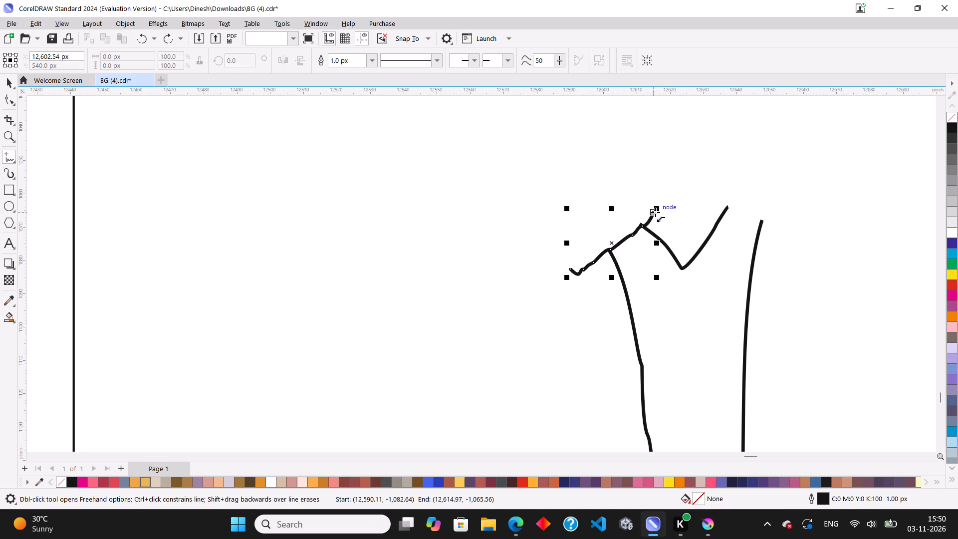
click(681, 217)
key(ctrl+z)
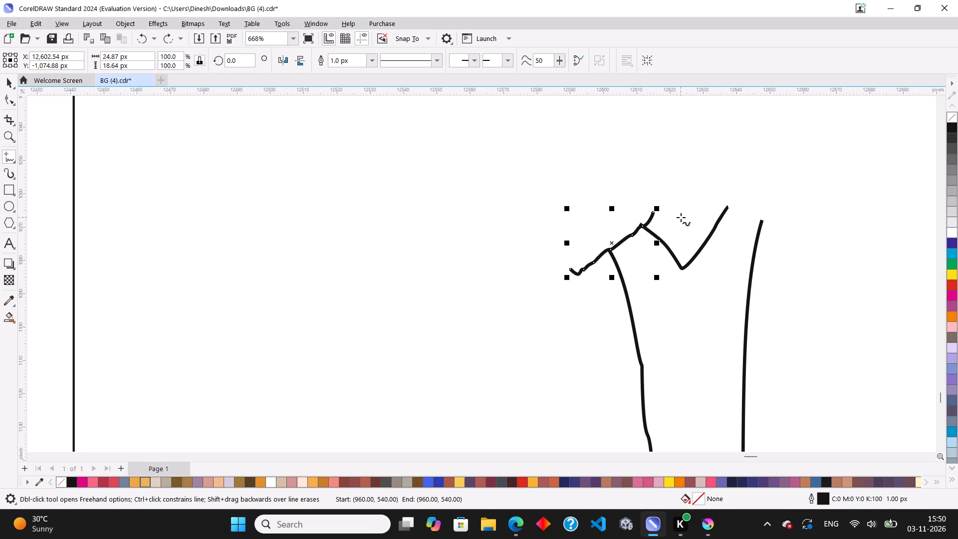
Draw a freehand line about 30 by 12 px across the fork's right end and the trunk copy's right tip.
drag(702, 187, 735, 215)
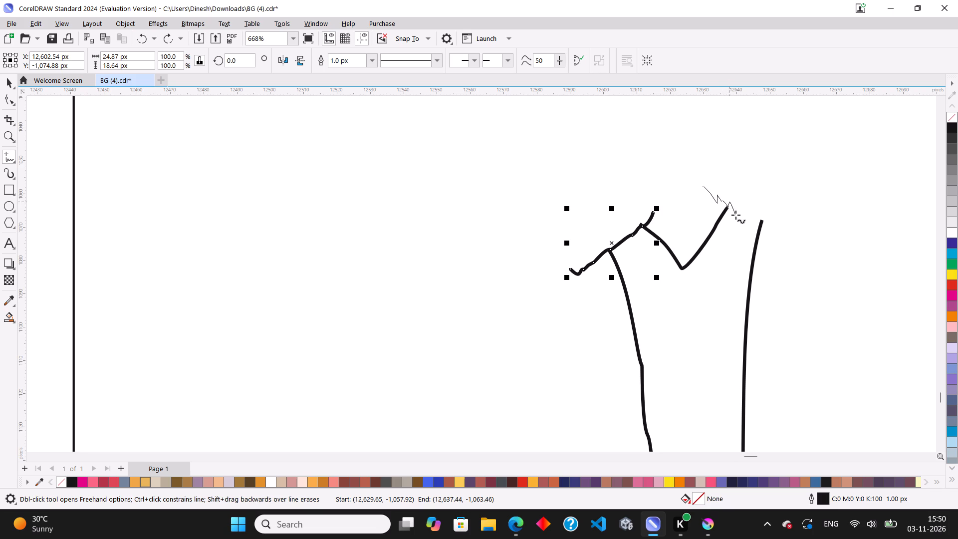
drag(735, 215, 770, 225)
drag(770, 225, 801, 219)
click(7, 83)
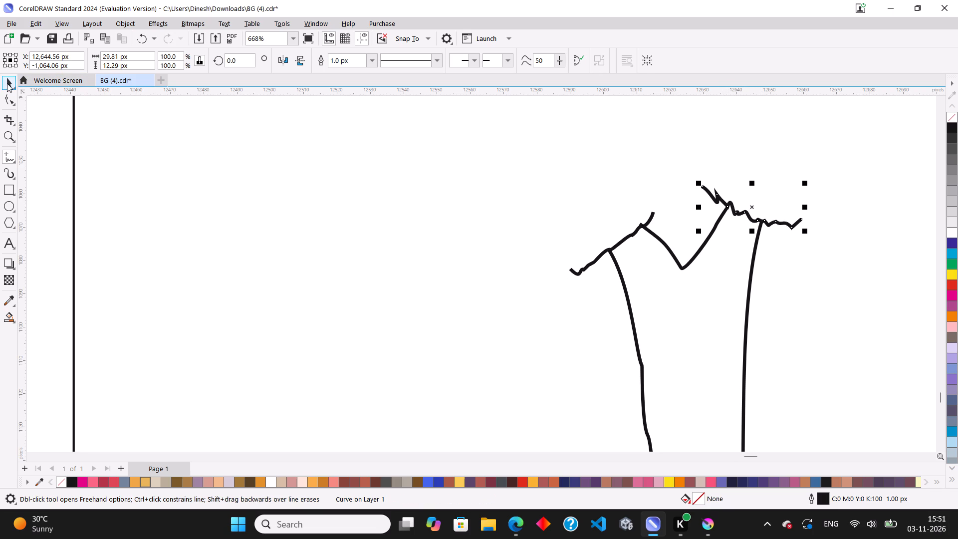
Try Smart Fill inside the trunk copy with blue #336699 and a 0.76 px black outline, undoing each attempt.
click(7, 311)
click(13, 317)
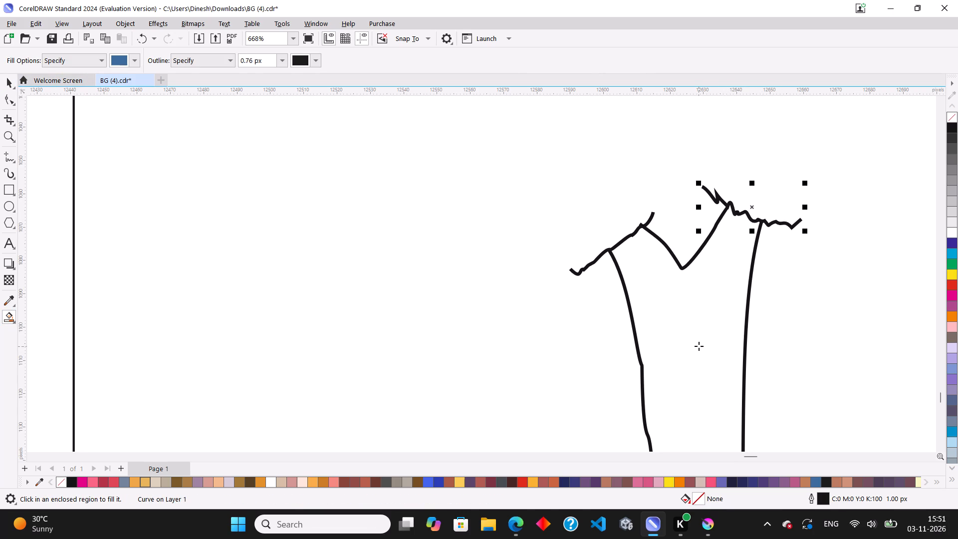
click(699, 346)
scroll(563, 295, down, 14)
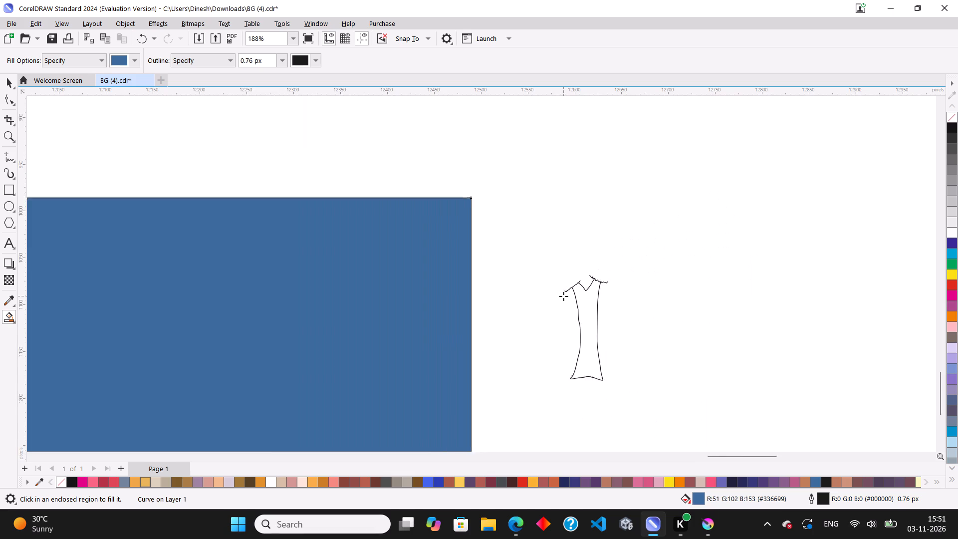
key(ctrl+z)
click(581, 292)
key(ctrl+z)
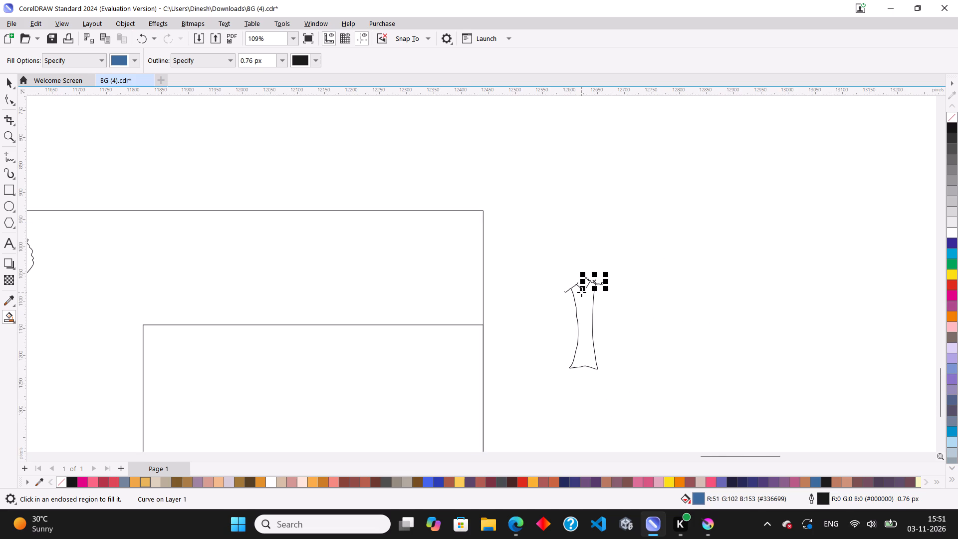
Delete the whole trunk copy beside the frame, including the freehand branch lines across its top.
click(8, 85)
click(478, 160)
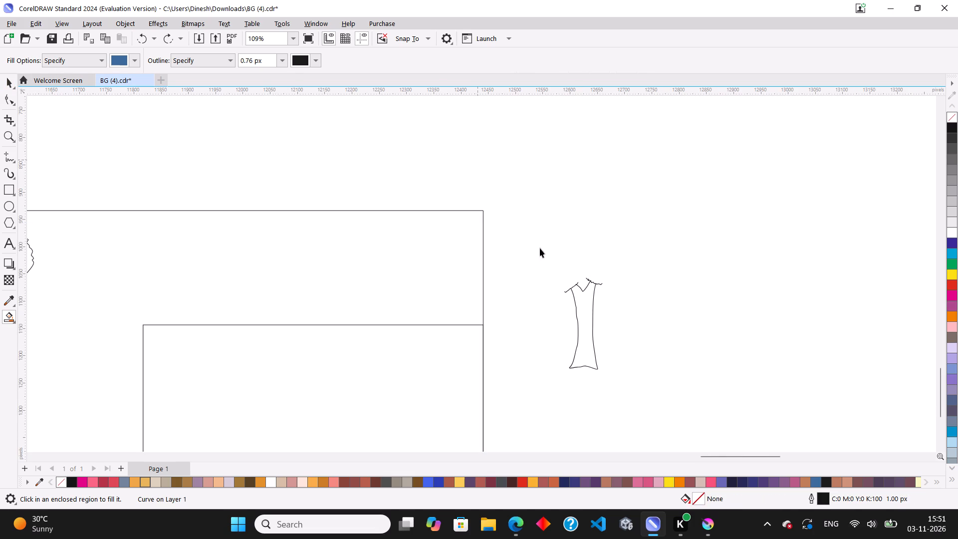
drag(534, 230, 661, 404)
key(Delete)
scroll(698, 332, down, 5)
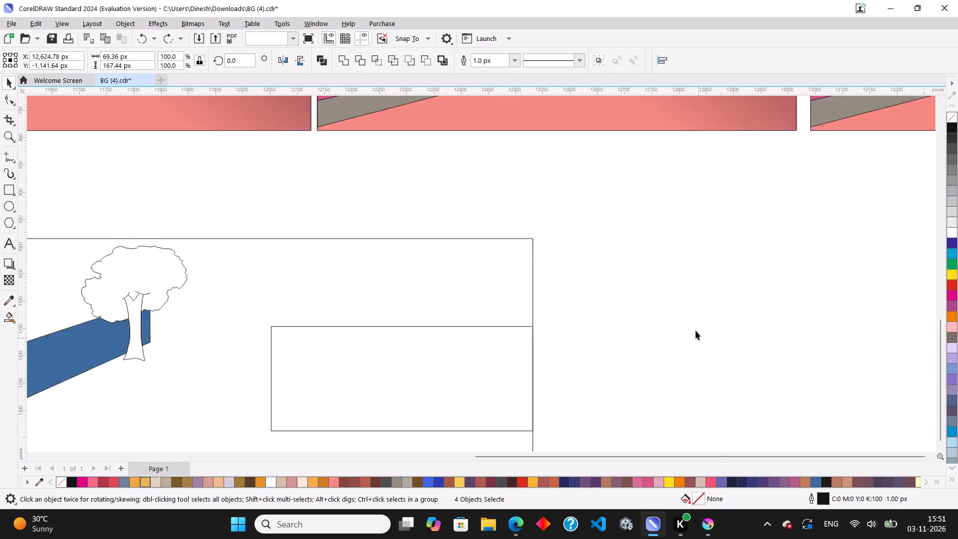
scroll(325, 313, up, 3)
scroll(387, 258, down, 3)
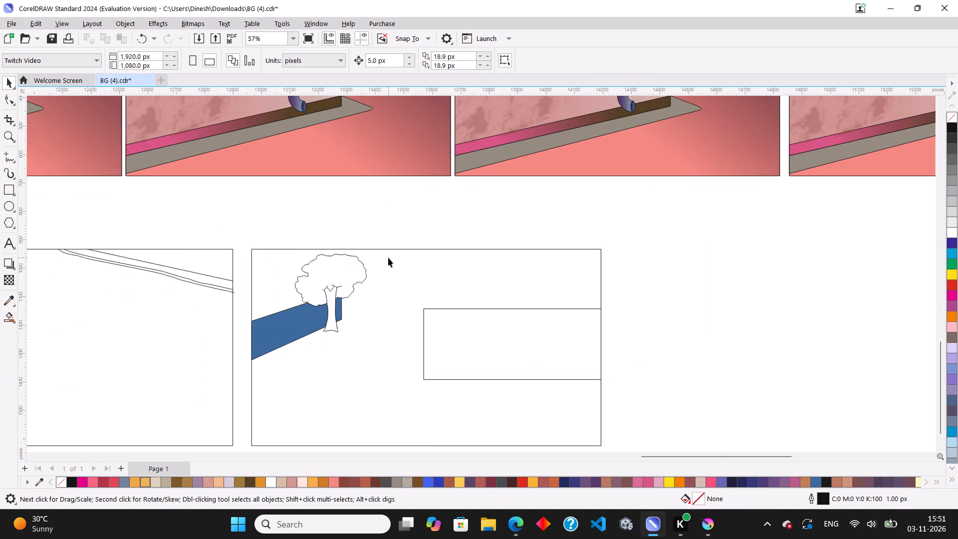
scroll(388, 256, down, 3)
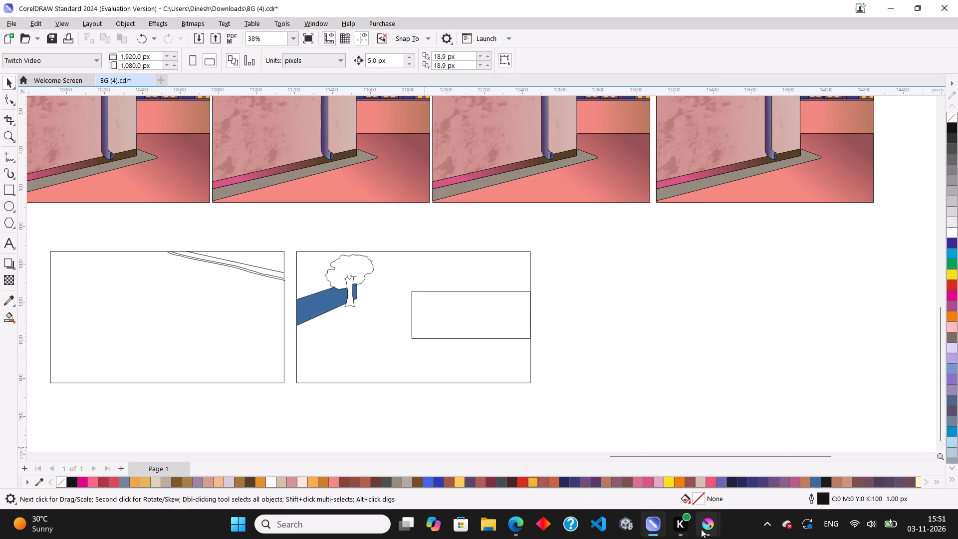
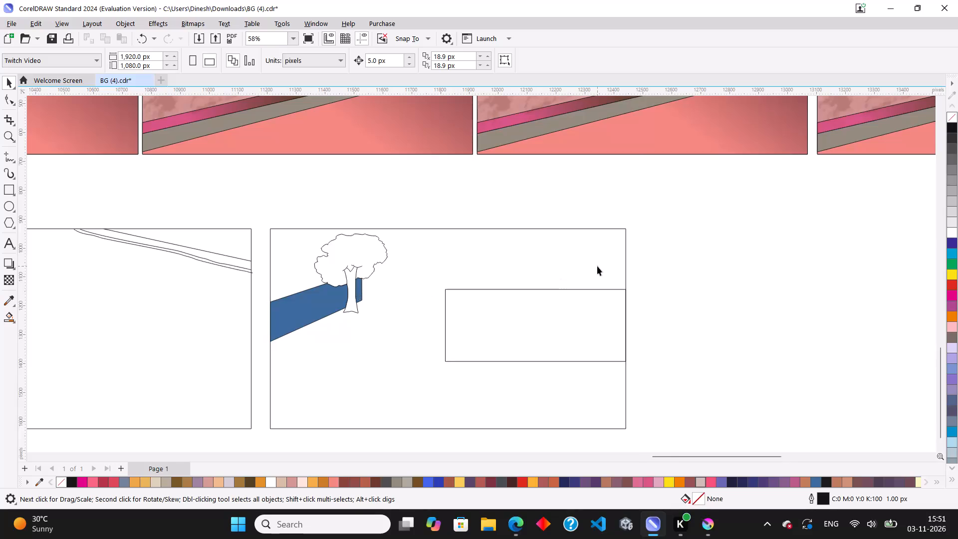
Draw a rectangle about 471 by 210 px on top of the wide rectangle, fitted into the second frame's upper-right corner.
scroll(597, 266, up, 2)
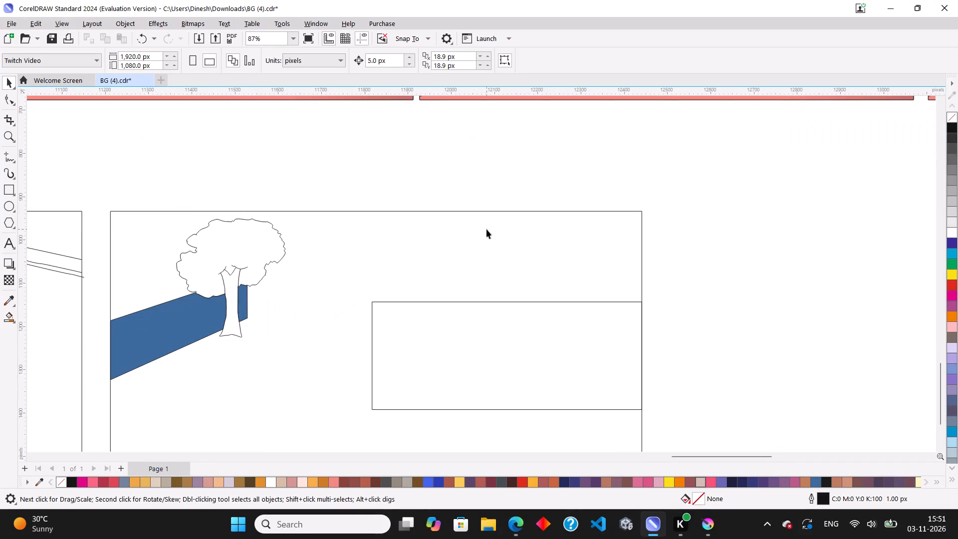
click(3, 187)
drag(438, 211, 488, 305)
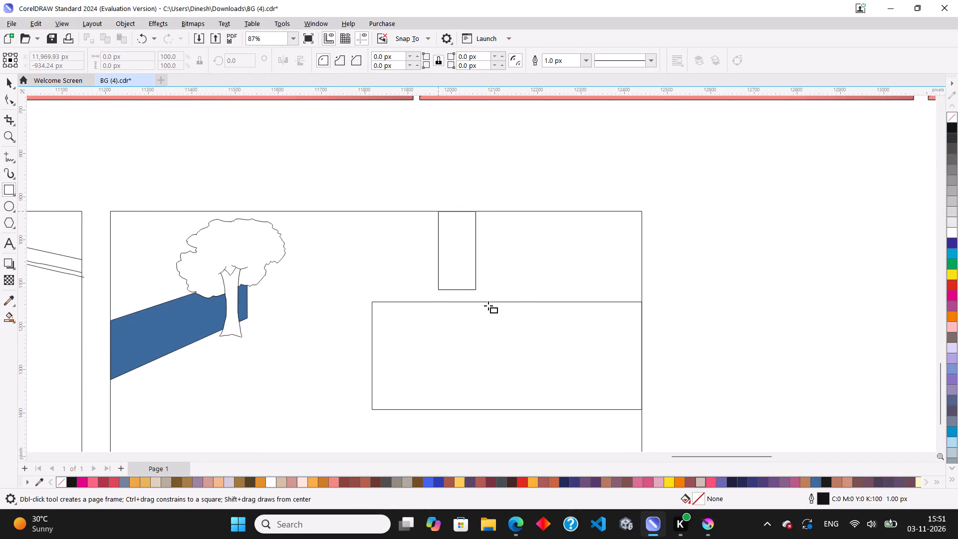
drag(488, 305, 642, 304)
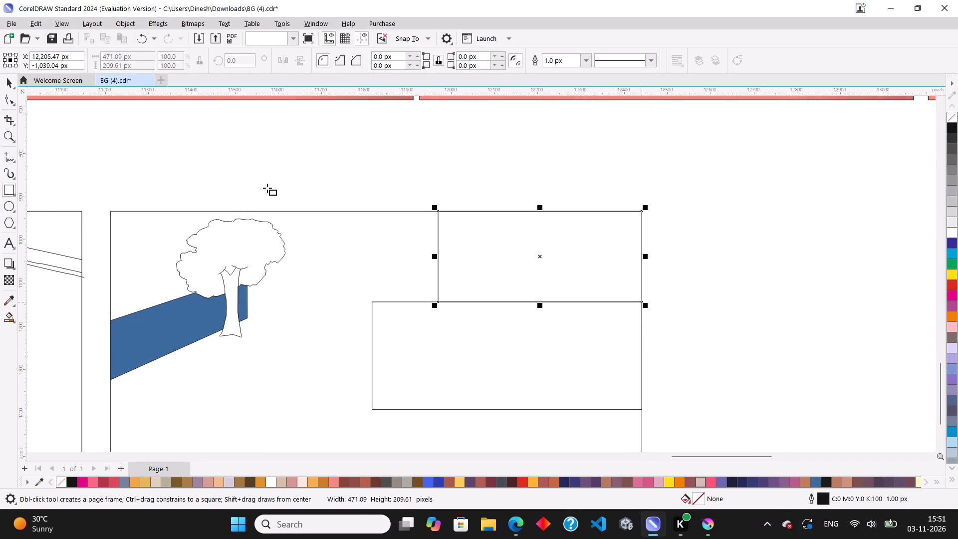
click(9, 85)
click(451, 153)
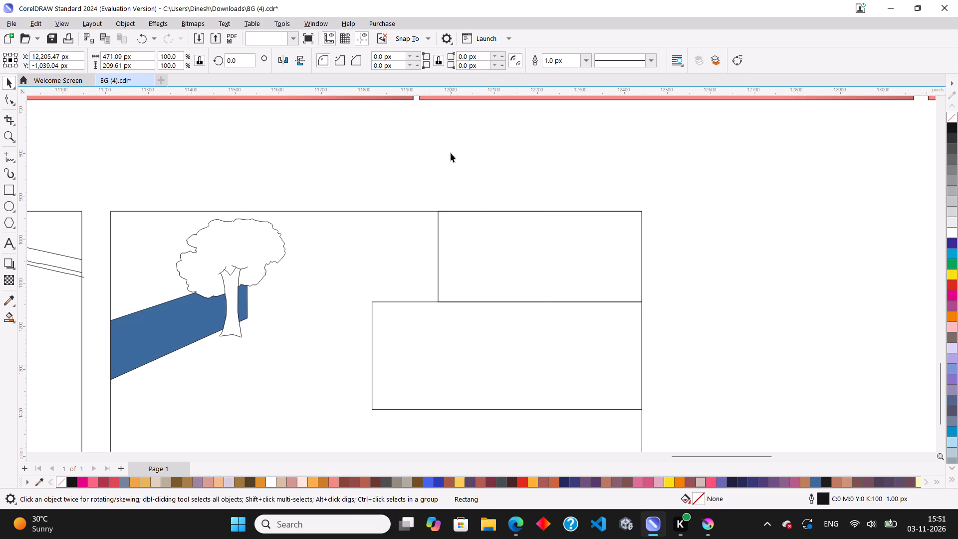
Draw a small window rectangle about 86 by 100 px inside the new upper rectangle.
click(468, 284)
scroll(449, 259, up, 2)
click(9, 188)
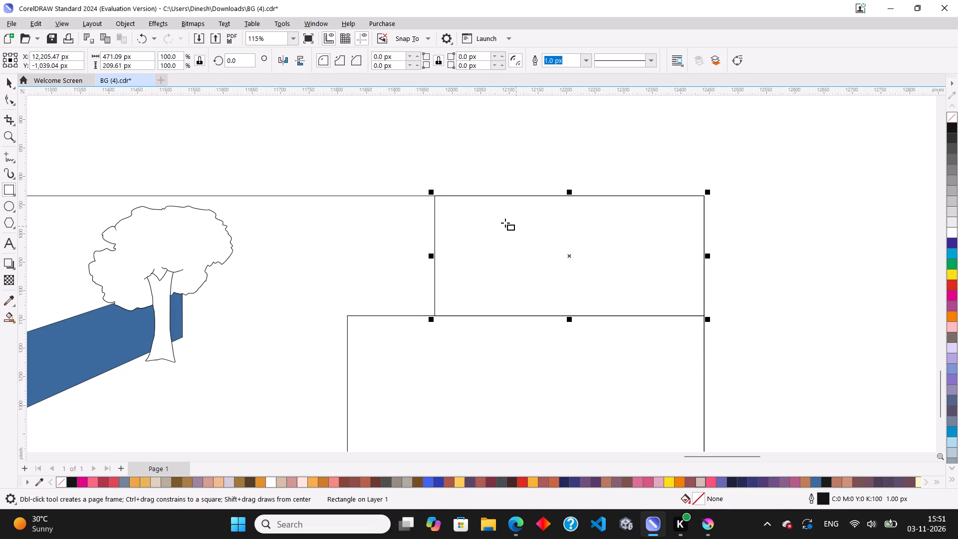
drag(505, 222, 554, 279)
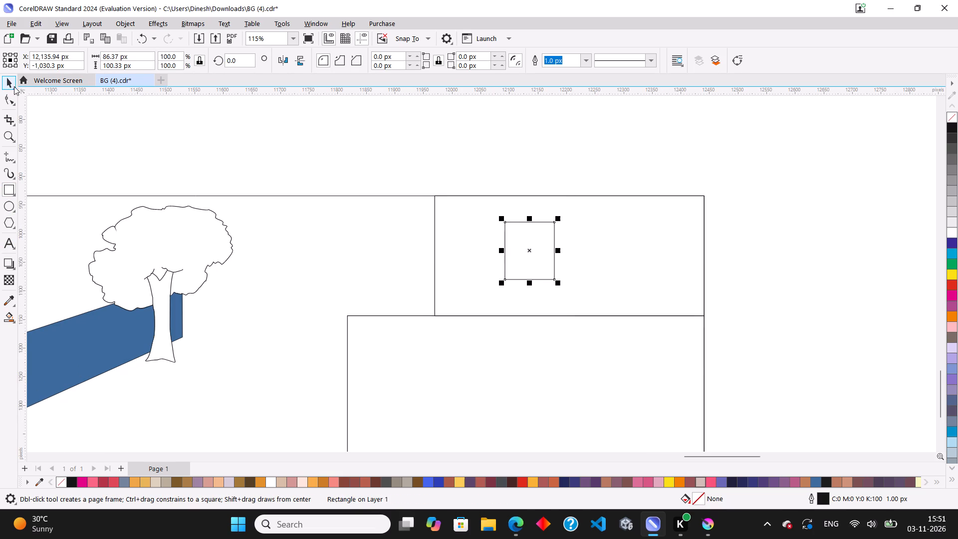
Duplicate the small window rectangle to its right at the same height inside the upper rectangle.
click(9, 86)
drag(528, 251, 619, 247)
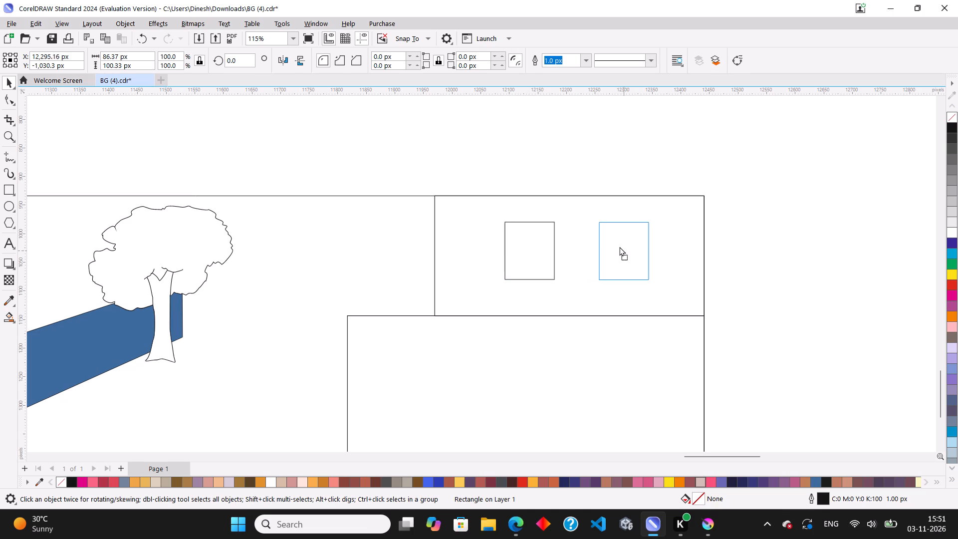
drag(619, 247, 613, 247)
ctrl+right_click(613, 247)
click(804, 272)
scroll(620, 248, down, 4)
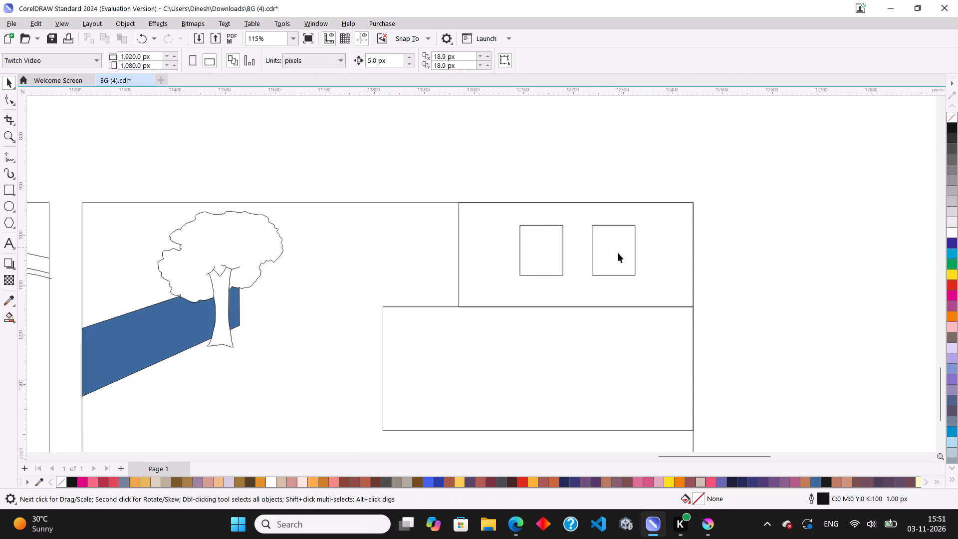
Create a mirrored copy of the wide lower rectangle as a strip about 624 by 26 px directly beneath it.
scroll(541, 391, up, 4)
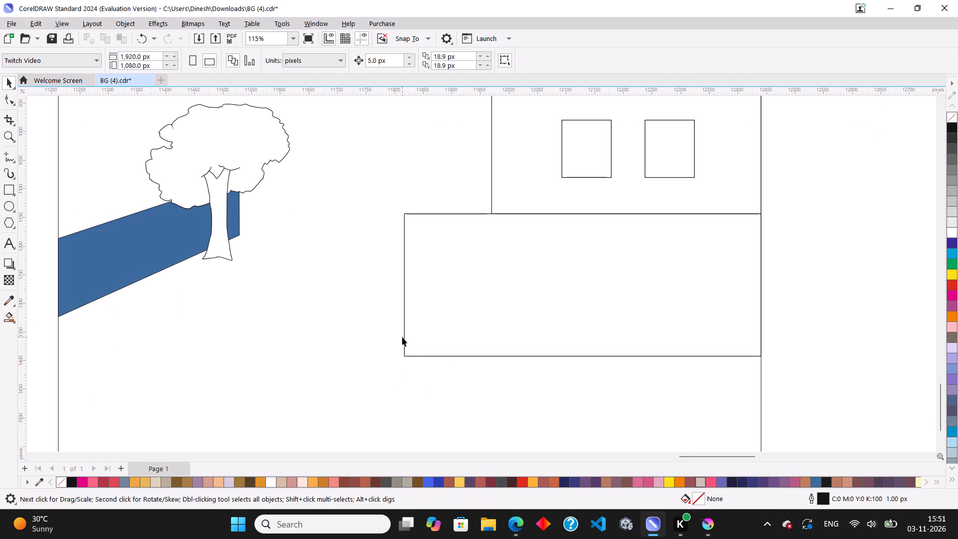
click(419, 352)
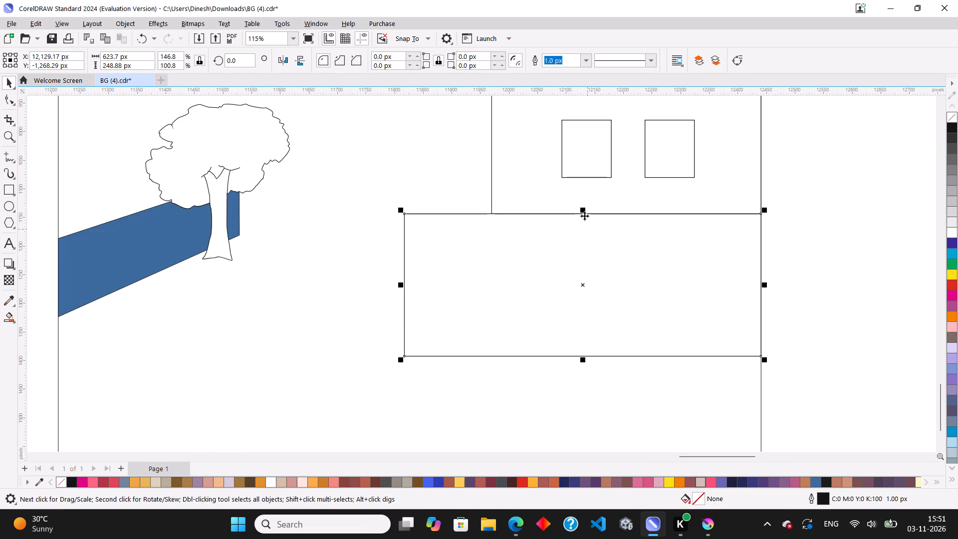
drag(582, 210, 562, 367)
right_click(562, 367)
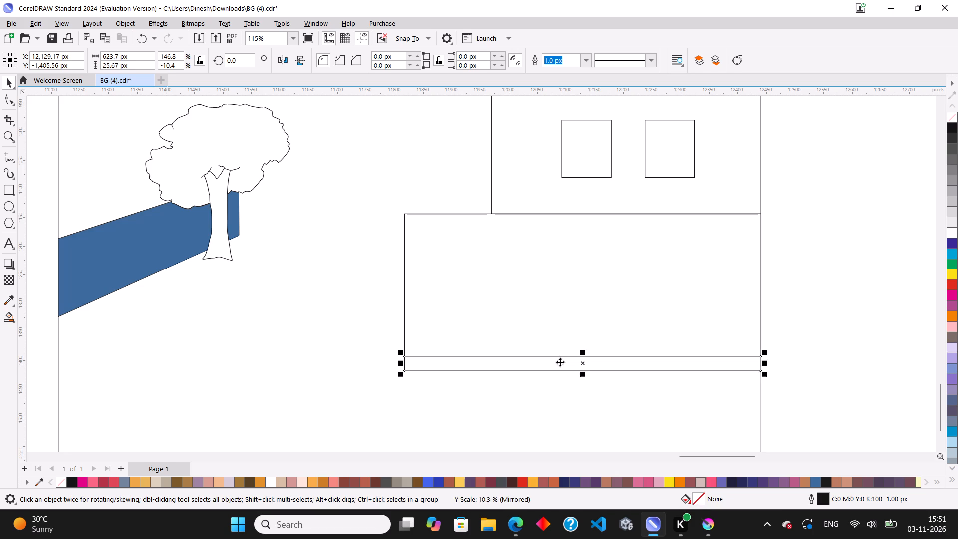
Skew the strip horizontally so its bottom edge shifts left, making it about 669 px wide overall.
scroll(403, 382, up, 2)
click(469, 358)
drag(644, 372, 598, 371)
scroll(271, 339, down, 2)
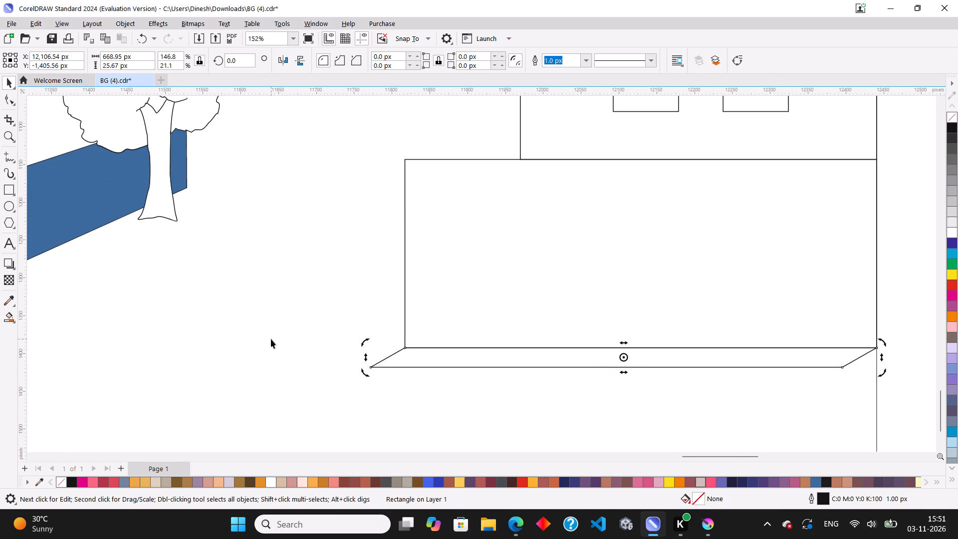
Convert the skewed strip to curves and move its lower-right node onto the frame's right edge.
scroll(271, 339, down, 1)
scroll(628, 372, up, 3)
scroll(713, 372, up, 1)
scroll(364, 347, up, 1)
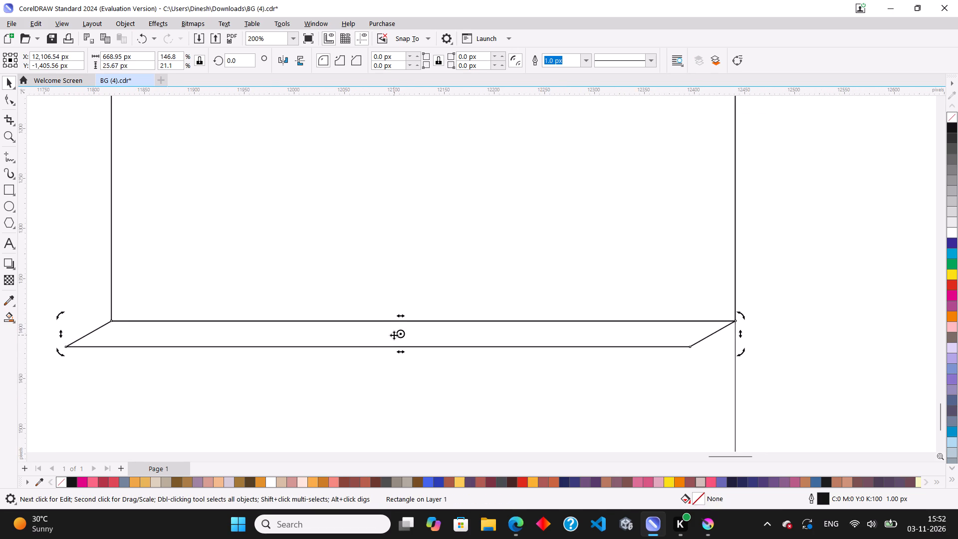
scroll(396, 335, up, 1)
click(9, 102)
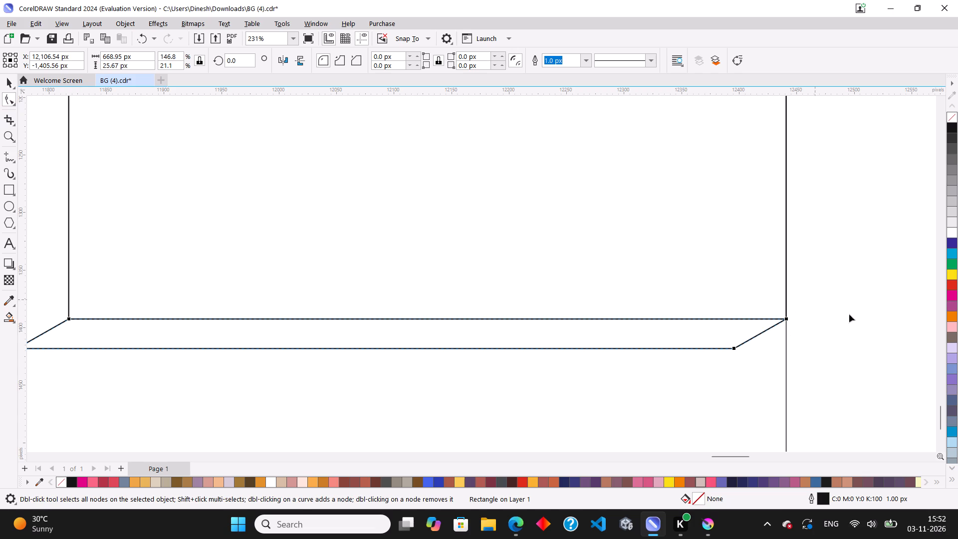
key(ctrl+q)
drag(735, 351, 788, 351)
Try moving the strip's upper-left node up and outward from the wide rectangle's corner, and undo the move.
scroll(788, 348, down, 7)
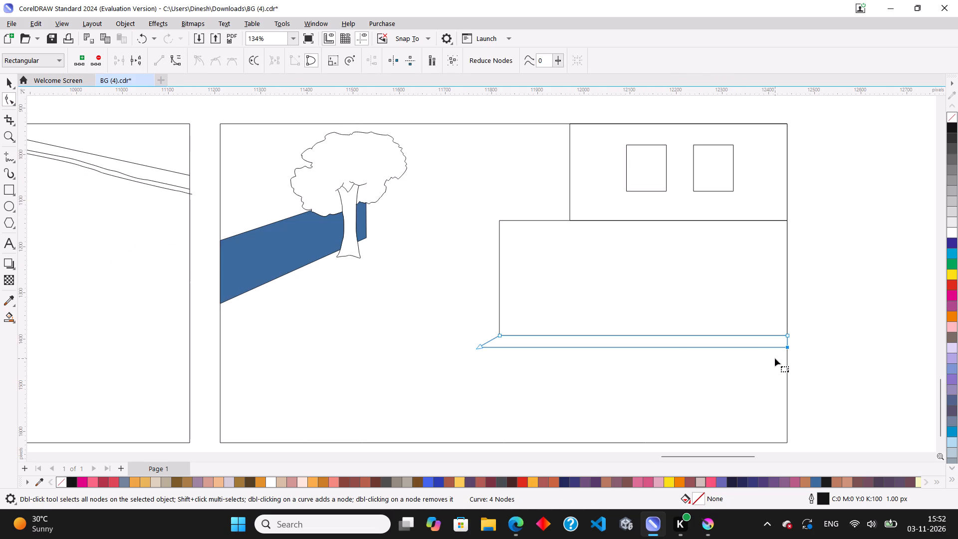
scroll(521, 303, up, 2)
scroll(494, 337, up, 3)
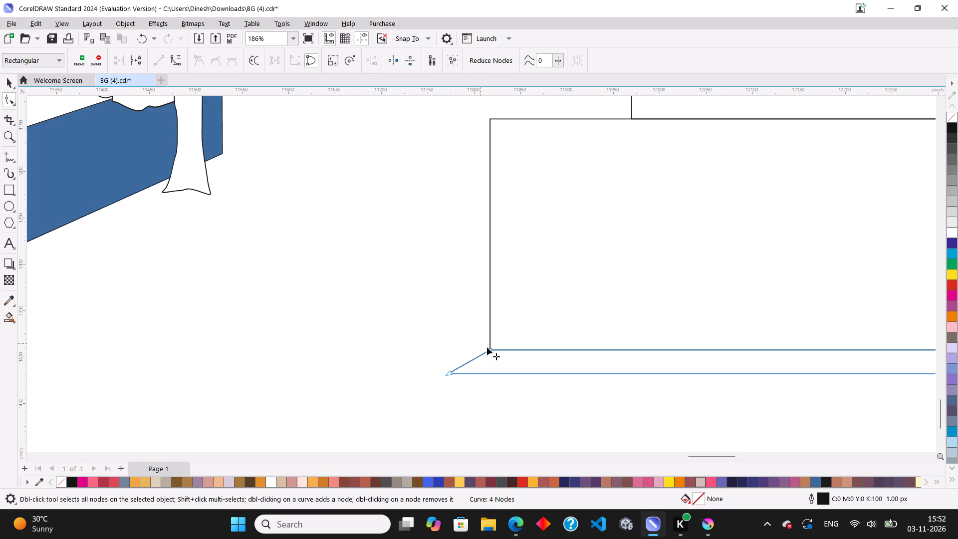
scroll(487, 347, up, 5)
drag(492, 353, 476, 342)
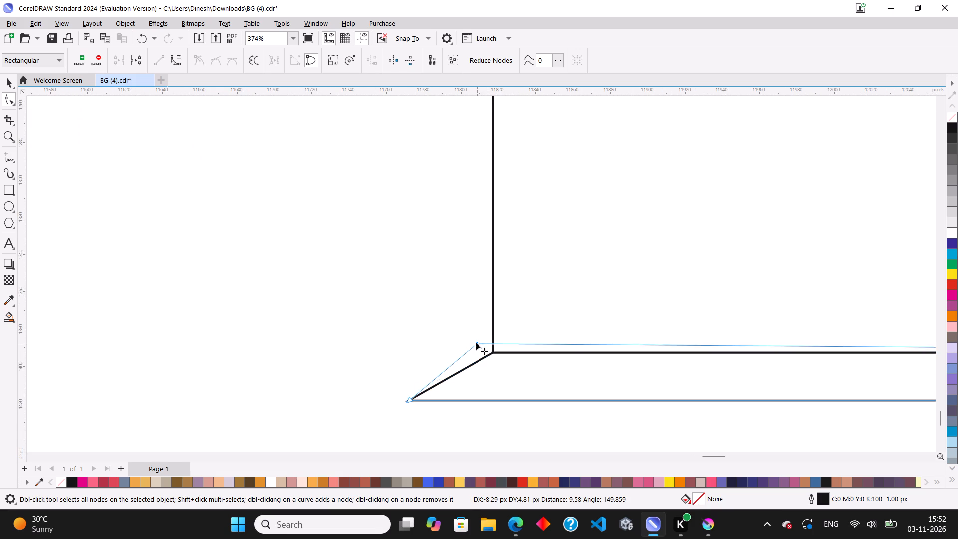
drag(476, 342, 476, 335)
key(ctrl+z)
Add a node on the strip's slanted left edge and move it up onto the wide rectangle's left side.
scroll(491, 344, up, 2)
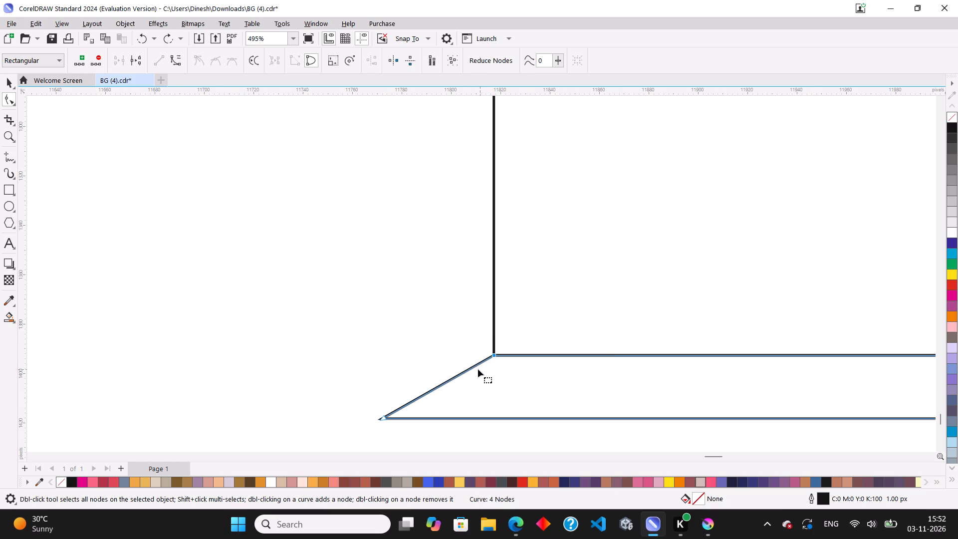
double_click(476, 366)
drag(476, 366, 488, 328)
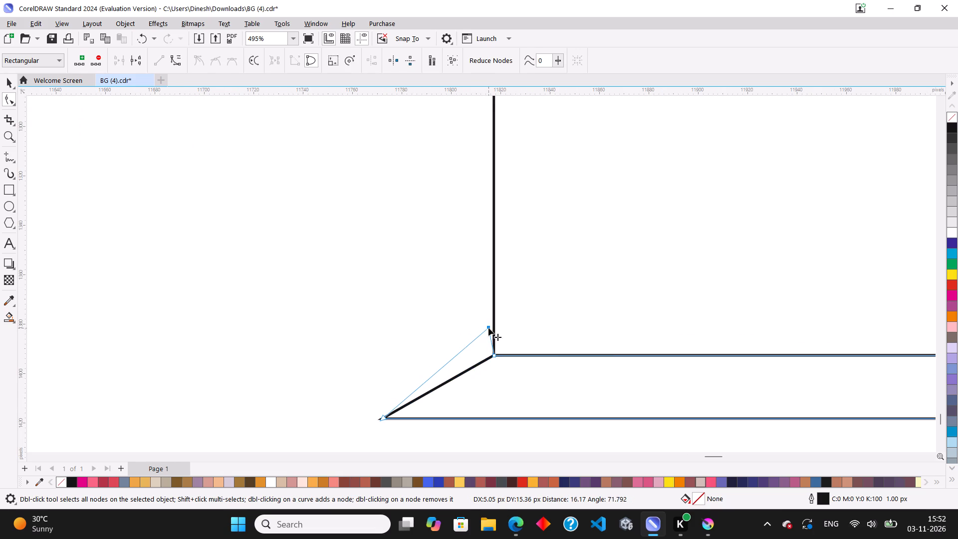
drag(488, 328, 493, 325)
Round the strip's pointed left tip by adding a node on each side, converting the segments to curves and deleting the tip node.
scroll(500, 354, down, 9)
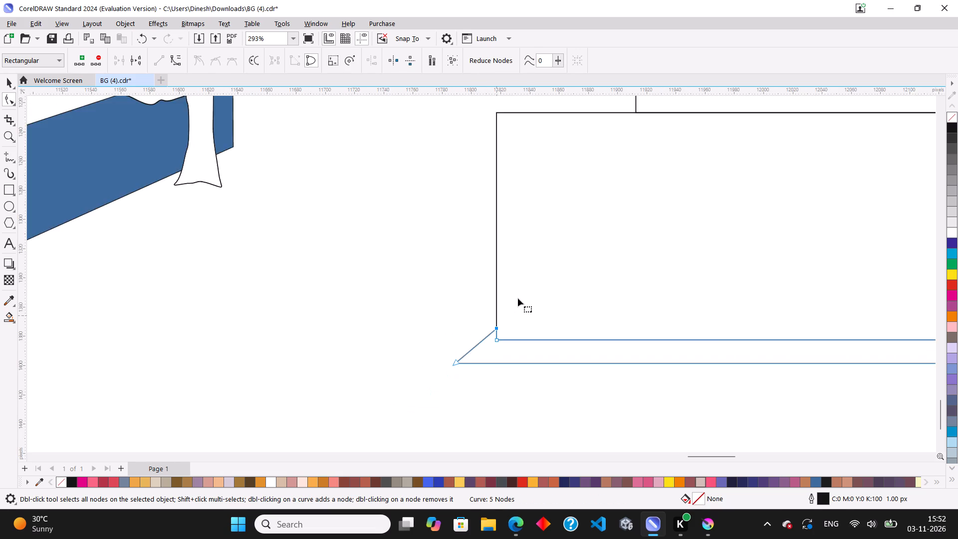
scroll(518, 298, down, 5)
scroll(488, 295, up, 1)
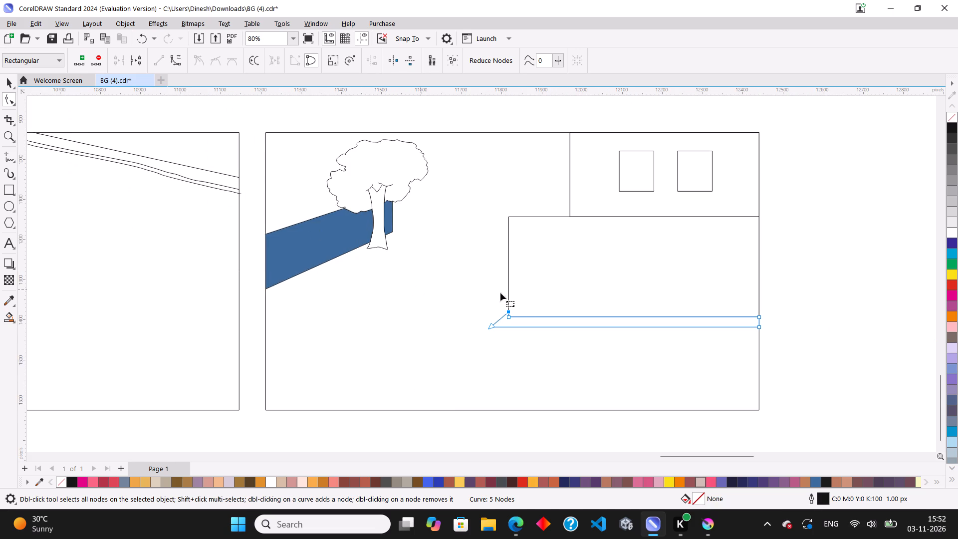
scroll(500, 293, up, 2)
scroll(516, 357, up, 7)
scroll(443, 318, up, 5)
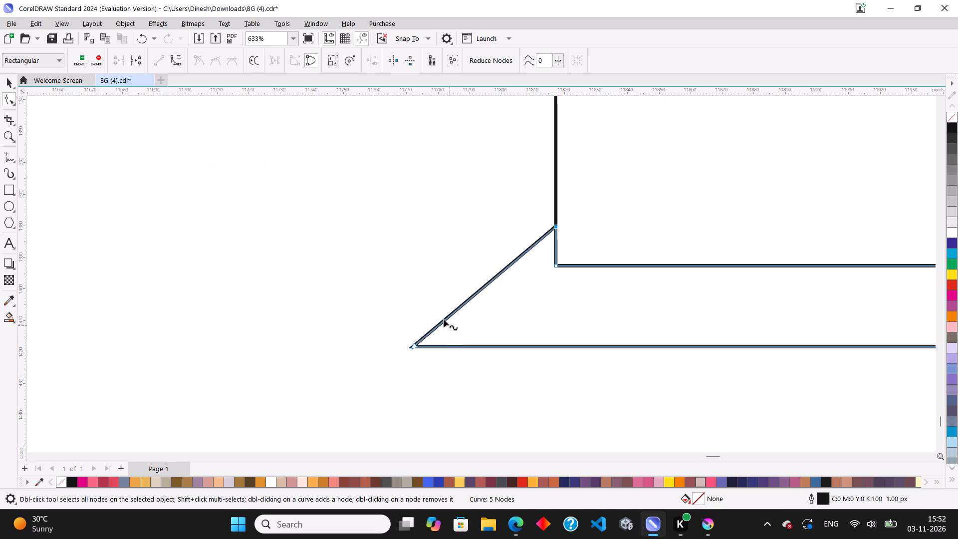
double_click(444, 319)
double_click(467, 347)
drag(382, 291, 384, 294)
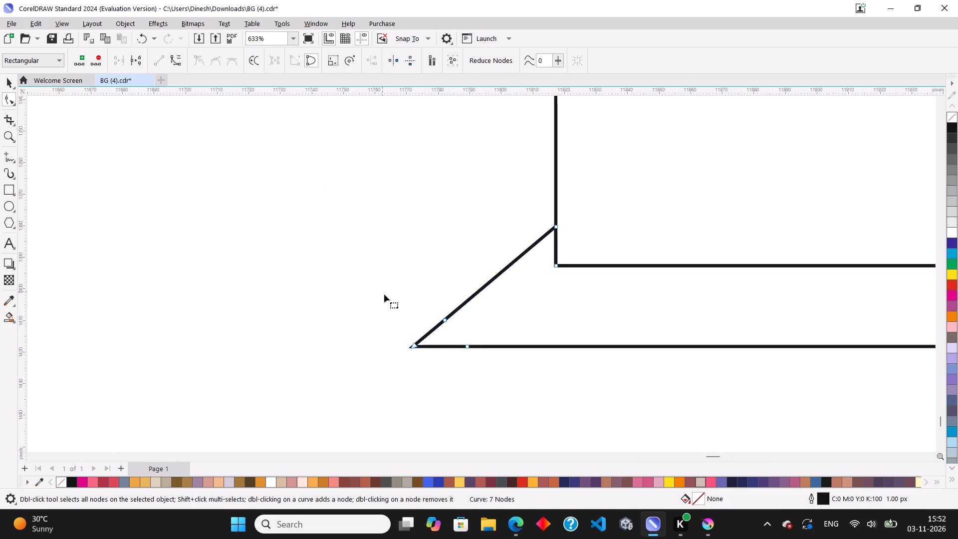
drag(384, 294, 491, 375)
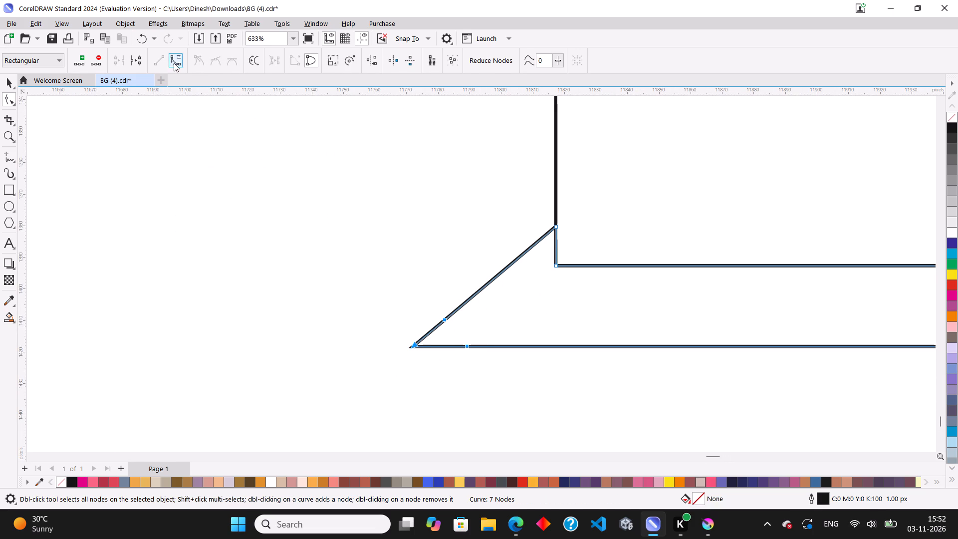
click(174, 62)
click(284, 208)
click(419, 346)
double_click(415, 345)
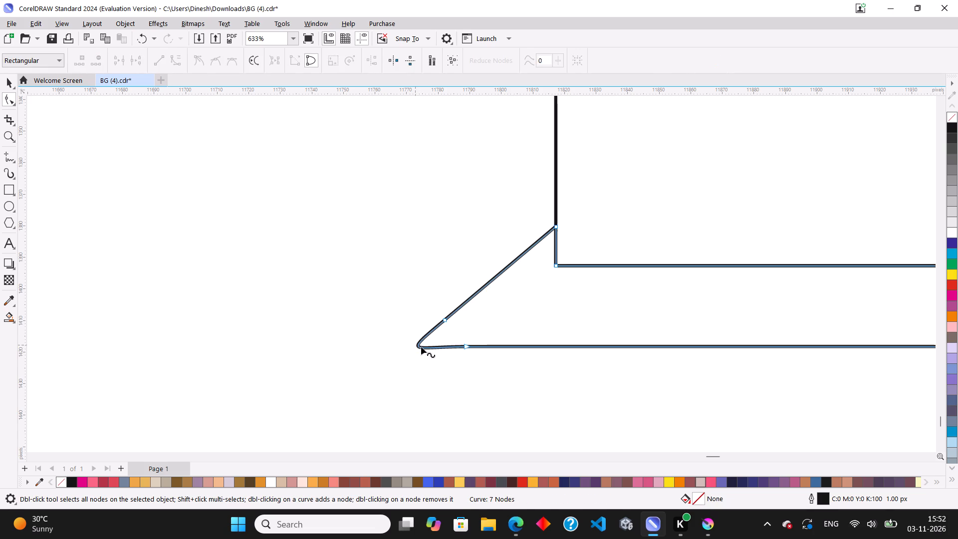
Pull both curve handles at the strip's rounded left tip inward to make the corner blunter.
scroll(423, 347, up, 3)
click(454, 307)
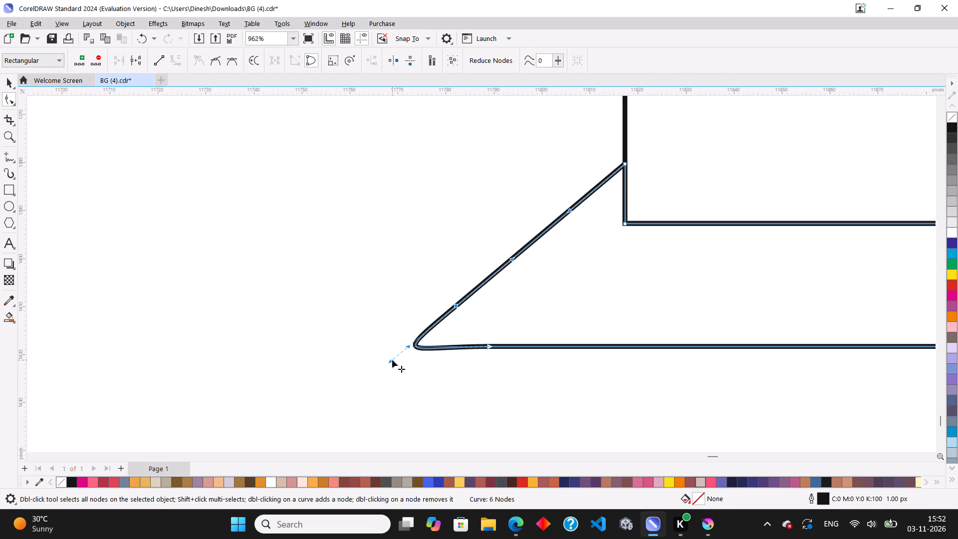
drag(392, 360, 438, 333)
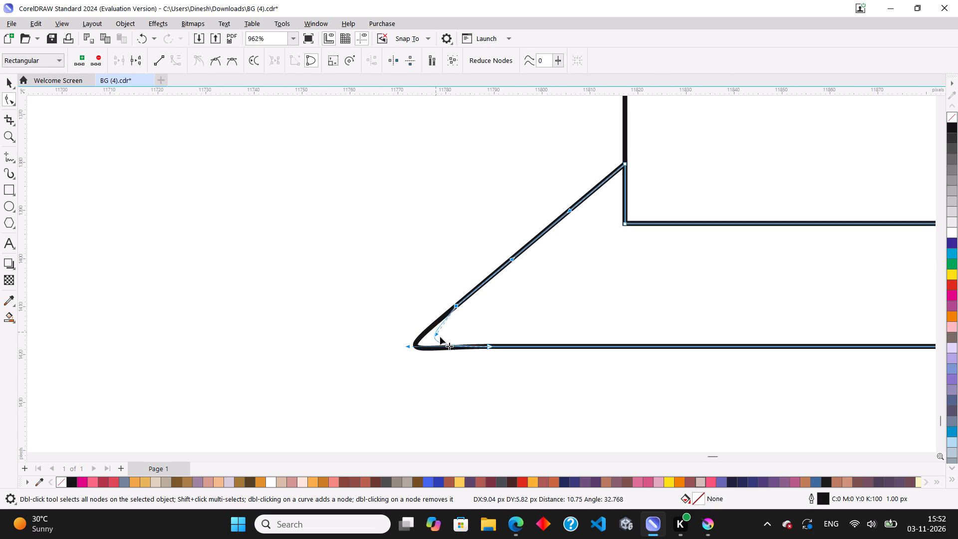
drag(409, 346, 434, 347)
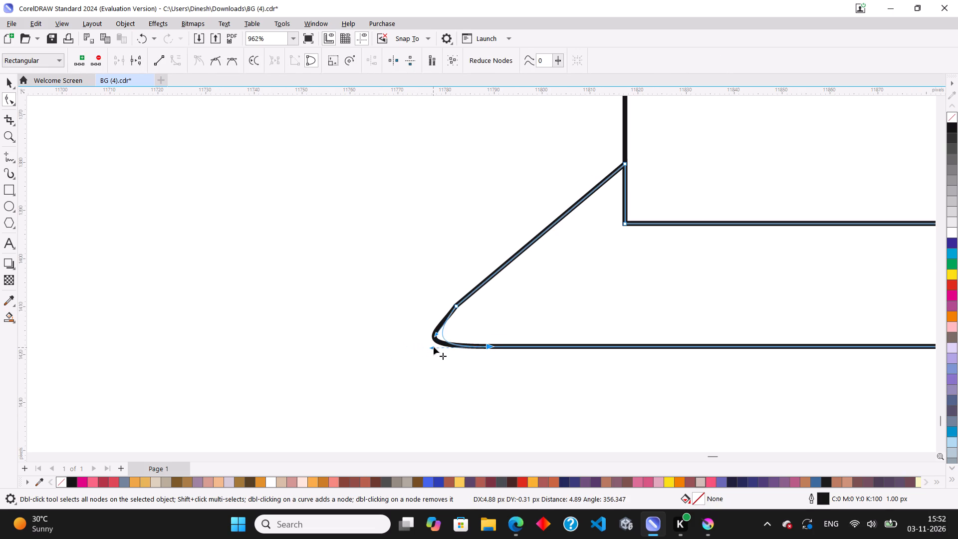
drag(434, 347, 434, 347)
scroll(419, 288, down, 19)
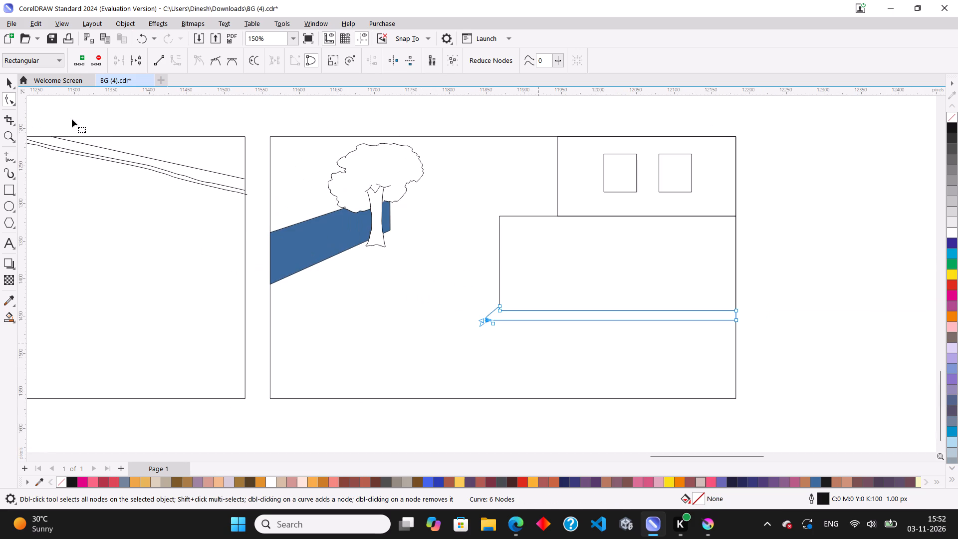
click(10, 83)
click(785, 359)
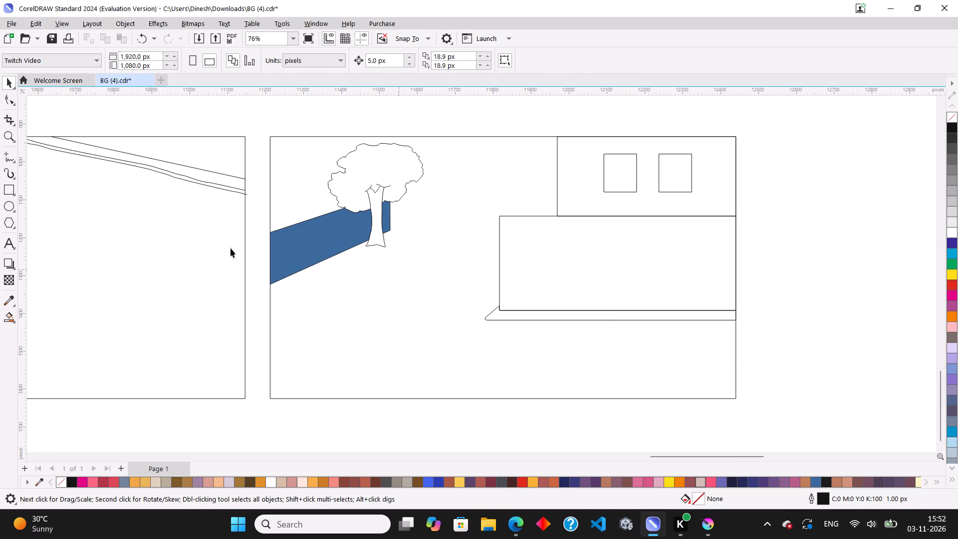
Draw a thin rectangle about 551 by 18 px near the second frame's lower-left corner.
click(11, 189)
scroll(359, 402, up, 3)
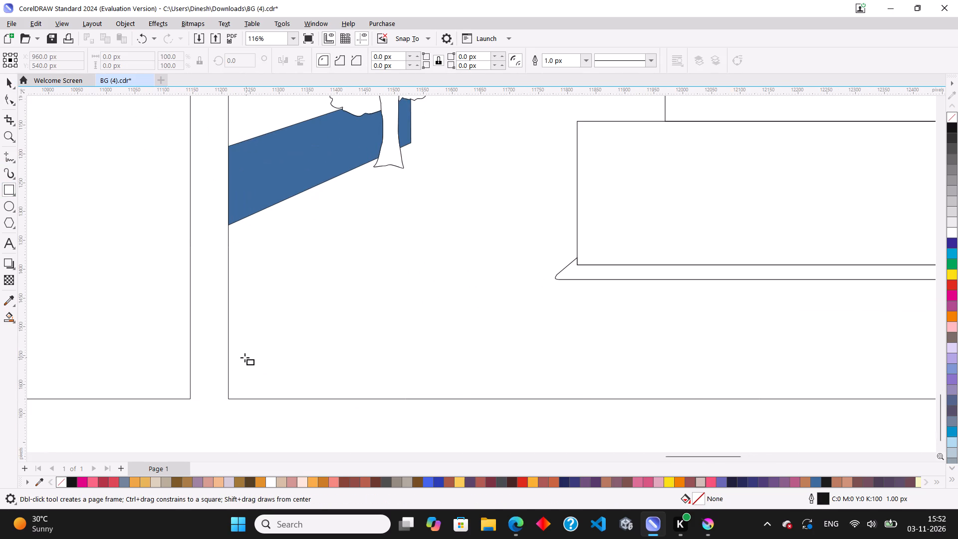
drag(244, 357, 562, 368)
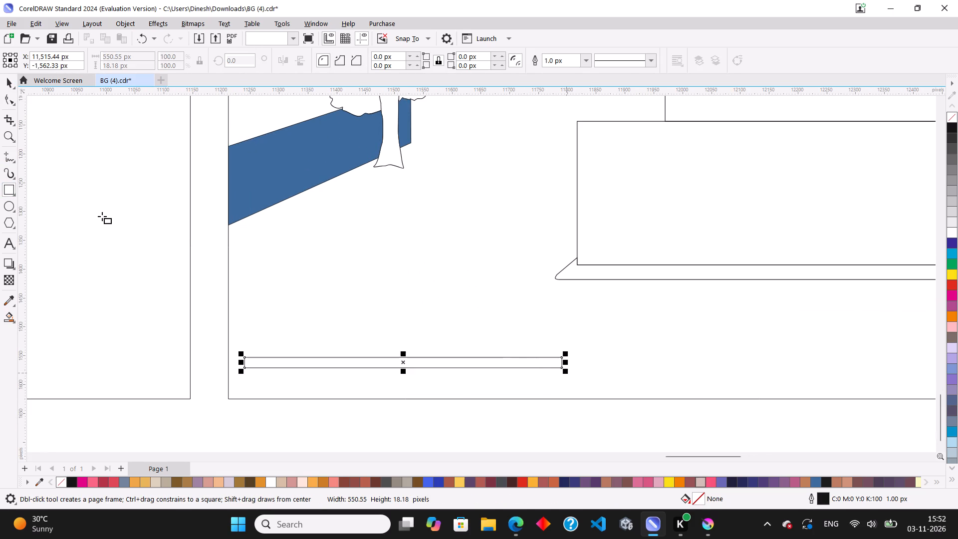
click(7, 81)
Skew the thin rectangle horizontally so its bottom edge shifts right, making it about 635 px wide overall.
scroll(514, 393, up, 2)
click(499, 360)
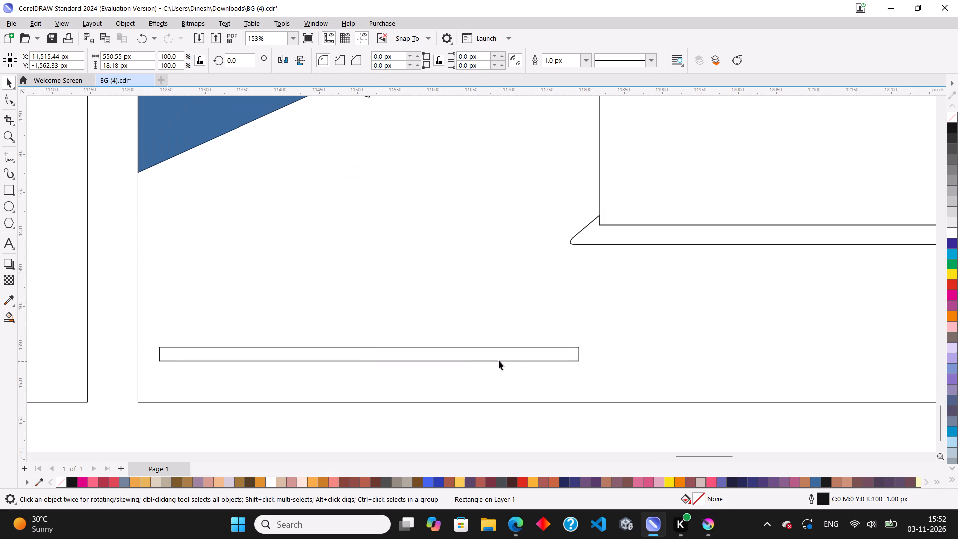
drag(371, 369, 457, 371)
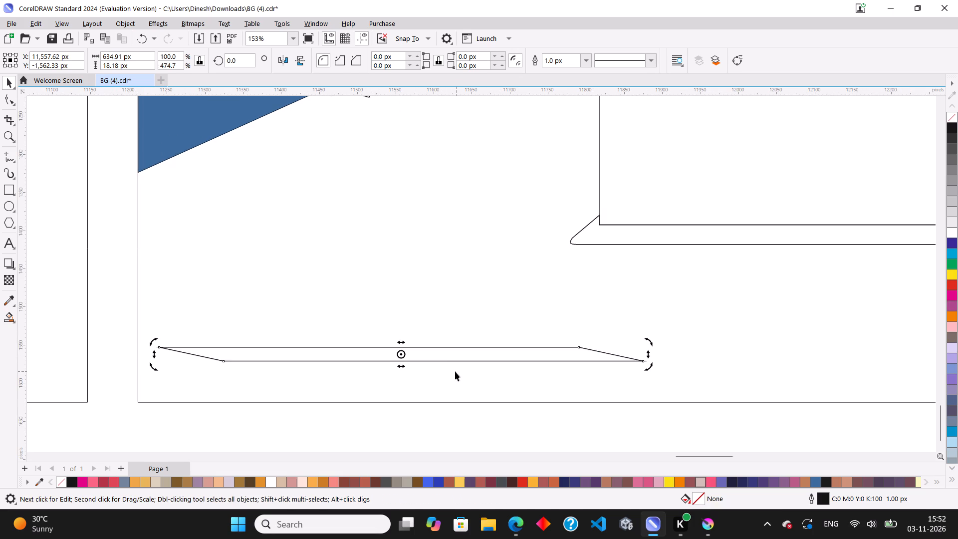
scroll(448, 375, down, 4)
scroll(455, 372, up, 2)
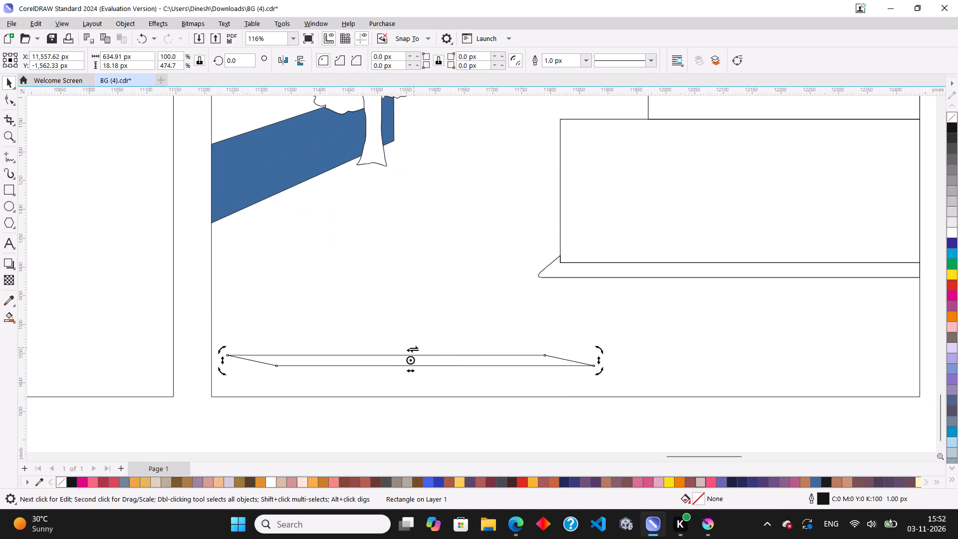
Undo the thin rectangle's horizontal skew and apply a gentler one, making it about 569 px wide overall.
drag(414, 349, 444, 357)
key(ctrl+z)
key(ctrl+z)
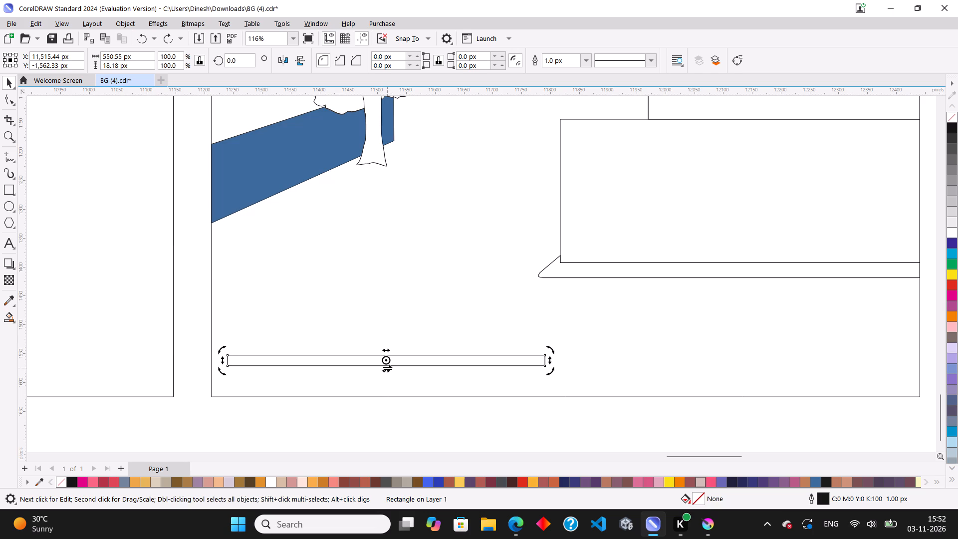
drag(387, 368, 402, 368)
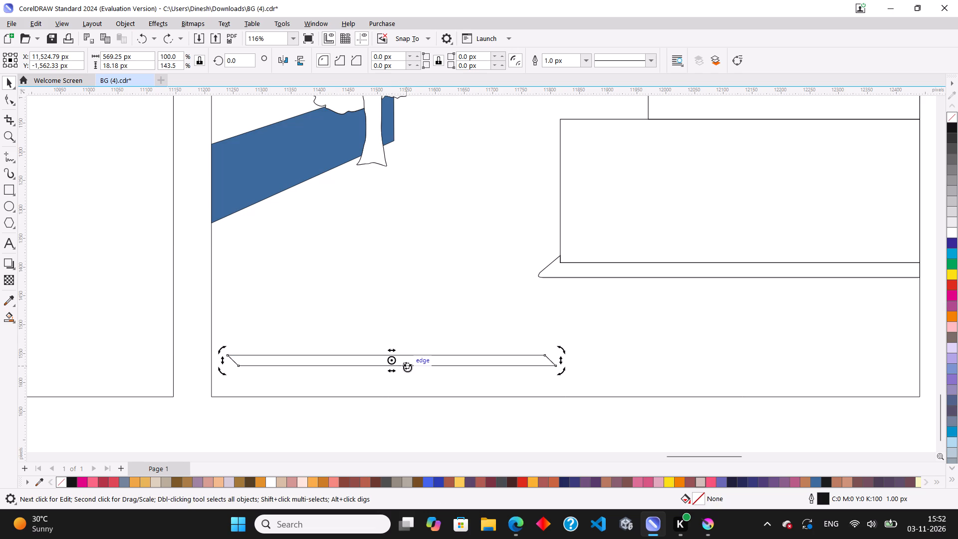
Reduce the skewed strip's height to about 12 px.
scroll(419, 363, up, 2)
scroll(377, 367, up, 3)
click(410, 367)
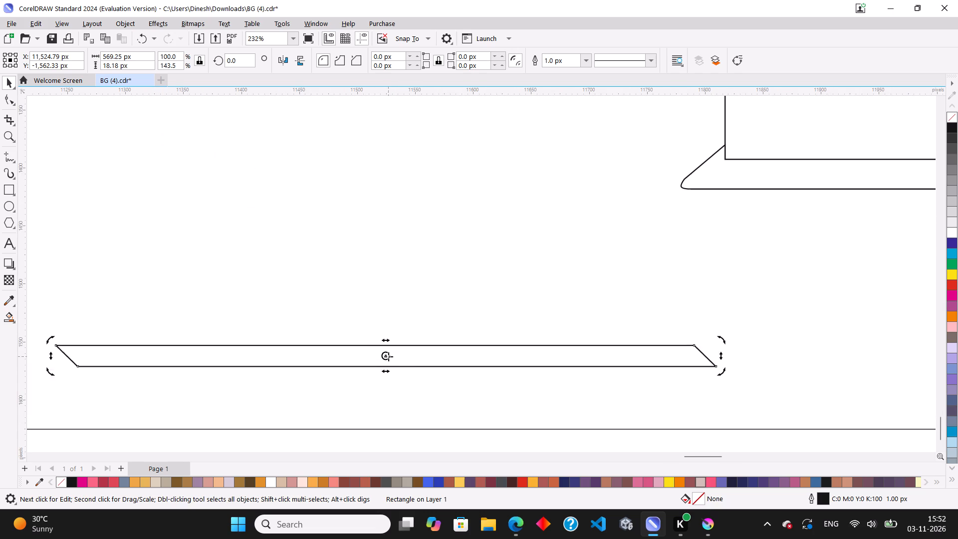
scroll(388, 356, up, 3)
click(426, 365)
drag(385, 337, 386, 343)
scroll(415, 366, down, 11)
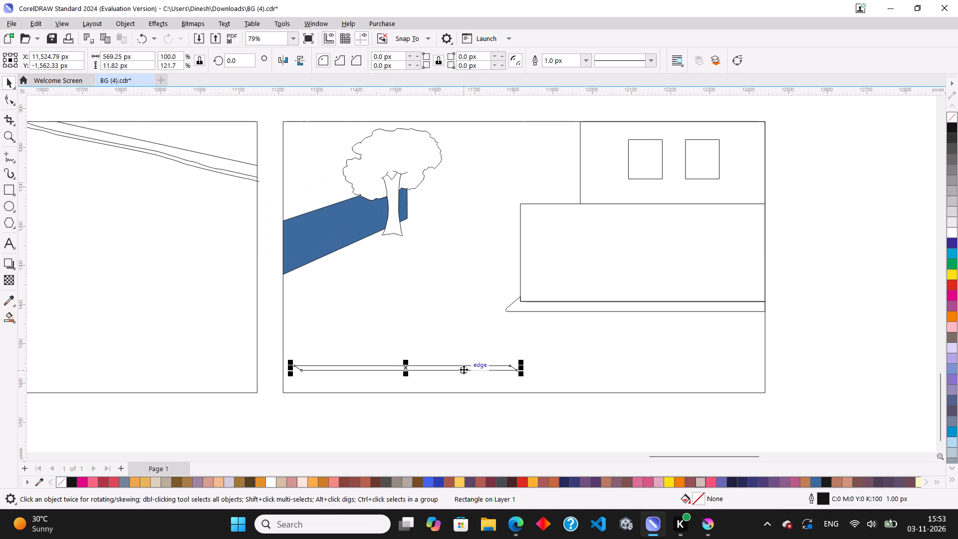
Narrow the skewed strip from both ends to about 384 px wide.
ctrl+drag(464, 368, 705, 383)
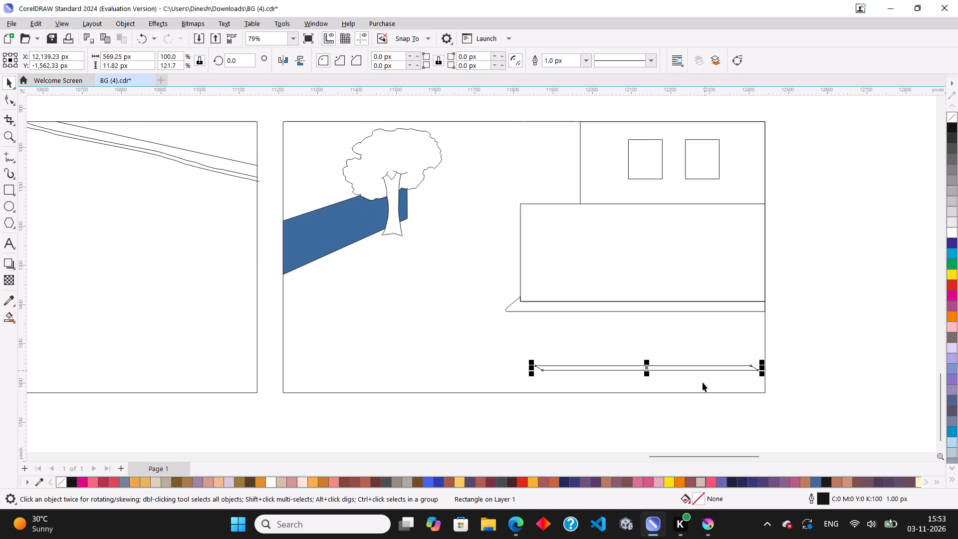
key(ctrl+z)
shift+drag(522, 368, 509, 367)
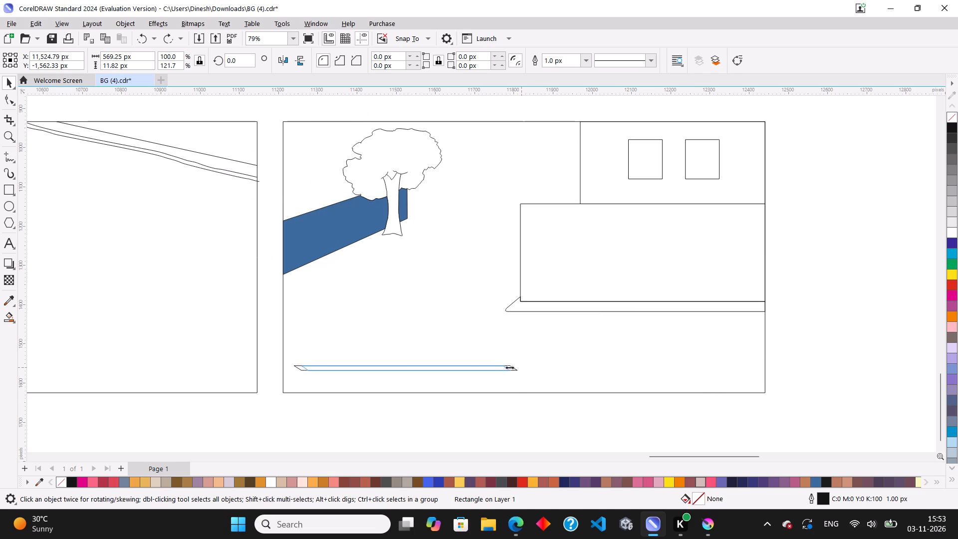
shift+drag(509, 367, 486, 368)
Move the strip across the second frame's left edge and make two evenly spaced copies to its right, the last overhanging the right edge.
drag(427, 370, 413, 368)
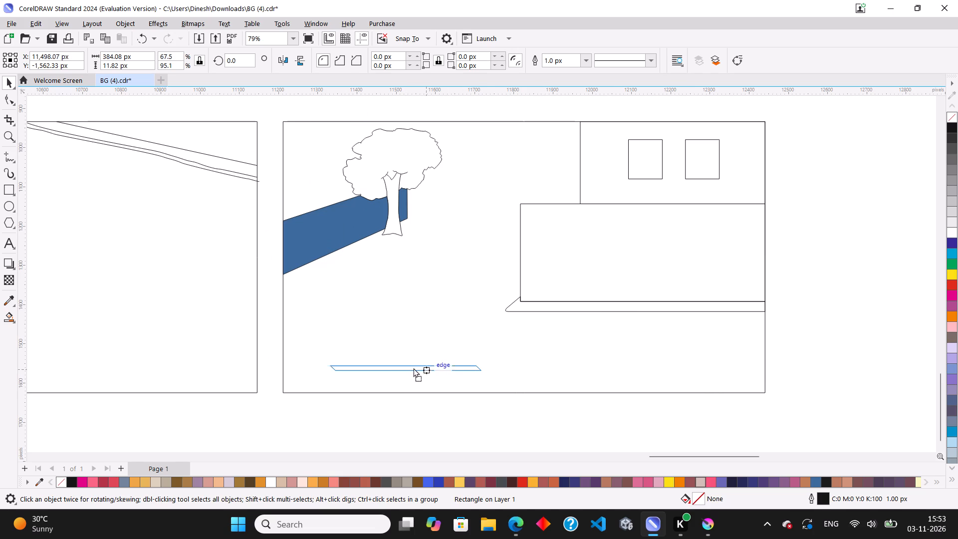
drag(413, 368, 350, 370)
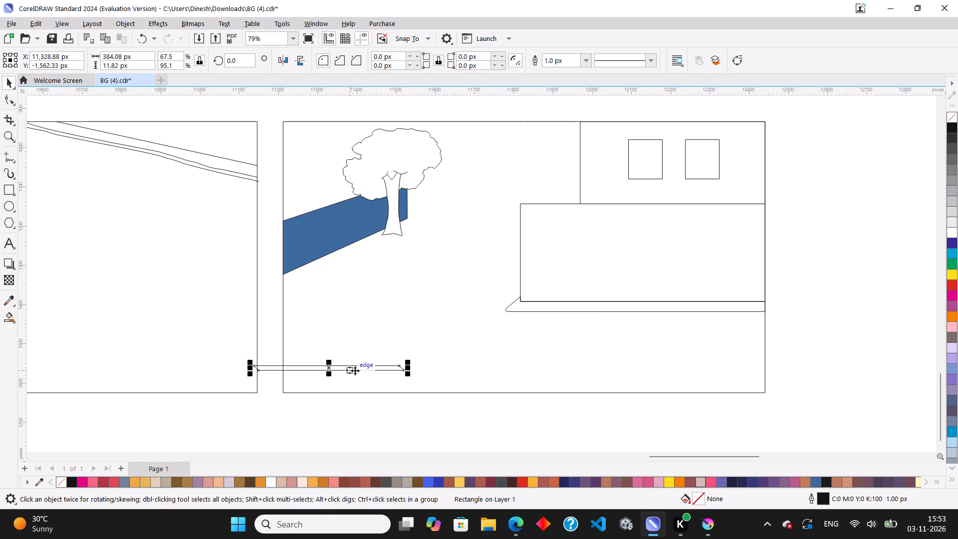
drag(353, 370, 538, 376)
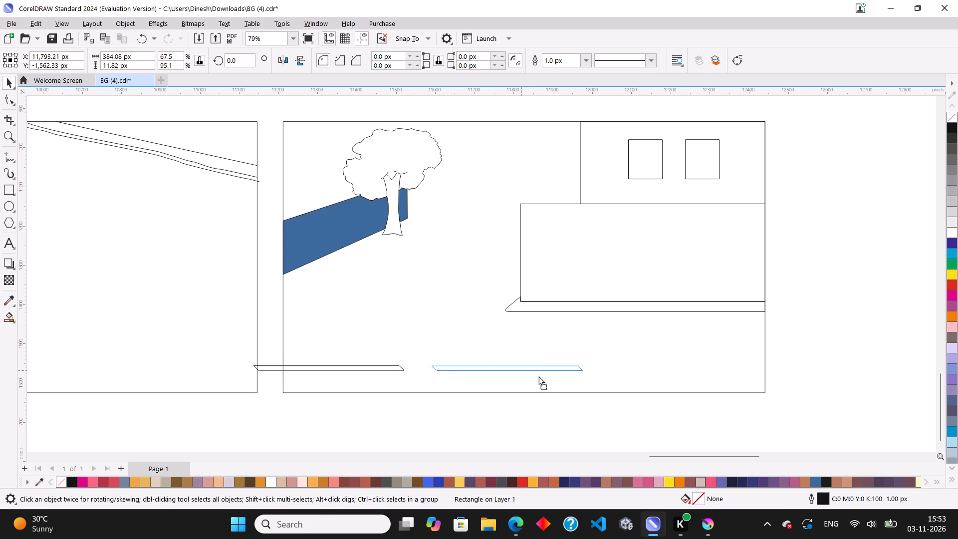
drag(538, 376, 575, 374)
ctrl+right_click(575, 374)
key(ctrl+d)
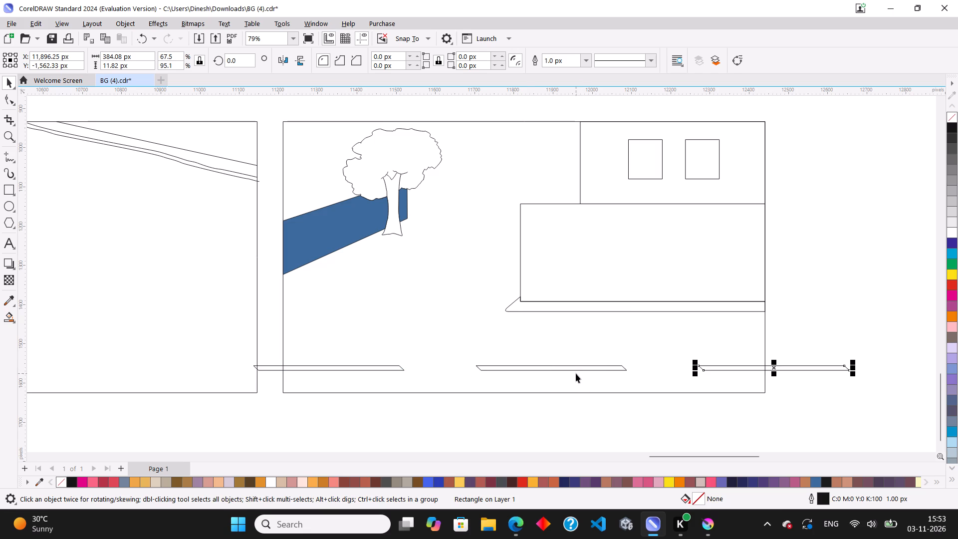
Smart Fill the parts of the three strips inside the second frame with blue #336699.
click(693, 428)
click(9, 316)
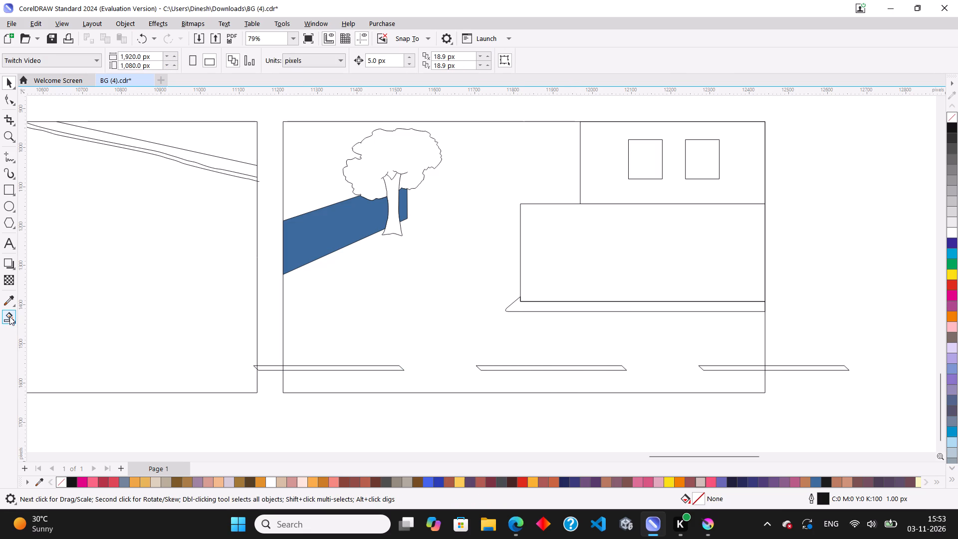
click(324, 368)
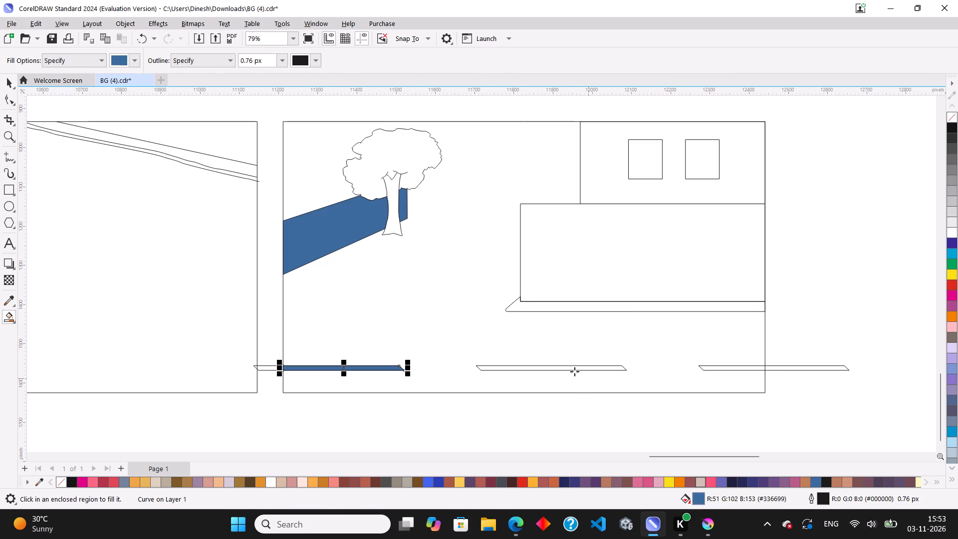
click(578, 367)
click(744, 367)
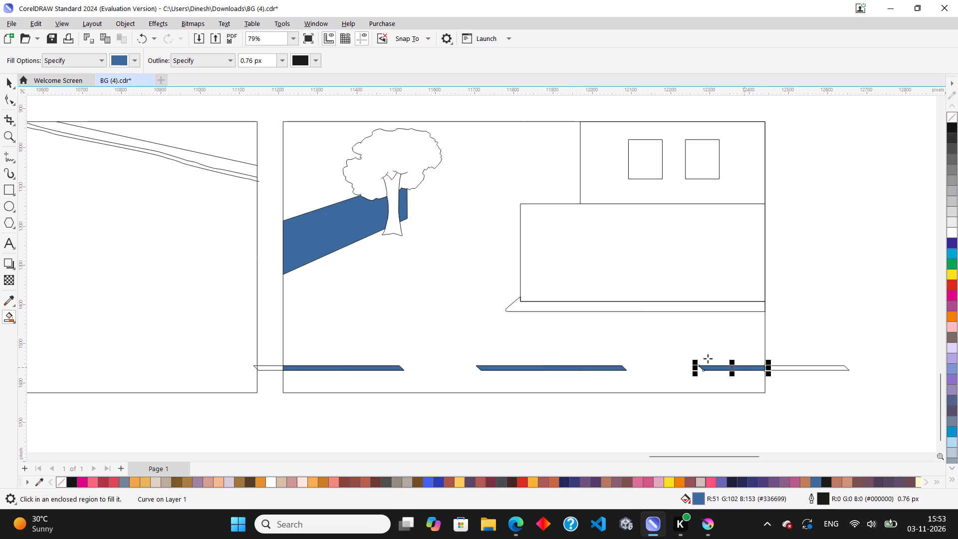
Delete the original unfilled strips that overhang the second frame's right and left edges, keeping the blue pieces.
click(8, 82)
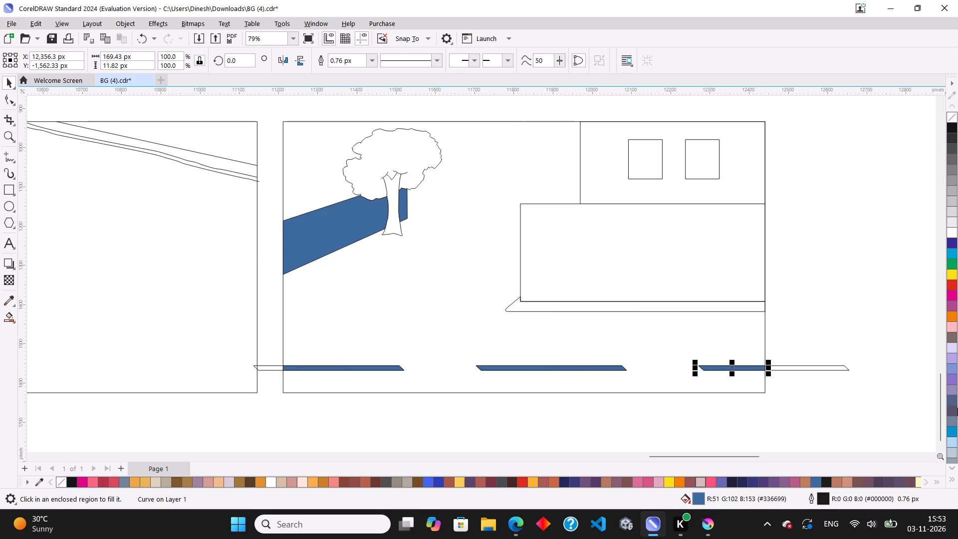
click(831, 367)
key(Delete)
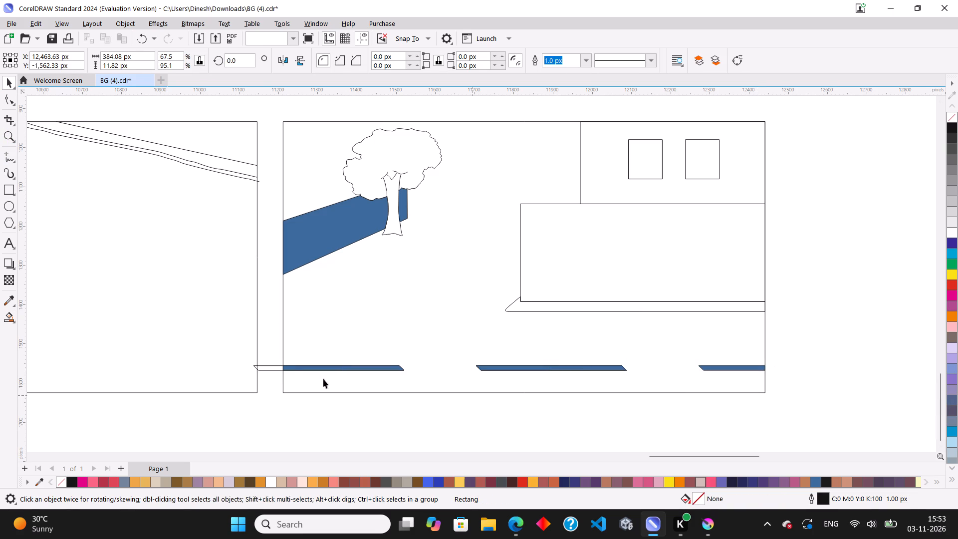
click(273, 370)
key(Delete)
click(269, 355)
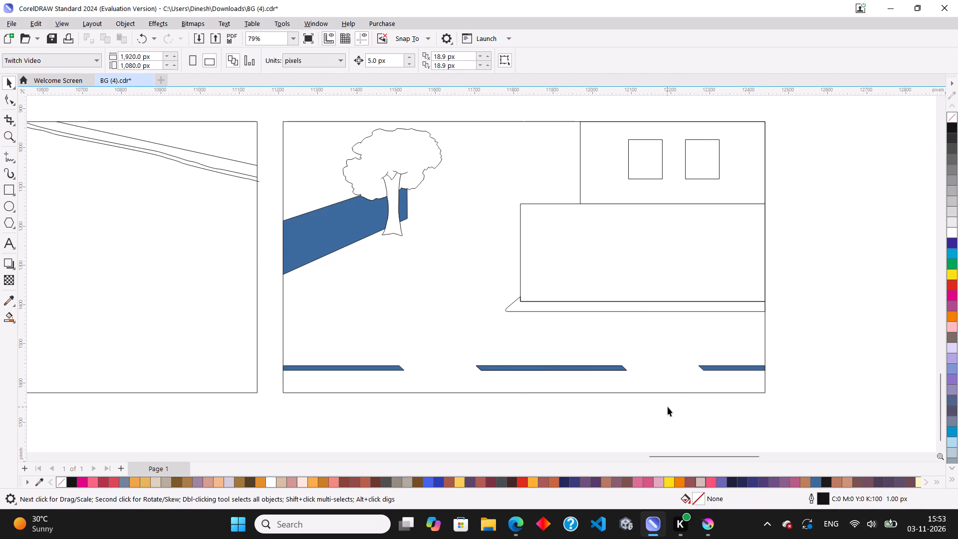
Examine the second frame's layout, especially the tree, the blue wall and the gap between them and the building.
scroll(651, 378, down, 3)
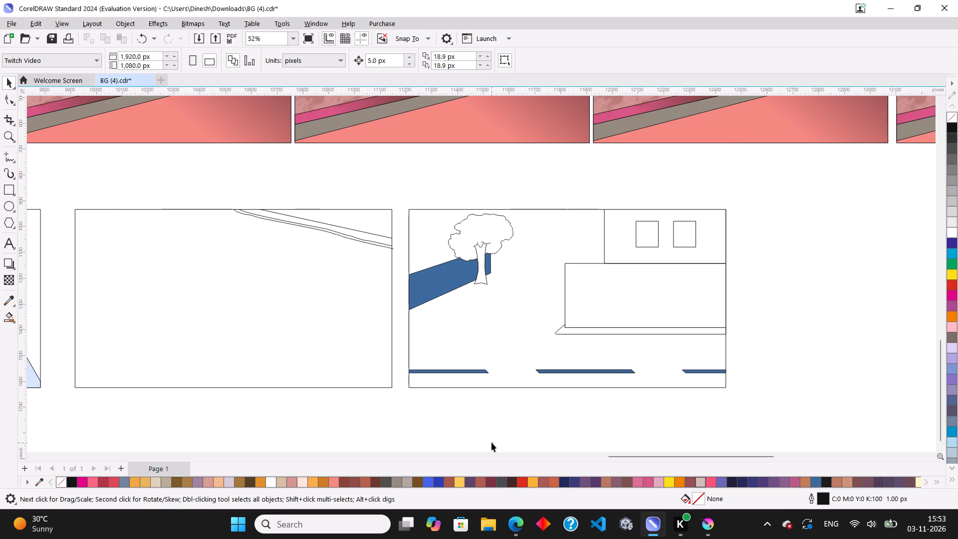
scroll(645, 272, up, 3)
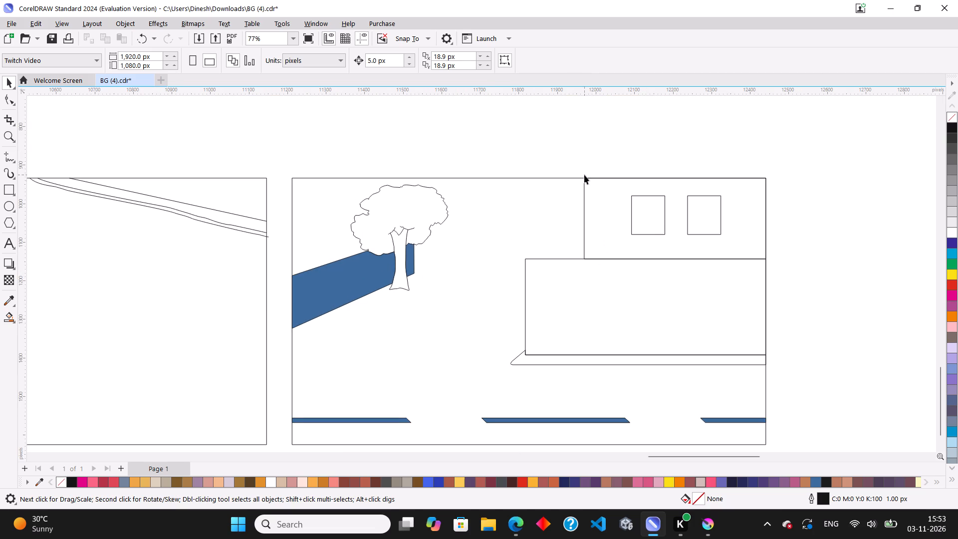
scroll(345, 183, up, 4)
scroll(406, 196, up, 2)
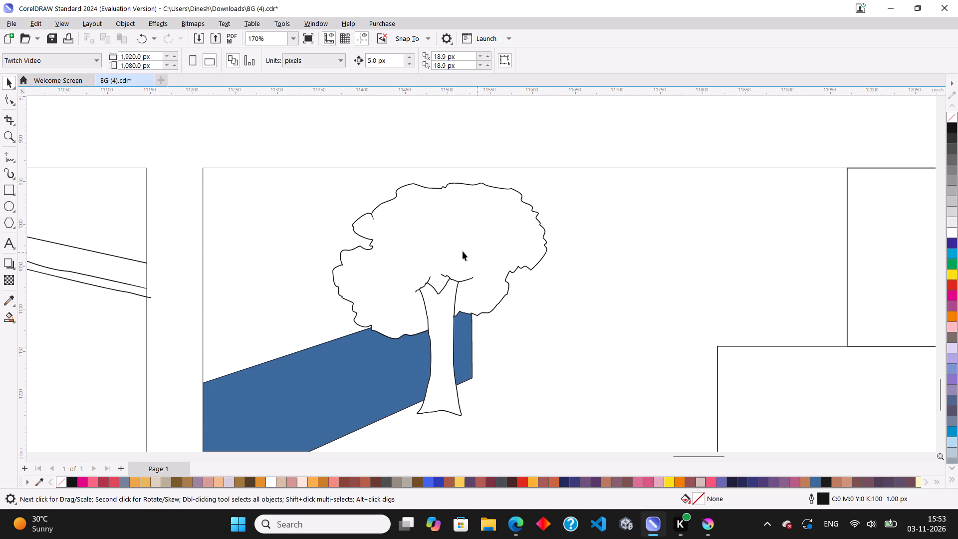
scroll(465, 206, up, 3)
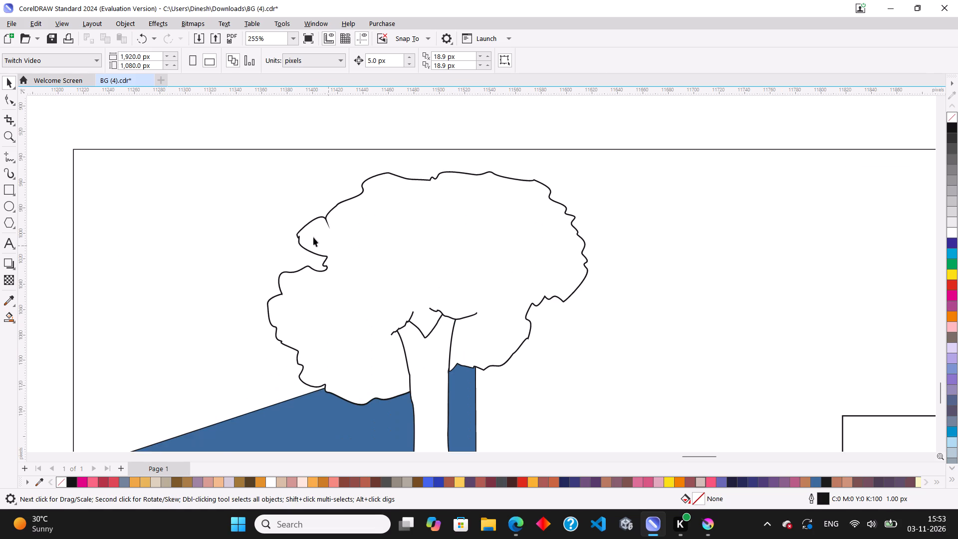
scroll(394, 251, down, 11)
scroll(450, 307, up, 2)
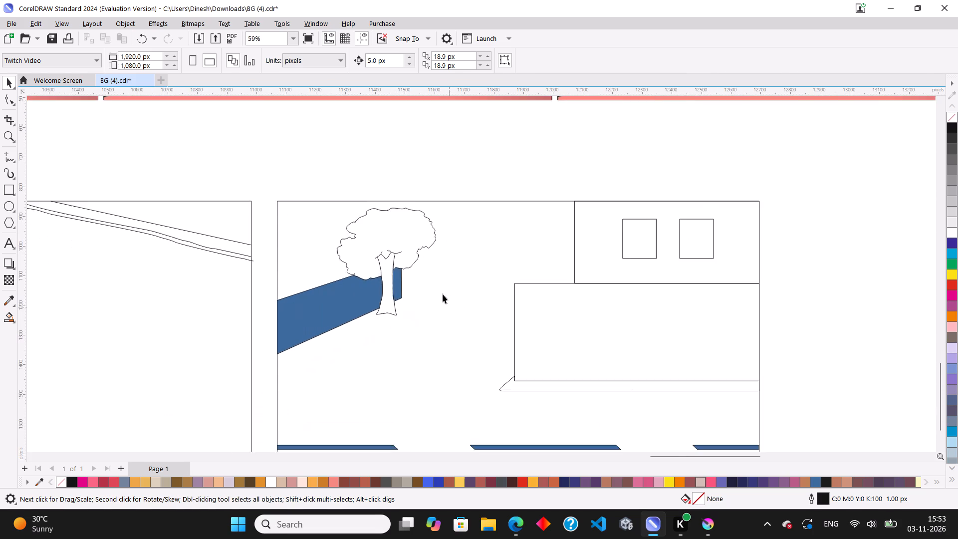
scroll(442, 293, up, 3)
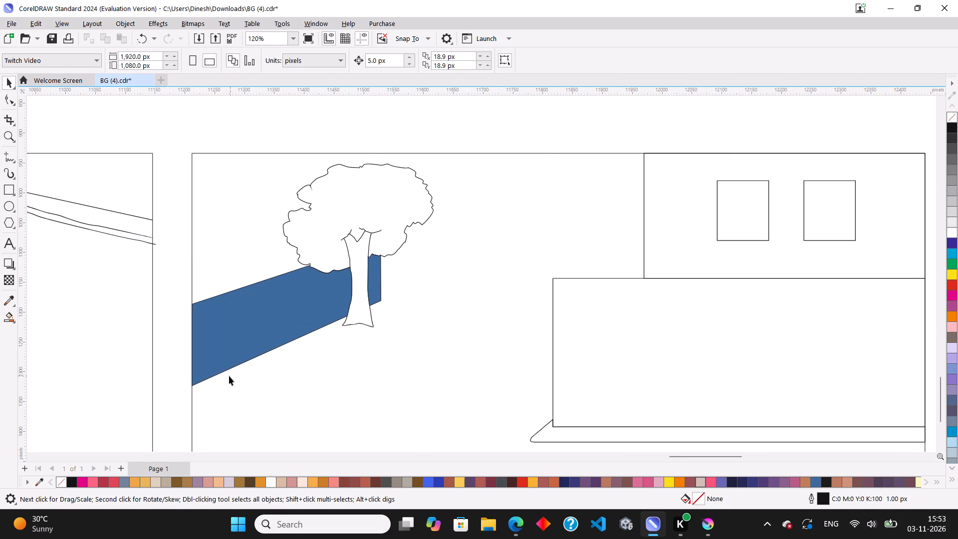
scroll(336, 318, down, 1)
scroll(245, 373, up, 2)
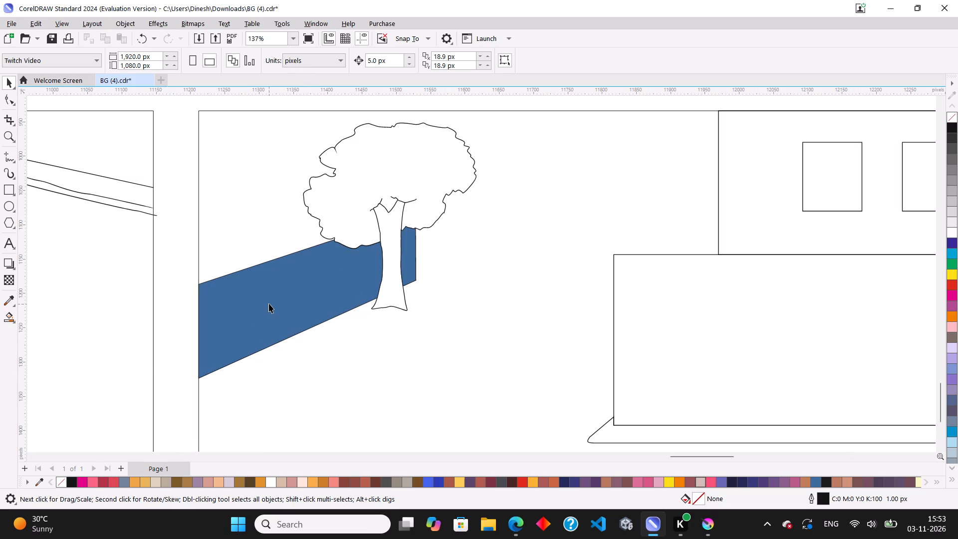
scroll(272, 303, down, 4)
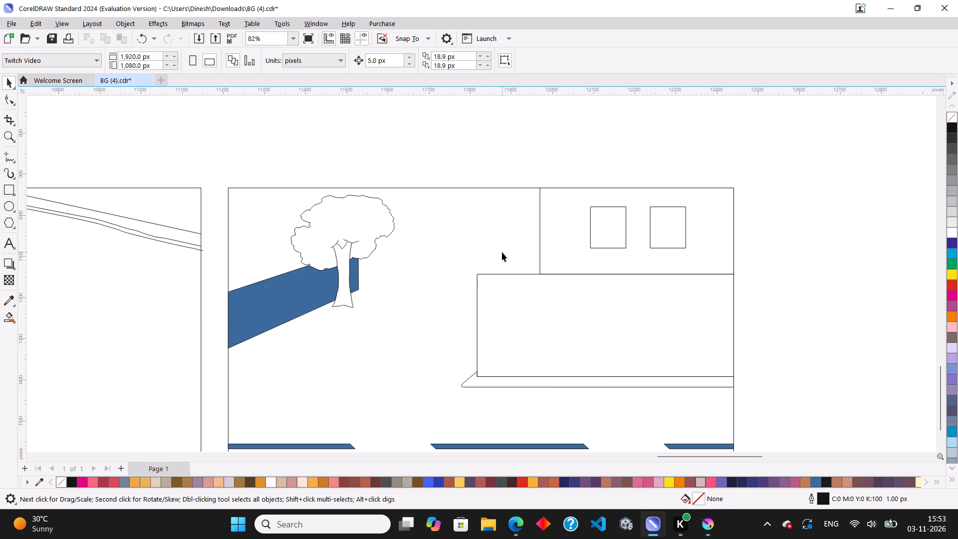
scroll(533, 212, up, 6)
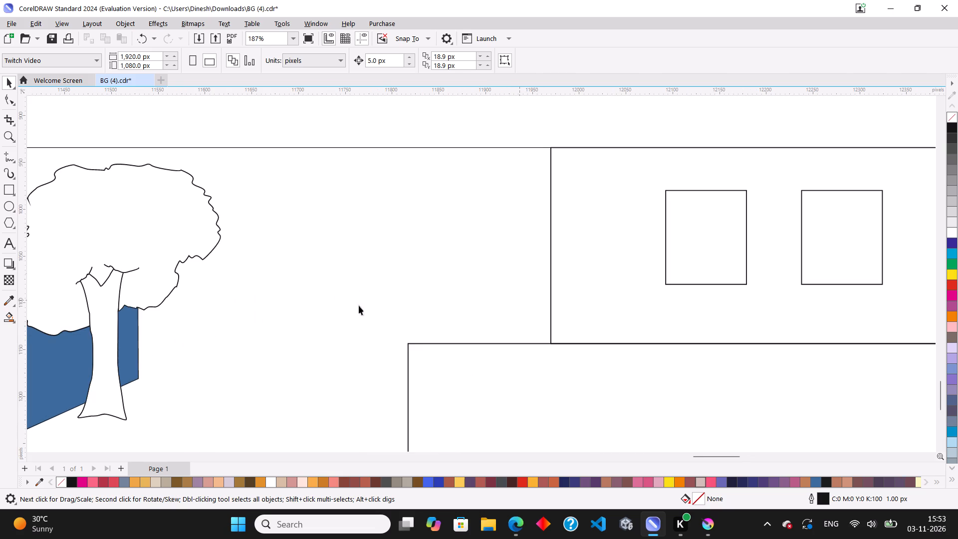
scroll(434, 308, down, 3)
scroll(284, 291, up, 3)
scroll(287, 292, down, 1)
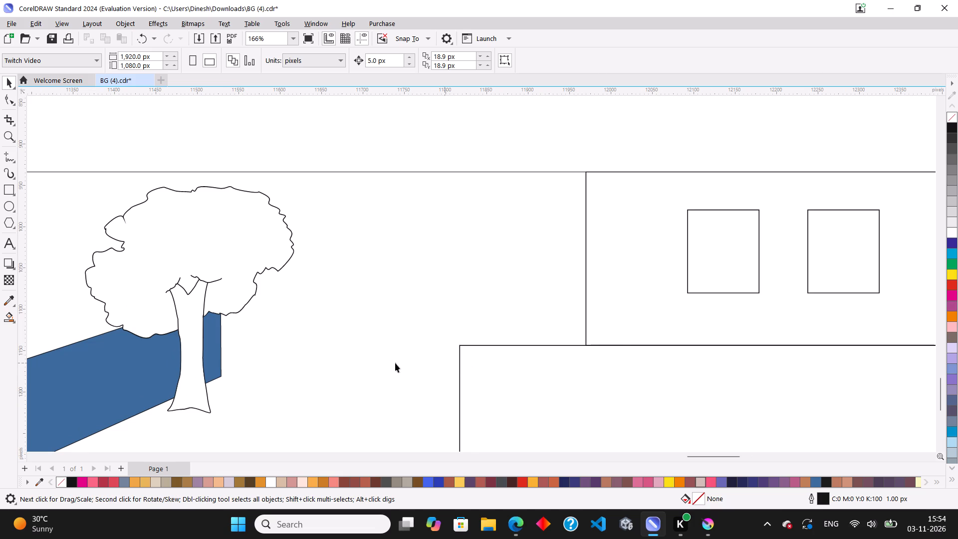
Draw a rectangle about 313 by 77 px from the blue wall's right end across to the building.
click(8, 191)
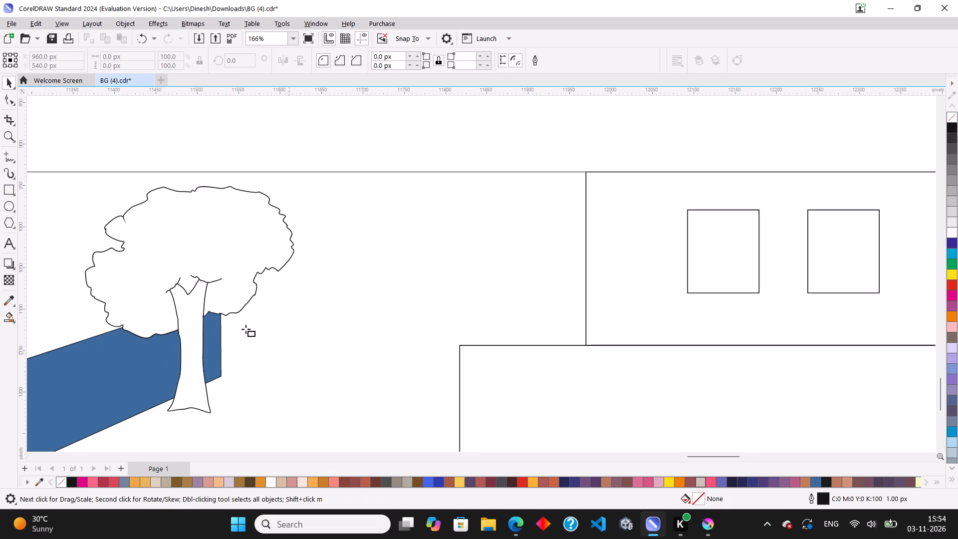
drag(222, 376, 259, 300)
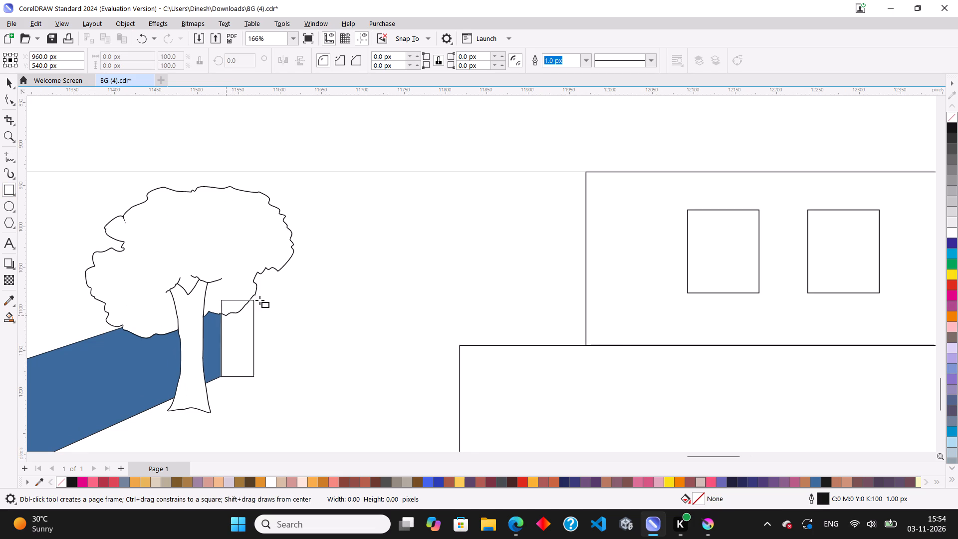
drag(259, 300, 480, 312)
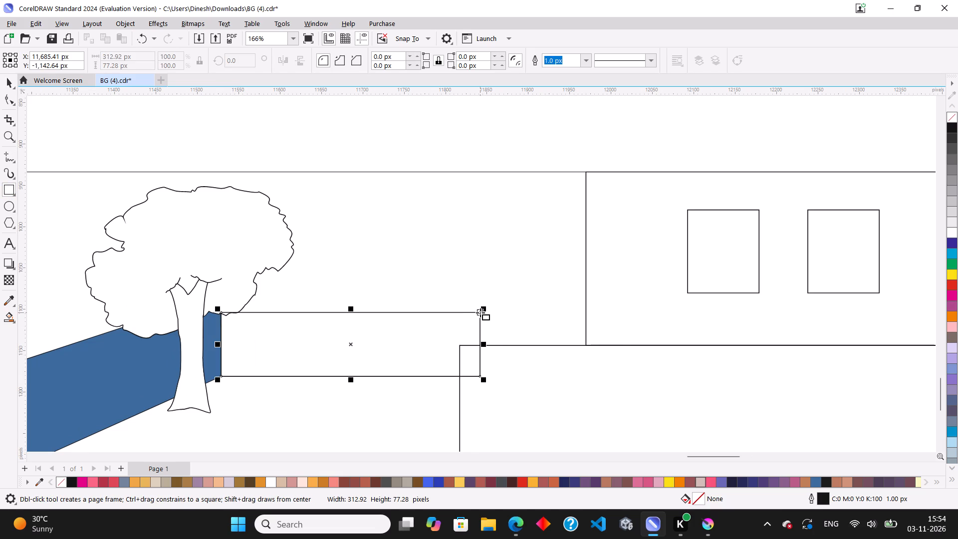
click(480, 312)
Narrow the new rectangle to about 288 px so its right side meets the lower building block's left edge.
click(10, 79)
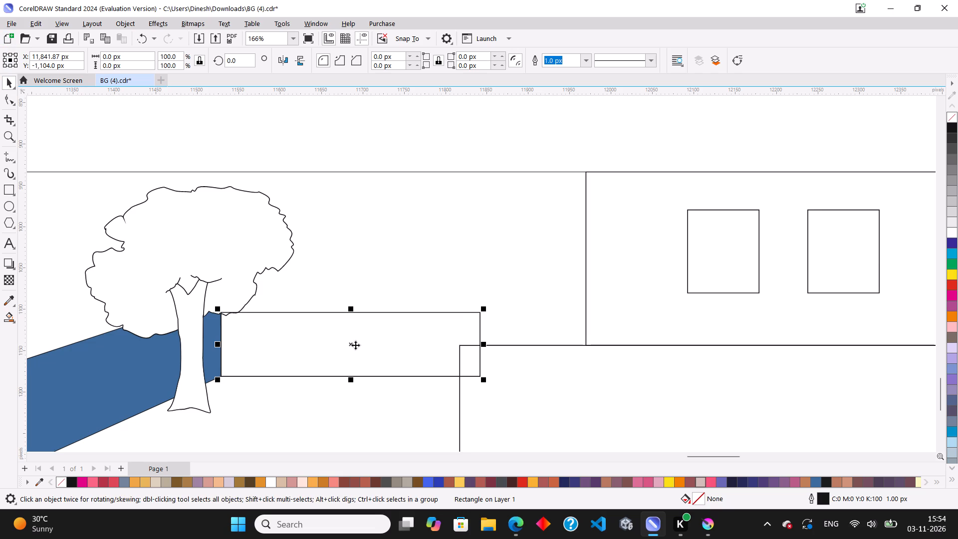
scroll(429, 380, up, 3)
drag(495, 324, 469, 322)
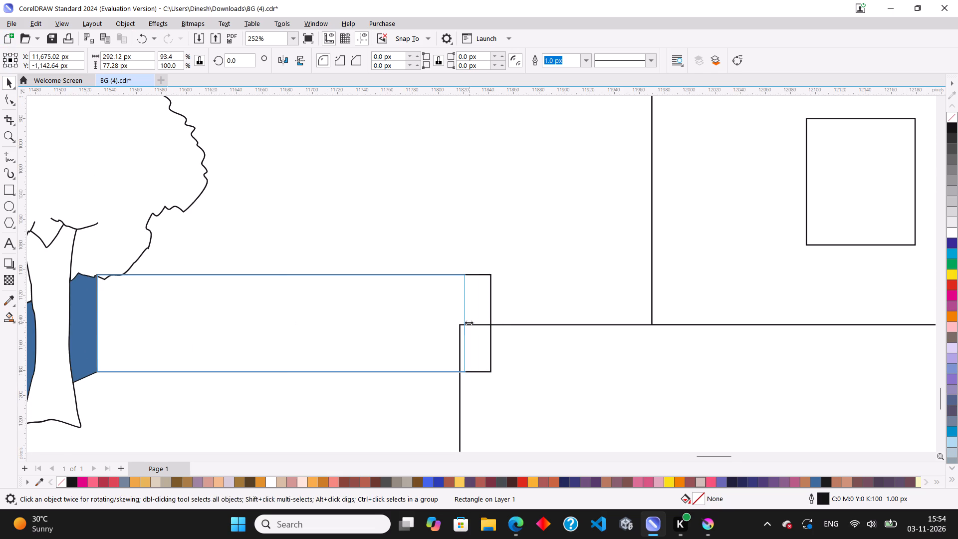
drag(469, 322, 465, 322)
scroll(476, 325, down, 11)
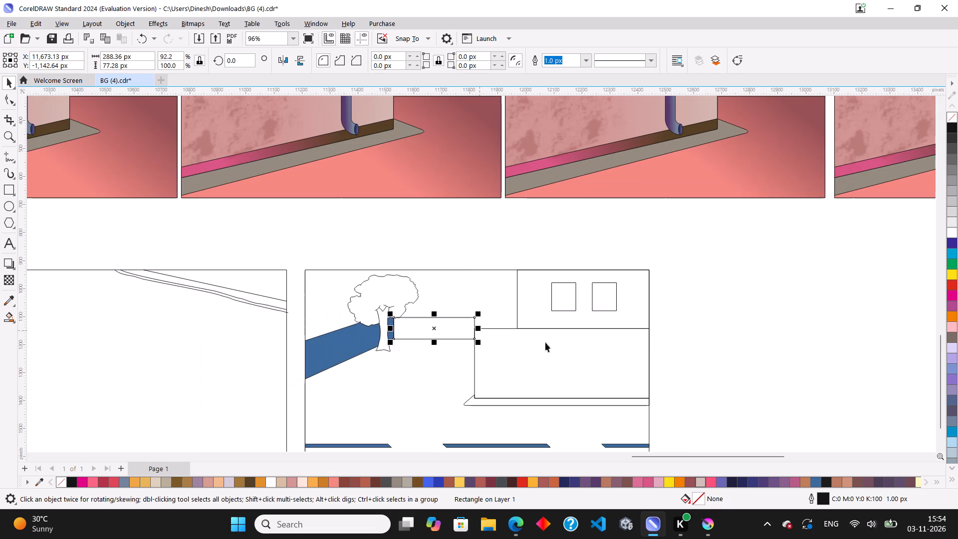
click(758, 371)
scroll(493, 322, up, 6)
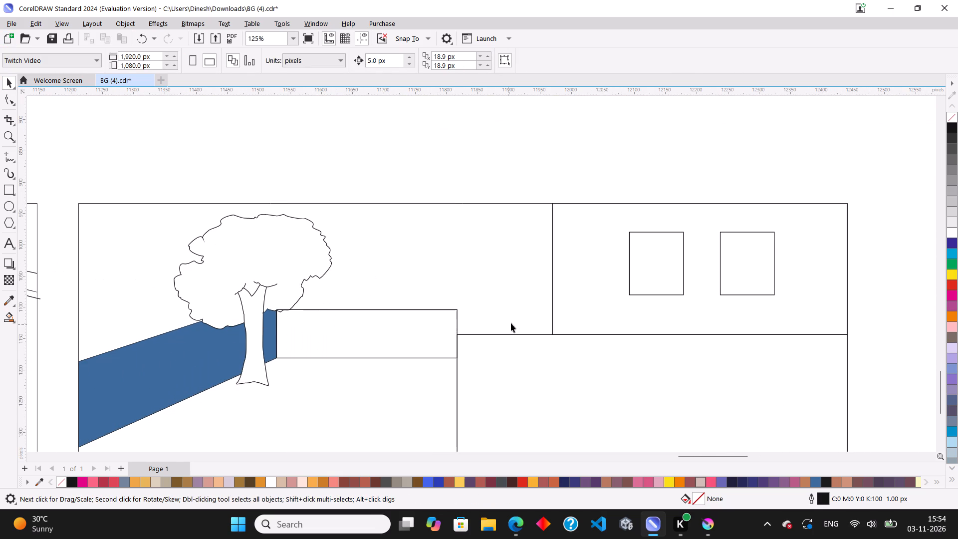
Draw a slanted two-point line about 38 by 31 px, rising from the lower building block's top-left corner.
click(15, 163)
click(39, 175)
scroll(390, 299, up, 4)
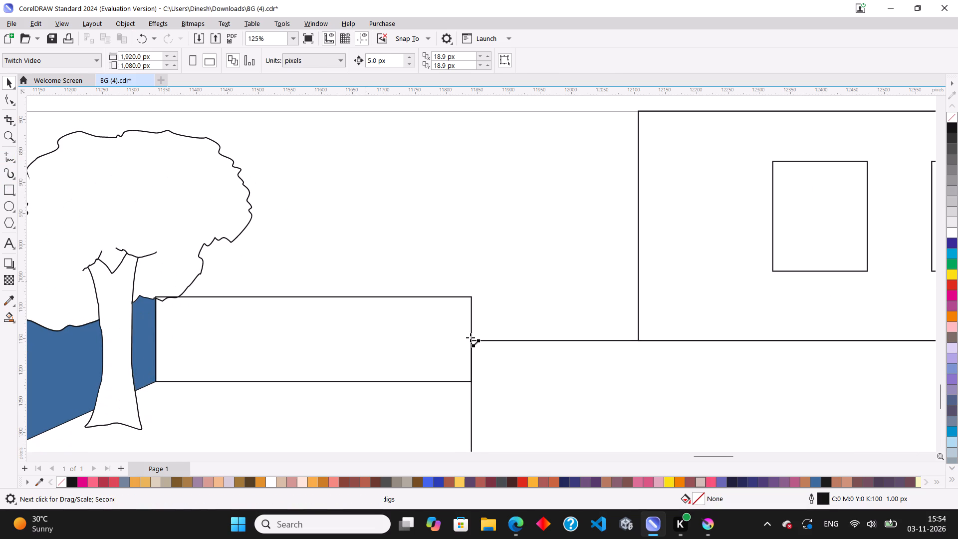
drag(473, 339, 513, 305)
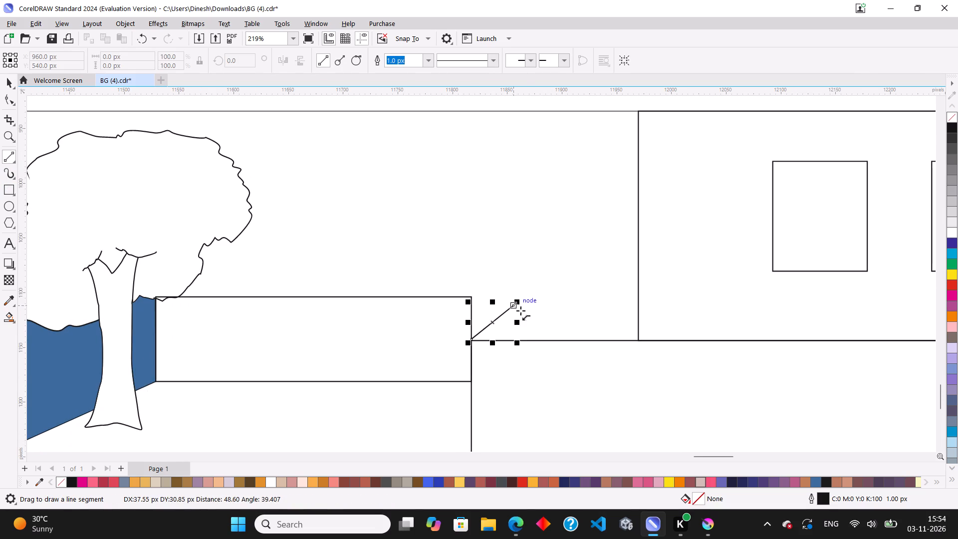
scroll(526, 312, up, 3)
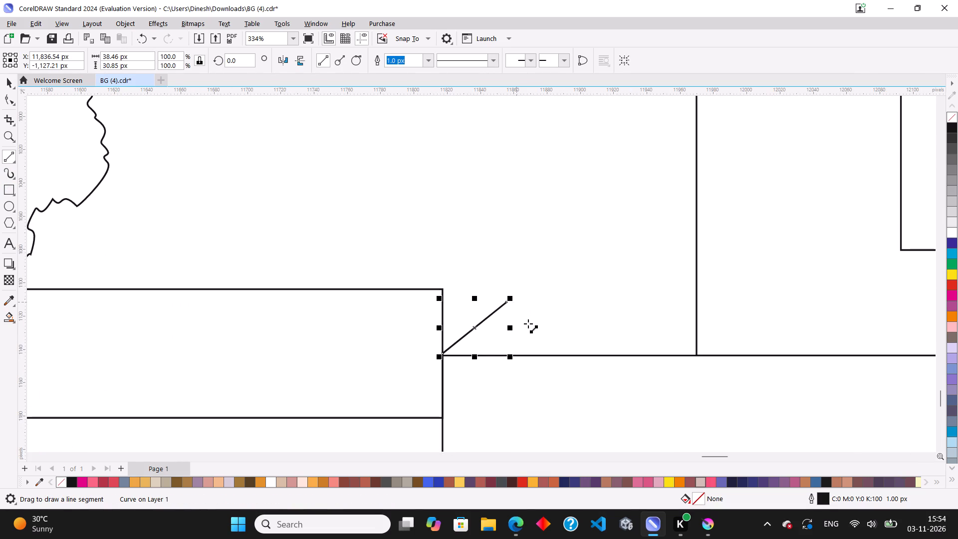
scroll(528, 323, down, 3)
scroll(537, 293, up, 2)
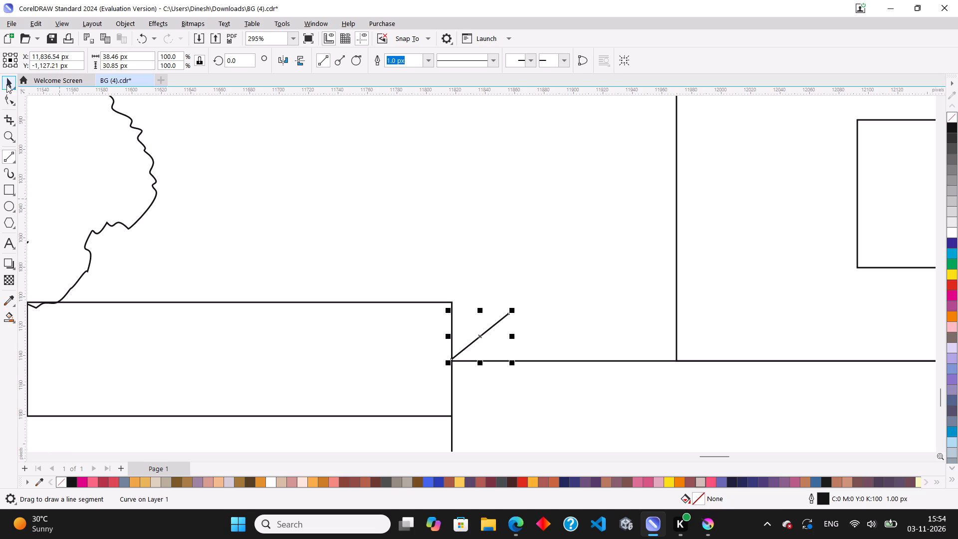
Extend the slanted line's free end to meet the upper building block's left edge.
click(6, 84)
click(505, 319)
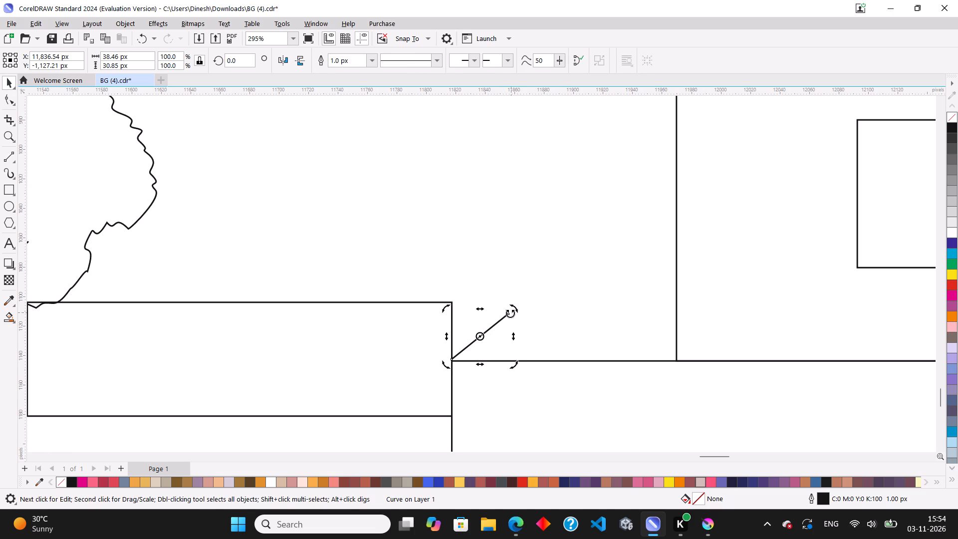
click(510, 313)
click(7, 97)
drag(506, 315, 676, 283)
Convert the wall rectangle to curves and add a node on its right side where the slanted line begins.
scroll(461, 364, up, 7)
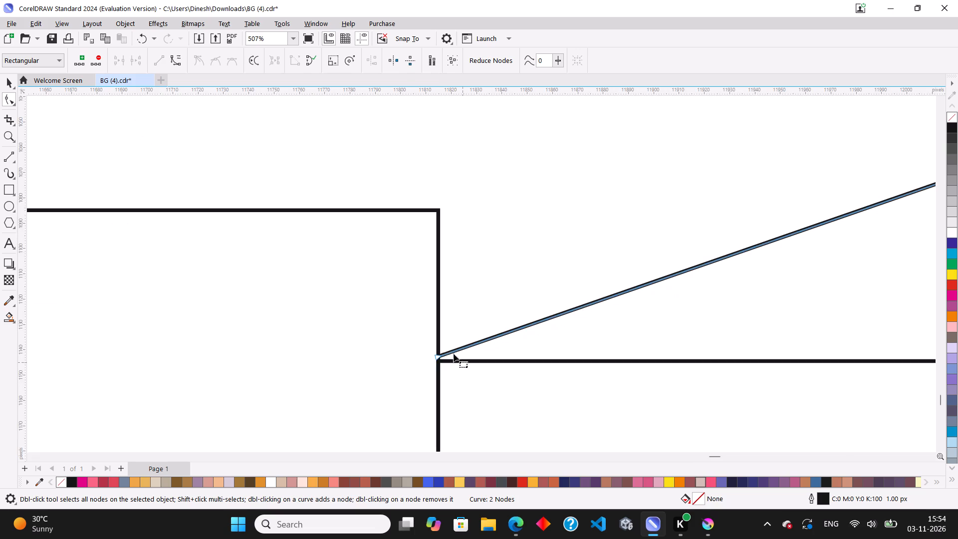
click(433, 212)
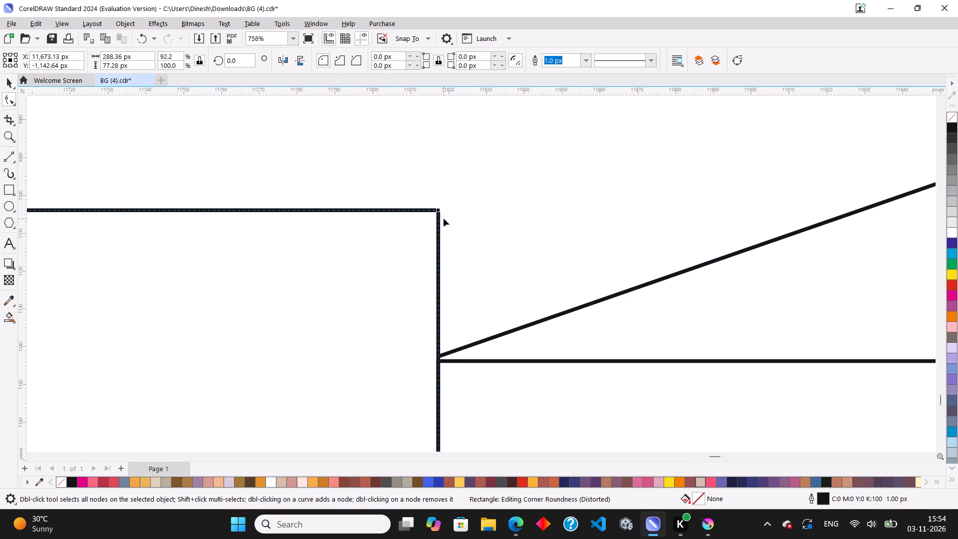
key(ctrl+q)
scroll(443, 224, down, 2)
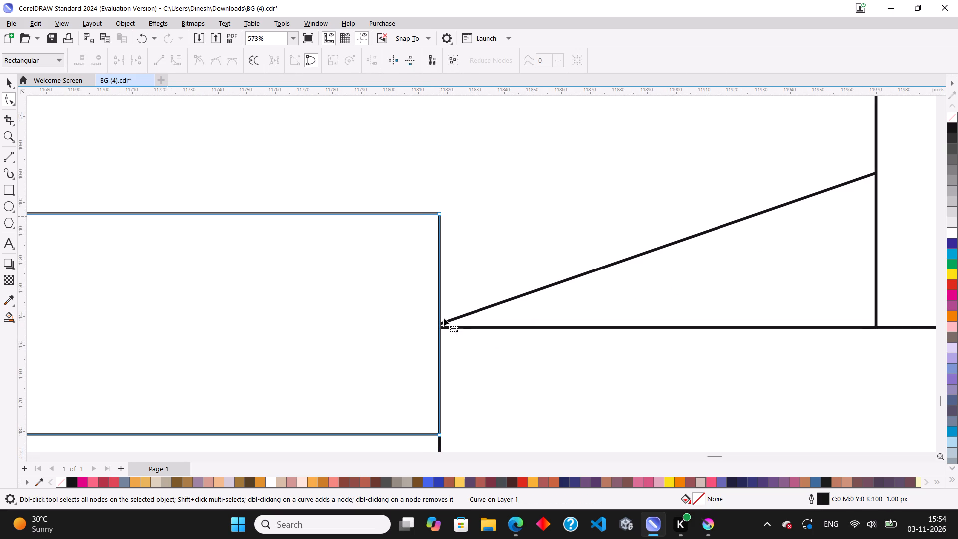
double_click(439, 322)
double_click(441, 324)
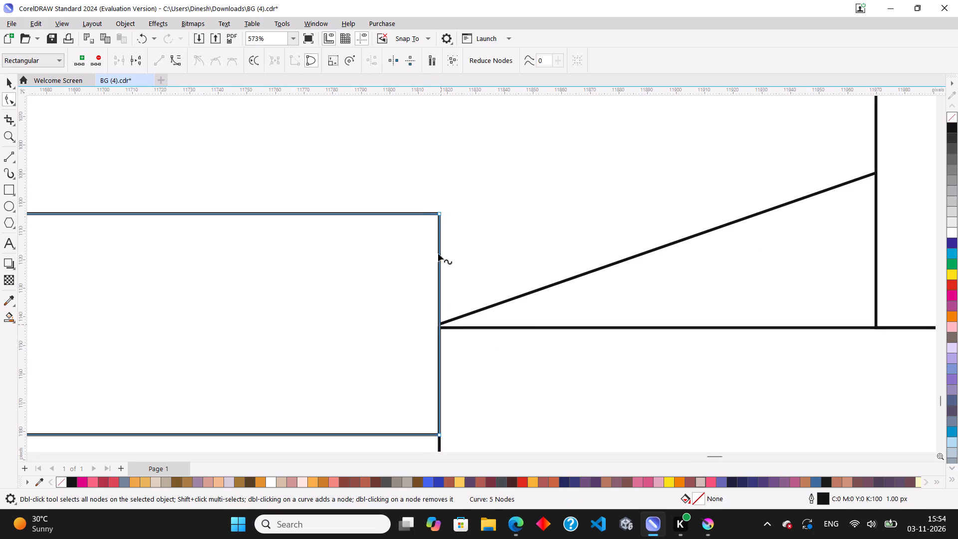
double_click(440, 326)
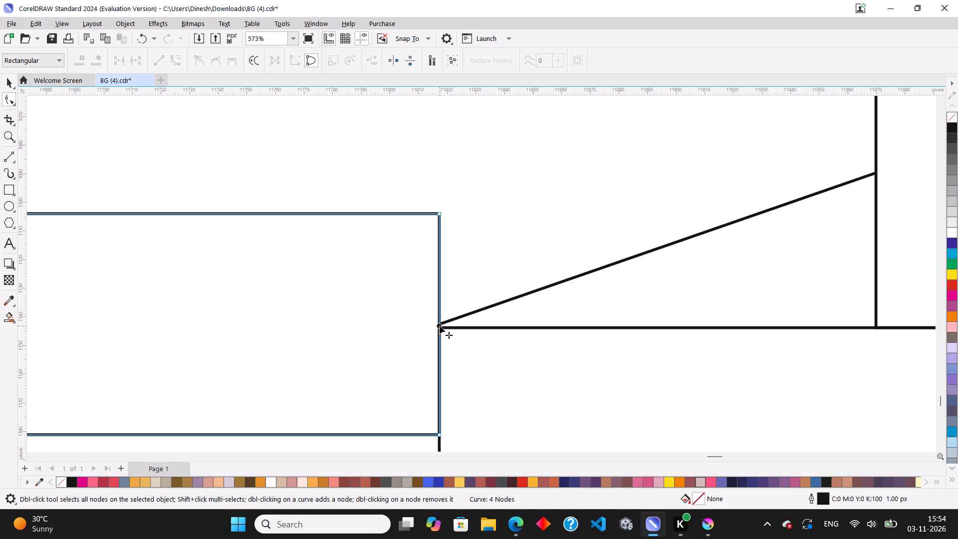
Move the wall's top-right corner node about 114 px outward onto the slanted line, keeping the top edge nearly level.
drag(439, 213, 705, 225)
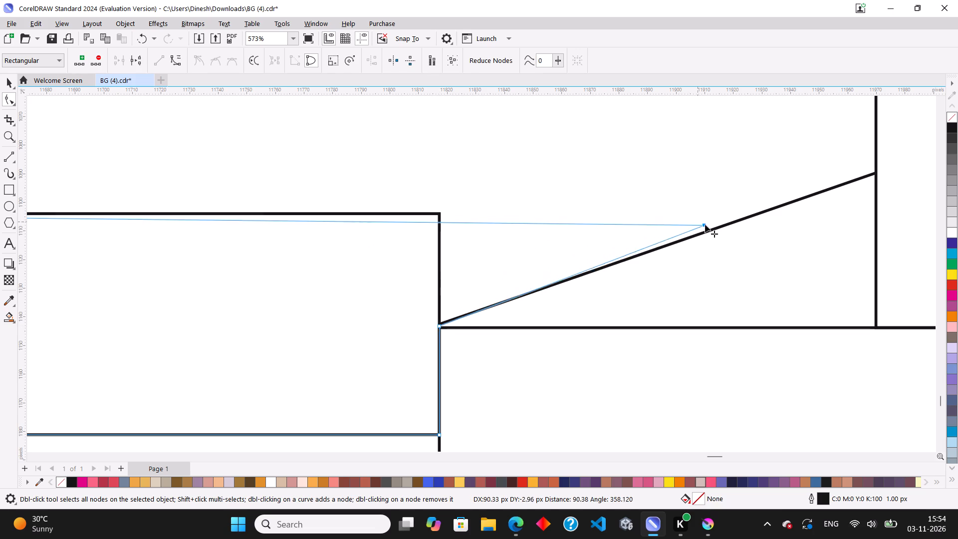
drag(705, 225, 766, 211)
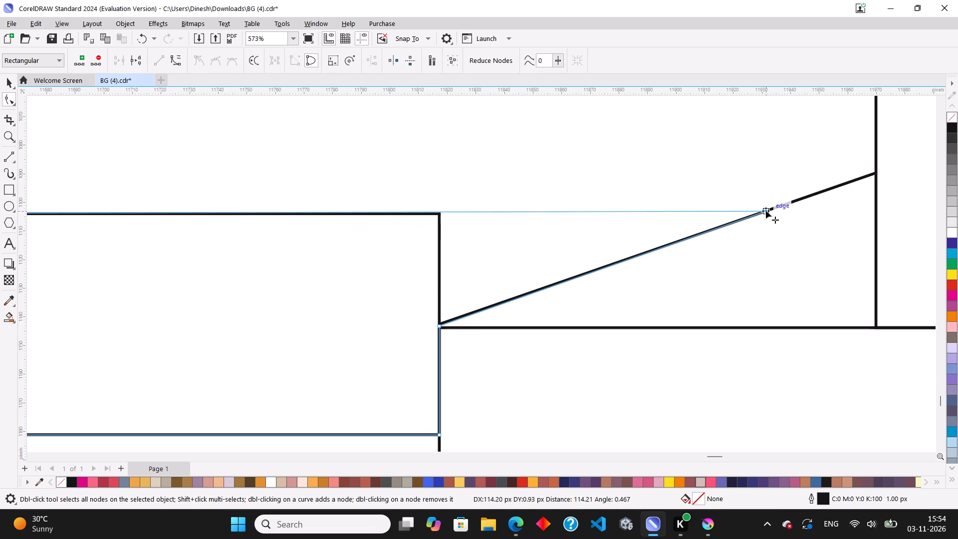
drag(766, 211, 766, 211)
drag(774, 210, 782, 207)
scroll(738, 232, down, 8)
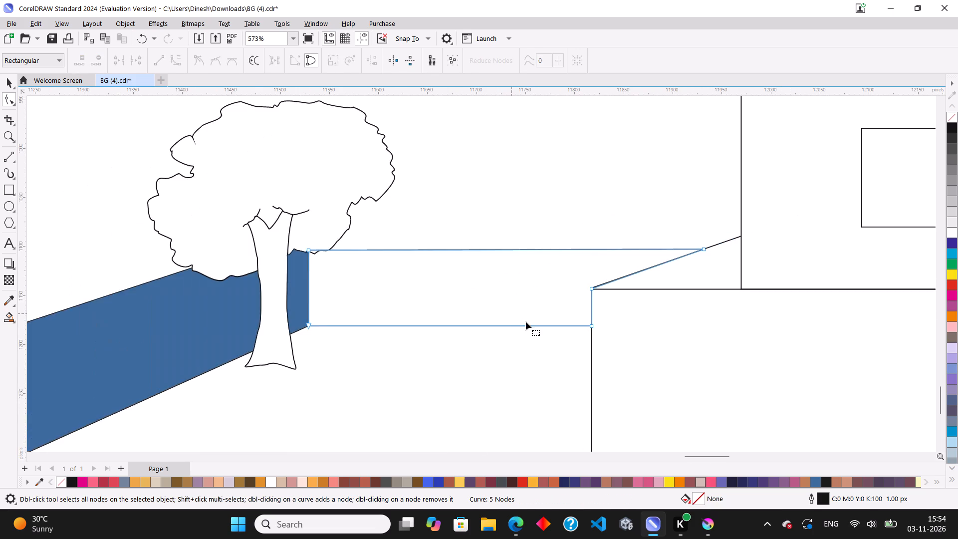
scroll(505, 323, down, 7)
click(7, 79)
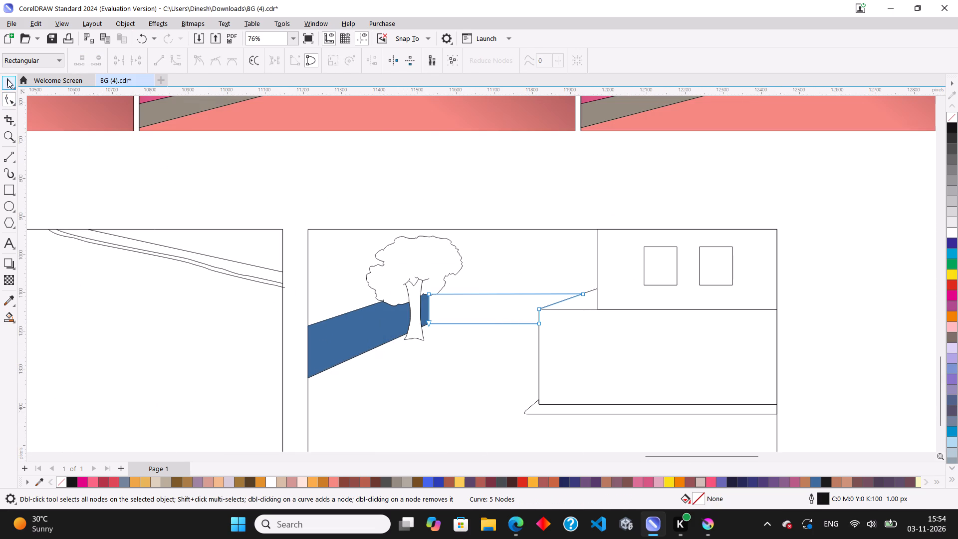
click(450, 157)
Examine the second frame's overall layout, checking how the reshaped wall joins the tree and the building.
scroll(366, 212, down, 3)
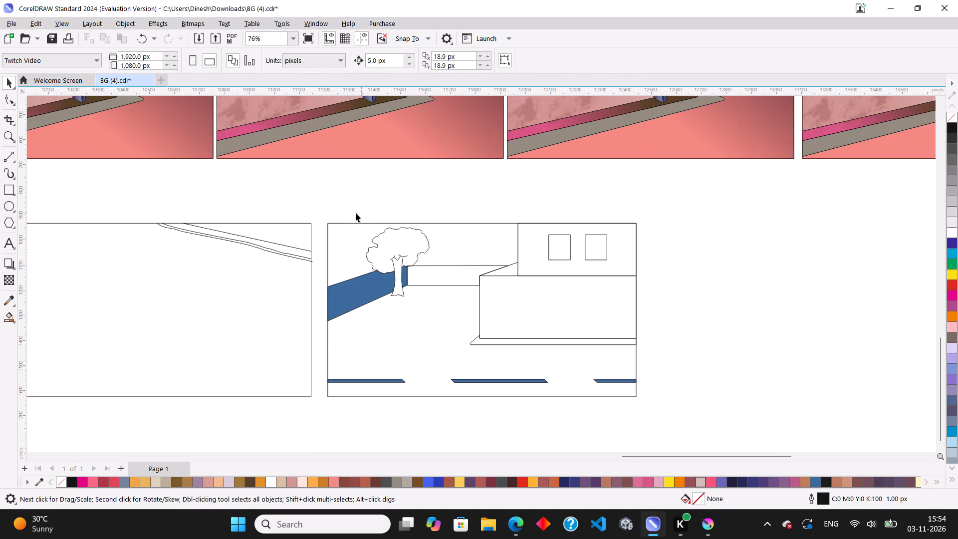
scroll(732, 261, up, 2)
click(732, 259)
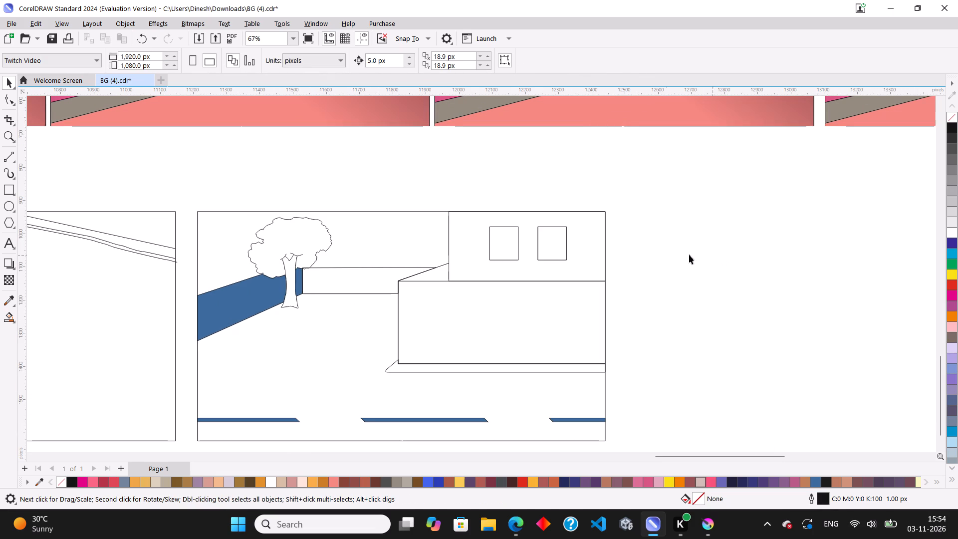
scroll(361, 255, up, 2)
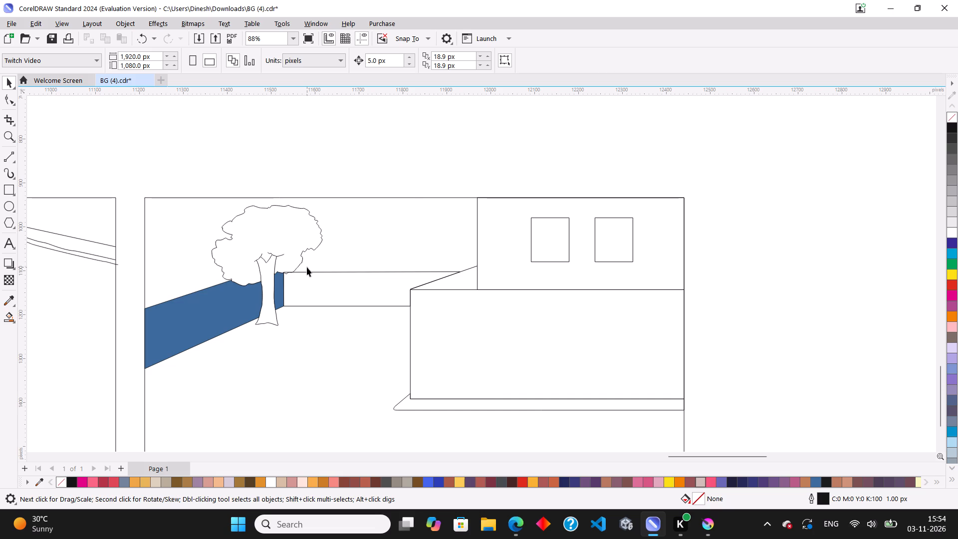
scroll(462, 299, down, 3)
scroll(343, 330, down, 2)
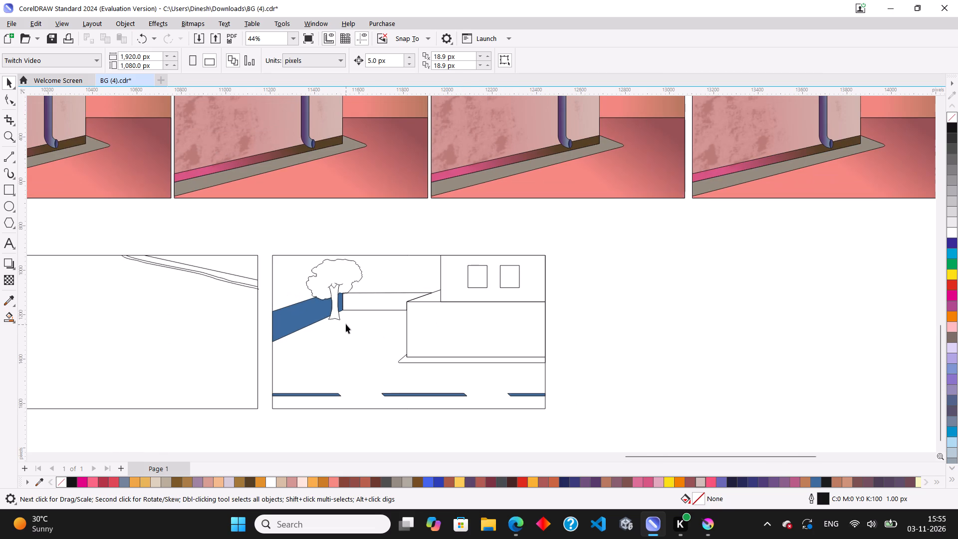
scroll(275, 283, up, 3)
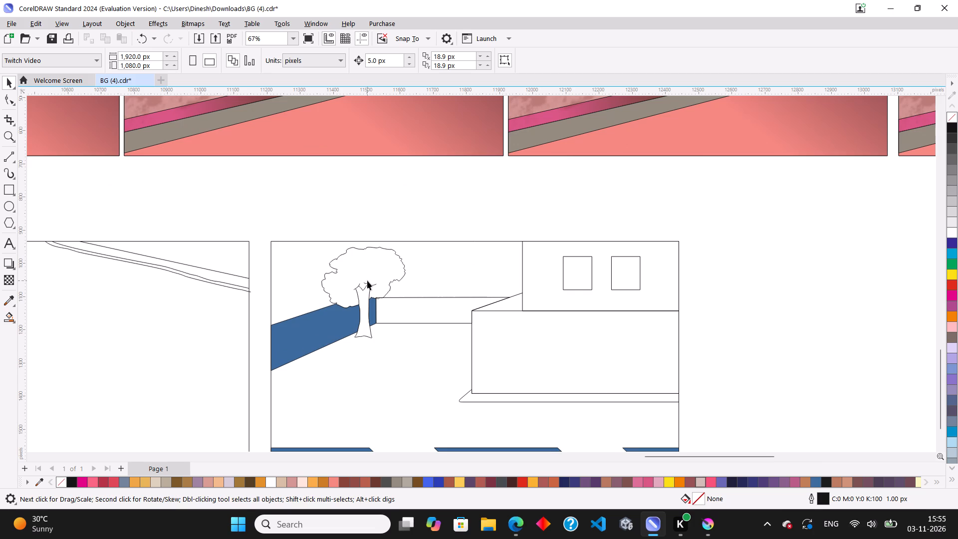
scroll(381, 295, up, 2)
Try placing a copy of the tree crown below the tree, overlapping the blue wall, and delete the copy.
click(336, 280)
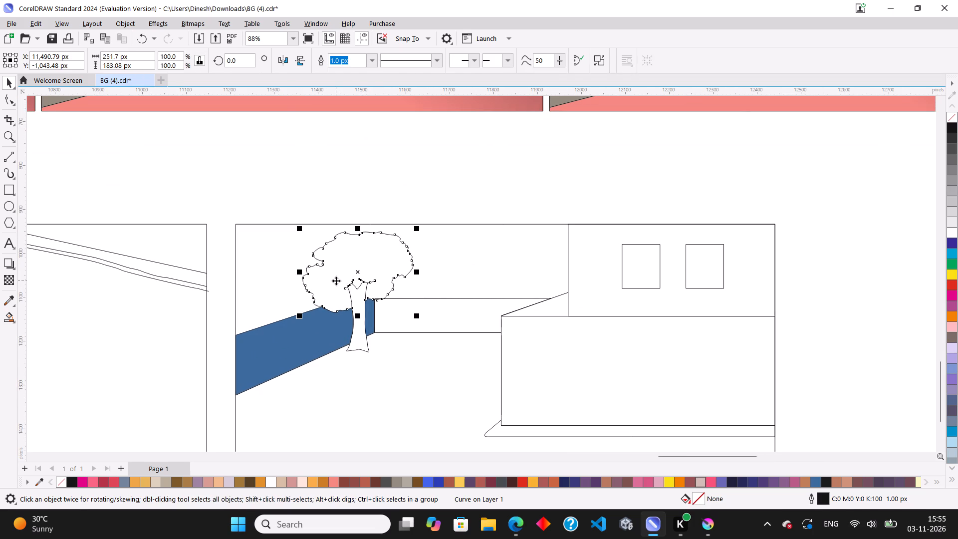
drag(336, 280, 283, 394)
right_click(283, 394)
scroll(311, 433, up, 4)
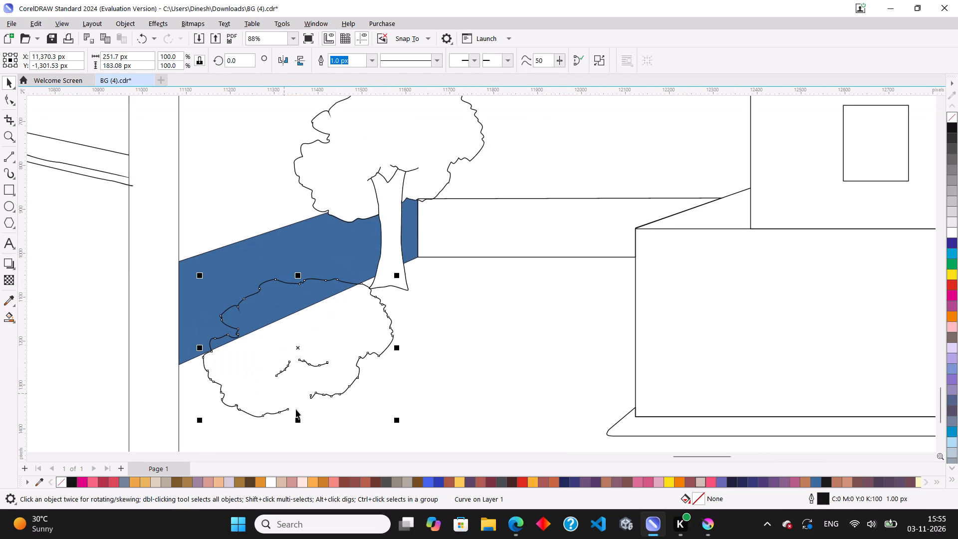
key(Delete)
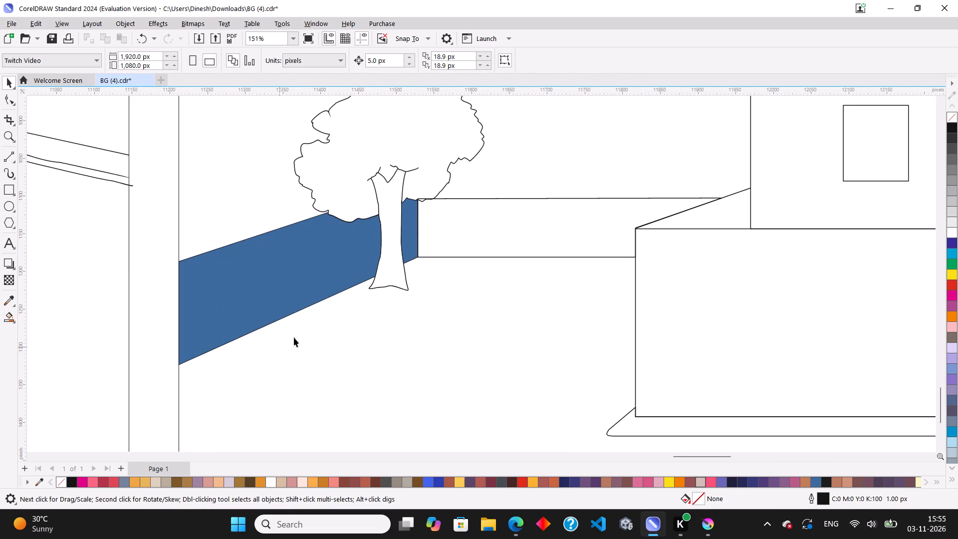
Review the second frame against the rows of finished background scenes in the document.
scroll(307, 326, down, 3)
click(355, 251)
scroll(362, 256, down, 1)
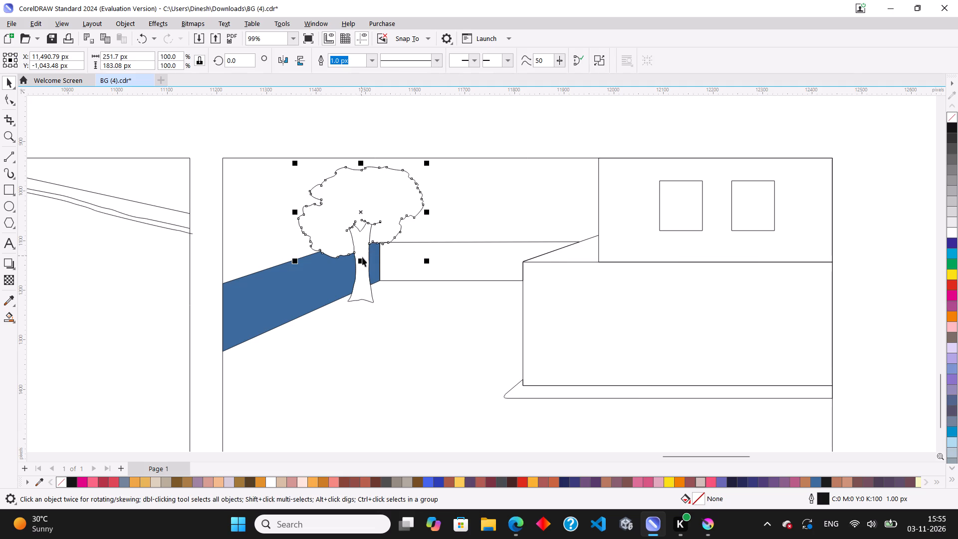
scroll(362, 257, down, 2)
click(342, 170)
scroll(419, 329, down, 9)
scroll(436, 374, down, 5)
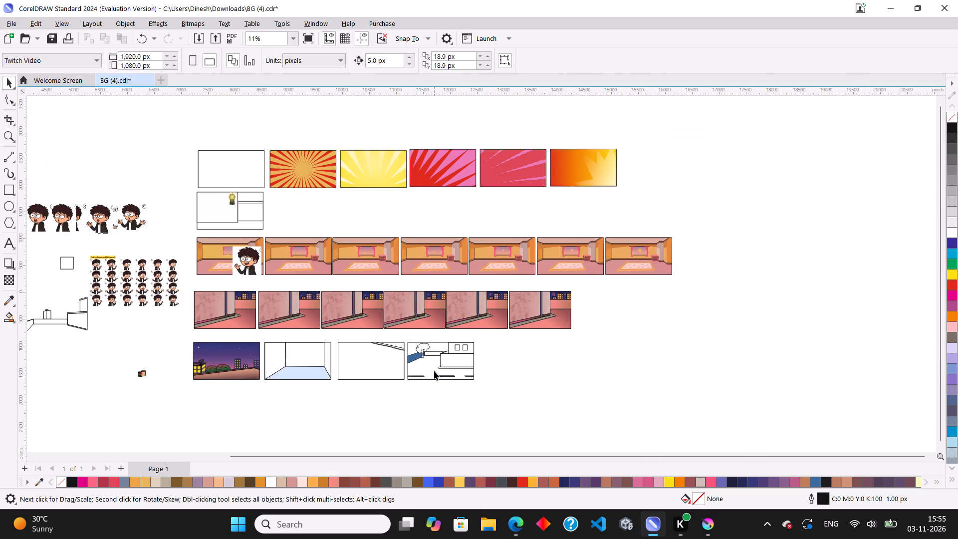
scroll(430, 368, up, 6)
scroll(430, 368, down, 3)
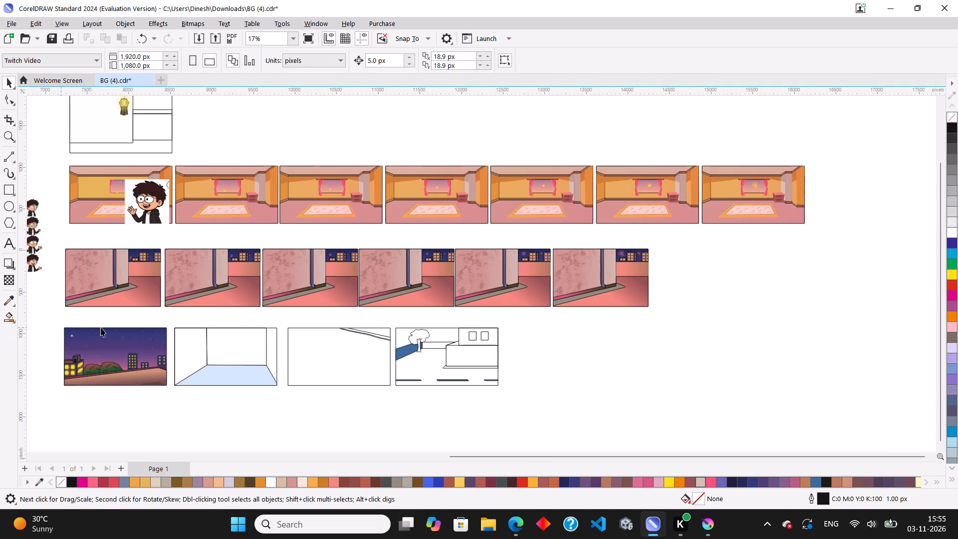
scroll(236, 330, down, 2)
scroll(159, 299, up, 4)
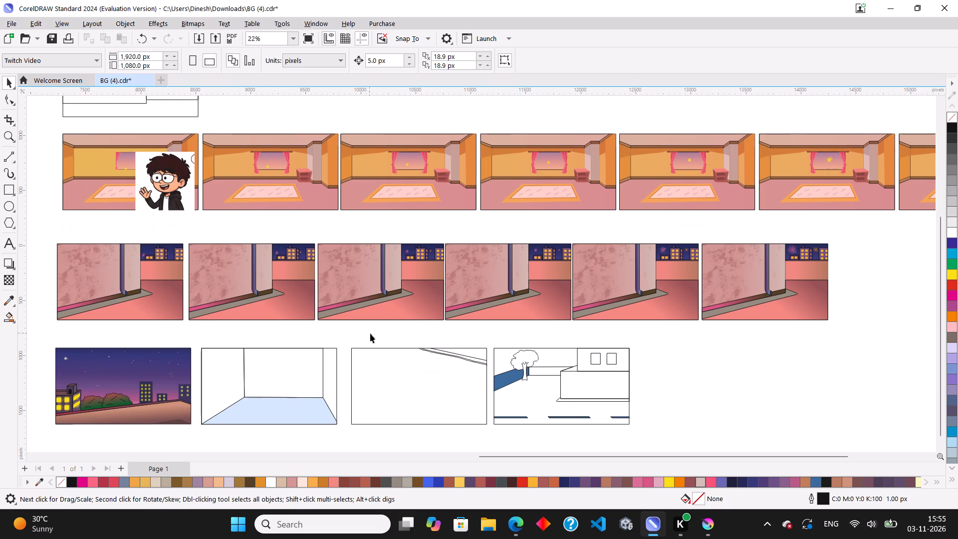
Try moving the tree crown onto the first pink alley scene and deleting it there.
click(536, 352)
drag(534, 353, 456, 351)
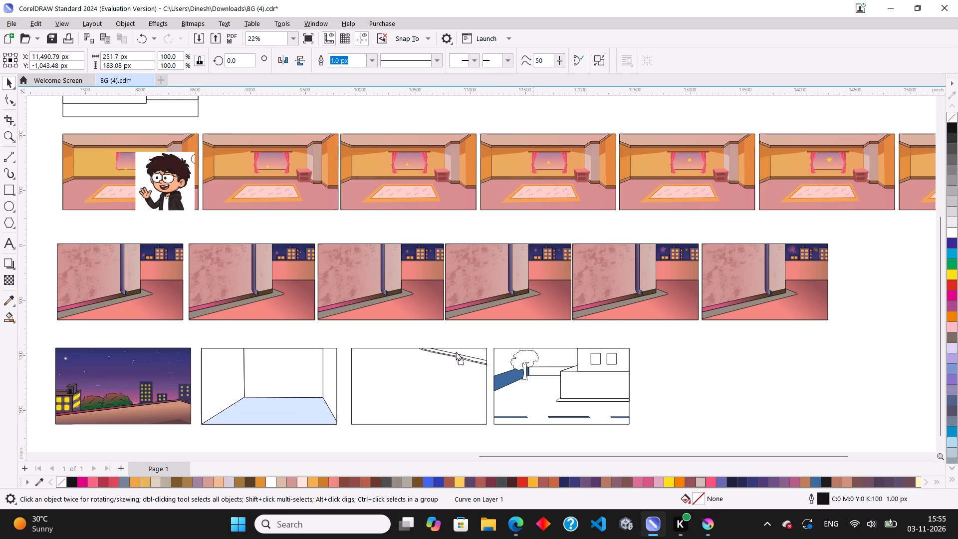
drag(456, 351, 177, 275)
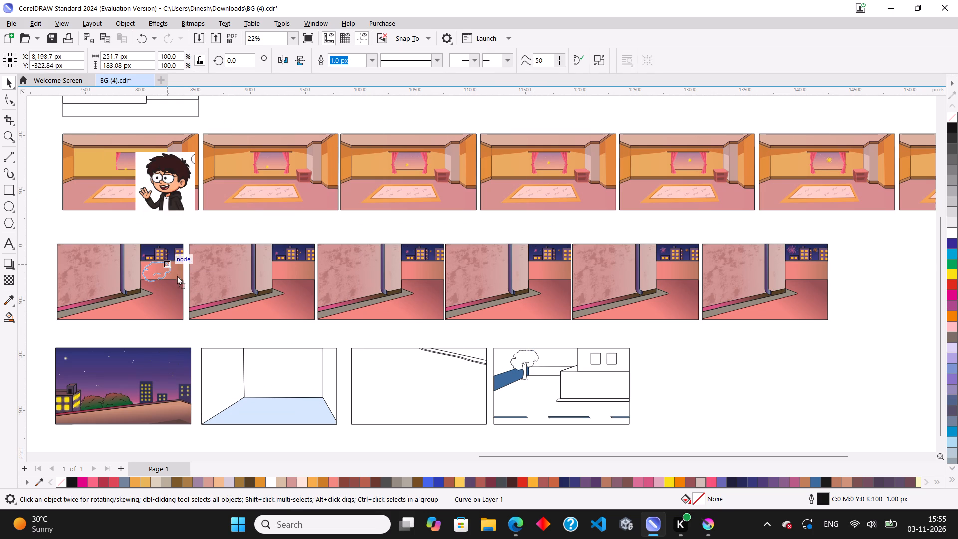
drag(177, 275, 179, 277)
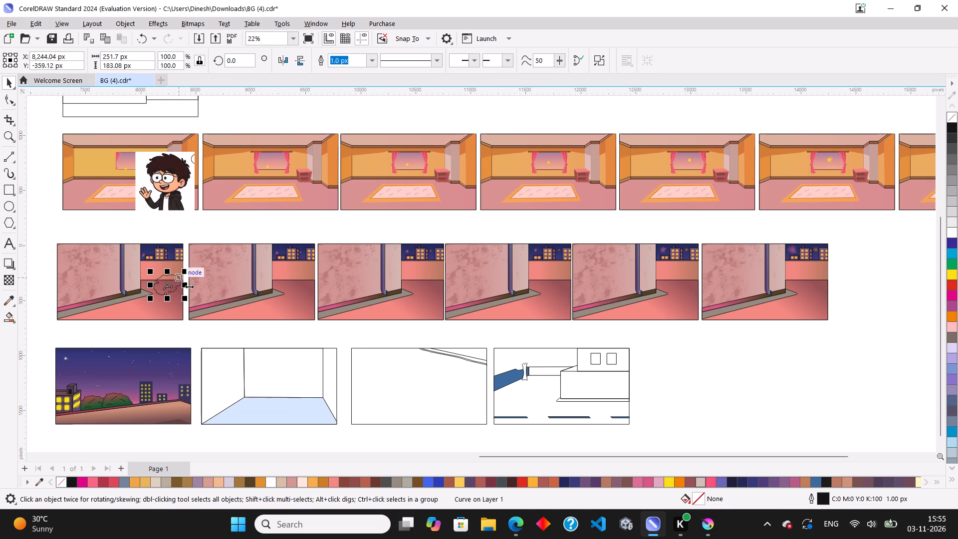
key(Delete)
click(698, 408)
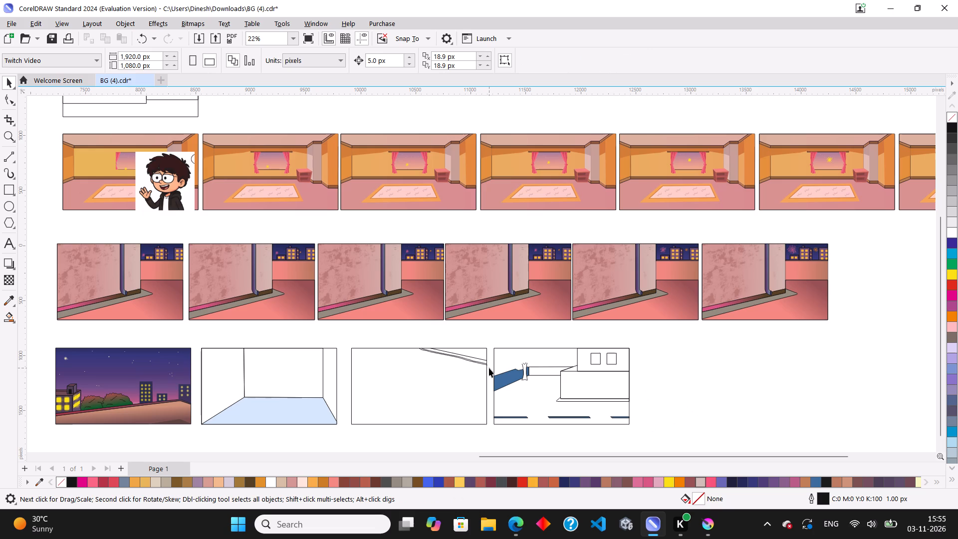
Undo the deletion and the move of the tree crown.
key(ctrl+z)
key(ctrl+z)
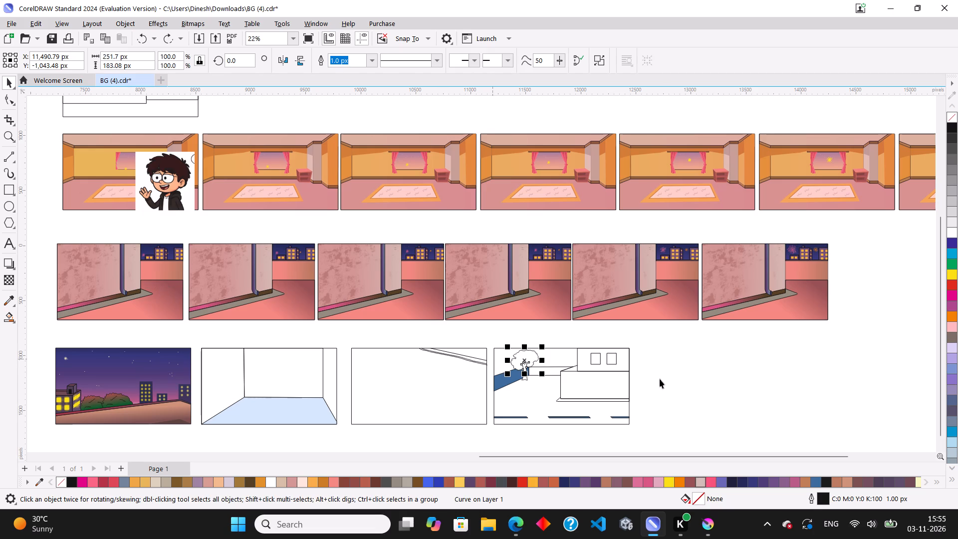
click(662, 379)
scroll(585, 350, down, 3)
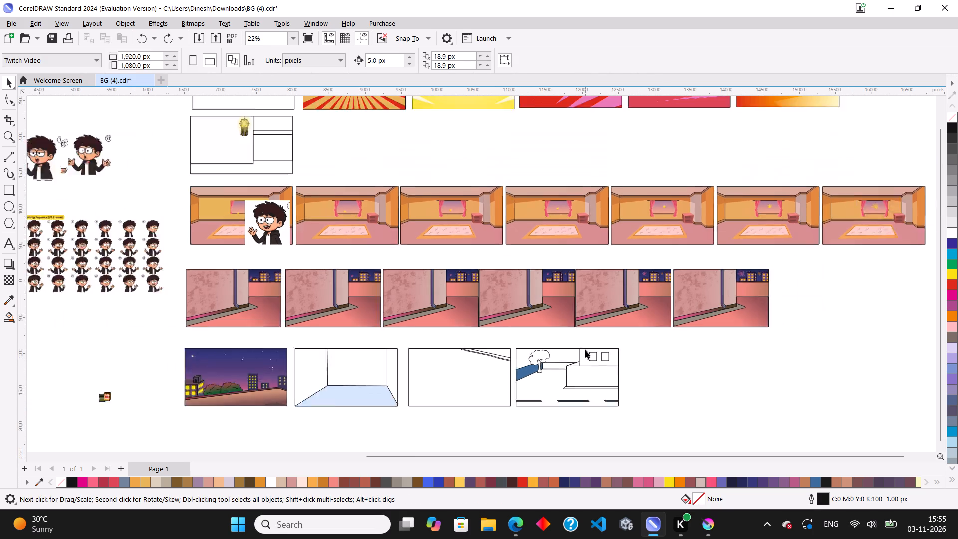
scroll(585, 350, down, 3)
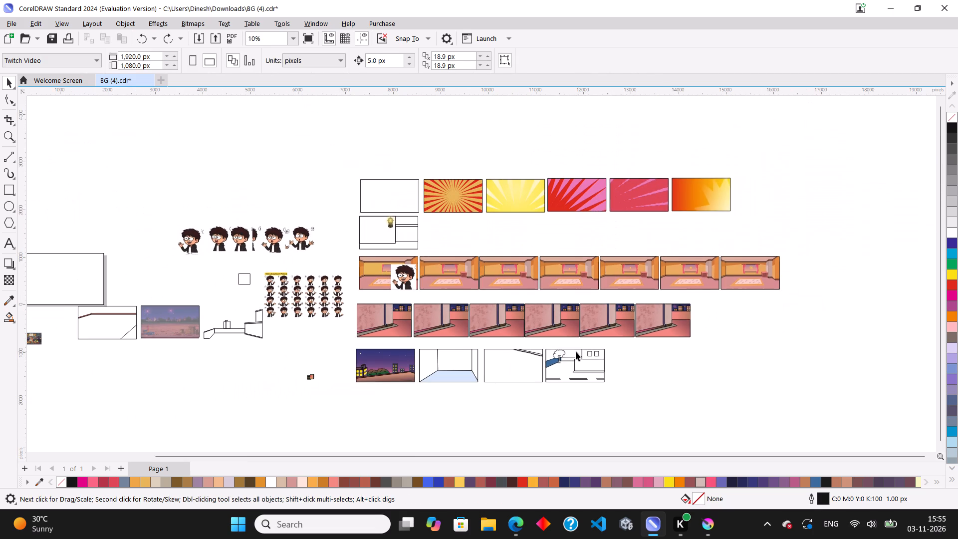
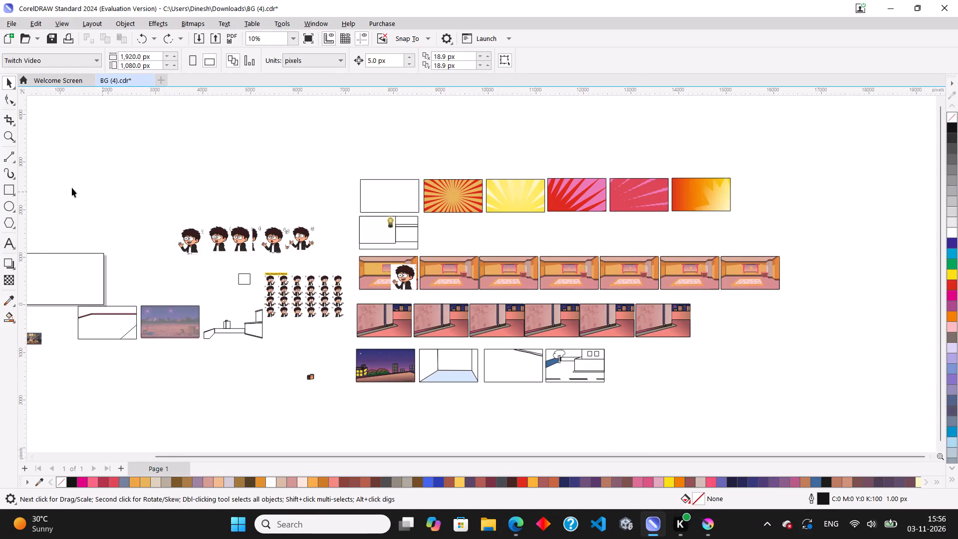
Examine the unfinished frames in the bottom row, and the outlined scene with the hanging lantern.
click(3, 85)
click(156, 156)
scroll(503, 379, up, 8)
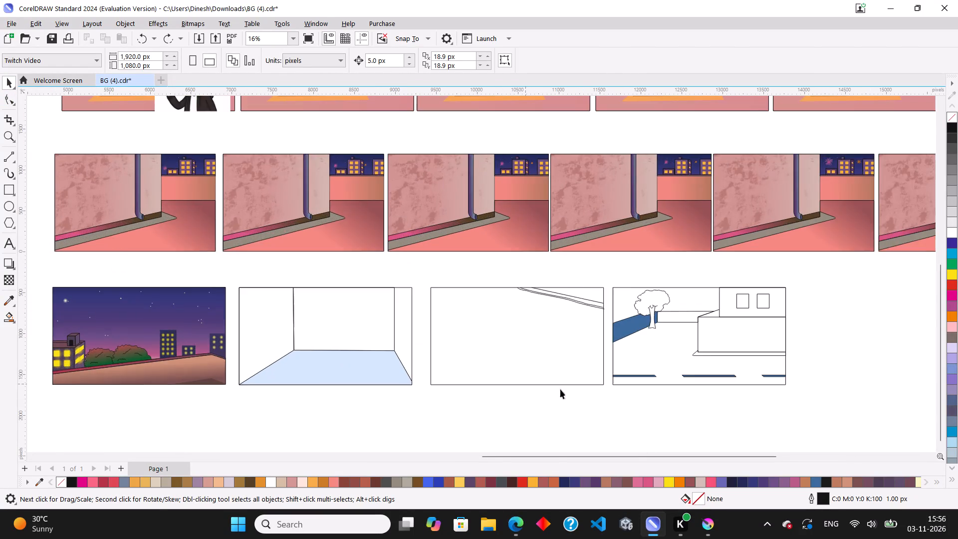
scroll(584, 393, up, 4)
scroll(428, 346, down, 12)
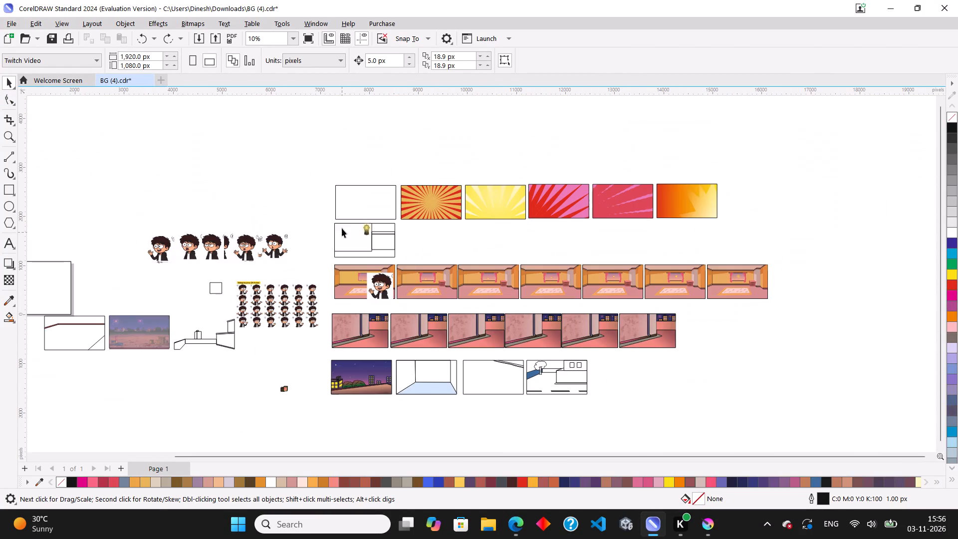
scroll(342, 216, up, 4)
scroll(399, 224, up, 11)
scroll(384, 252, down, 7)
scroll(390, 254, up, 6)
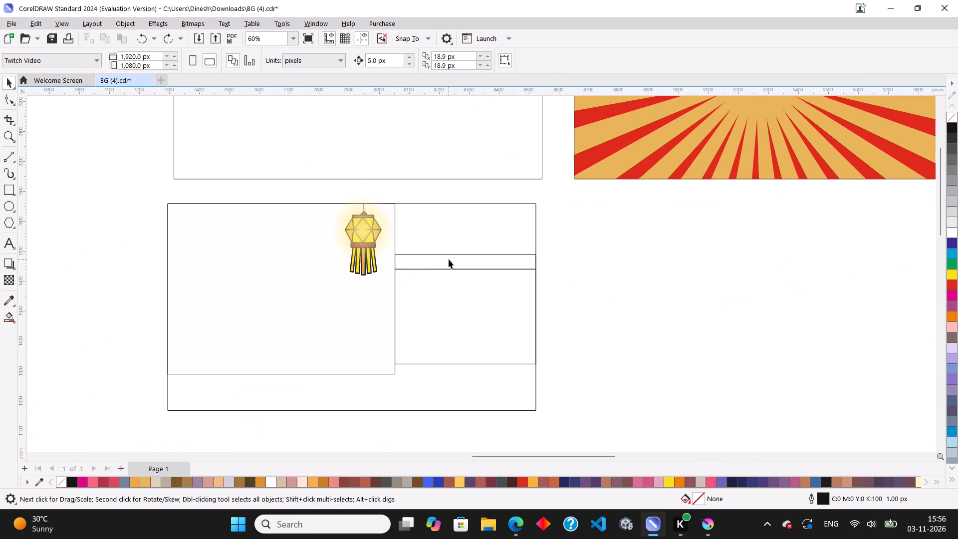
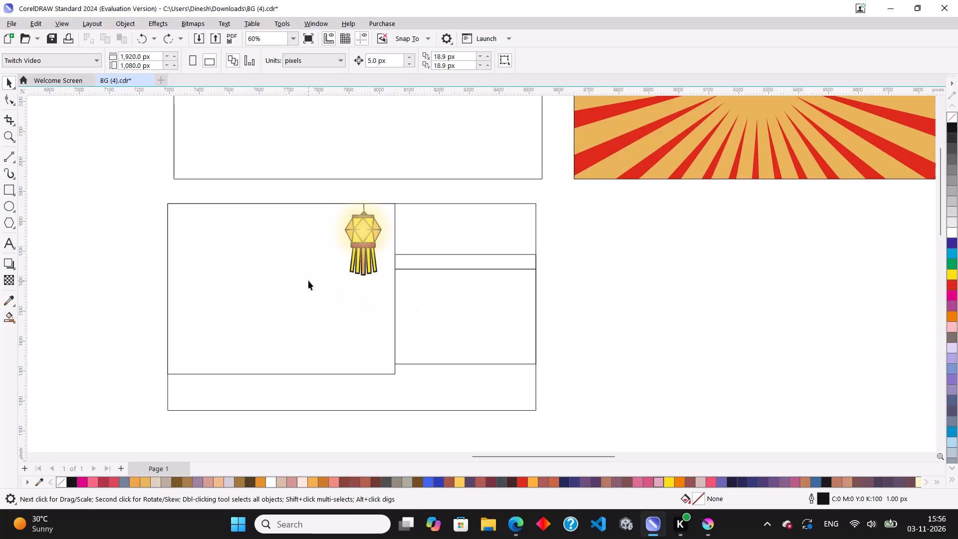
Examine the overall layout of all scene rows and the unfinished outlined frames.
scroll(333, 298, down, 8)
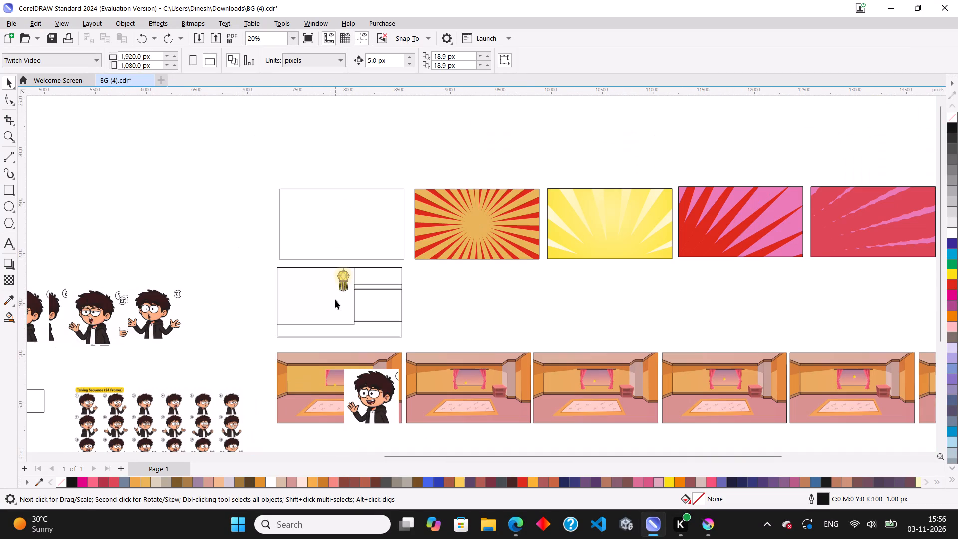
scroll(374, 315, down, 6)
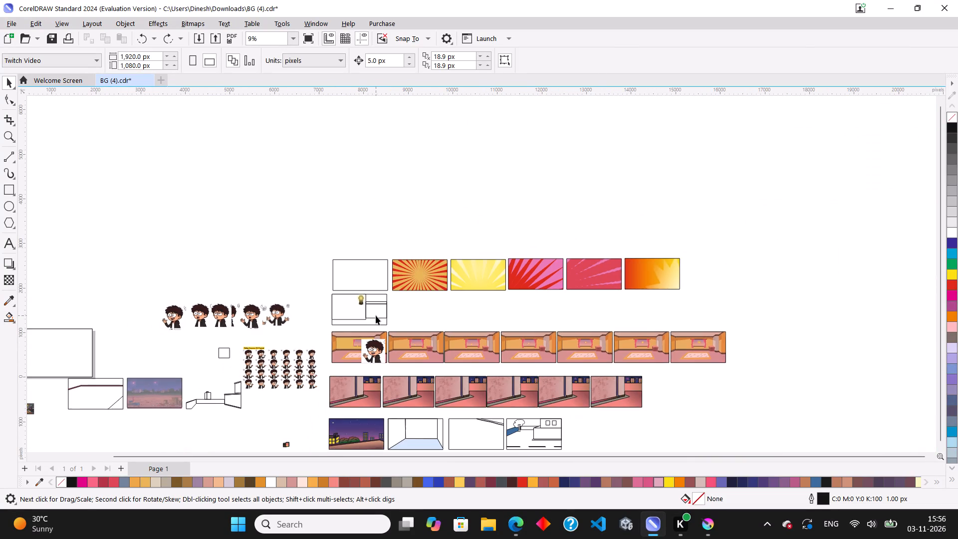
scroll(376, 315, down, 3)
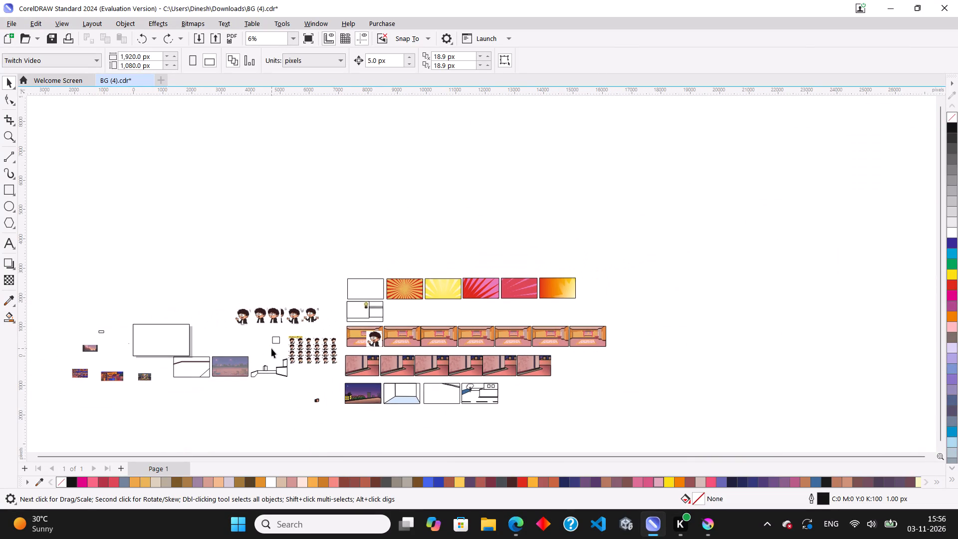
scroll(419, 436, up, 3)
scroll(348, 278, down, 1)
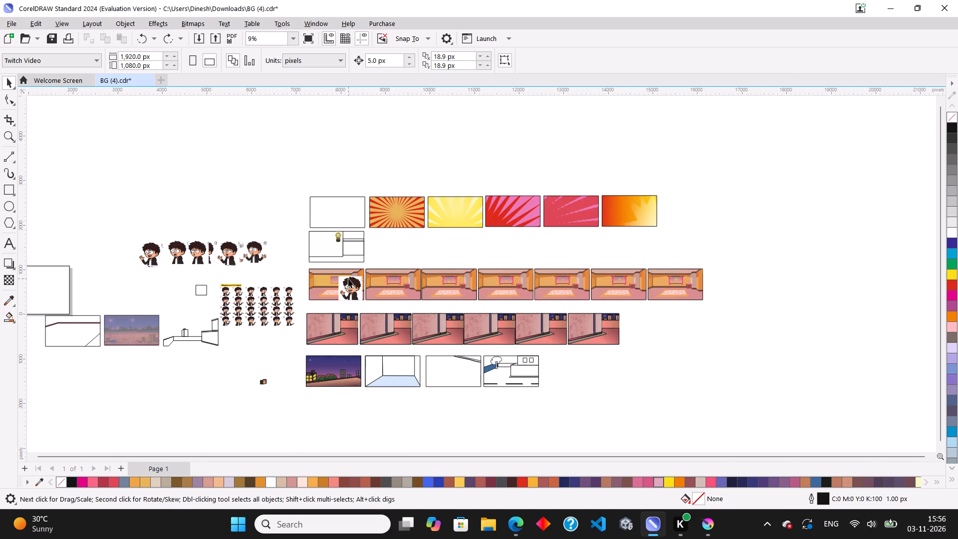
scroll(348, 278, down, 1)
scroll(410, 365, up, 2)
scroll(464, 407, up, 3)
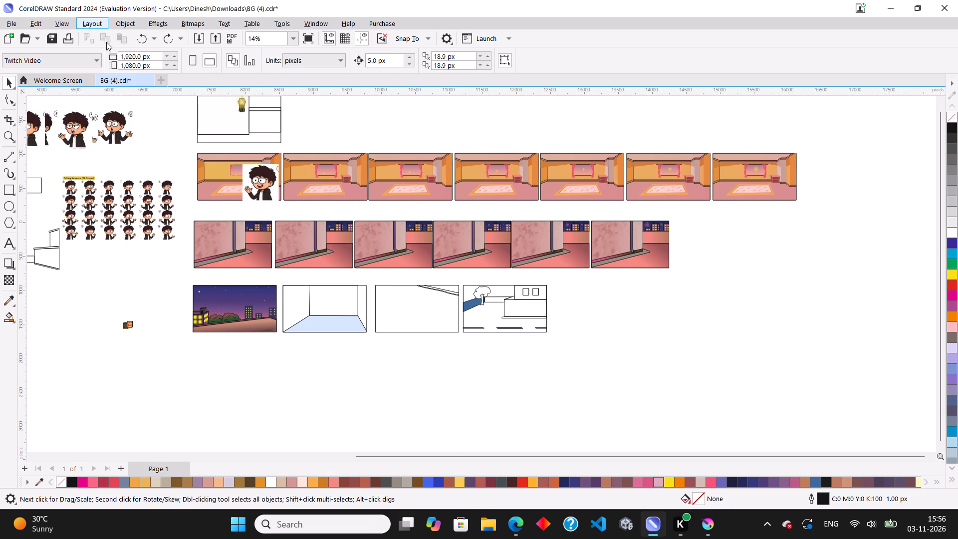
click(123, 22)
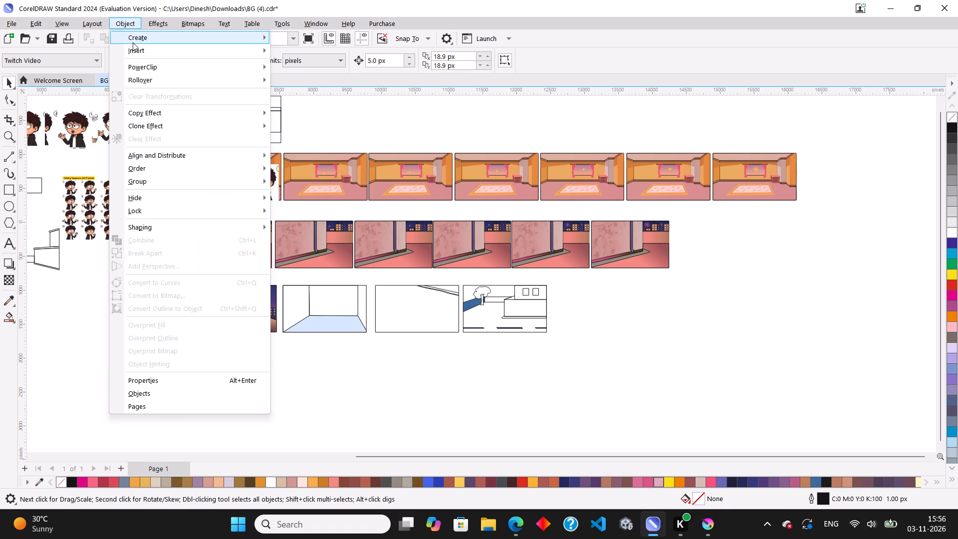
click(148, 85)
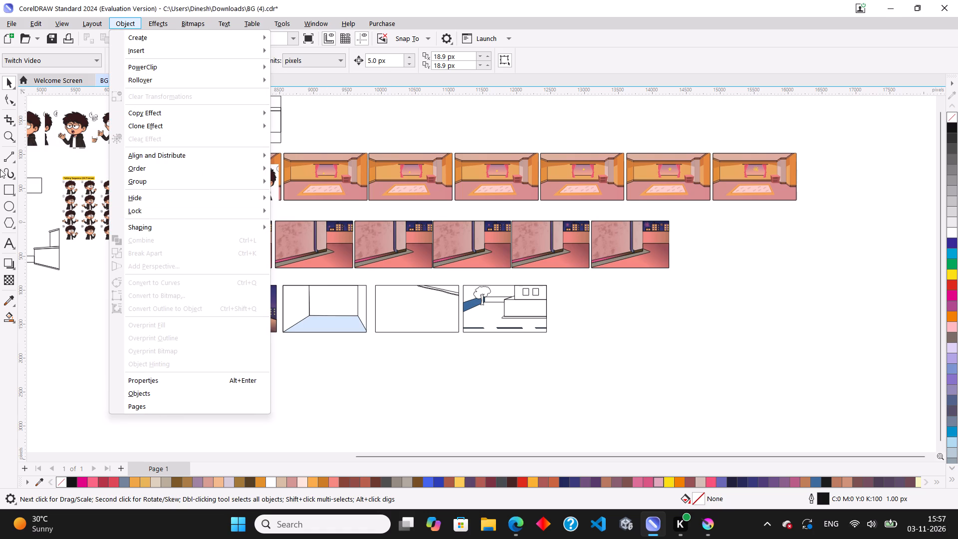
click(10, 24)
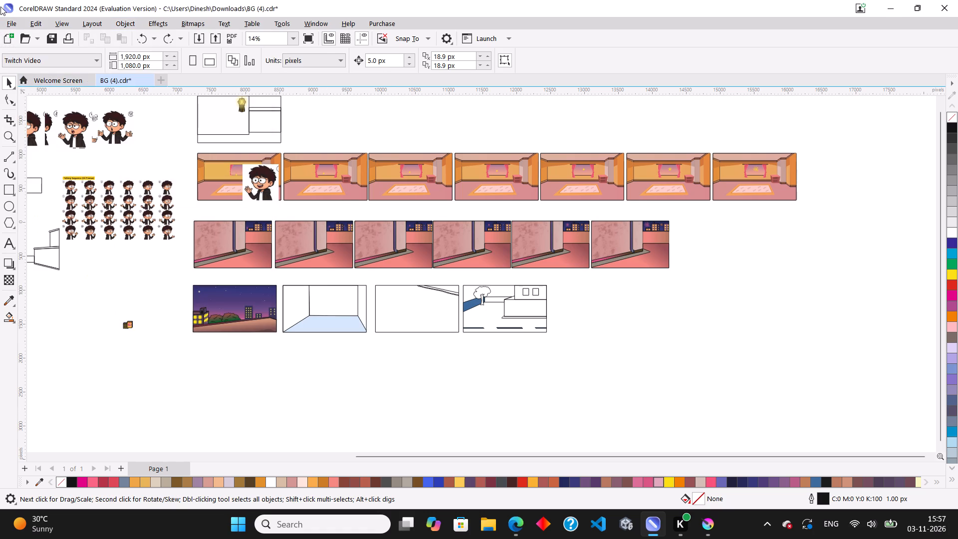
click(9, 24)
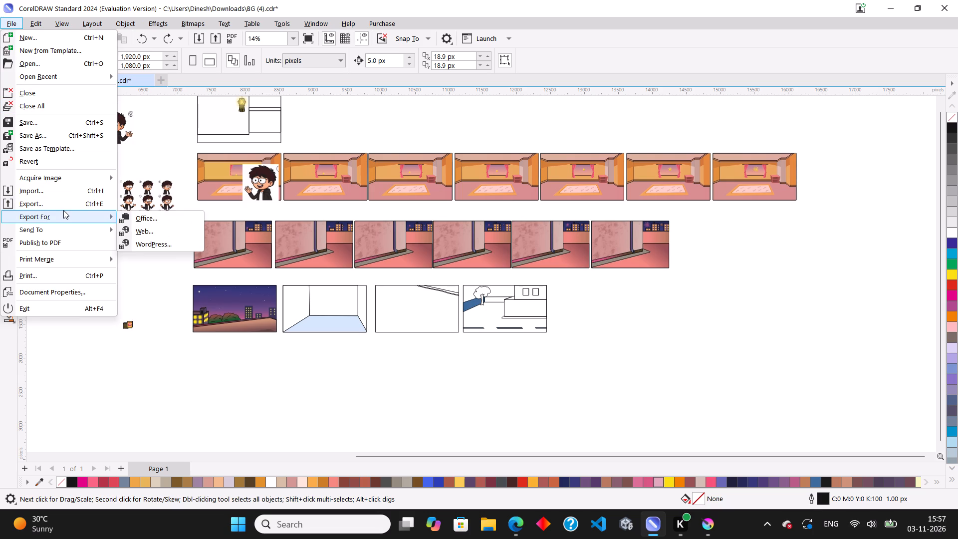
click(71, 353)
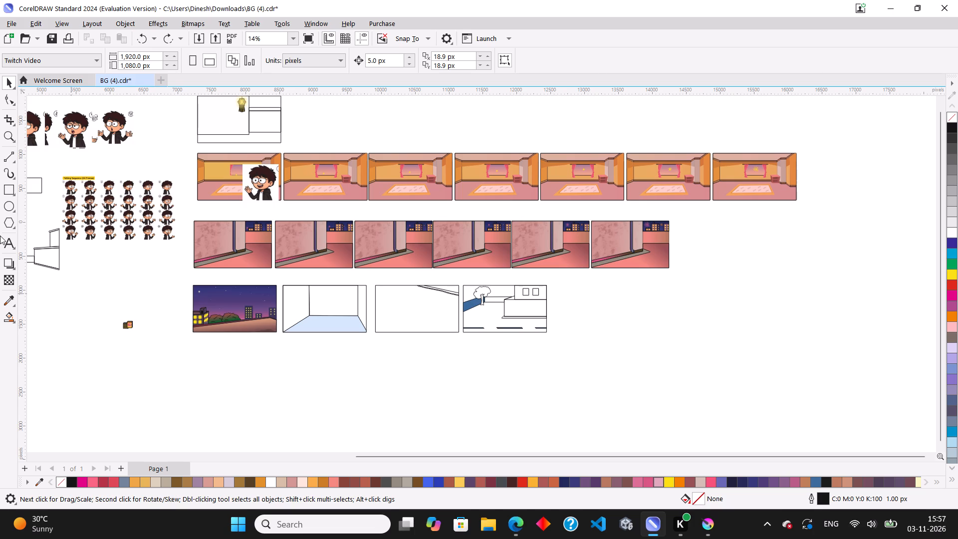
Duplicate the outer frame rectangle of the third bottom-row scene into the empty area below the night cityscape scene.
scroll(3, 232, up, 2)
scroll(3, 232, down, 3)
scroll(0, 188, up, 4)
scroll(35, 179, down, 3)
scroll(204, 327, up, 5)
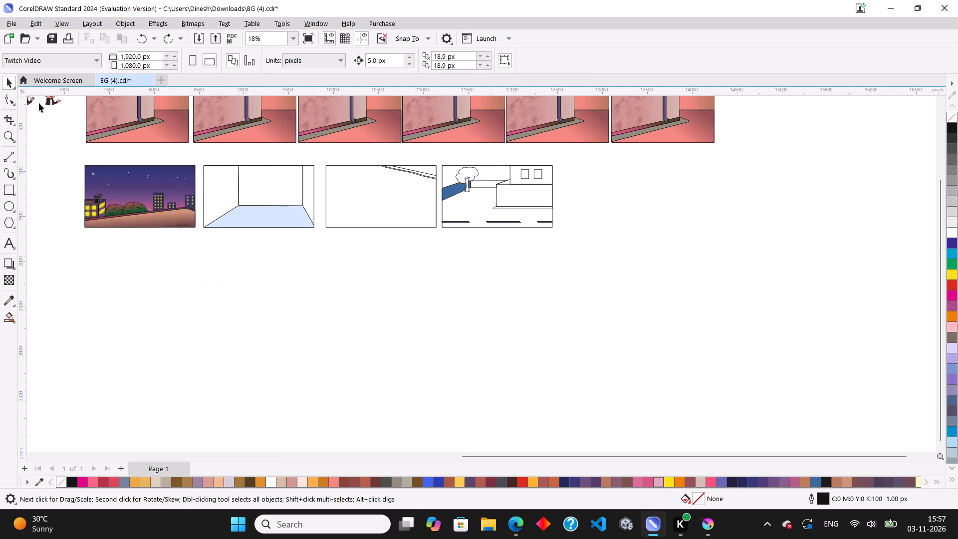
click(2, 189)
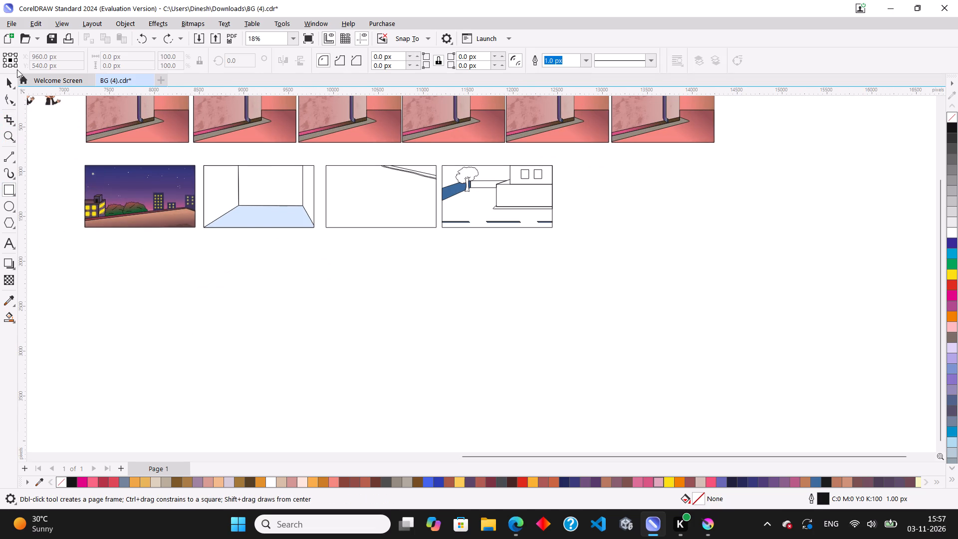
click(14, 81)
drag(381, 198, 170, 314)
right_click(170, 314)
scroll(157, 333, up, 4)
scroll(91, 317, up, 2)
scroll(277, 329, down, 3)
scroll(150, 319, up, 2)
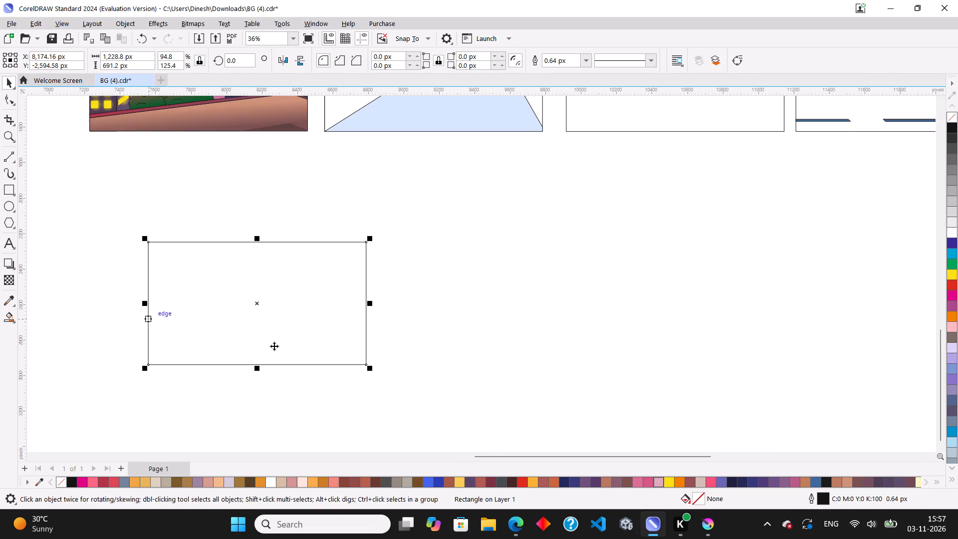
scroll(275, 327, up, 3)
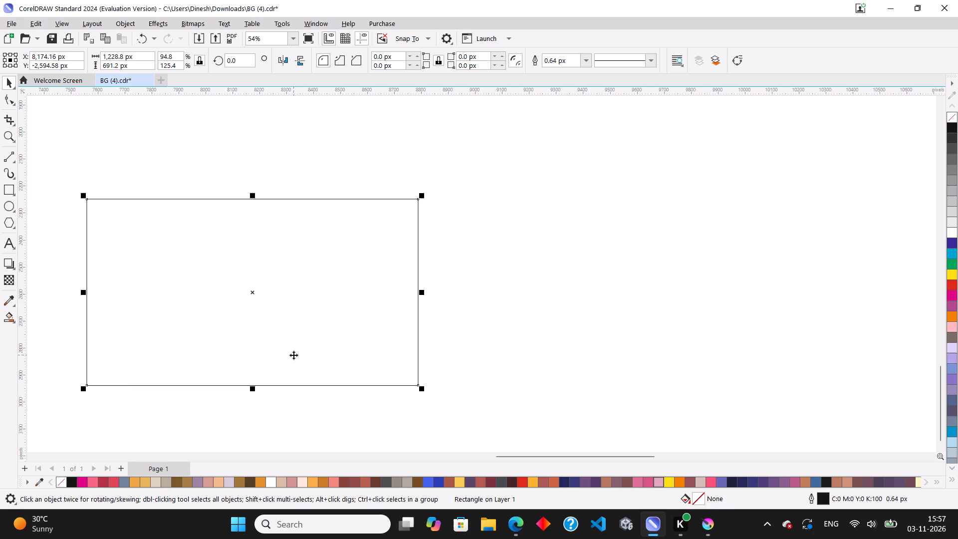
scroll(296, 346, down, 2)
drag(243, 318, 244, 318)
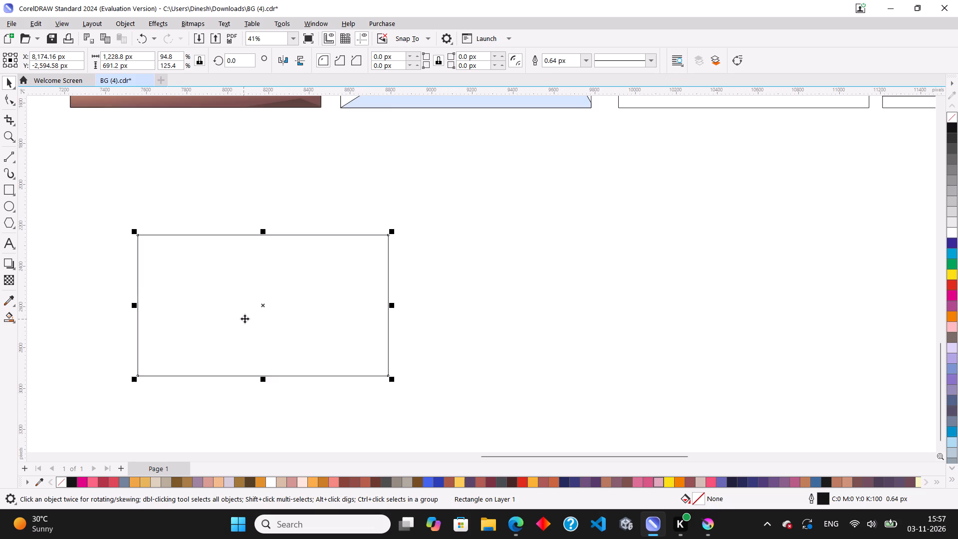
Move the copied frame sideways into open space, centring it at about X 8,991 px, Y -2,551 px.
drag(244, 318, 410, 309)
scroll(431, 297, up, 2)
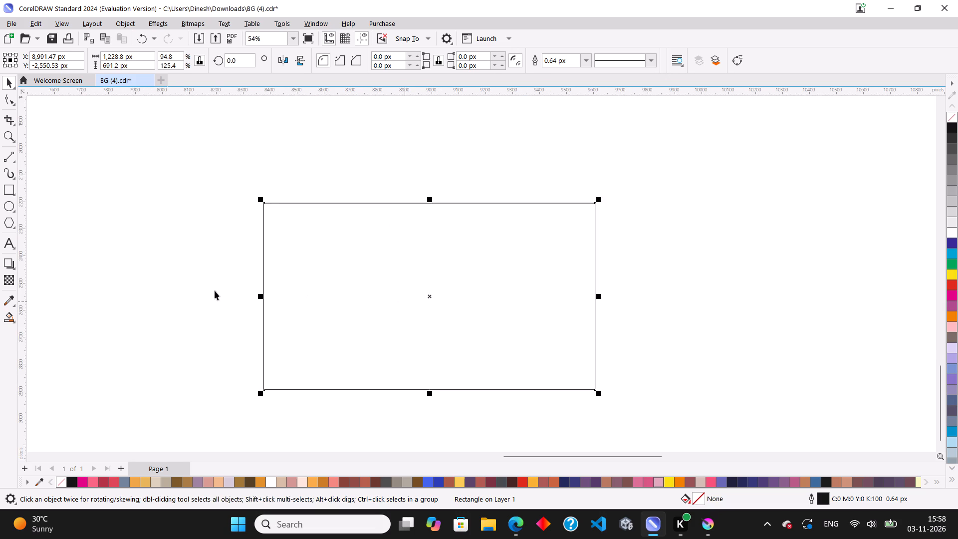
click(215, 290)
click(379, 315)
scroll(553, 314, up, 2)
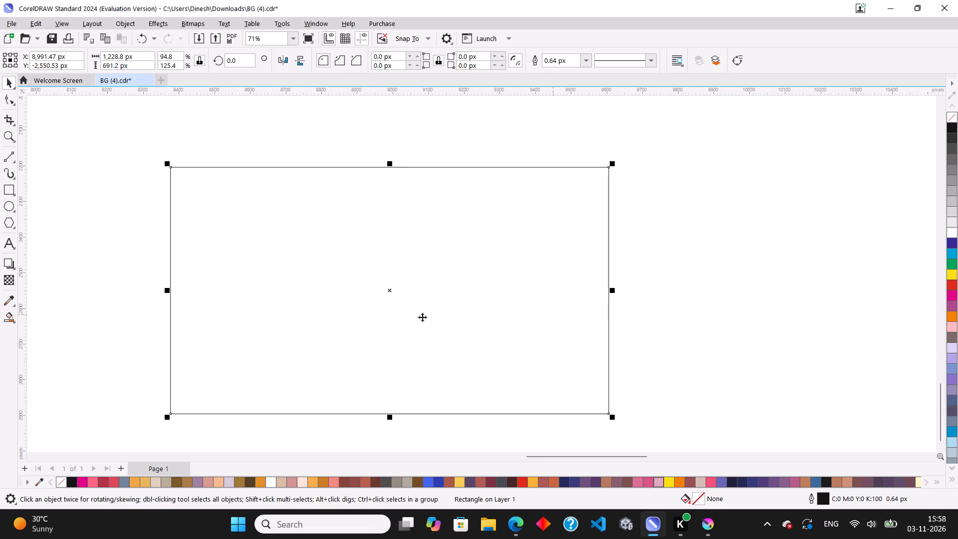
scroll(429, 315, down, 2)
scroll(421, 260, up, 1)
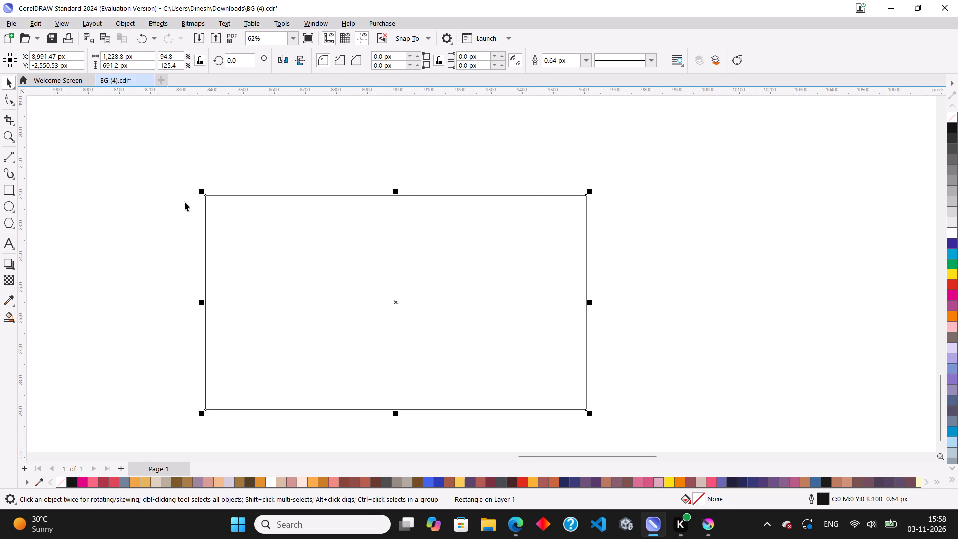
Draw a thin vertical rectangle about 12 px wide and 444 px high, hanging from the new frame's top edge.
click(13, 193)
scroll(298, 220, up, 2)
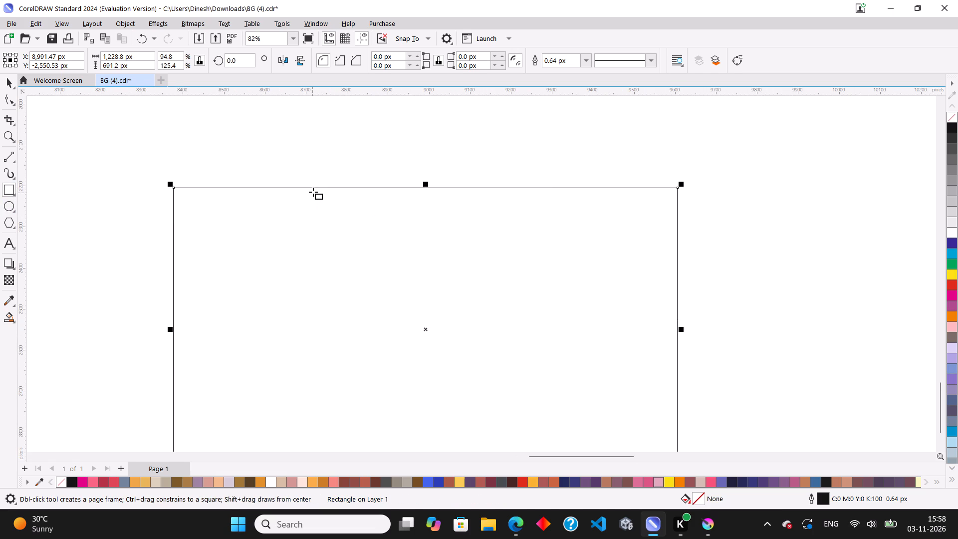
drag(315, 189, 354, 366)
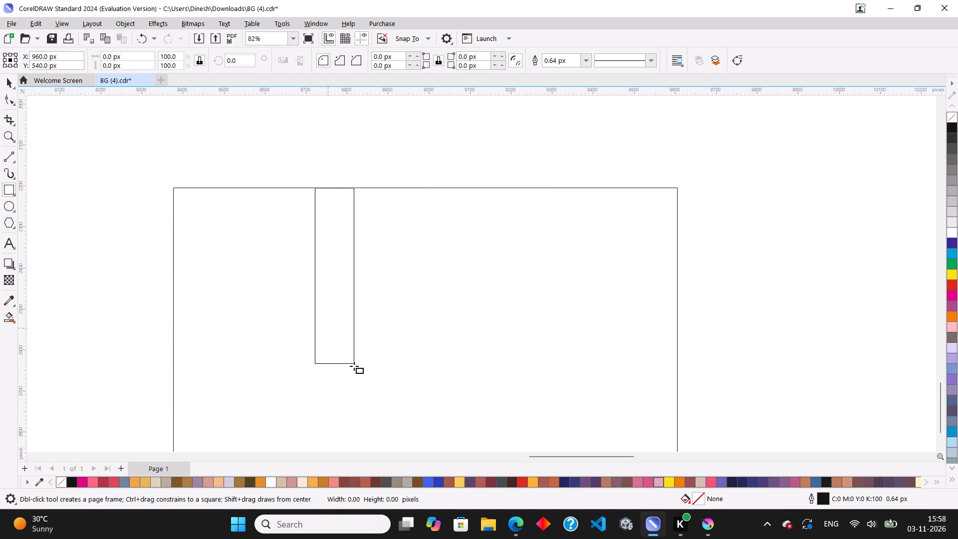
drag(354, 366, 320, 370)
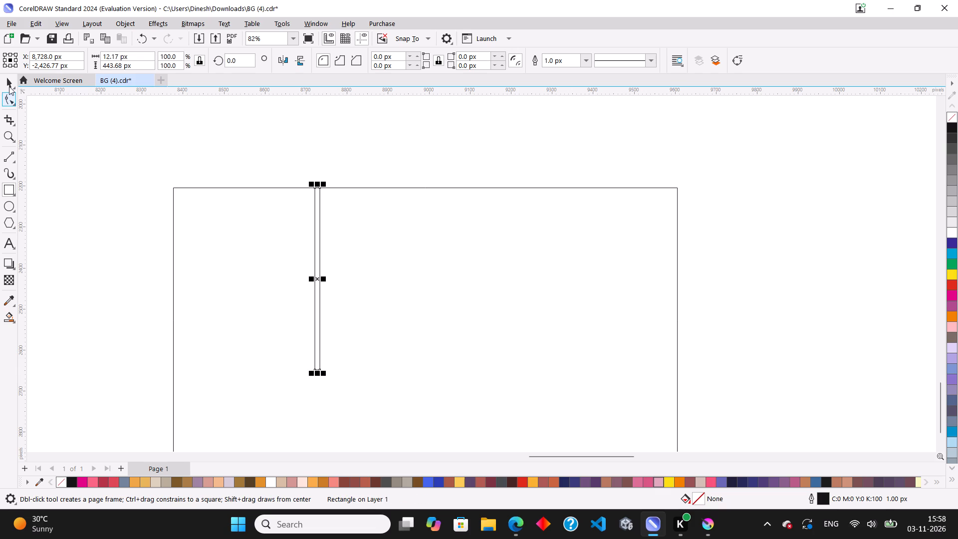
click(9, 86)
scroll(224, 290, down, 4)
scroll(374, 302, up, 2)
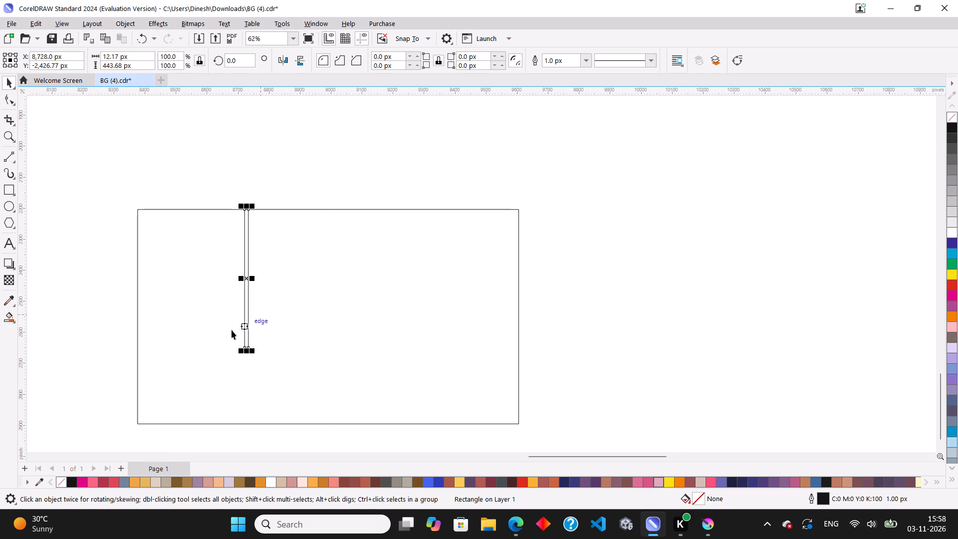
Draw a horizontal rectangle about 932 by 116 px along the bottom of the new frame, starting at its left edge.
click(9, 184)
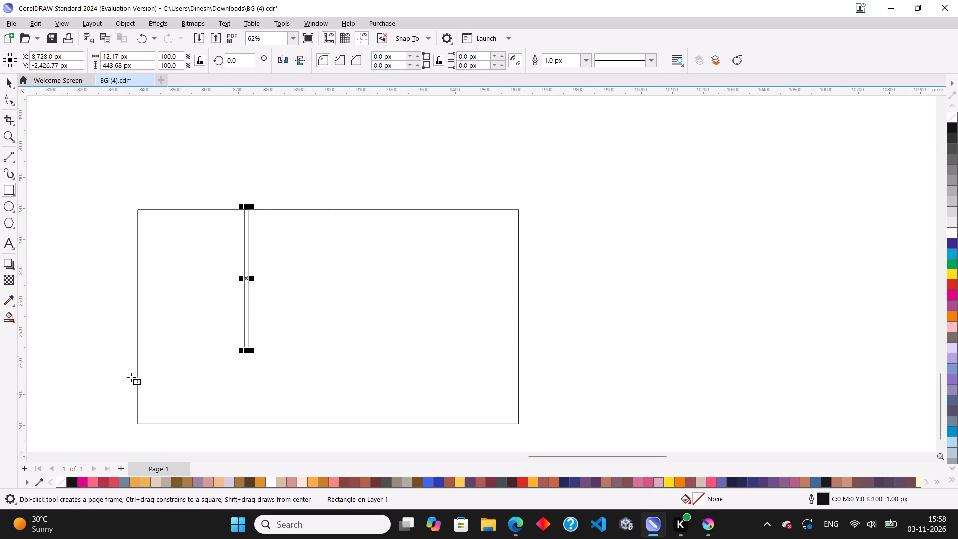
drag(139, 388, 364, 423)
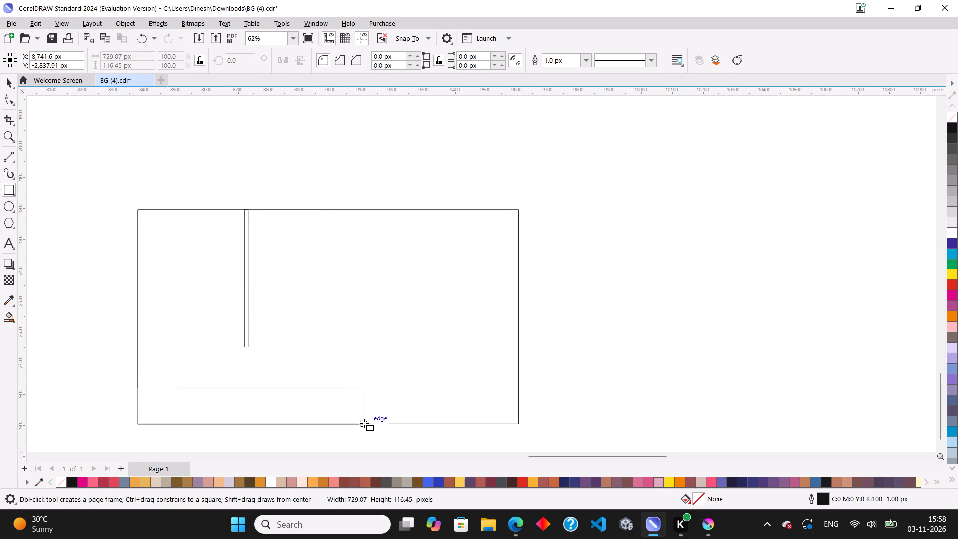
drag(364, 423, 427, 422)
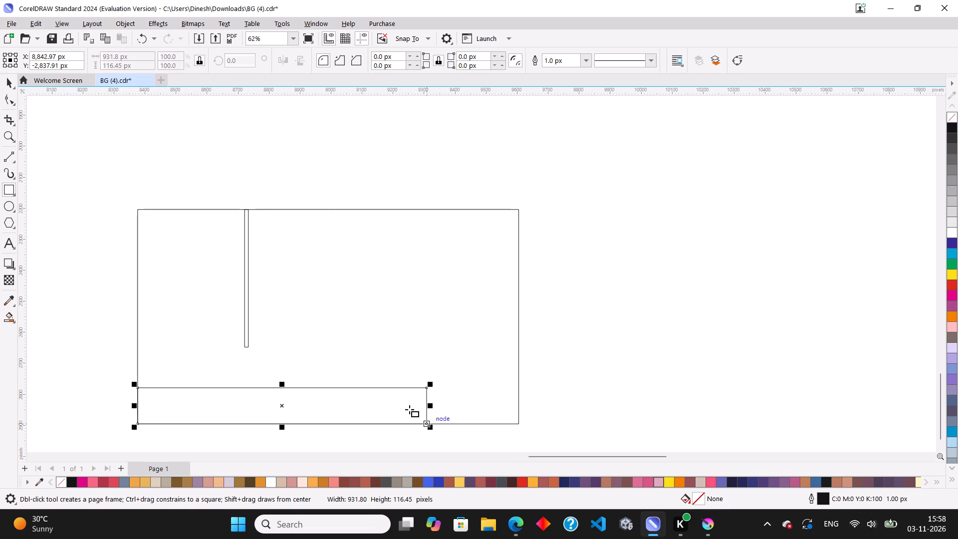
click(12, 84)
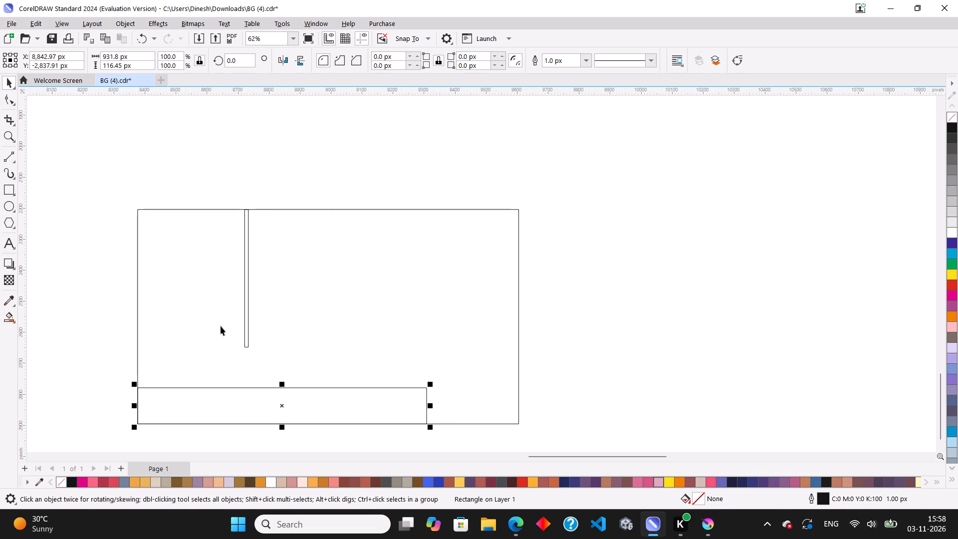
Resize the hanging vertical strip to about 7 px wide and 362 px high, keeping its top on the frame edge.
click(247, 338)
scroll(247, 327, up, 3)
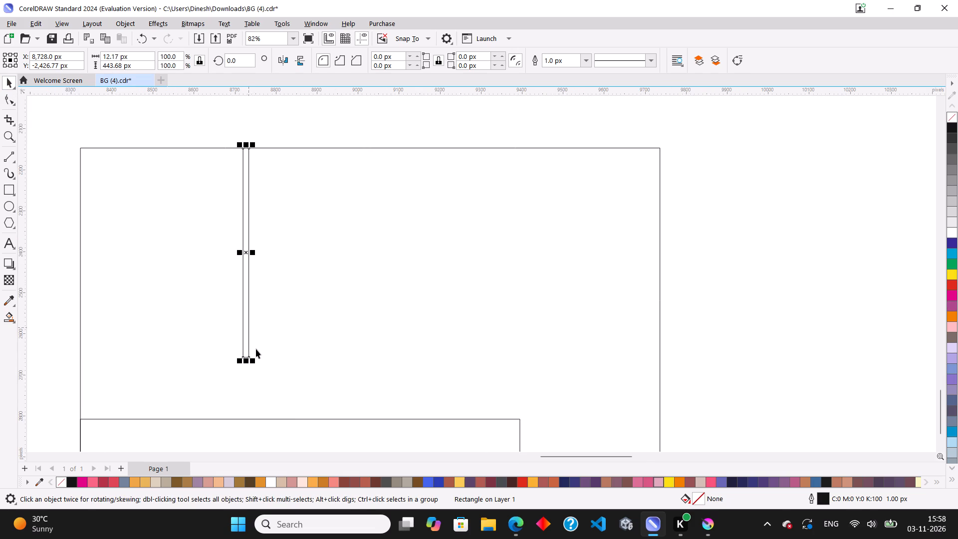
drag(246, 359, 249, 338)
scroll(243, 289, up, 2)
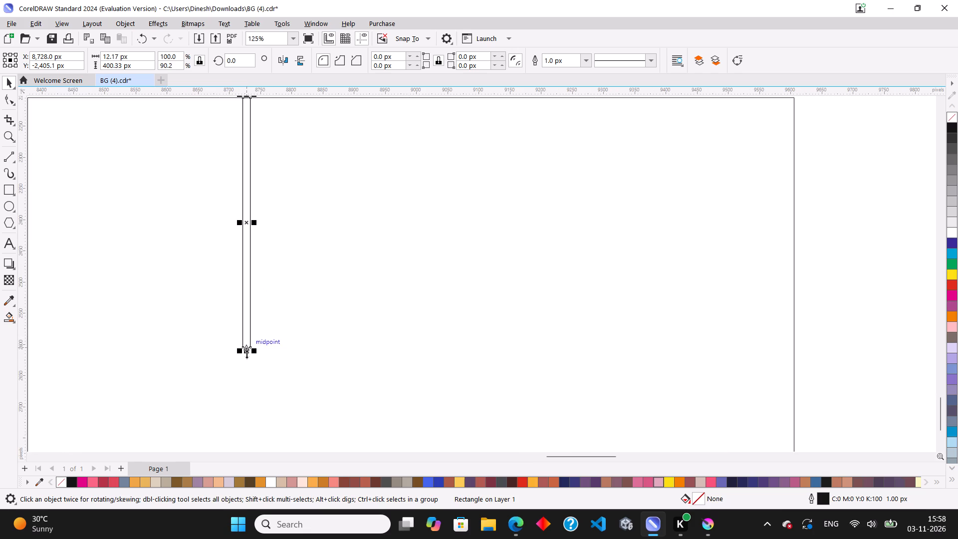
drag(246, 354, 251, 330)
scroll(250, 260, down, 2)
scroll(249, 245, up, 1)
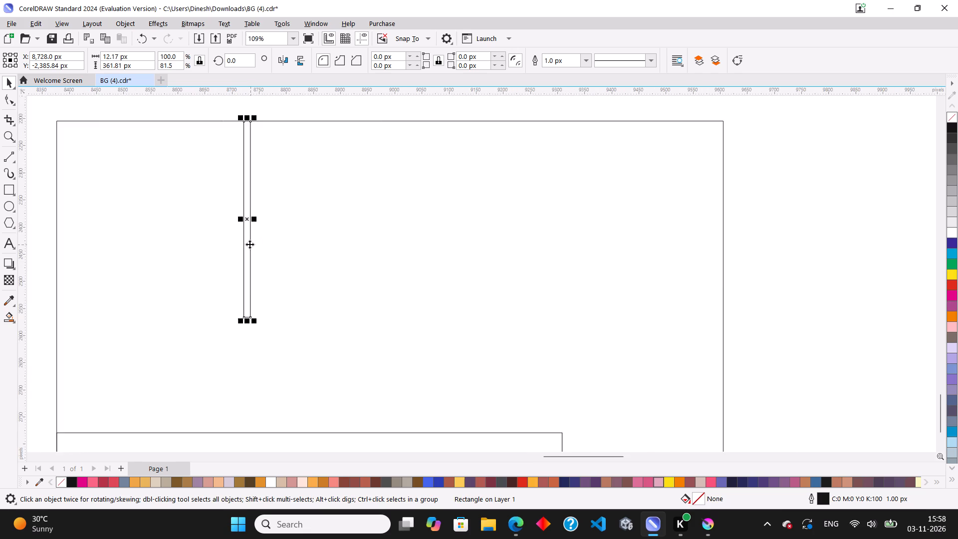
scroll(249, 244, up, 14)
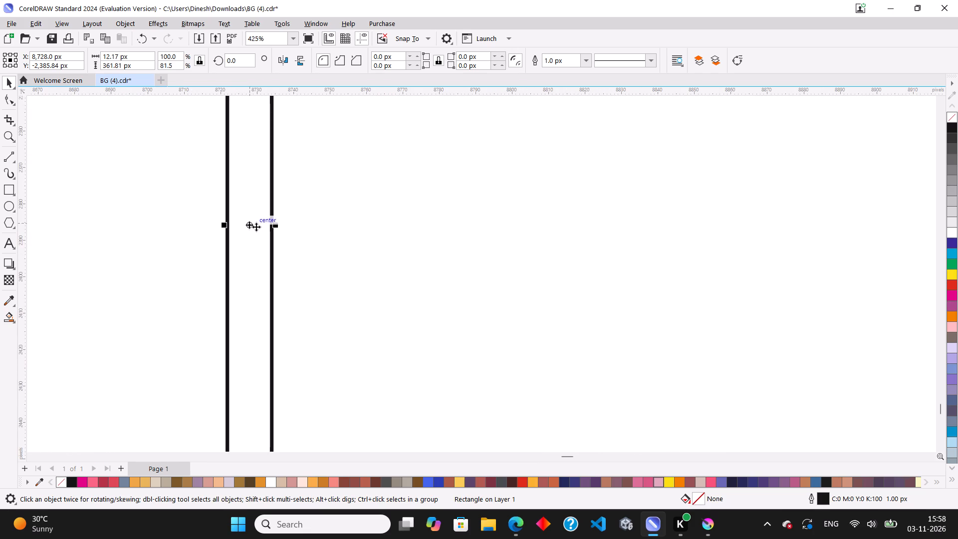
shift+drag(275, 228, 265, 229)
scroll(261, 229, down, 5)
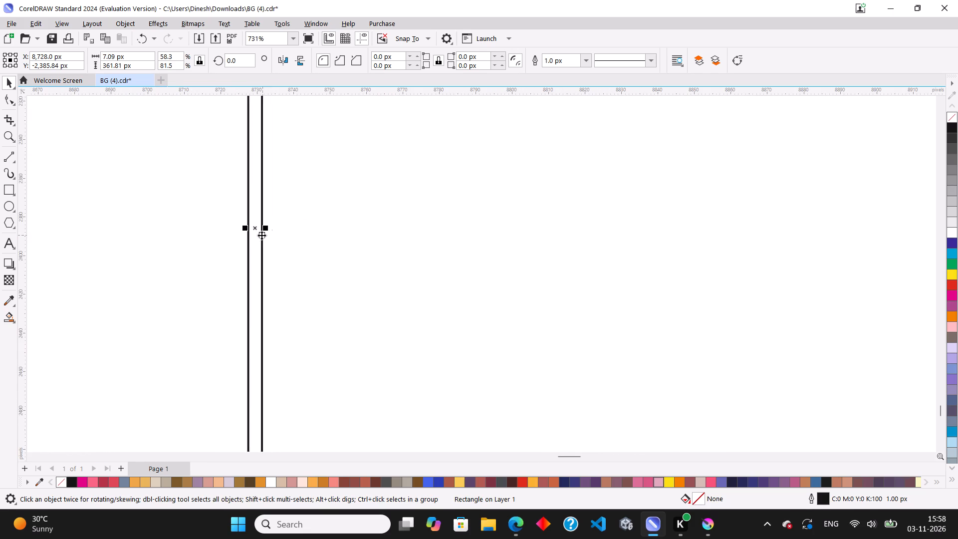
scroll(261, 235, down, 7)
scroll(261, 249, up, 2)
scroll(261, 249, down, 4)
drag(258, 245, 259, 245)
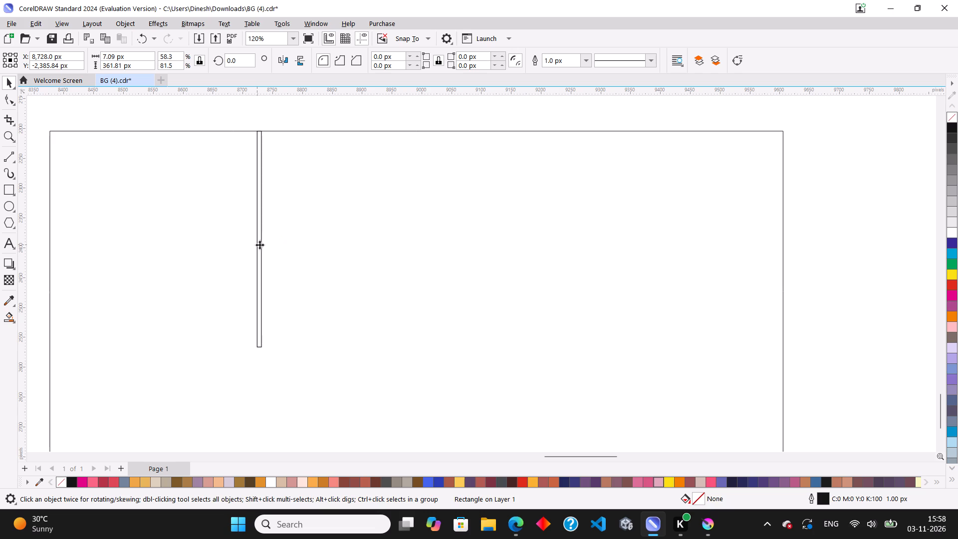
Repeat the hanging vertical strip four times across the frame at about 178 px spacing, making five aligned strips.
drag(259, 245, 372, 246)
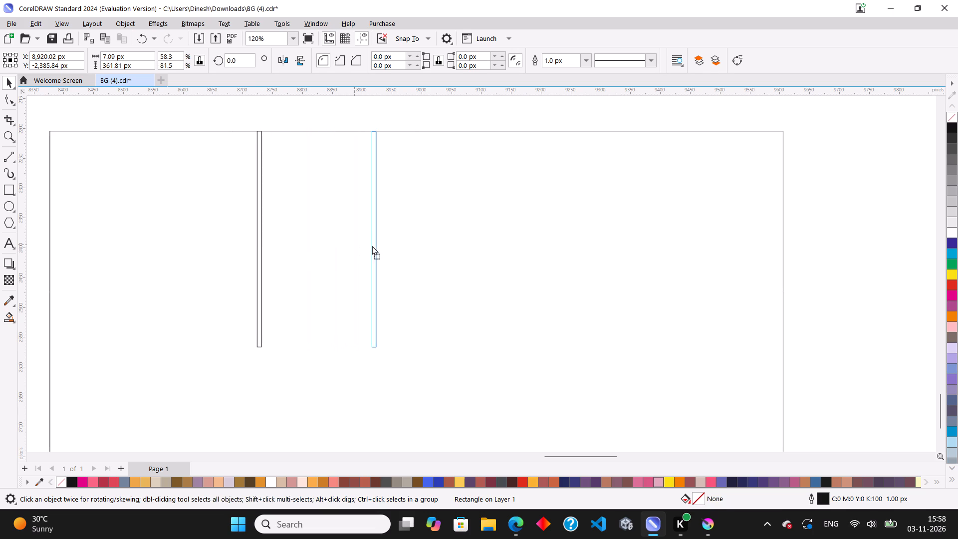
drag(372, 246, 363, 245)
ctrl+right_drag(361, 245, 365, 246)
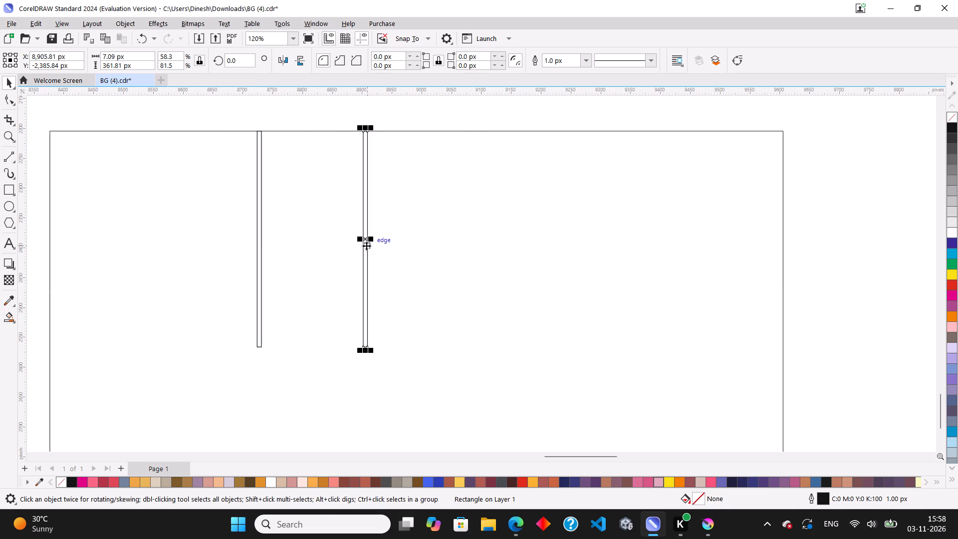
key(ctrl+d)
key(ctrl+d)
key(ctrl+d)
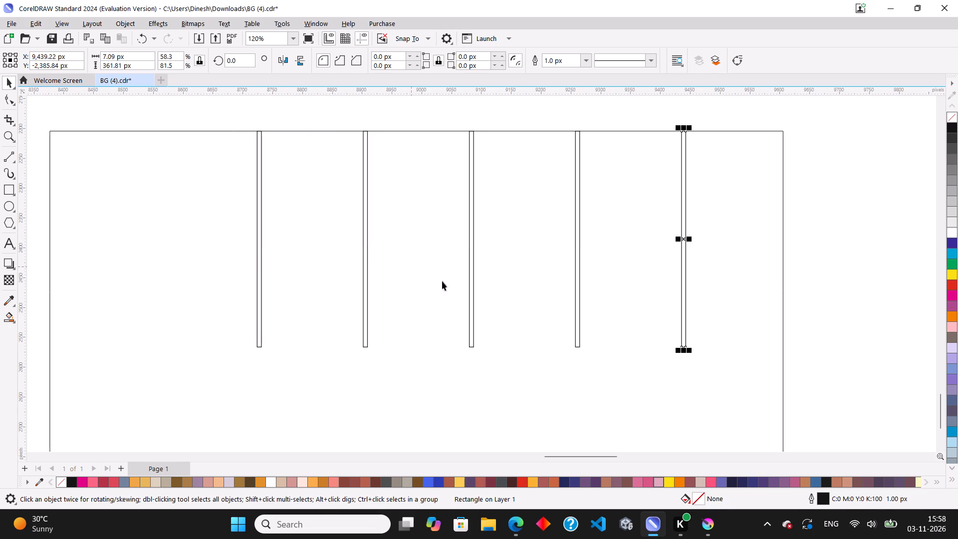
click(819, 304)
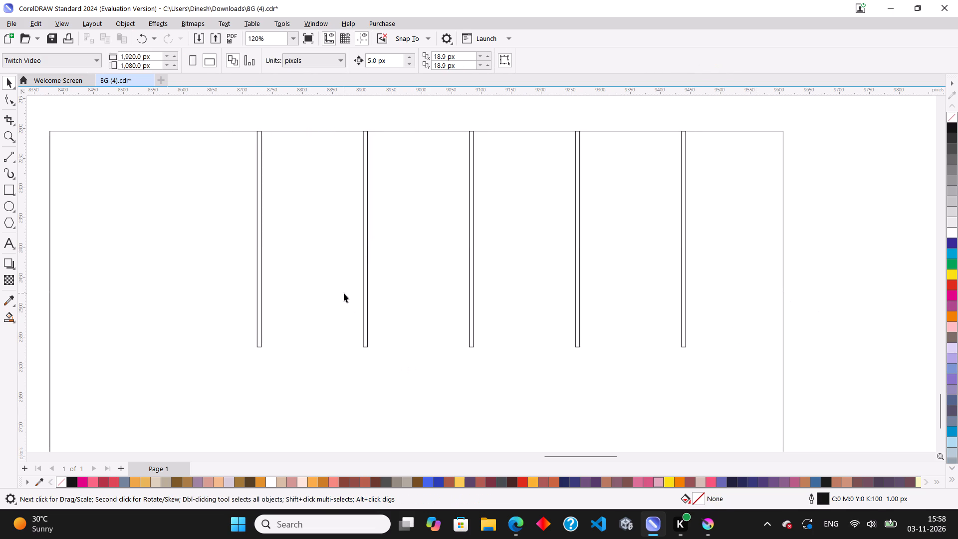
Draw a thin horizontal bar about 718 by 5 px across all five strips, just above their lower ends.
scroll(337, 317, down, 3)
scroll(608, 215, up, 2)
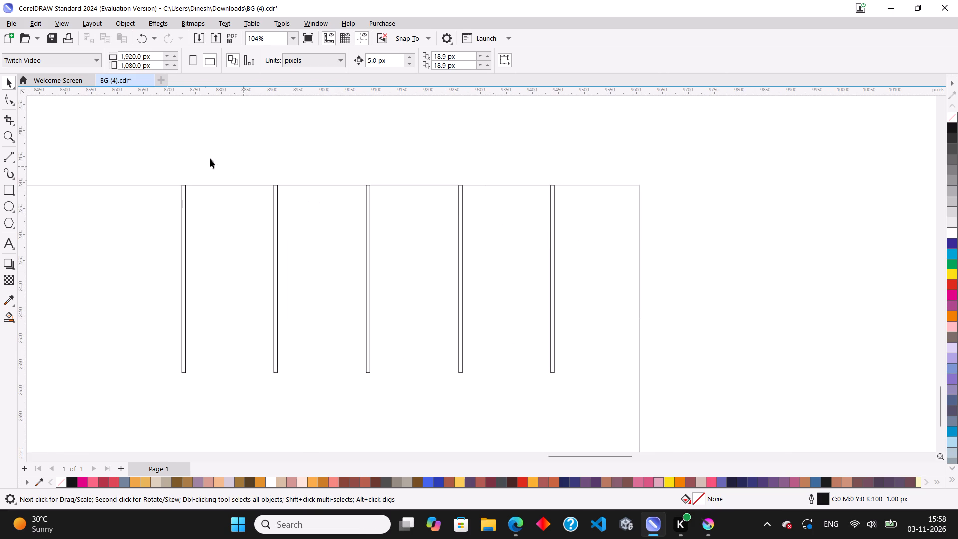
click(9, 190)
scroll(239, 333, up, 1)
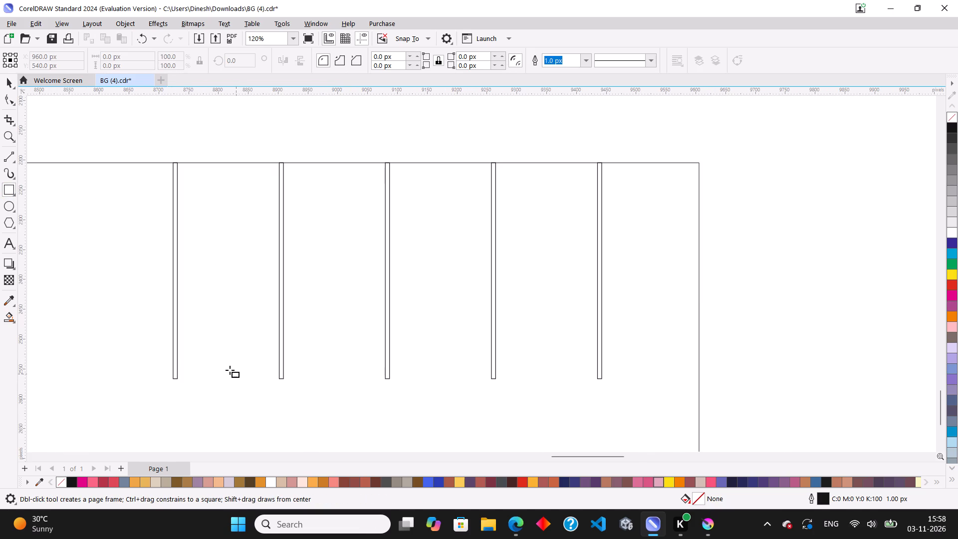
drag(174, 365, 192, 370)
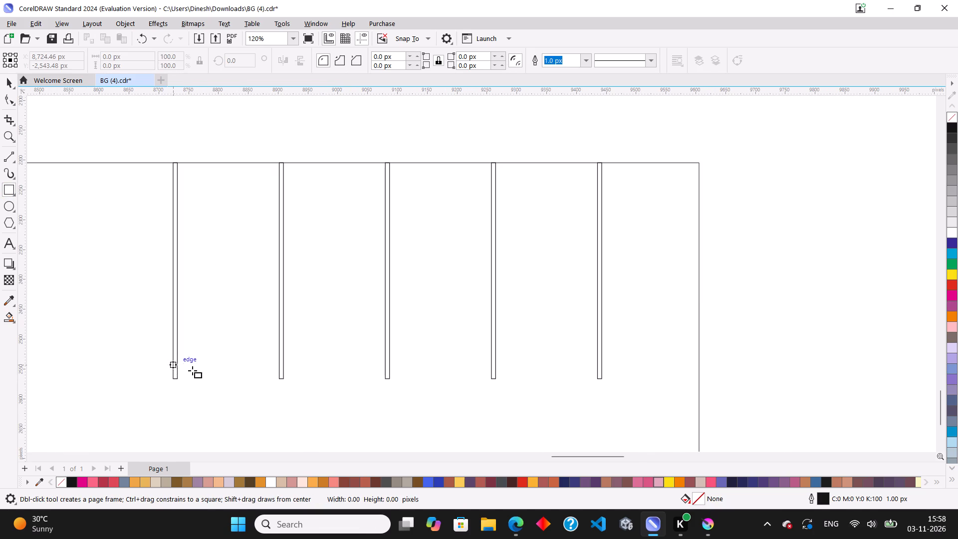
drag(192, 370, 602, 369)
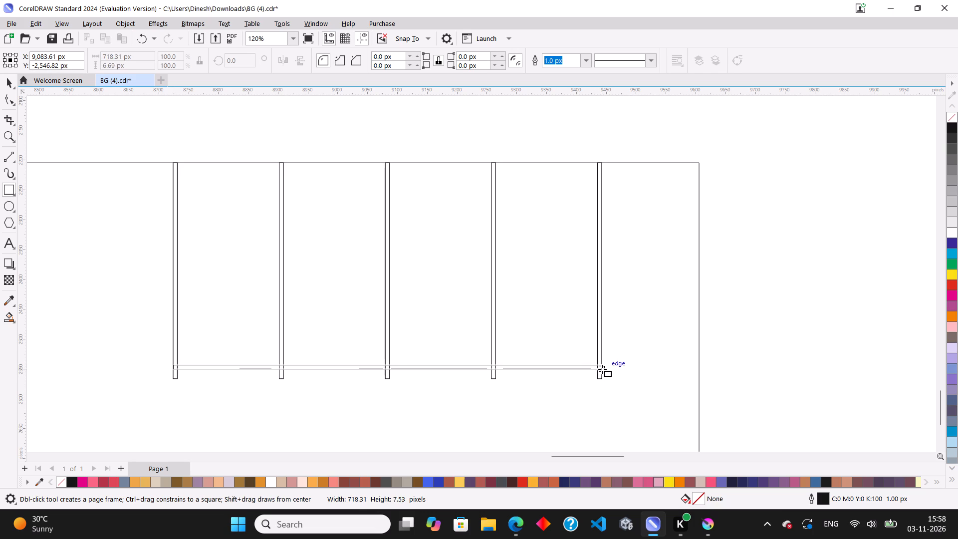
drag(602, 369, 602, 368)
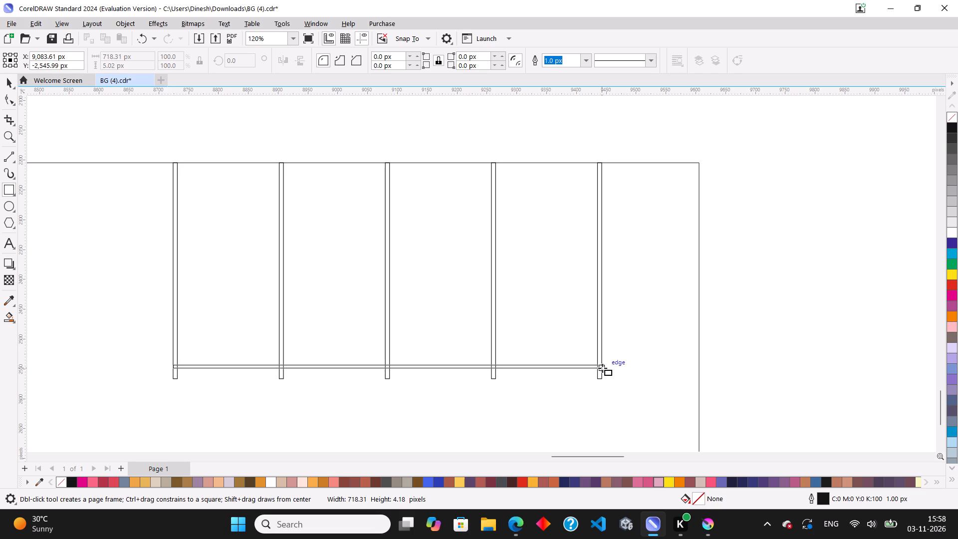
drag(602, 368, 603, 368)
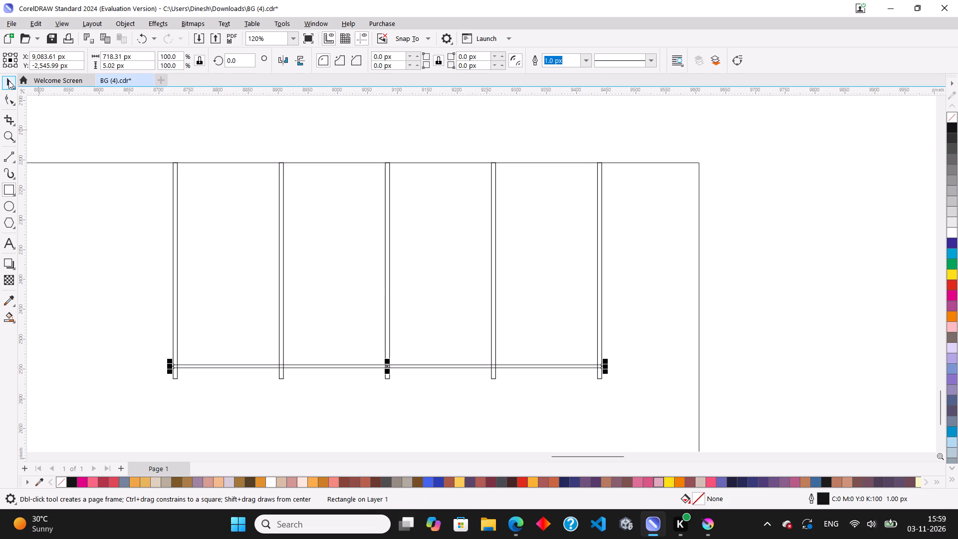
click(8, 80)
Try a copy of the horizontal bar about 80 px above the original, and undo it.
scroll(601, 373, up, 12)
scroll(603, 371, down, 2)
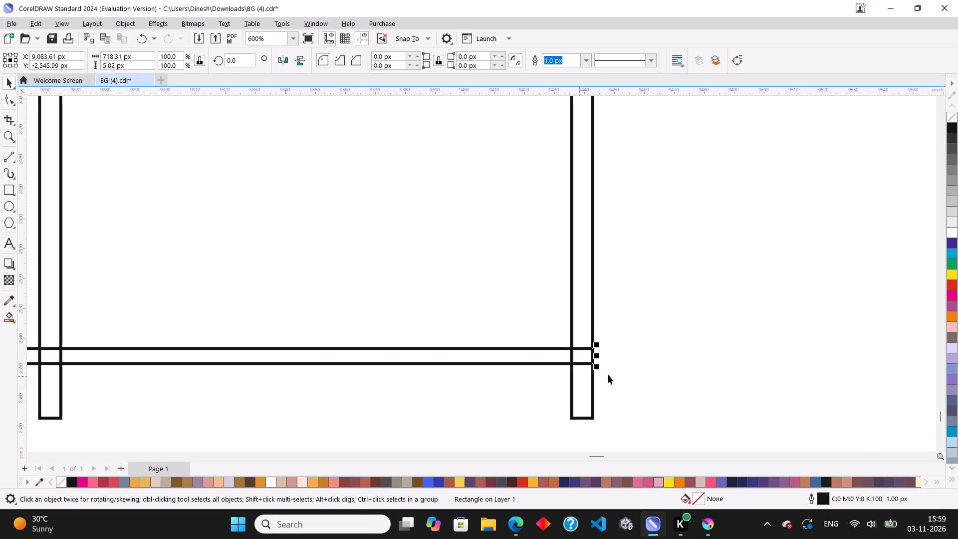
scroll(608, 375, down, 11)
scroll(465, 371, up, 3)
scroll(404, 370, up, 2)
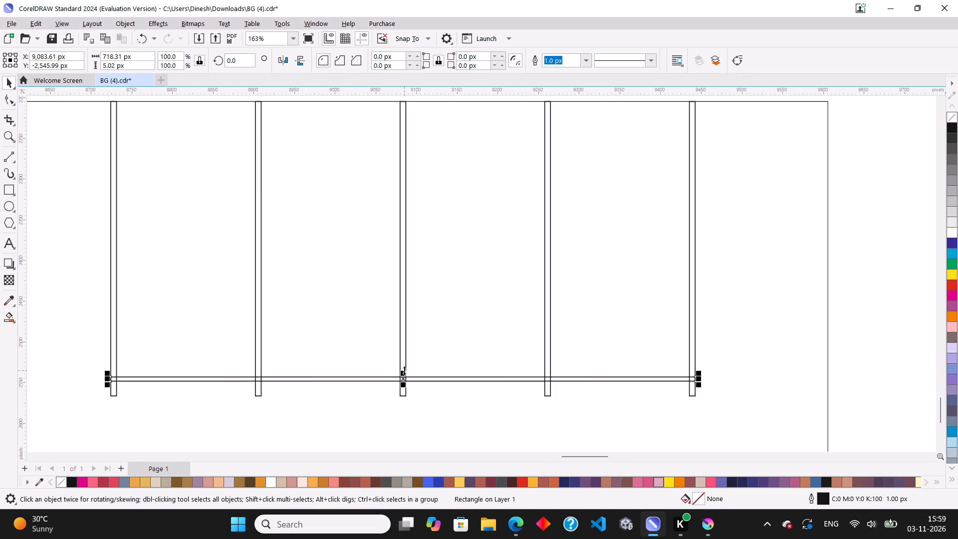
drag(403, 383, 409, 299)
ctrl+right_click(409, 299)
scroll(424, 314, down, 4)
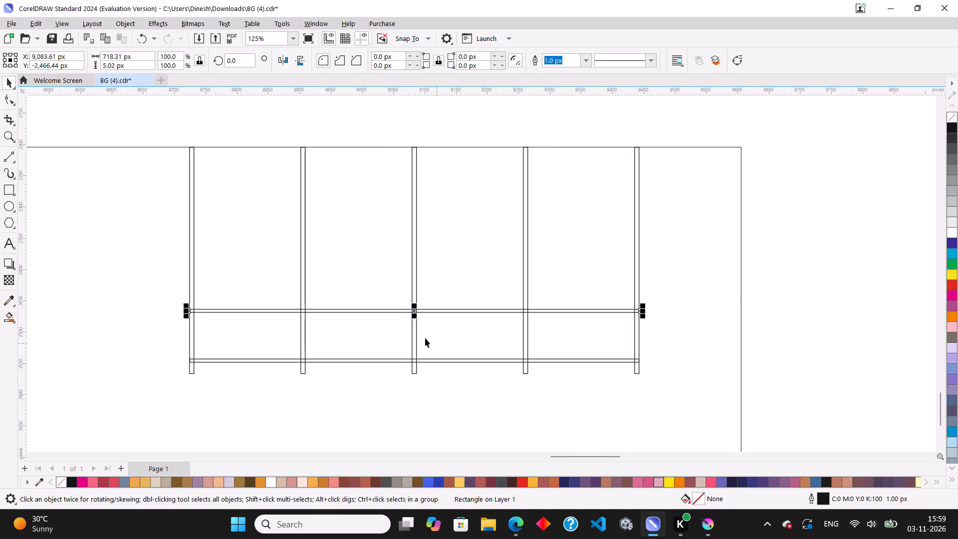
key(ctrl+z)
Copy the horizontal bar upward twice at about 115 px spacing to form three shelf levels.
drag(416, 362, 417, 284)
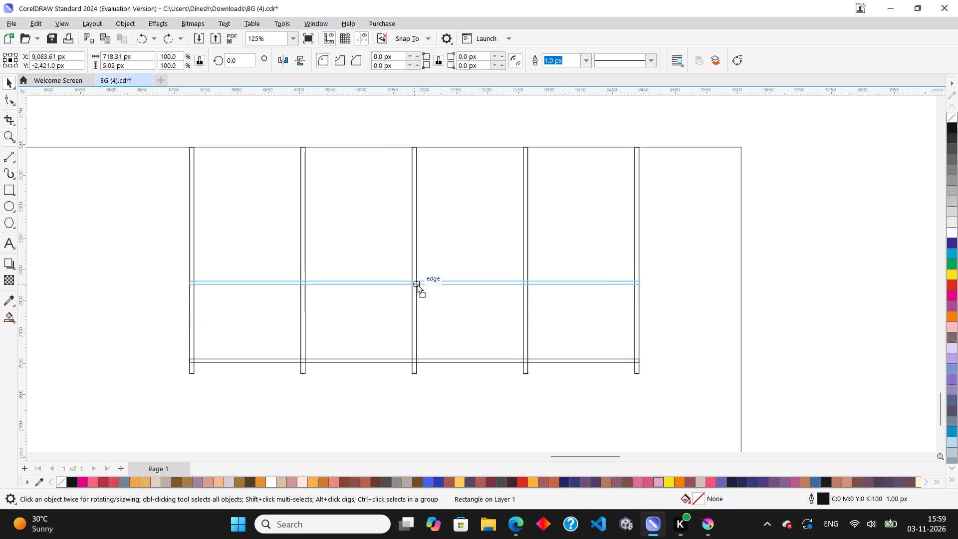
drag(417, 284, 416, 290)
ctrl+right_click(416, 290)
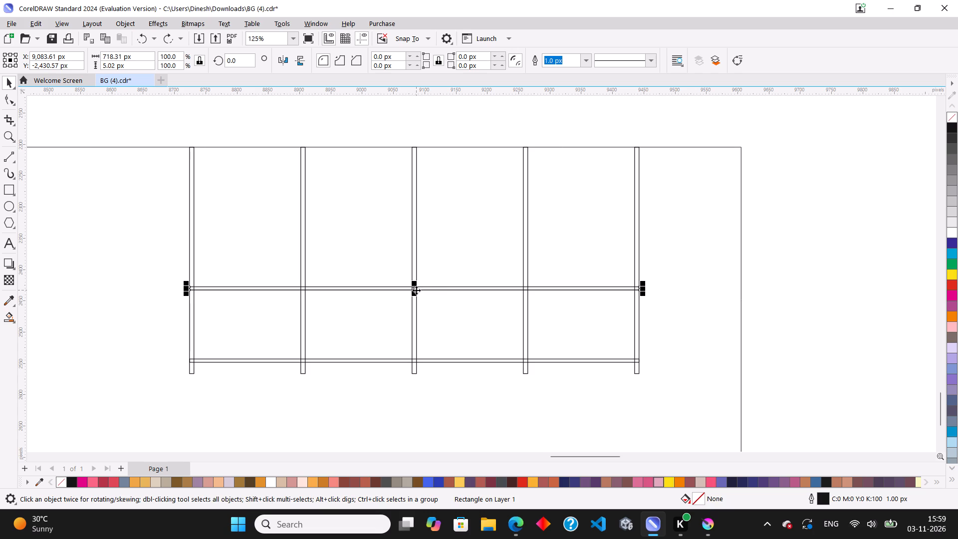
key(ctrl+d)
scroll(472, 364, down, 2)
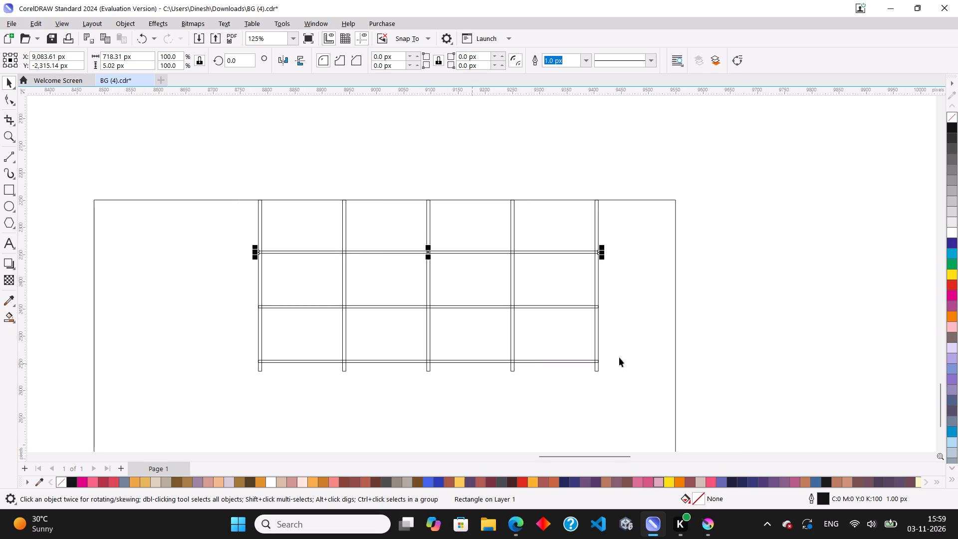
click(758, 355)
Weld the uppermost horizontal bar to the second vertical strip from the left.
scroll(480, 371, up, 4)
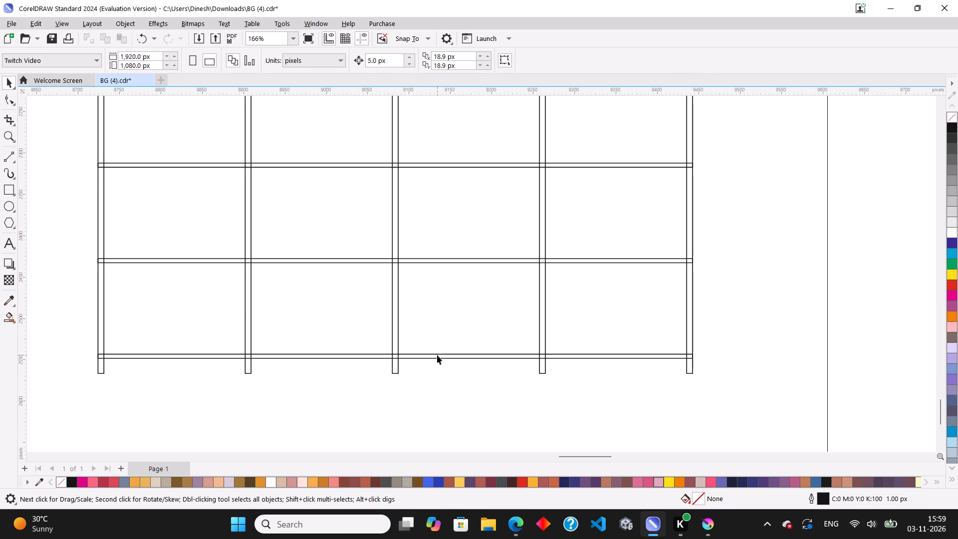
scroll(377, 370, down, 2)
scroll(212, 312, up, 1)
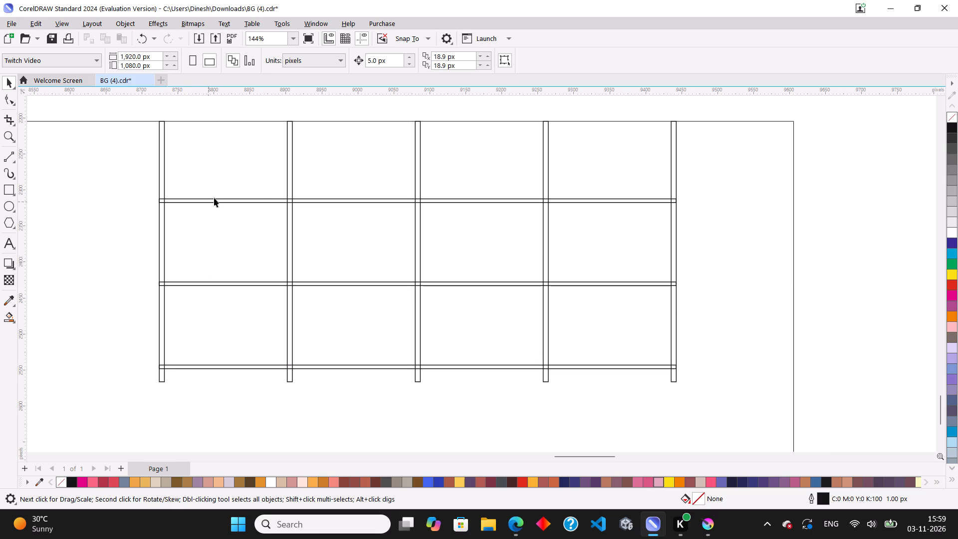
scroll(274, 195, up, 8)
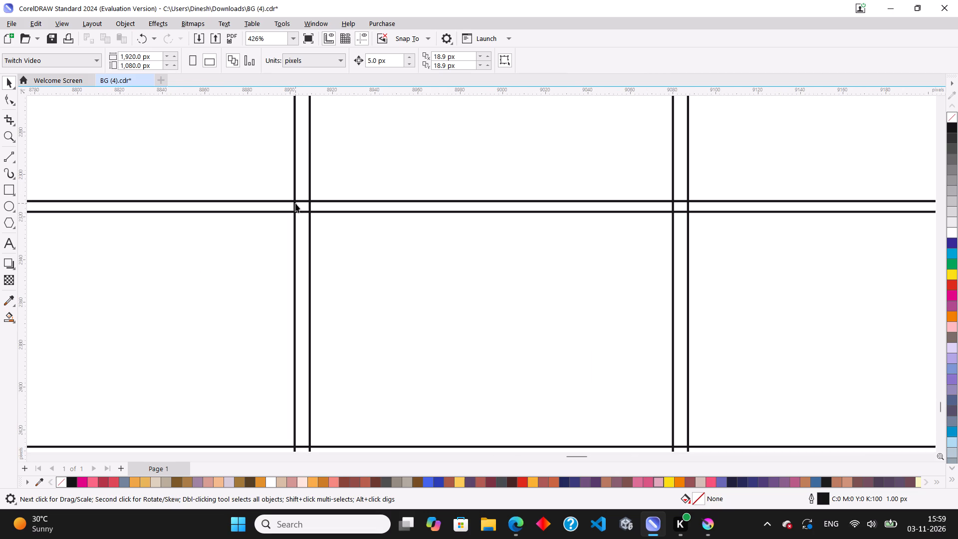
click(302, 206)
scroll(302, 210, down, 5)
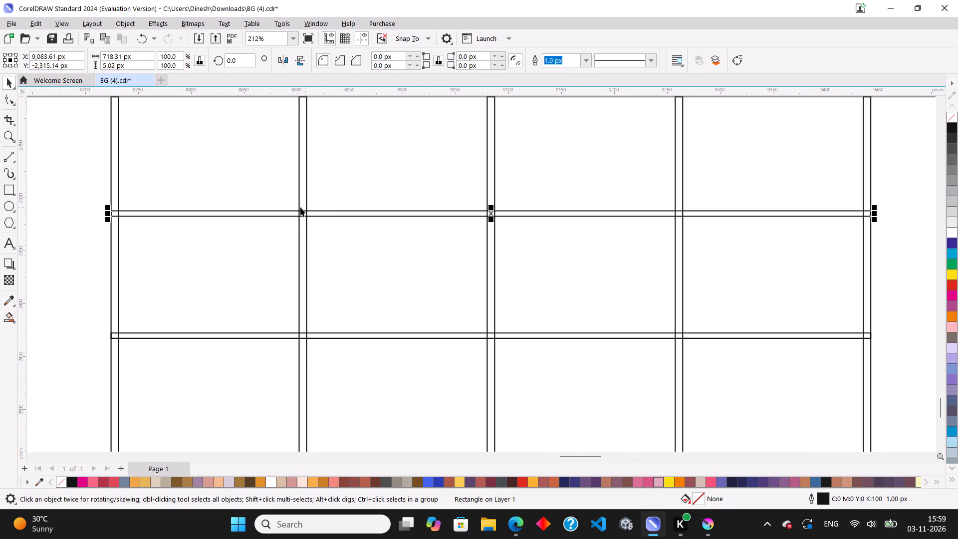
shift+click(303, 204)
click(344, 60)
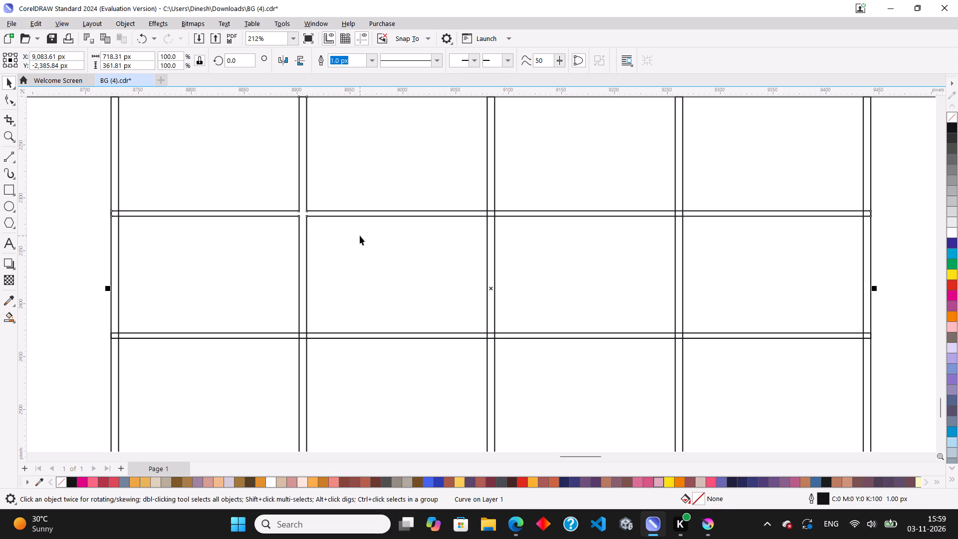
Select all the strips and bars of the shelf grid and weld them into one shape.
scroll(360, 236, down, 6)
click(205, 147)
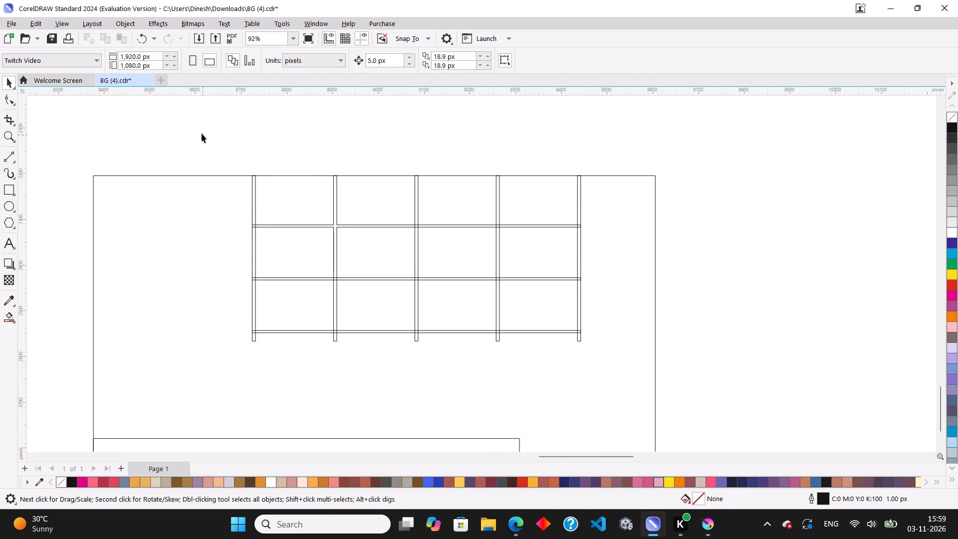
drag(202, 133, 603, 385)
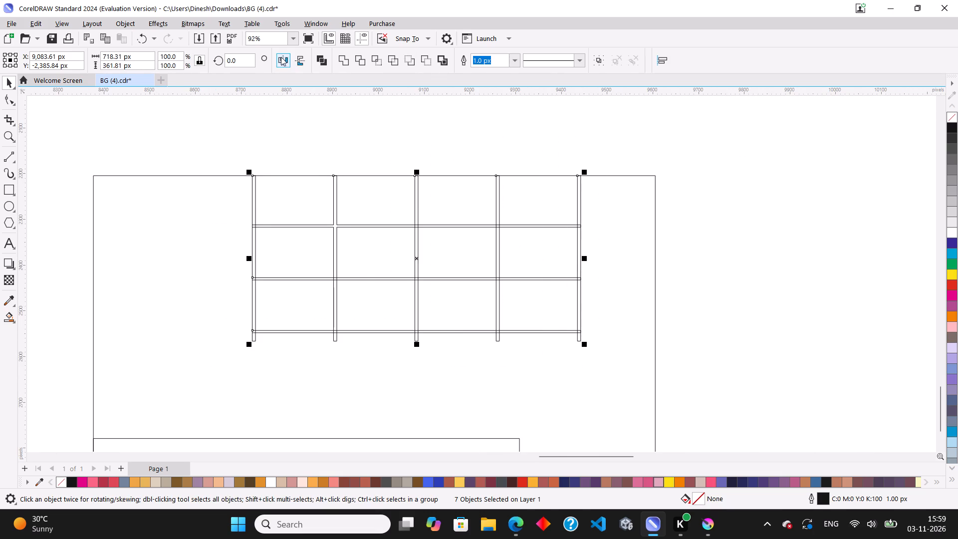
click(343, 62)
click(314, 94)
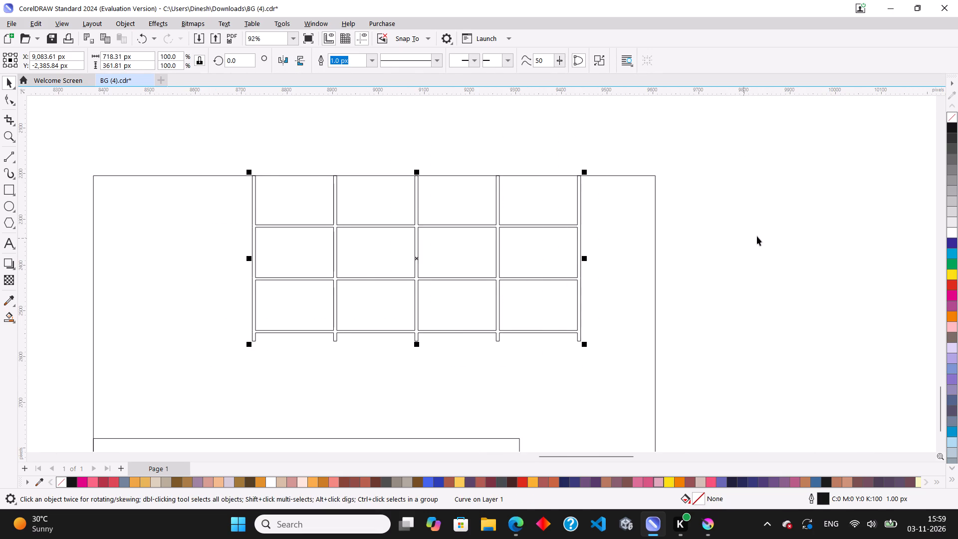
click(757, 236)
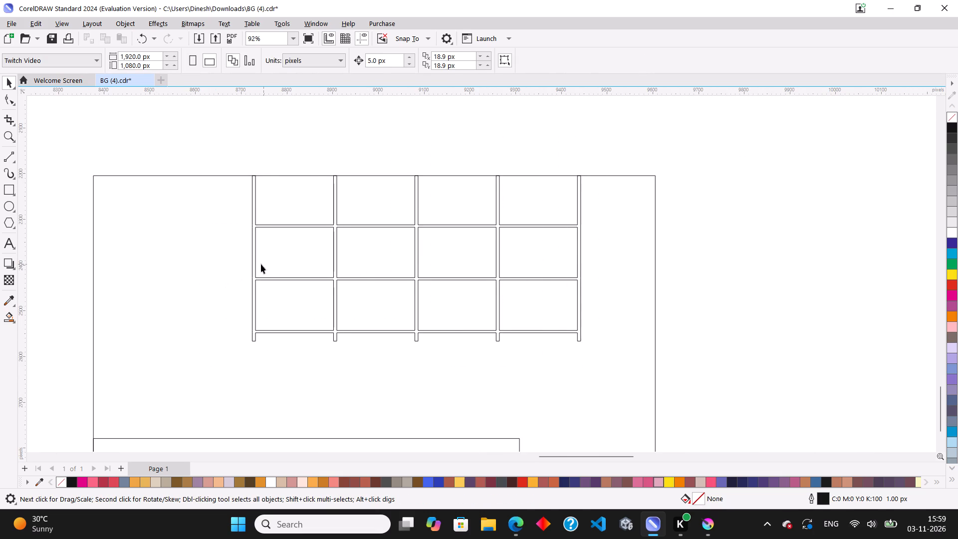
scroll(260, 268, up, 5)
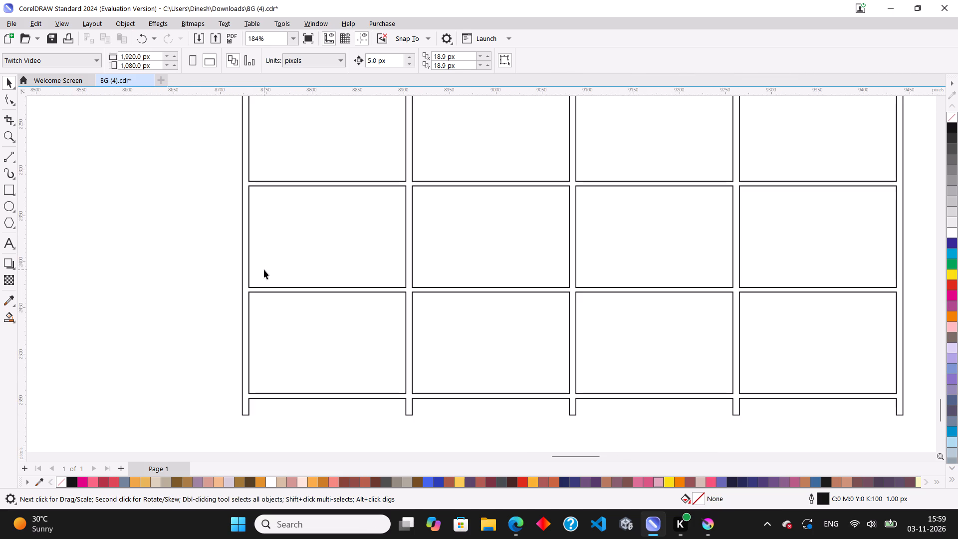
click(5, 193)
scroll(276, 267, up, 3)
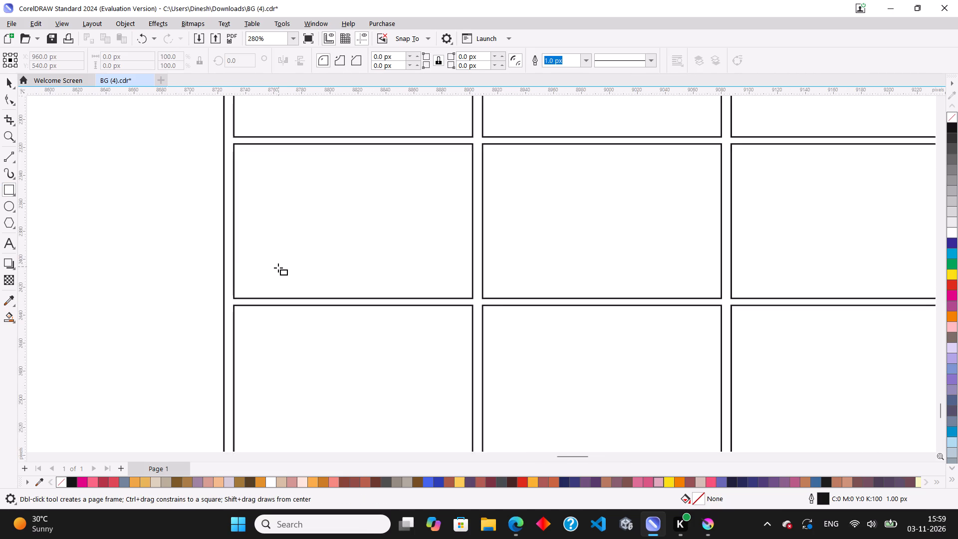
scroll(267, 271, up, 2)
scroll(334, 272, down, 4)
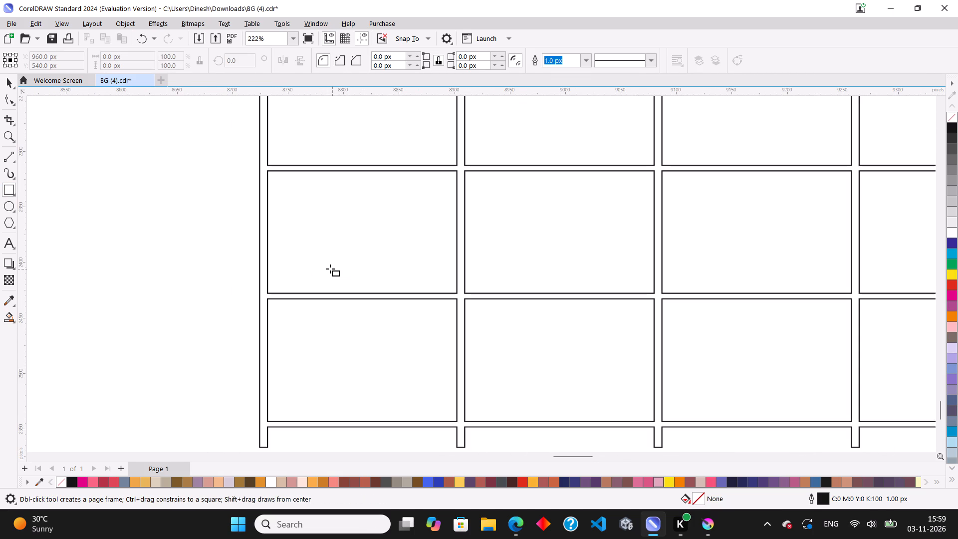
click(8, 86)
Move the sparklers stack and rocket box artwork together beside the new frame, centred at about X 8,110 px, Y -2,289 px.
scroll(219, 226, down, 15)
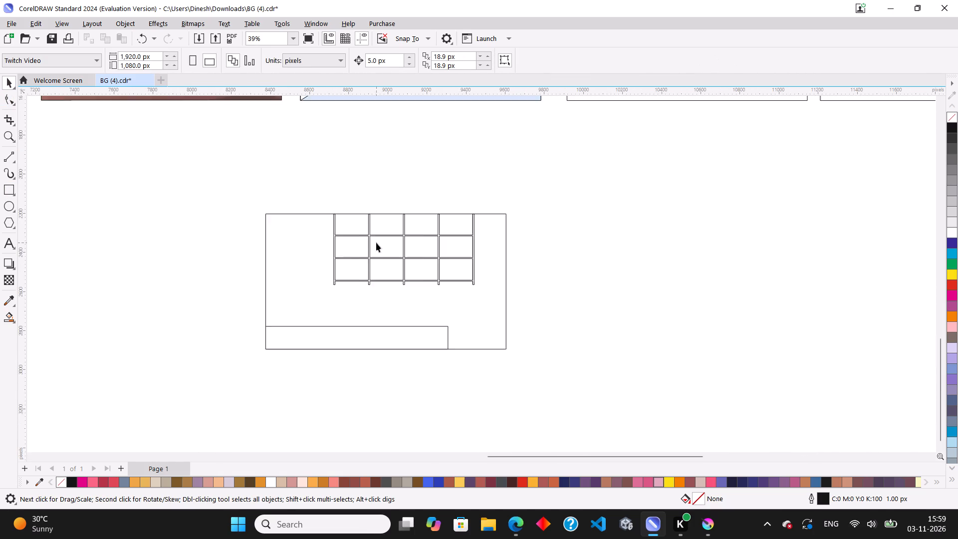
scroll(376, 243, down, 9)
scroll(237, 188, up, 6)
drag(184, 157, 231, 214)
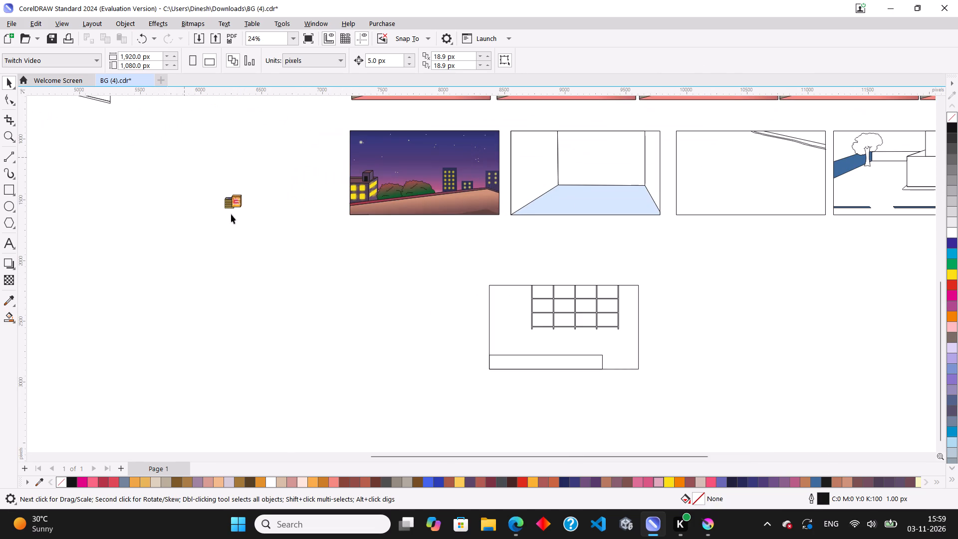
drag(231, 214, 275, 261)
drag(234, 205, 458, 298)
Move the BAAP KA ROCKET box sideways, clear of the sparklers stack, towards the new frame.
scroll(472, 308, up, 5)
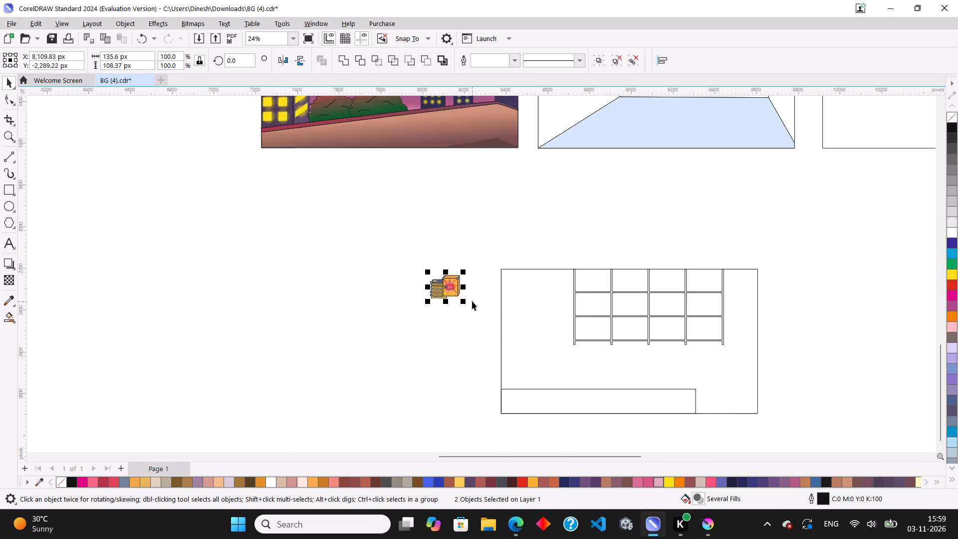
scroll(472, 301, up, 7)
click(431, 190)
scroll(415, 225, up, 3)
drag(486, 219, 410, 322)
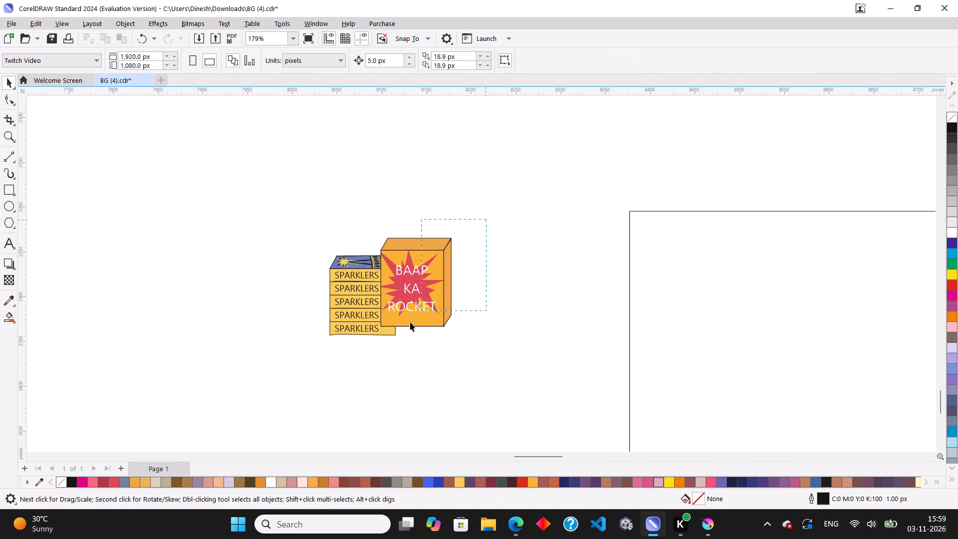
drag(410, 322, 380, 333)
drag(394, 282, 463, 284)
click(381, 182)
Move the sparklers stack into the shelf grid's bottom-left compartment, centred at about X 8,769 px, Y -2,496 px.
drag(312, 204, 414, 363)
scroll(226, 242, down, 3)
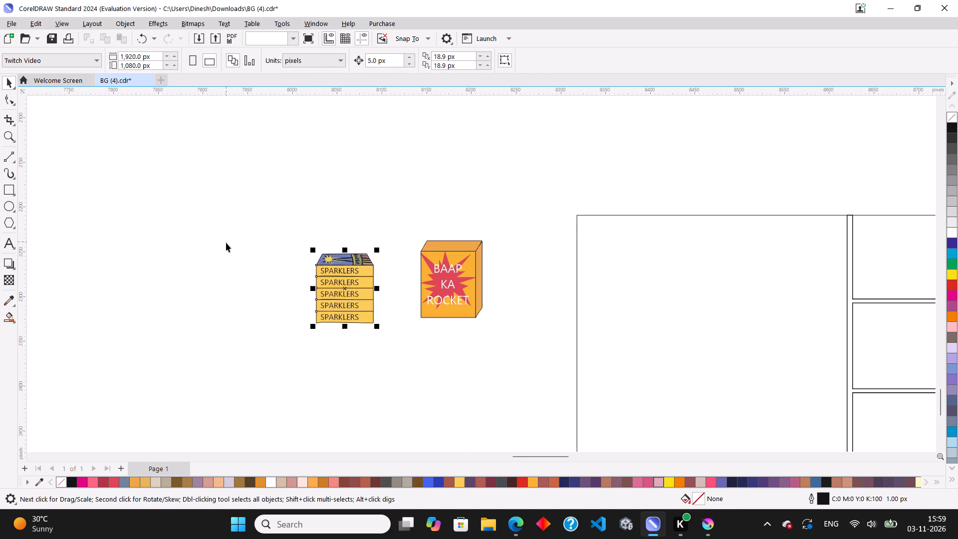
scroll(226, 243, down, 5)
drag(279, 264, 498, 324)
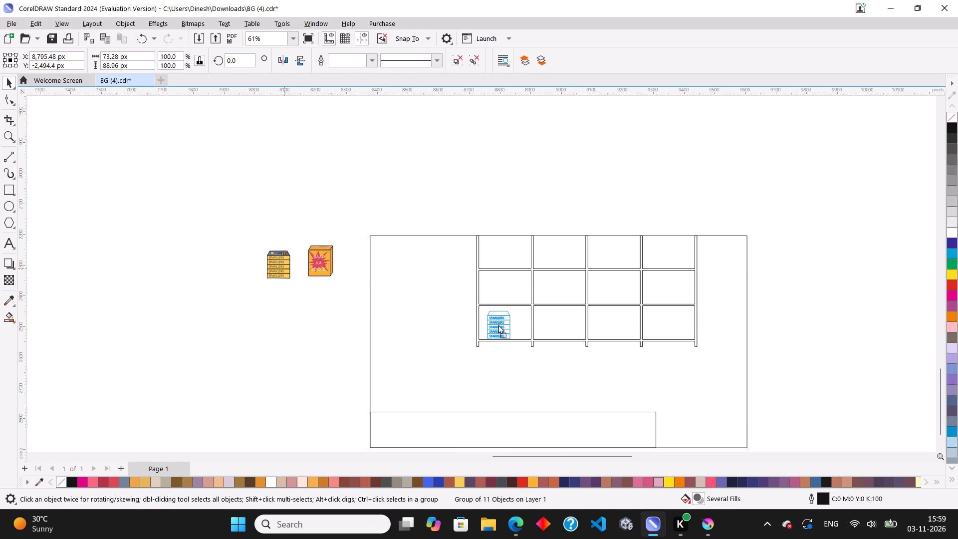
drag(498, 324, 490, 325)
scroll(501, 337, up, 2)
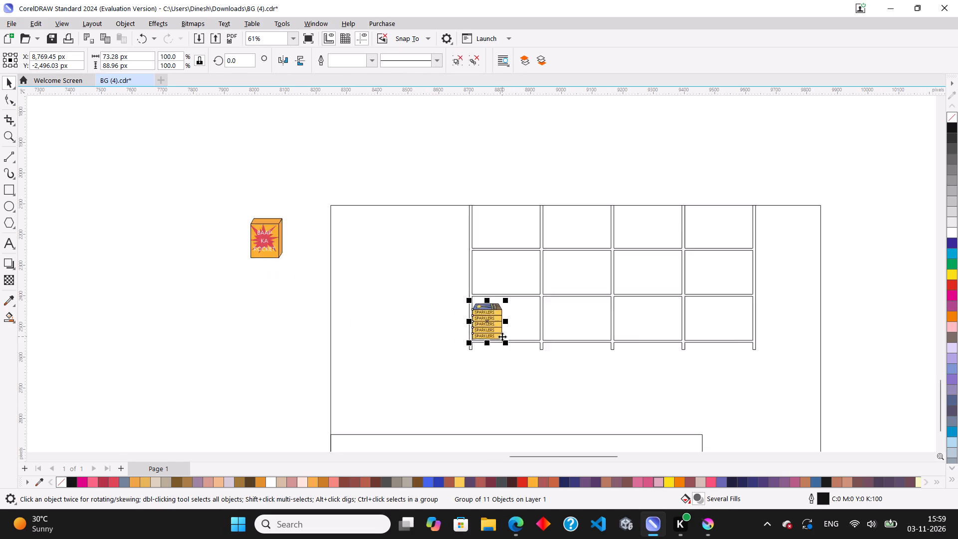
Scale the sparklers stack down proportionally to about 46 × 56 px inside the bottom-left shelf compartment.
scroll(502, 336, up, 9)
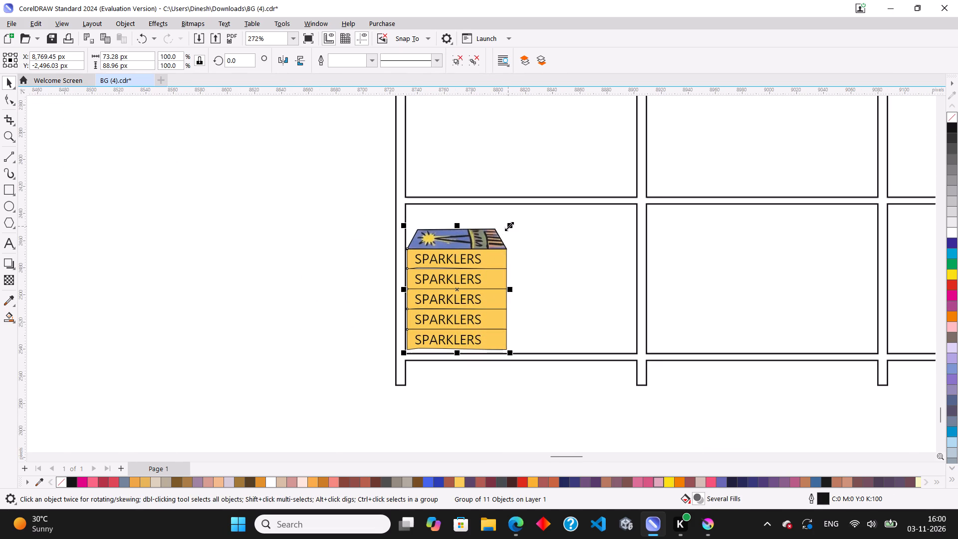
drag(509, 226, 497, 261)
scroll(474, 308, up, 3)
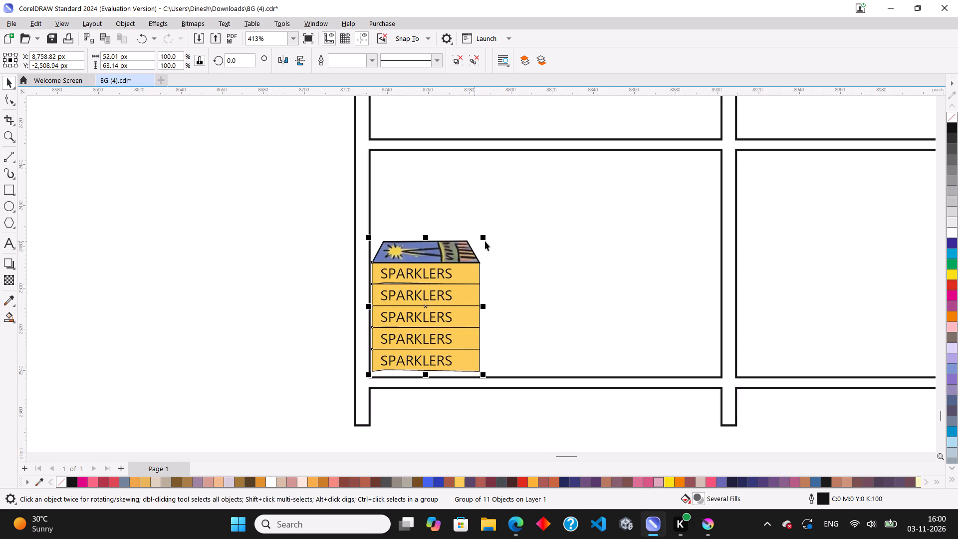
drag(483, 239, 478, 254)
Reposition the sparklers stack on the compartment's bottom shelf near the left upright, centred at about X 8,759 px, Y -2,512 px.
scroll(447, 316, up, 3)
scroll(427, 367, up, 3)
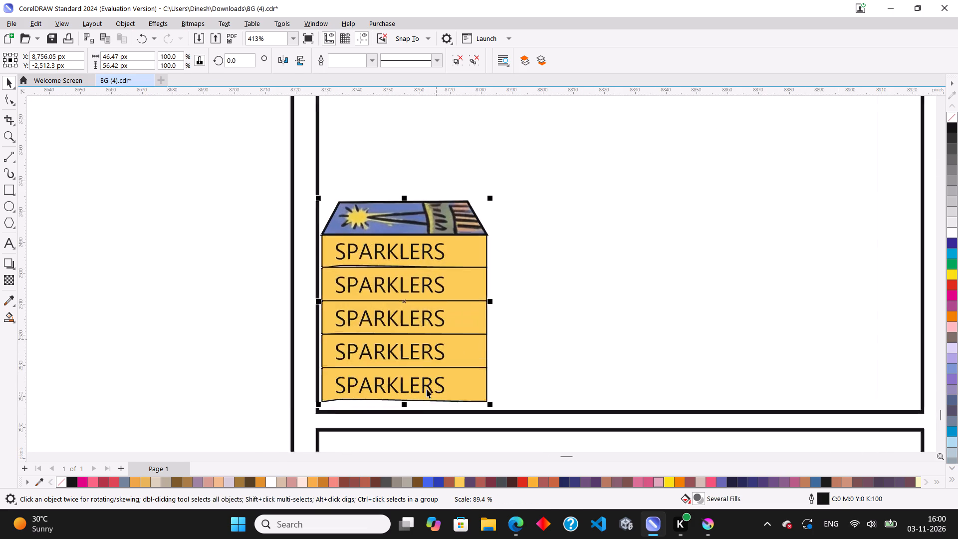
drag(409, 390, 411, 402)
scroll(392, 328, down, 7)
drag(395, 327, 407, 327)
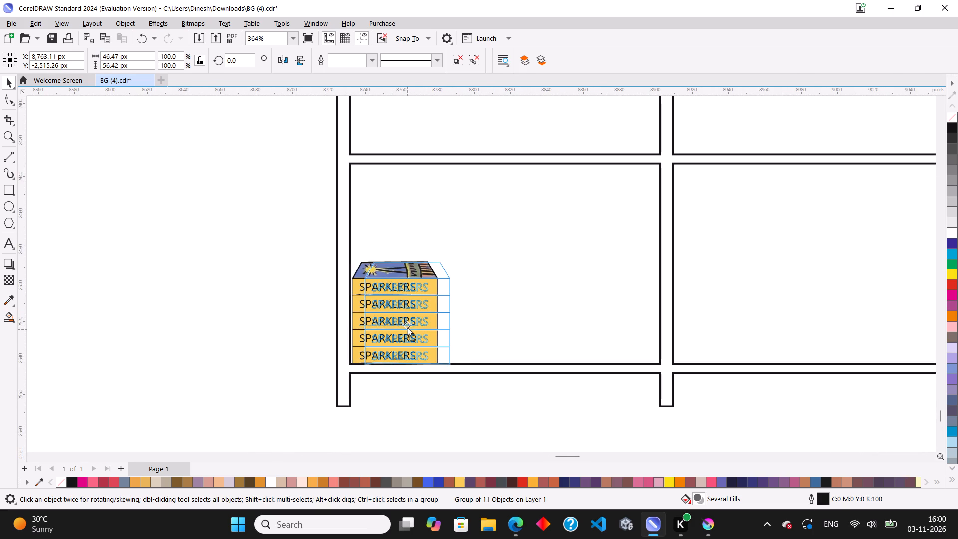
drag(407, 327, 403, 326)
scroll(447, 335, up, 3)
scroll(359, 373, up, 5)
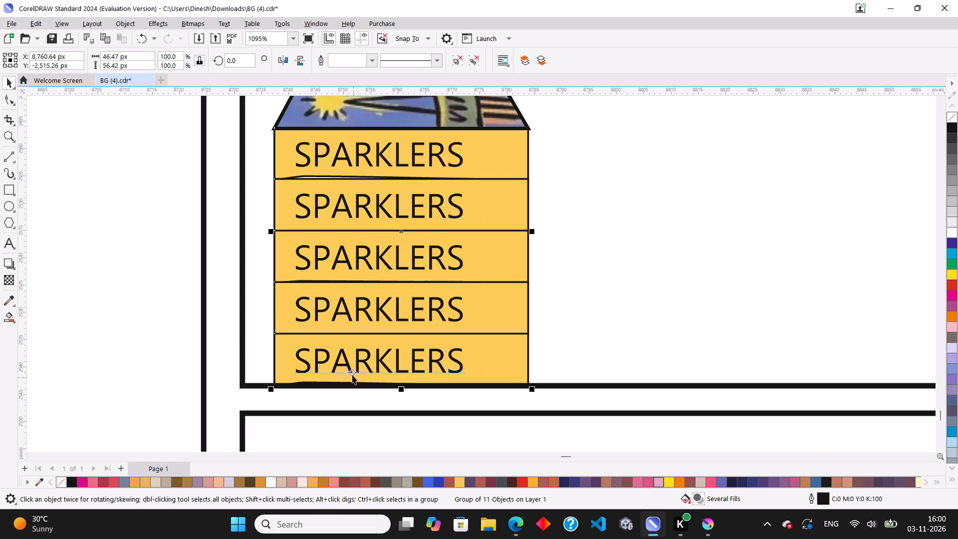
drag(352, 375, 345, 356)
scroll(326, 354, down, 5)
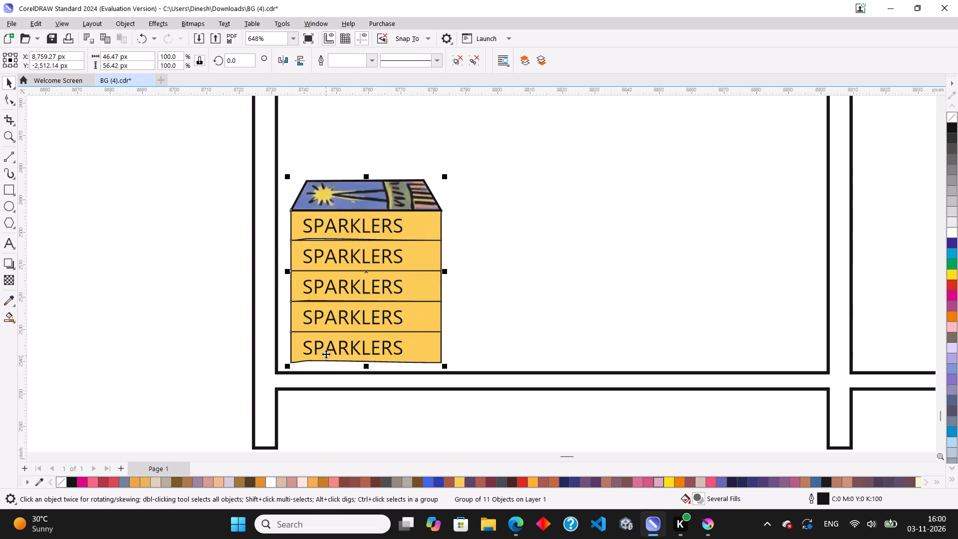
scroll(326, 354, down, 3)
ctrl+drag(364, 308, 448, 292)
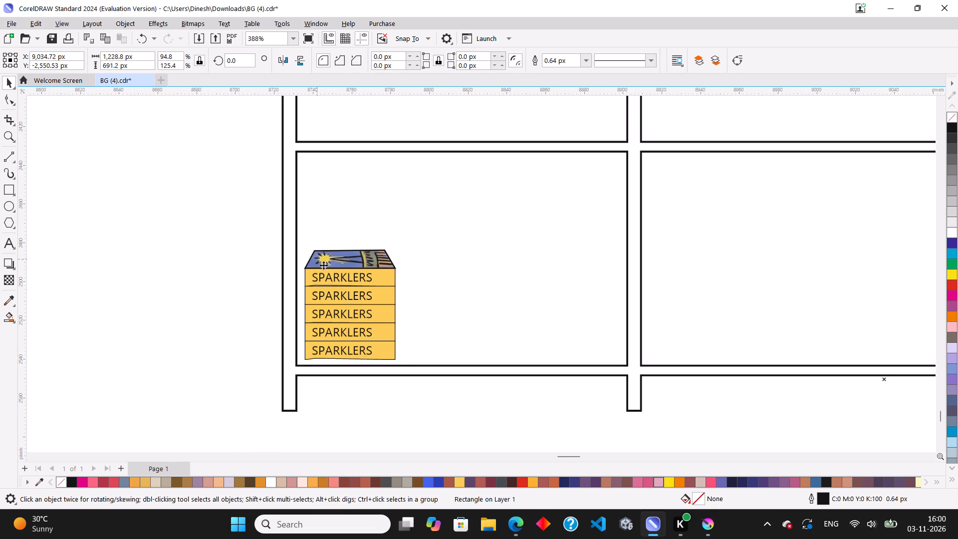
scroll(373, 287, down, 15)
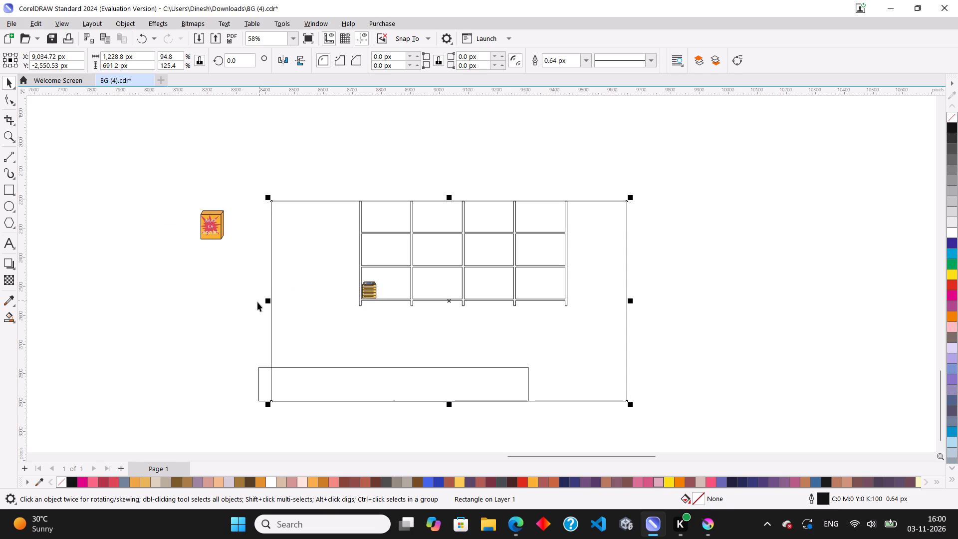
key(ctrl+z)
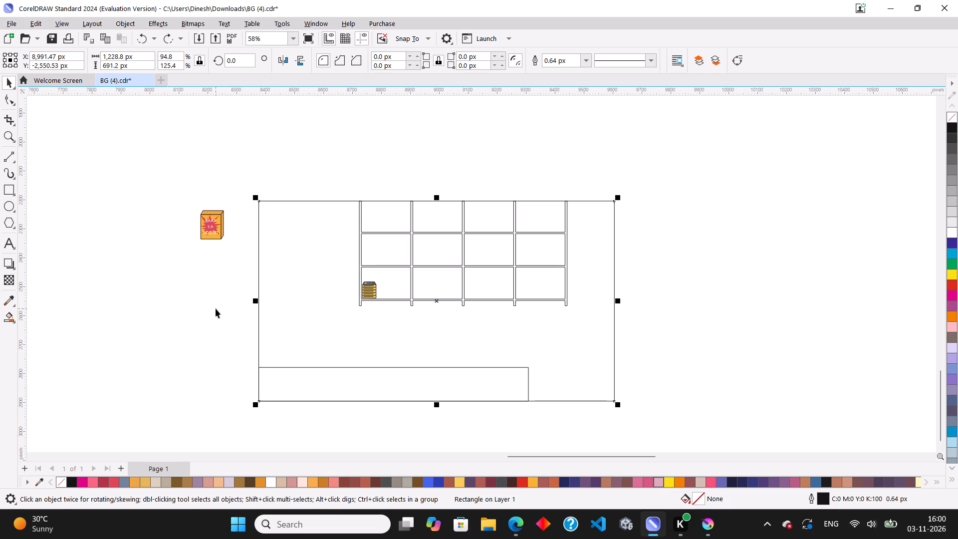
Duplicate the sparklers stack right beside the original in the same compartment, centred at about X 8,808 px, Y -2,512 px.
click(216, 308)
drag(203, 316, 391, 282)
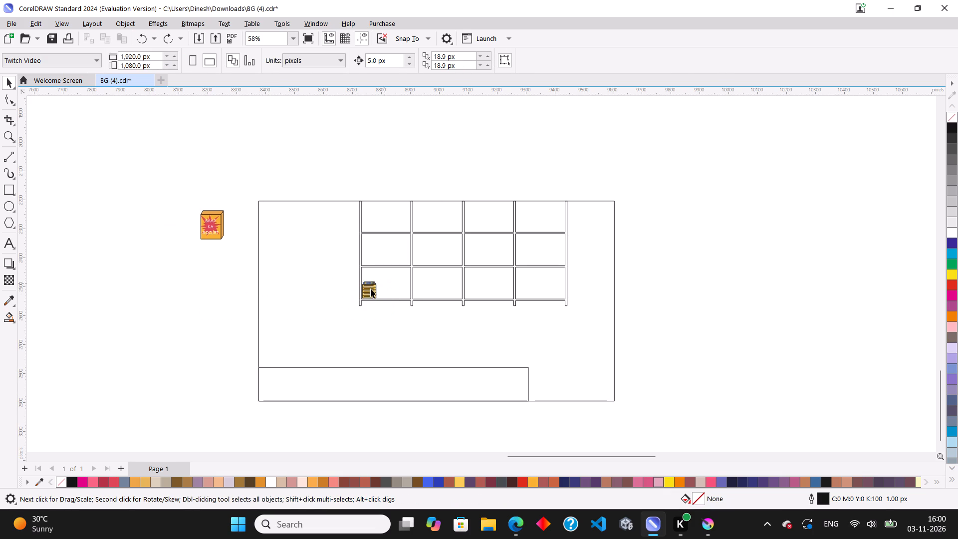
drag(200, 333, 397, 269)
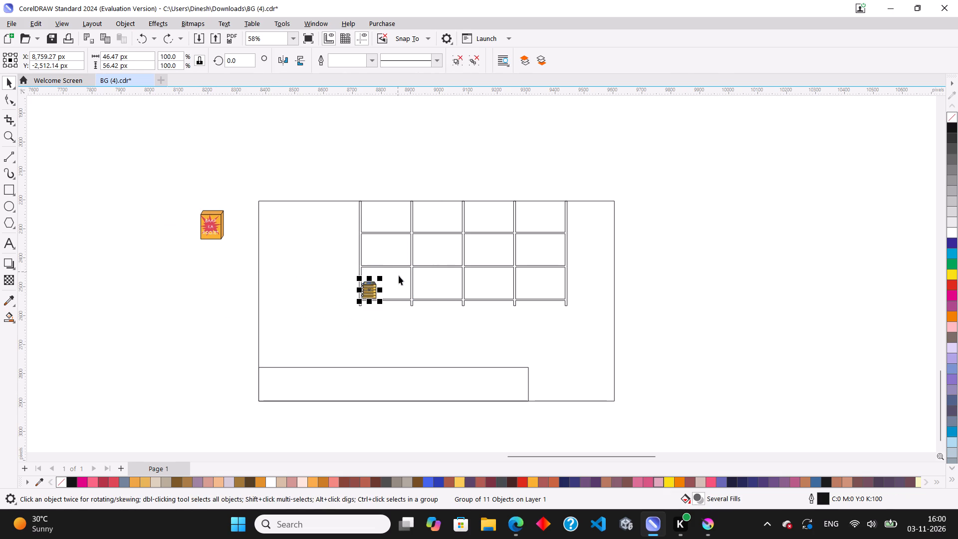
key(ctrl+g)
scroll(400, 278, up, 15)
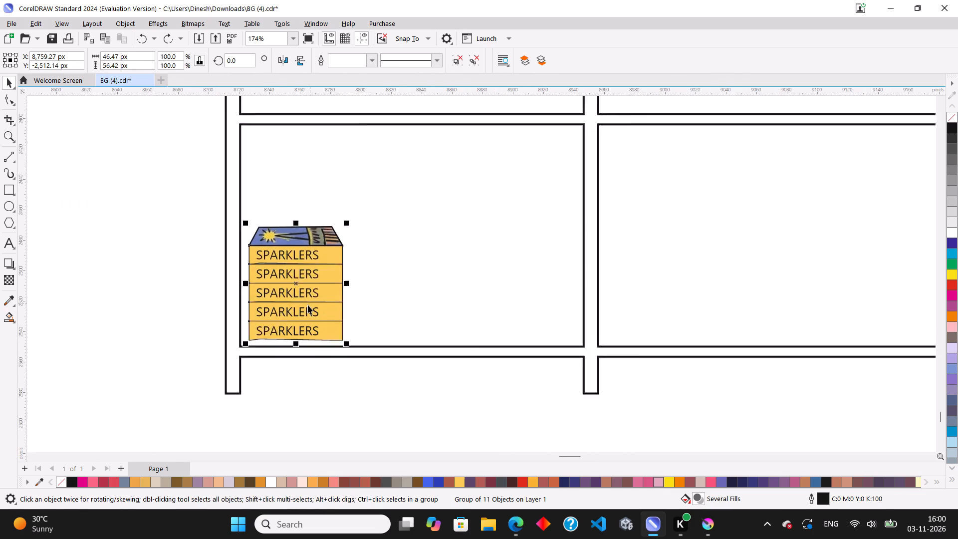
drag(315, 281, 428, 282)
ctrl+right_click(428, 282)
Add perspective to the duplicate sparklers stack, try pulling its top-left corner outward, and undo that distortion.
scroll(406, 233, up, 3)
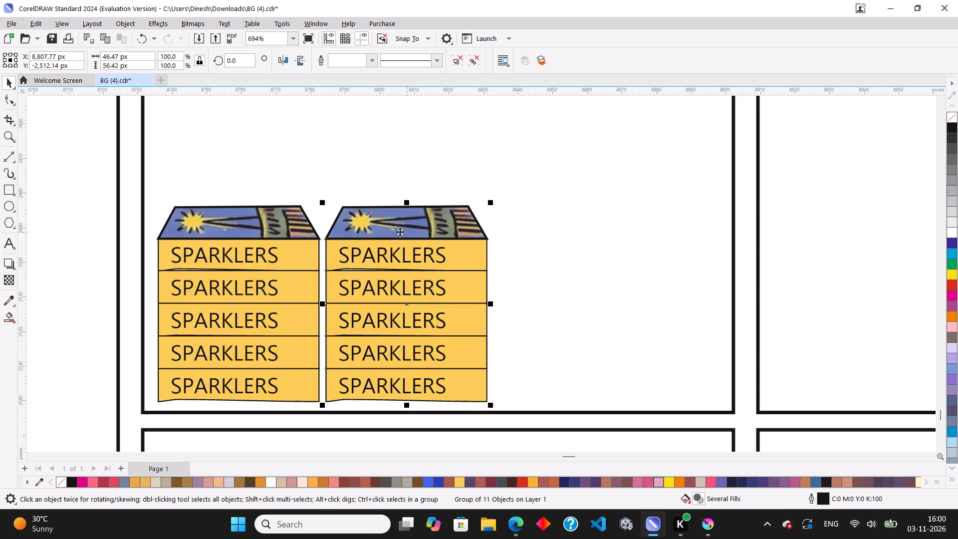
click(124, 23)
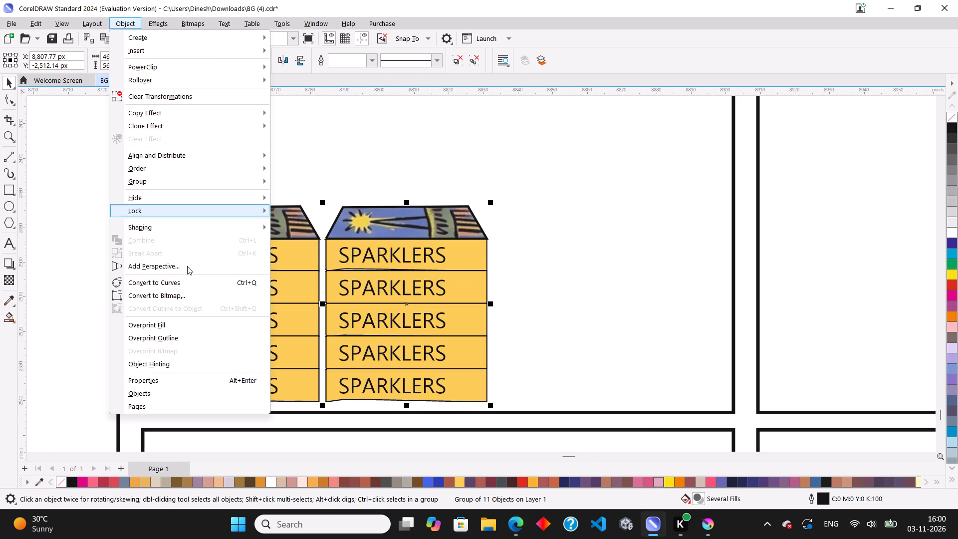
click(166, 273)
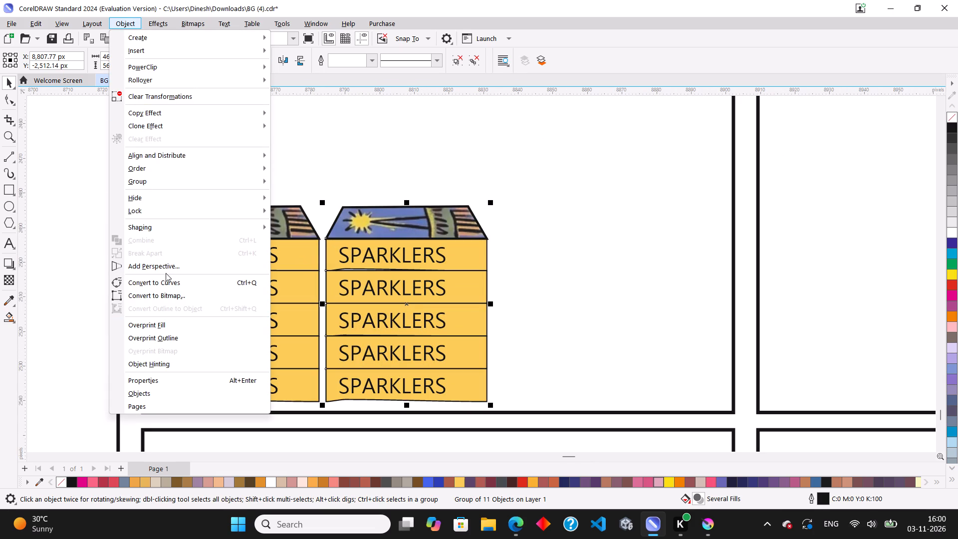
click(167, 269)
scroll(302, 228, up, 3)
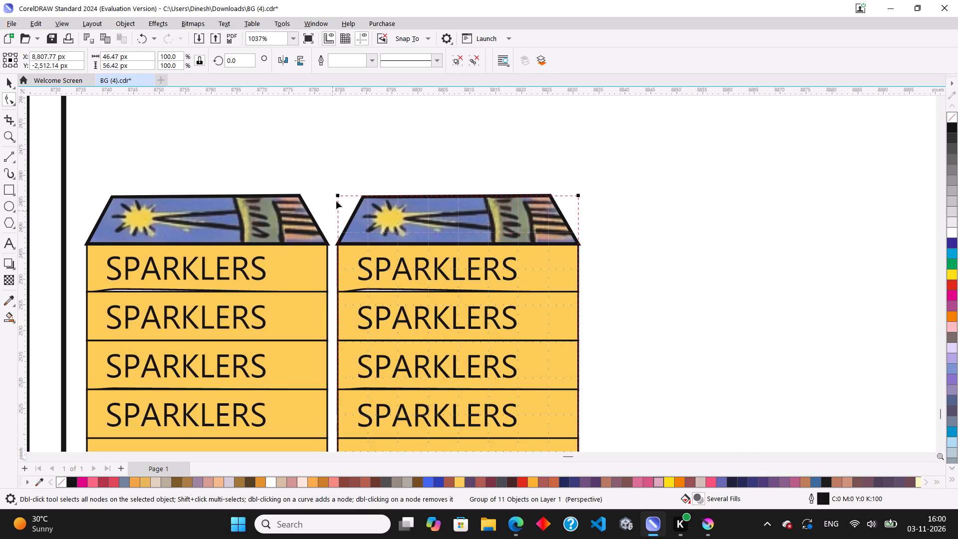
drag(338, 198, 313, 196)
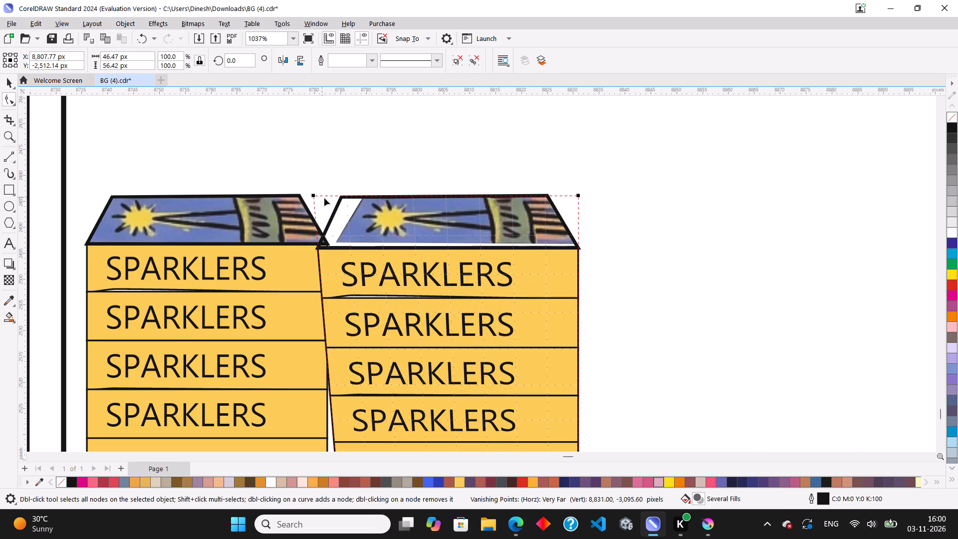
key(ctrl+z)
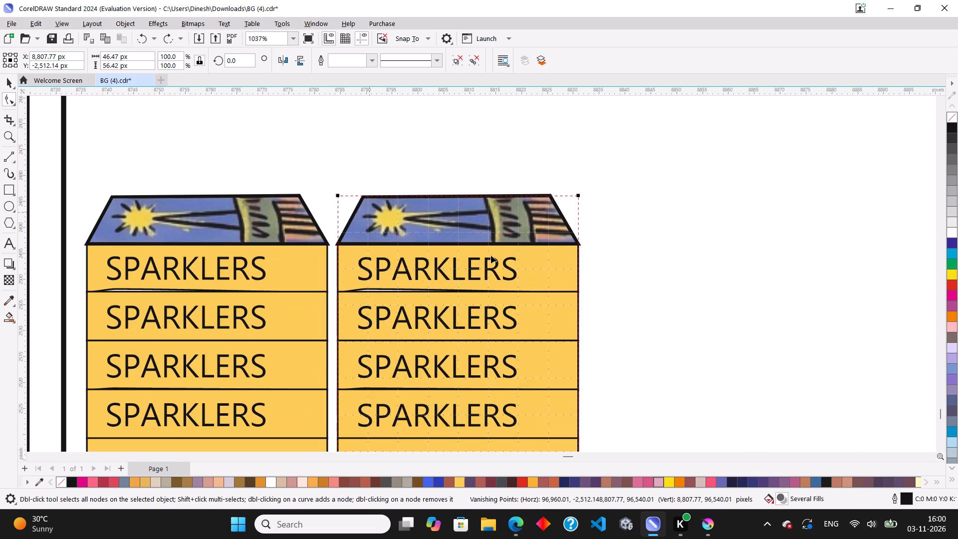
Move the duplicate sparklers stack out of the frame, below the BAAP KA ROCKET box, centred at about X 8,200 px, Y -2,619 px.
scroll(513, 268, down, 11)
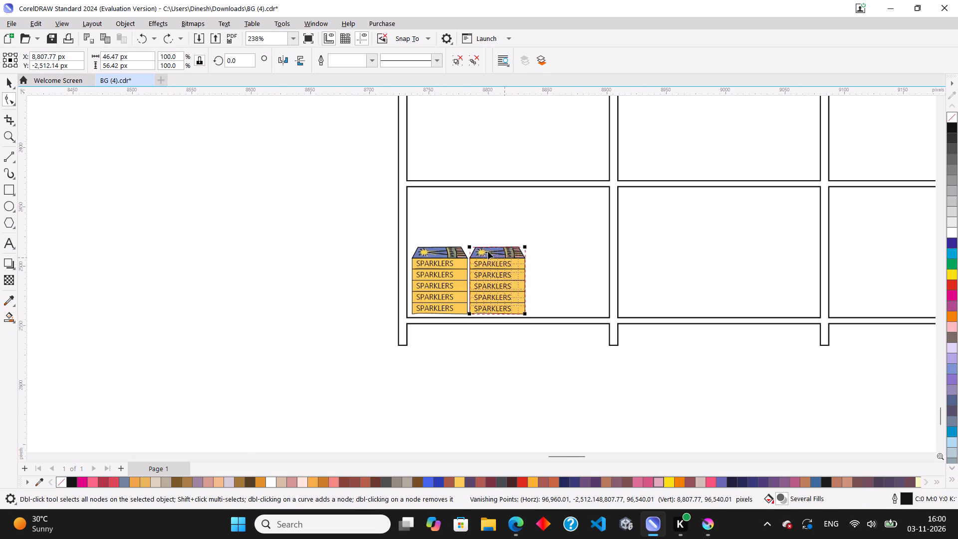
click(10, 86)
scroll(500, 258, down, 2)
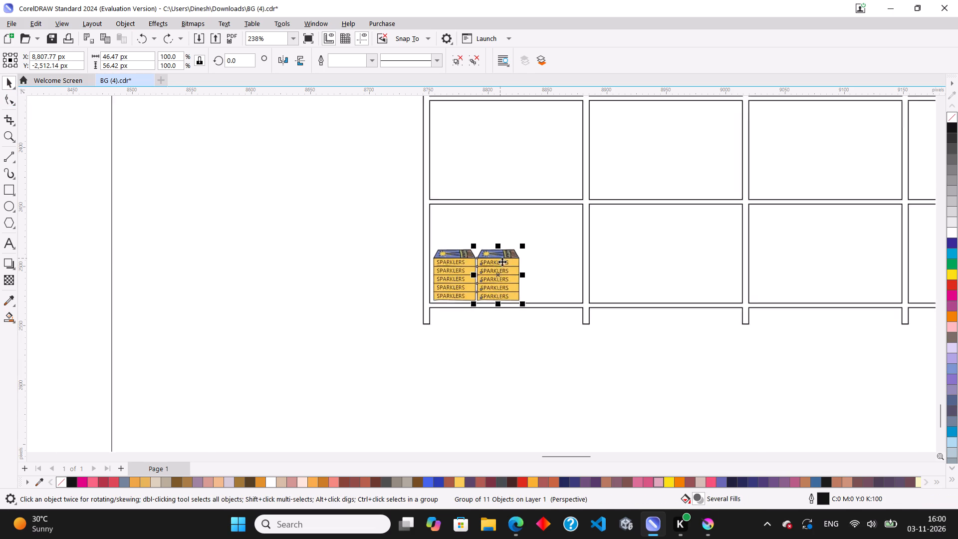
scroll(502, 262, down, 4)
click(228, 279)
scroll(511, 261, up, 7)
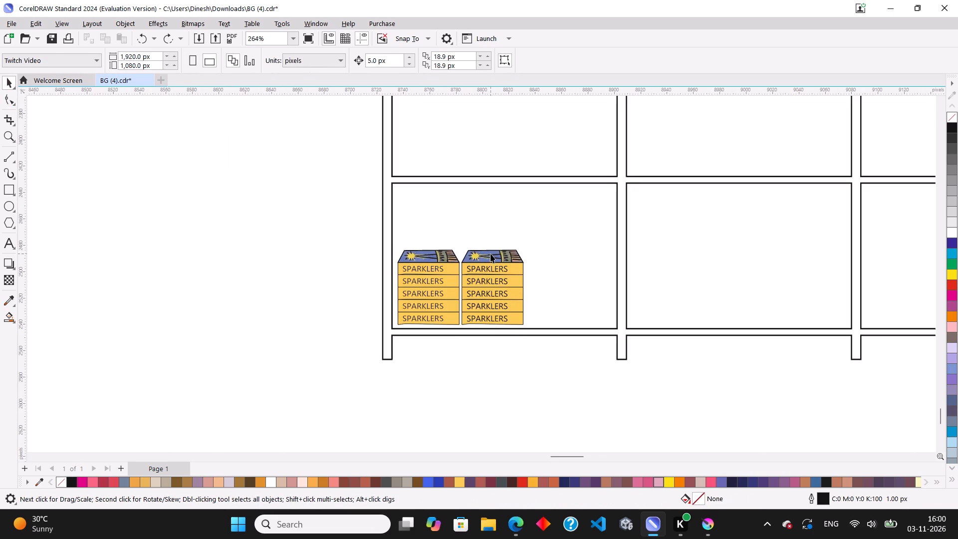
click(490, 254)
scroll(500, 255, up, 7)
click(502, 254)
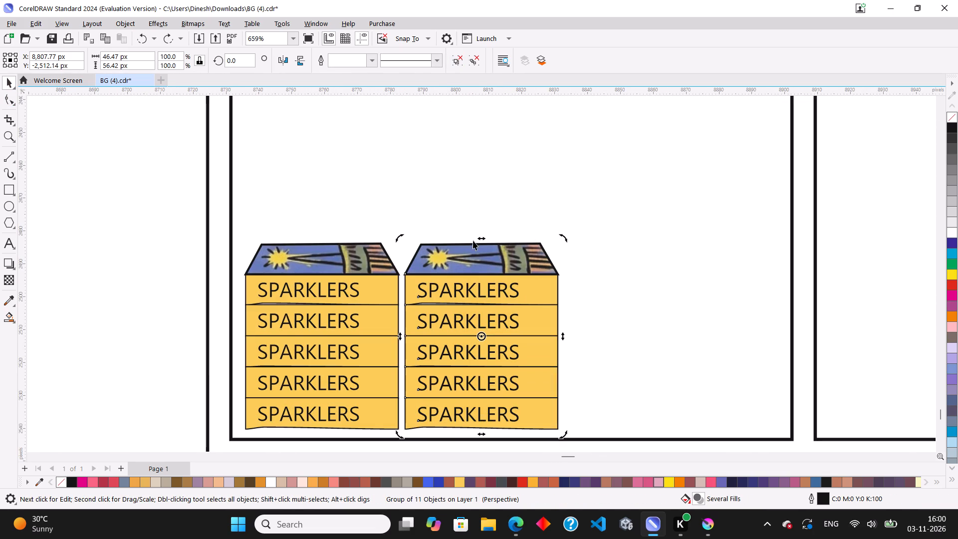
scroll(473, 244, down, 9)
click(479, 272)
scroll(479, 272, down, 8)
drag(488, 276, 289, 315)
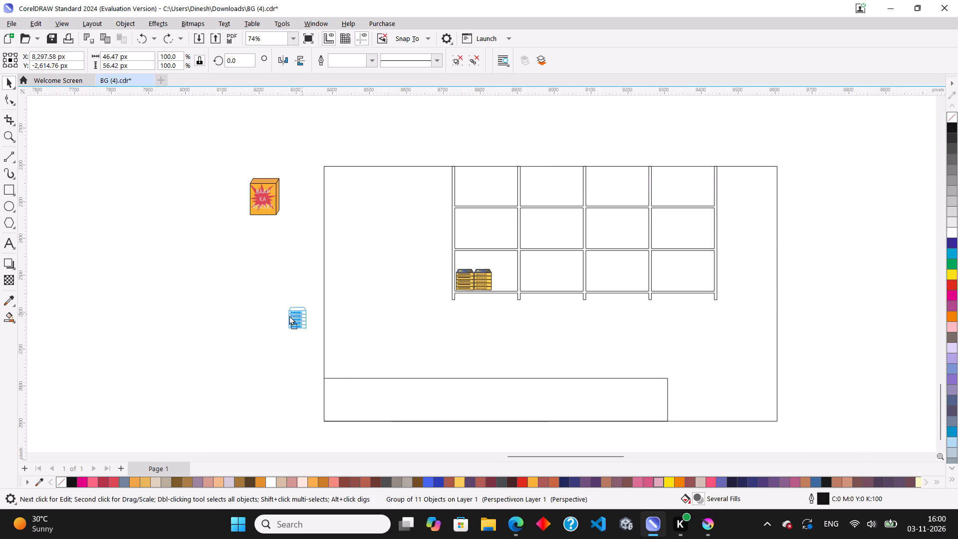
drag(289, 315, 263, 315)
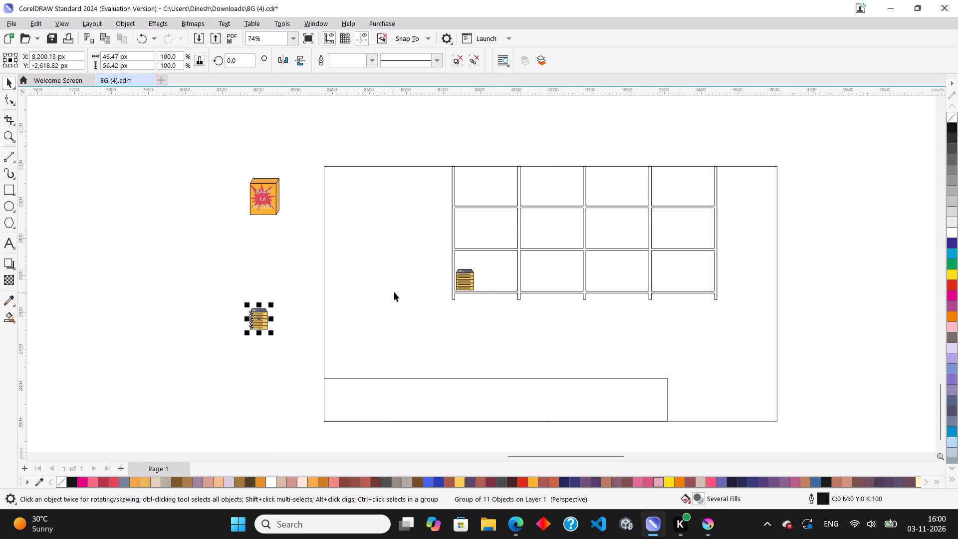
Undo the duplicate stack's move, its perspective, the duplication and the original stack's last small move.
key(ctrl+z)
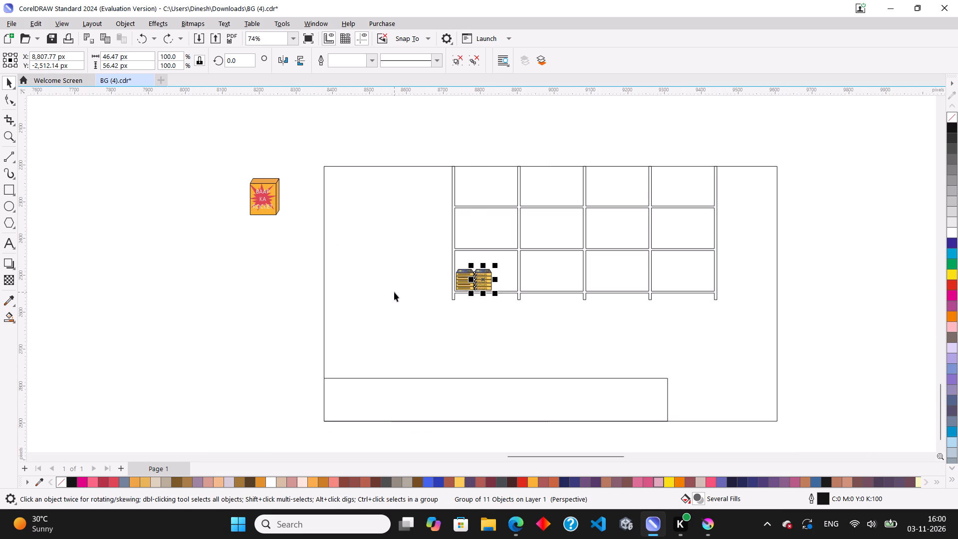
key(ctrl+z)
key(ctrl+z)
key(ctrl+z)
Move the original sparklers stack outside the frame to about X 8,236 px, Y -2,605 px, and ungroup it.
drag(462, 281, 315, 311)
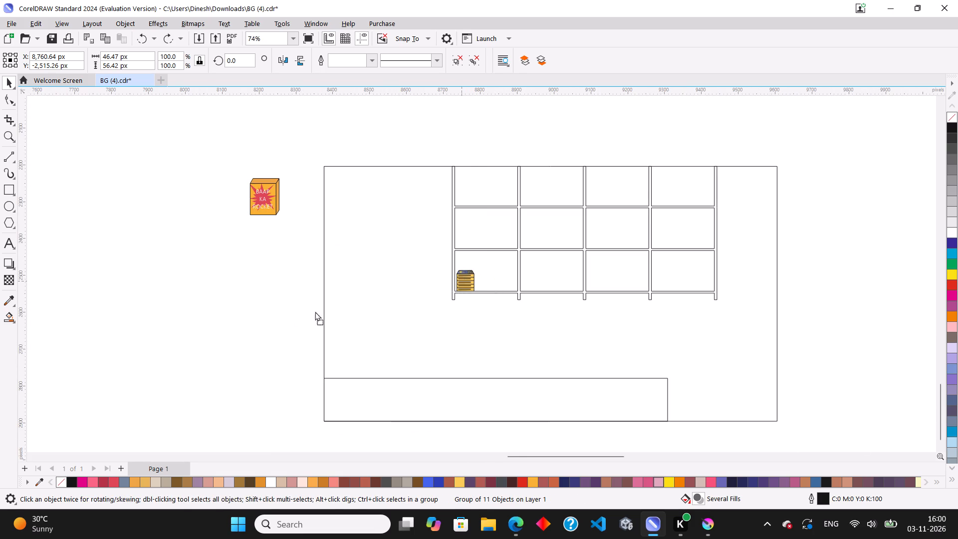
drag(315, 311, 268, 314)
scroll(268, 314, up, 10)
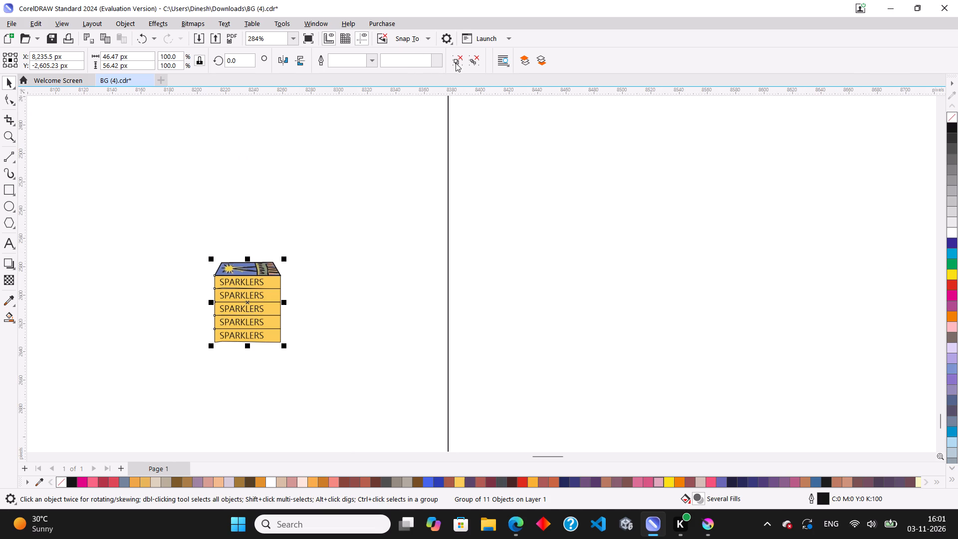
click(456, 63)
click(324, 177)
Reshape the PowerClip outline of the stack's top face by moving its top-right corner node outward about 7.6 px.
scroll(267, 258, up, 4)
click(271, 274)
scroll(271, 274, up, 5)
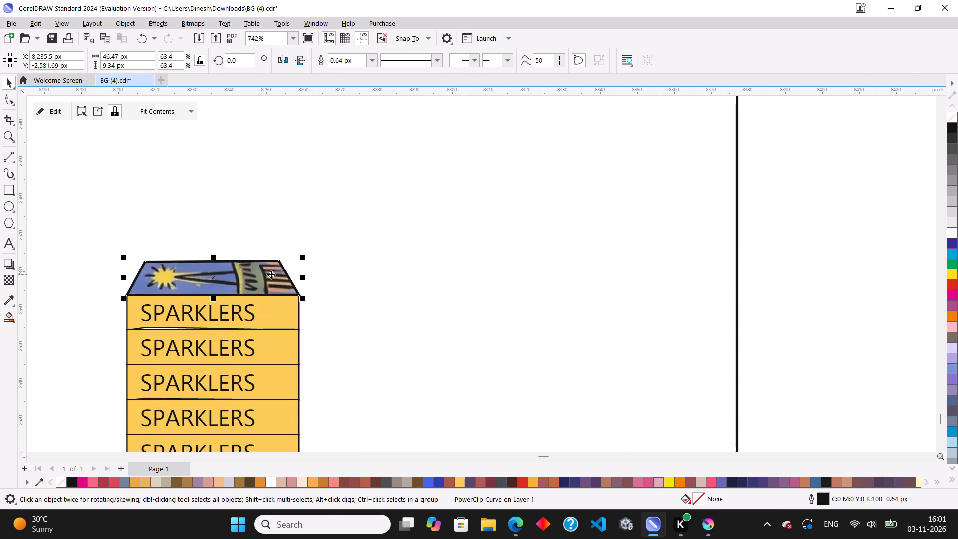
click(9, 100)
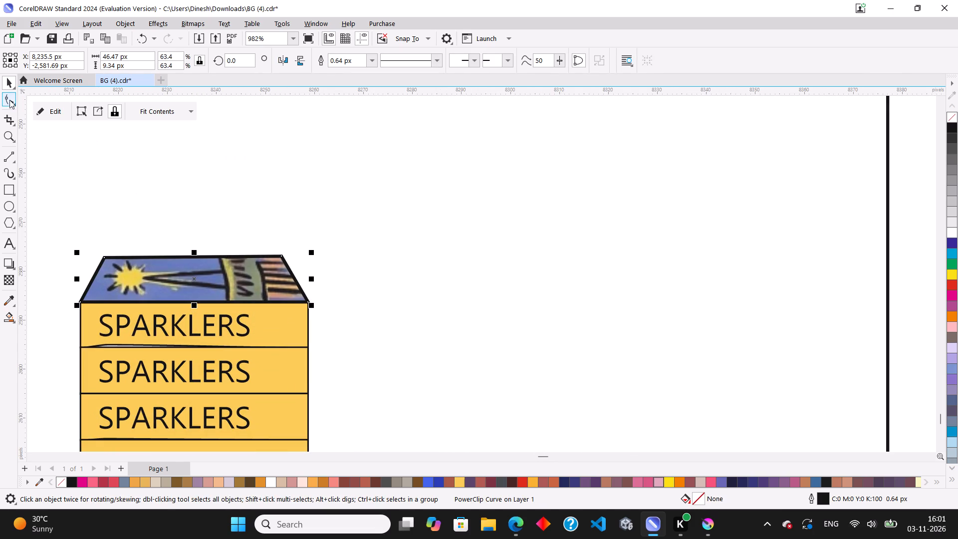
scroll(276, 221, up, 4)
drag(275, 258, 313, 260)
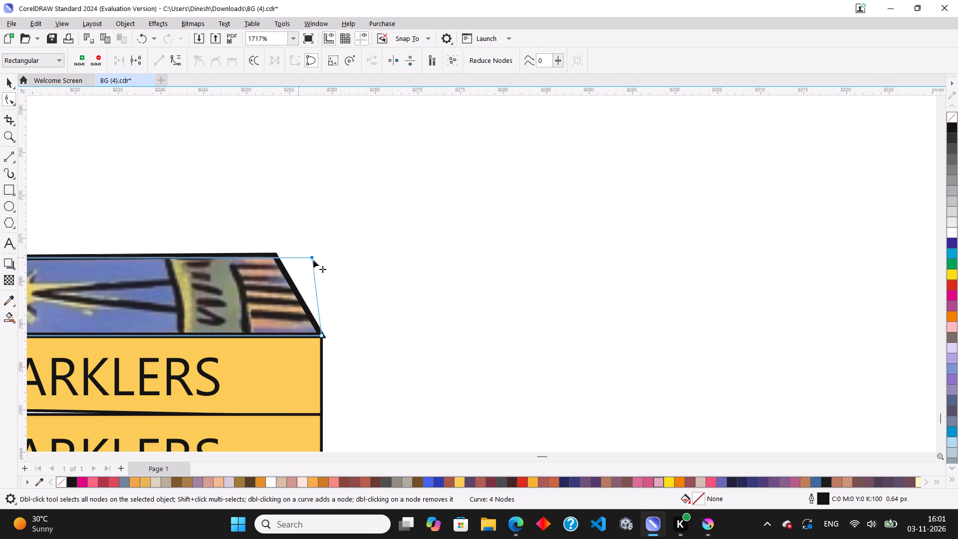
drag(313, 260, 341, 255)
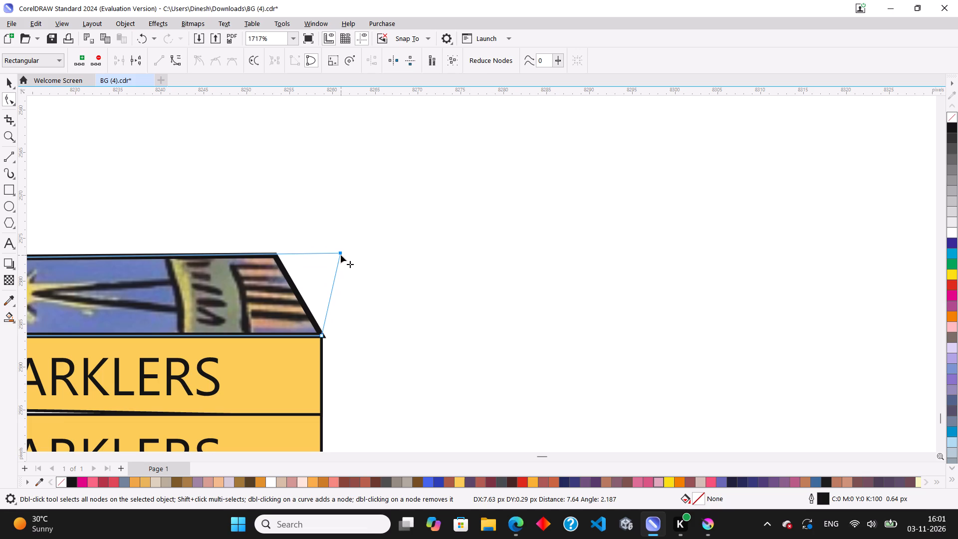
scroll(332, 265, down, 4)
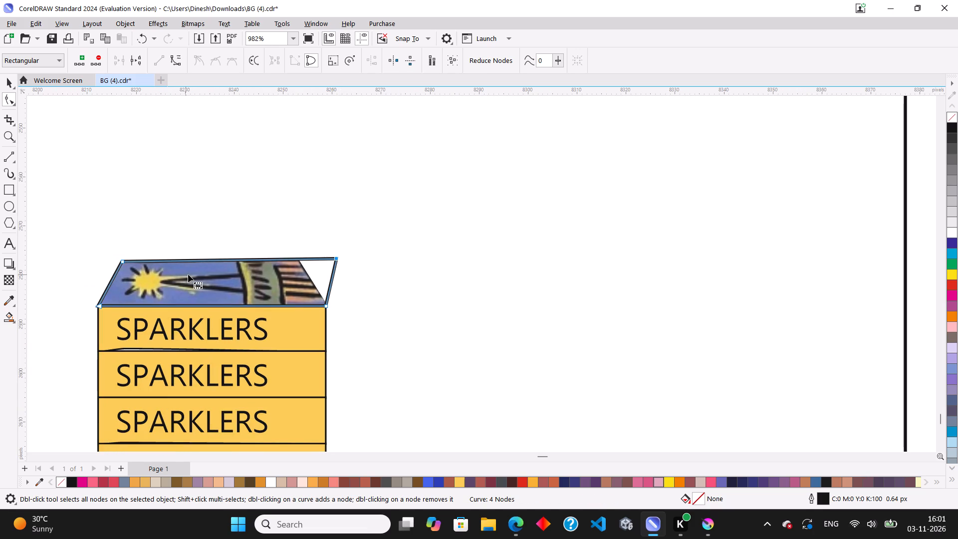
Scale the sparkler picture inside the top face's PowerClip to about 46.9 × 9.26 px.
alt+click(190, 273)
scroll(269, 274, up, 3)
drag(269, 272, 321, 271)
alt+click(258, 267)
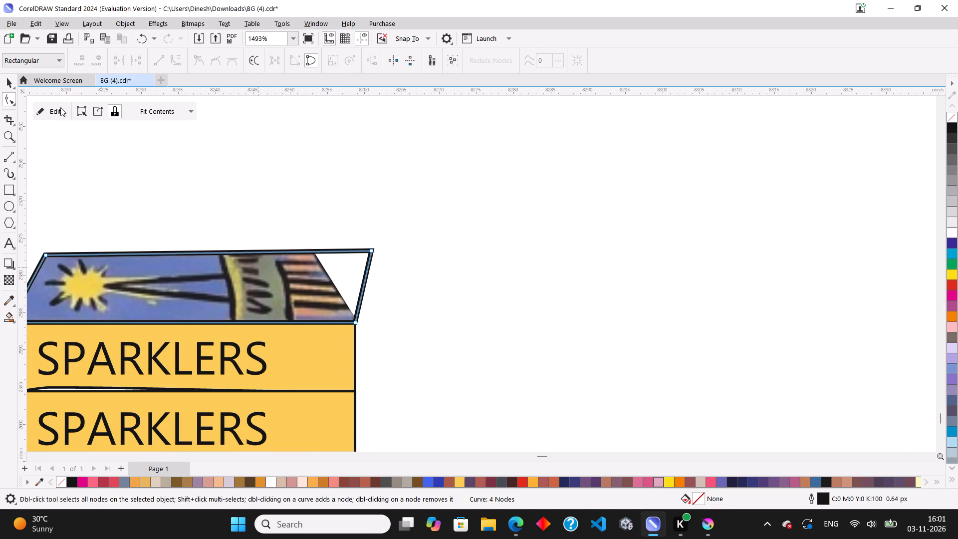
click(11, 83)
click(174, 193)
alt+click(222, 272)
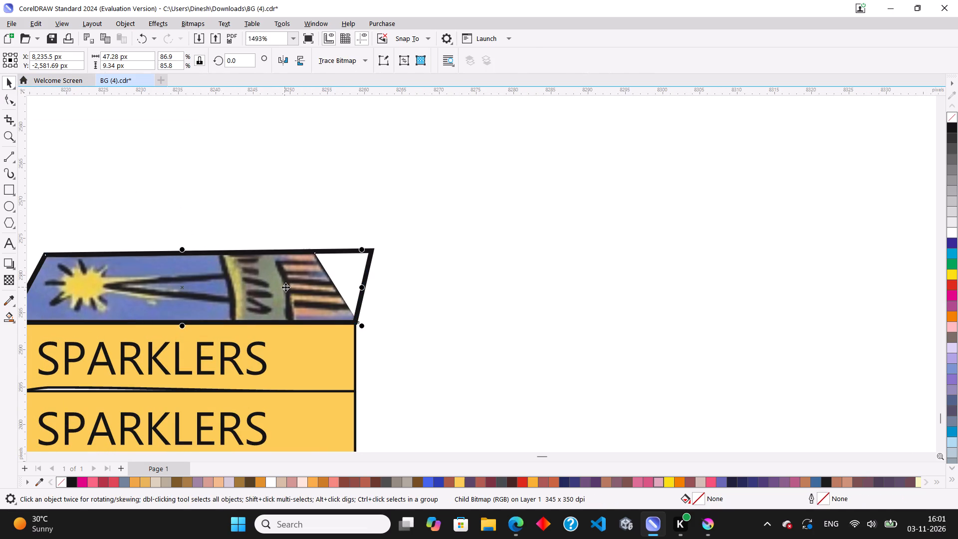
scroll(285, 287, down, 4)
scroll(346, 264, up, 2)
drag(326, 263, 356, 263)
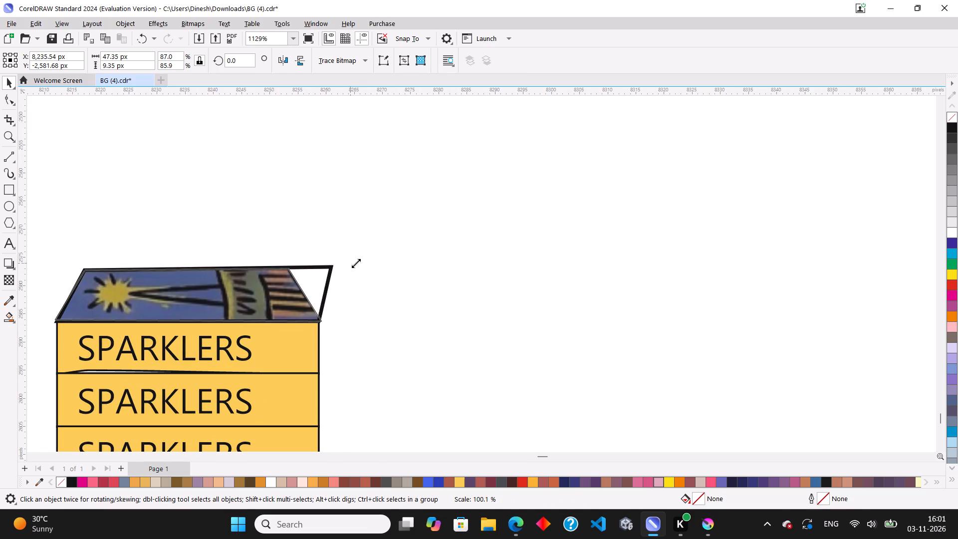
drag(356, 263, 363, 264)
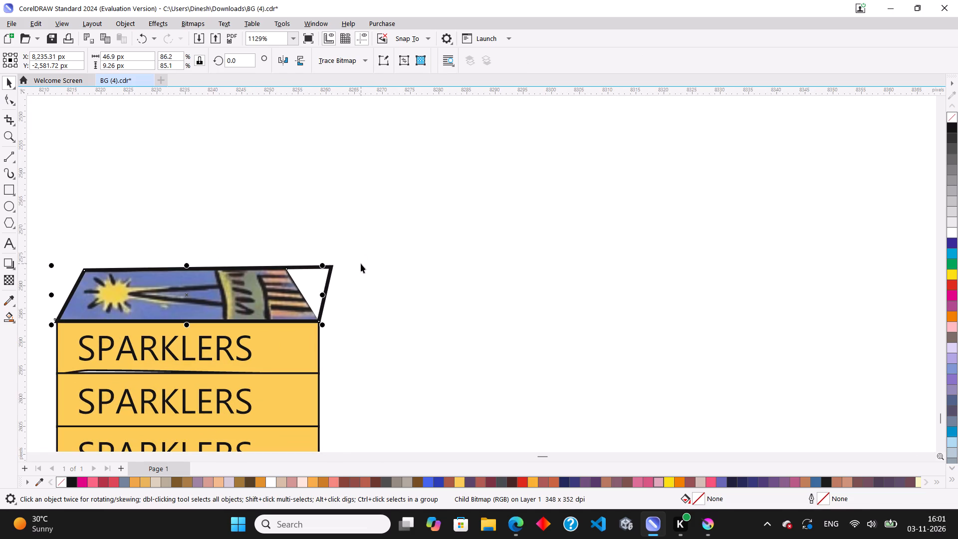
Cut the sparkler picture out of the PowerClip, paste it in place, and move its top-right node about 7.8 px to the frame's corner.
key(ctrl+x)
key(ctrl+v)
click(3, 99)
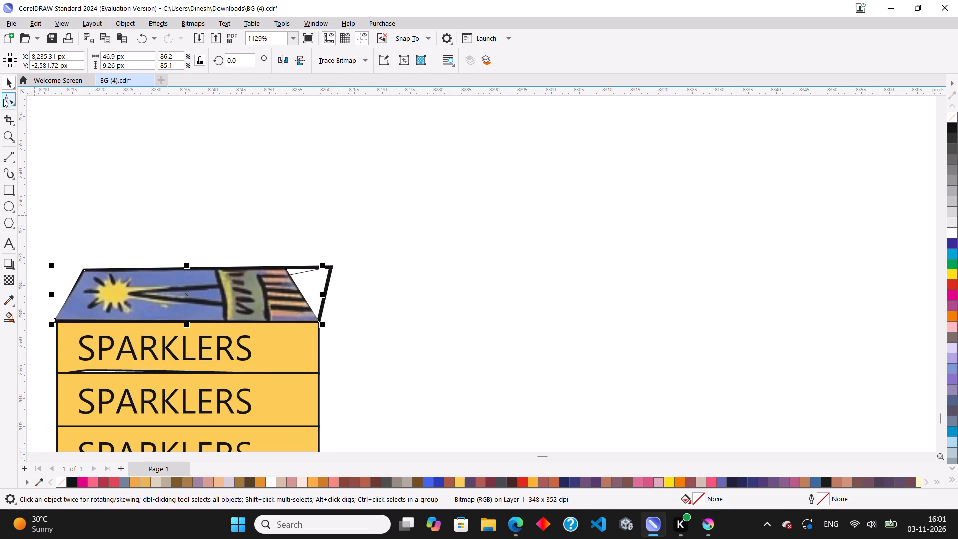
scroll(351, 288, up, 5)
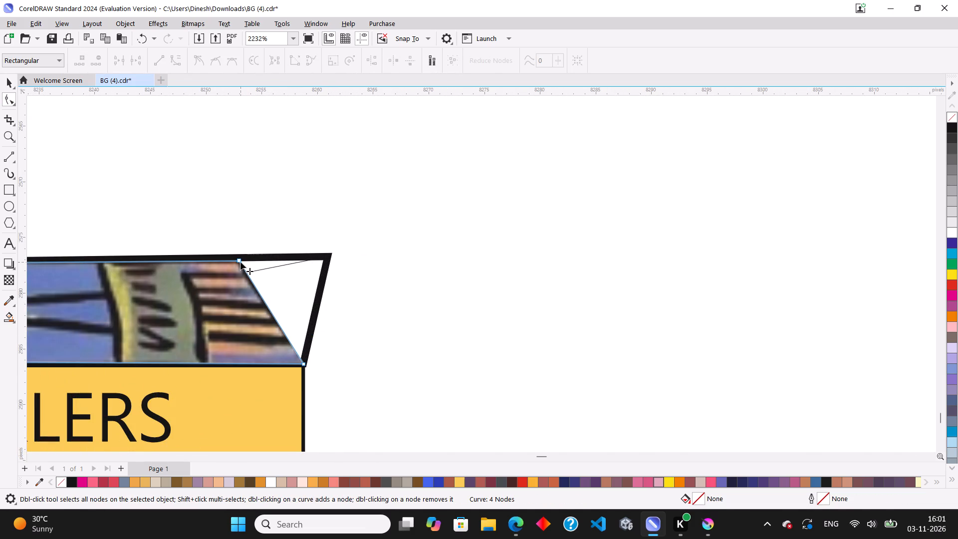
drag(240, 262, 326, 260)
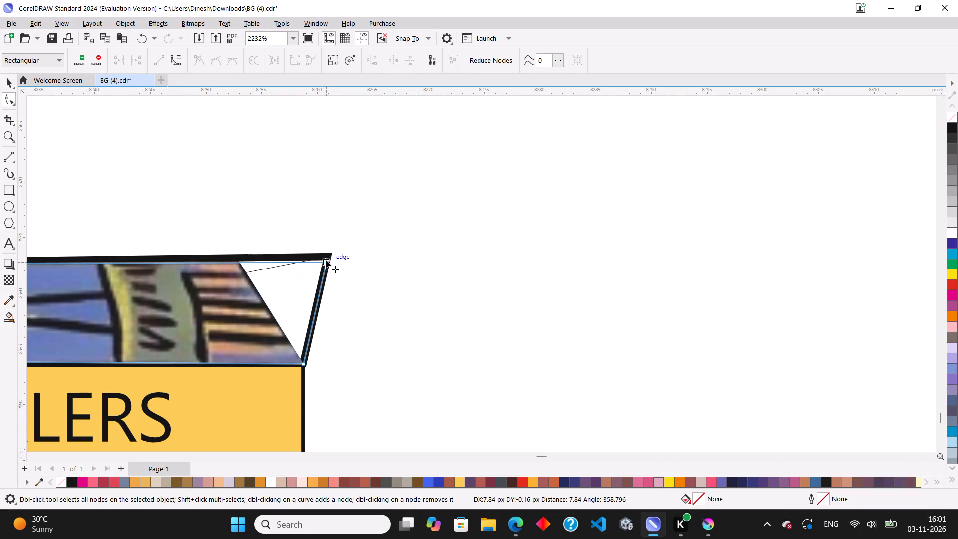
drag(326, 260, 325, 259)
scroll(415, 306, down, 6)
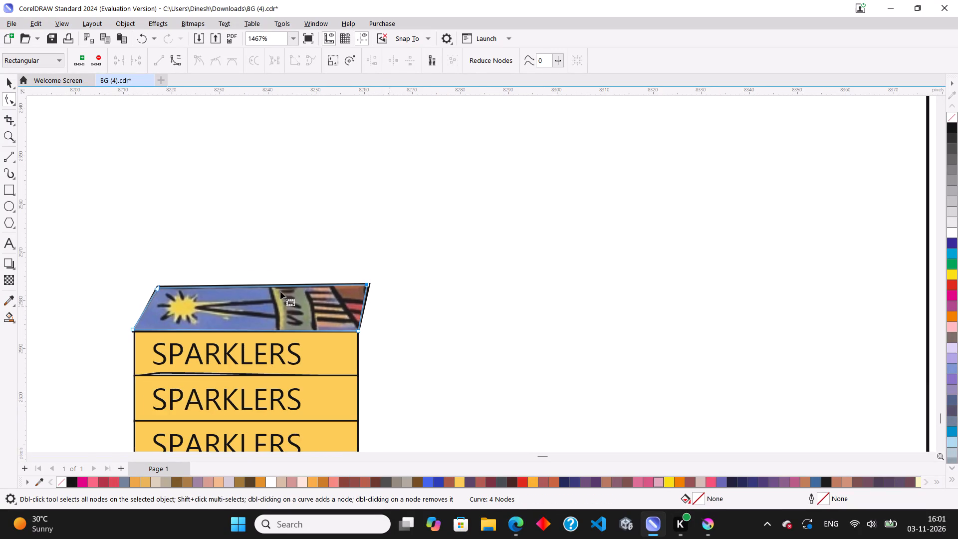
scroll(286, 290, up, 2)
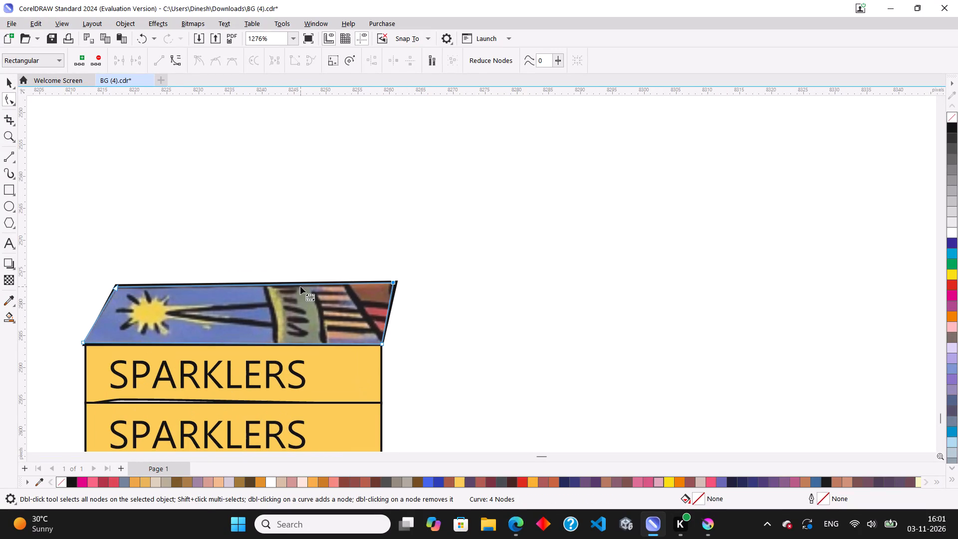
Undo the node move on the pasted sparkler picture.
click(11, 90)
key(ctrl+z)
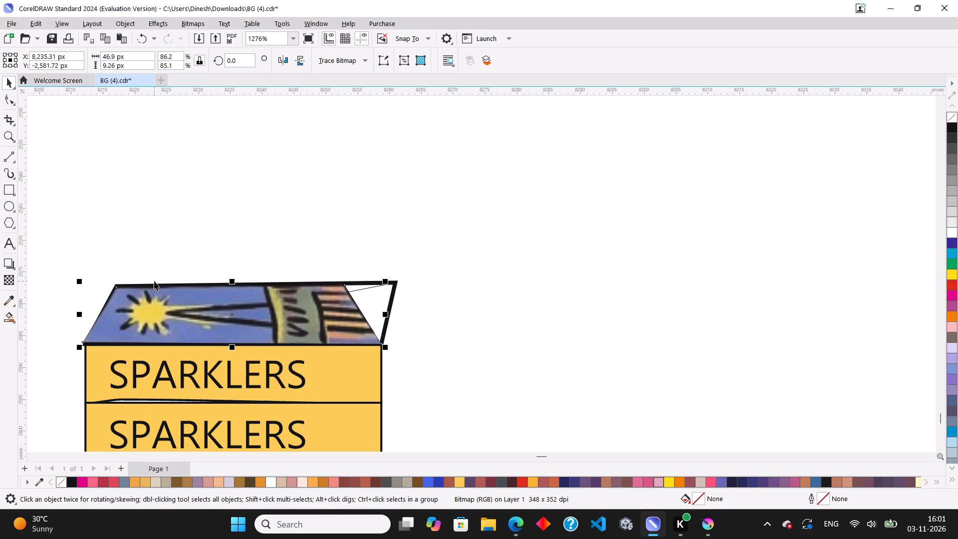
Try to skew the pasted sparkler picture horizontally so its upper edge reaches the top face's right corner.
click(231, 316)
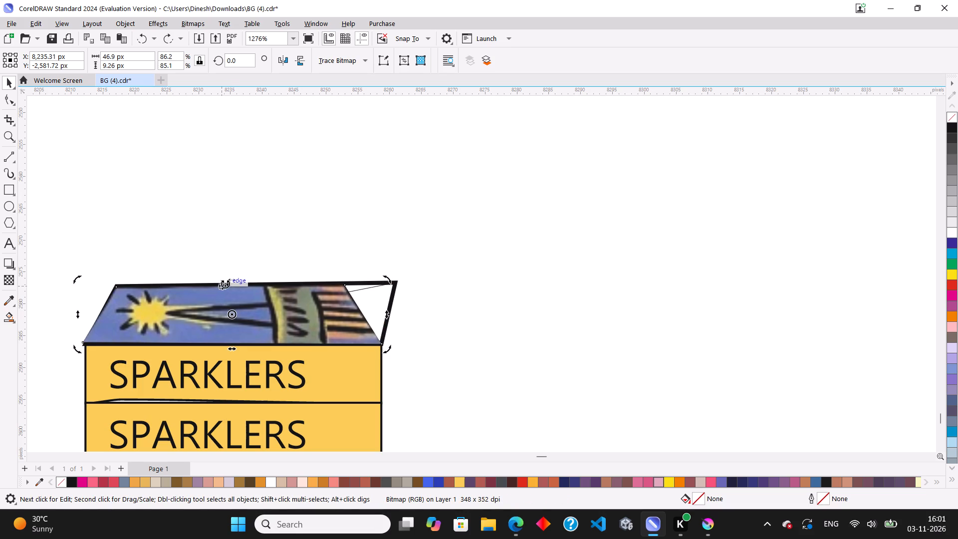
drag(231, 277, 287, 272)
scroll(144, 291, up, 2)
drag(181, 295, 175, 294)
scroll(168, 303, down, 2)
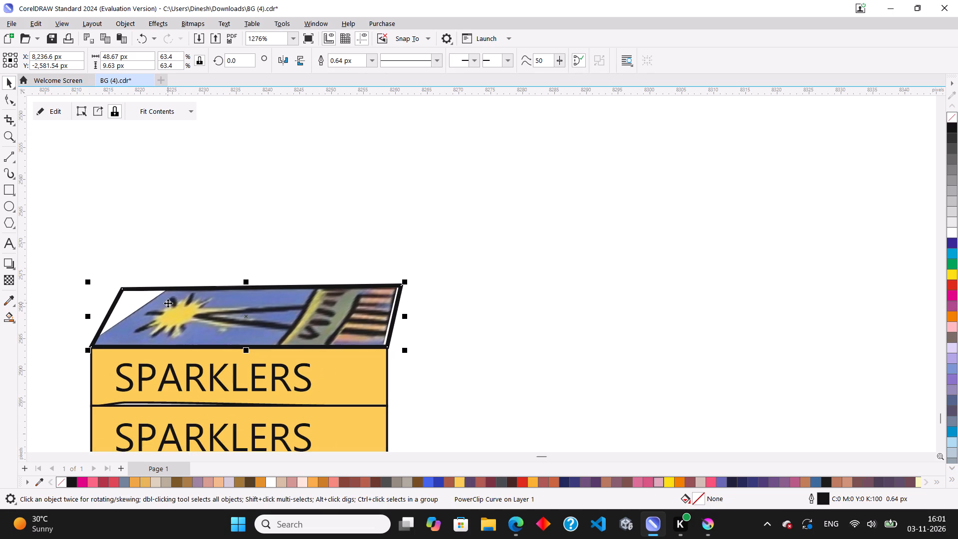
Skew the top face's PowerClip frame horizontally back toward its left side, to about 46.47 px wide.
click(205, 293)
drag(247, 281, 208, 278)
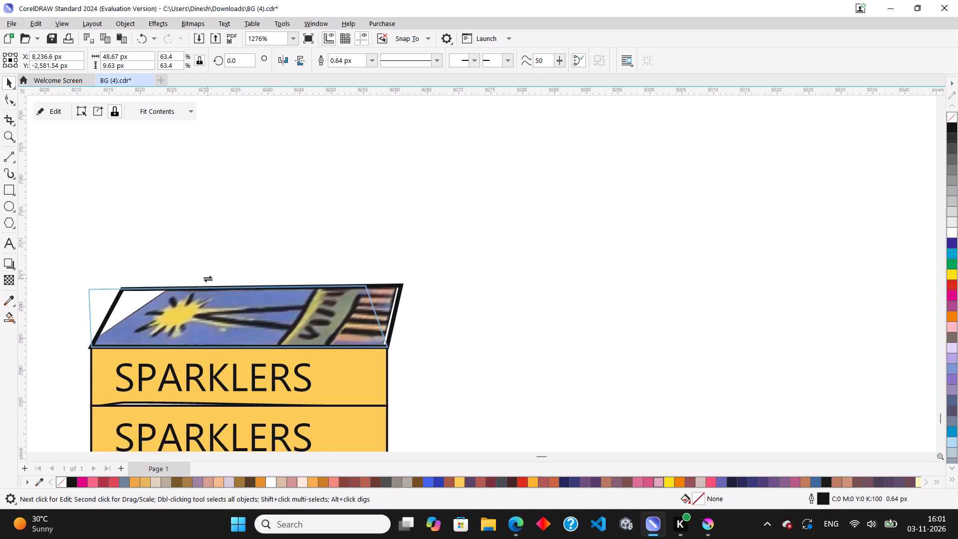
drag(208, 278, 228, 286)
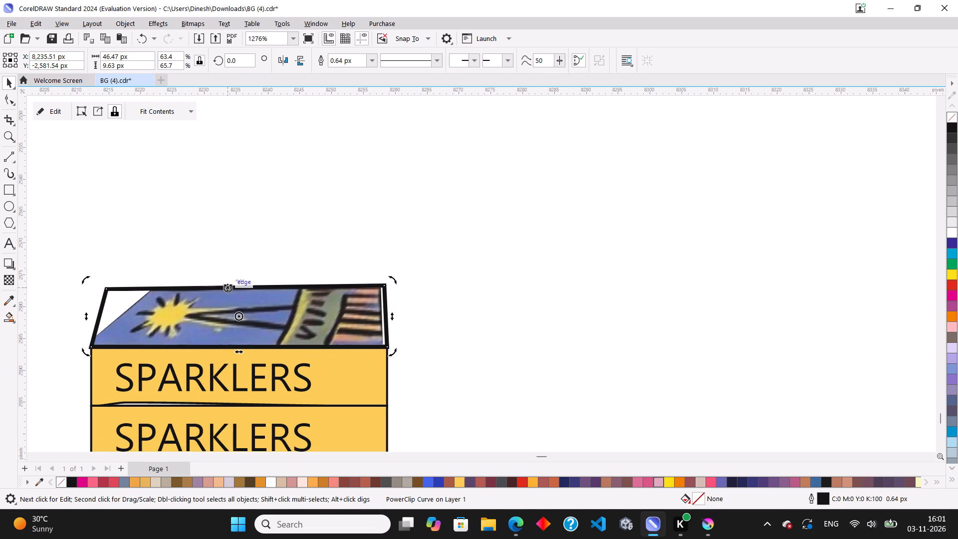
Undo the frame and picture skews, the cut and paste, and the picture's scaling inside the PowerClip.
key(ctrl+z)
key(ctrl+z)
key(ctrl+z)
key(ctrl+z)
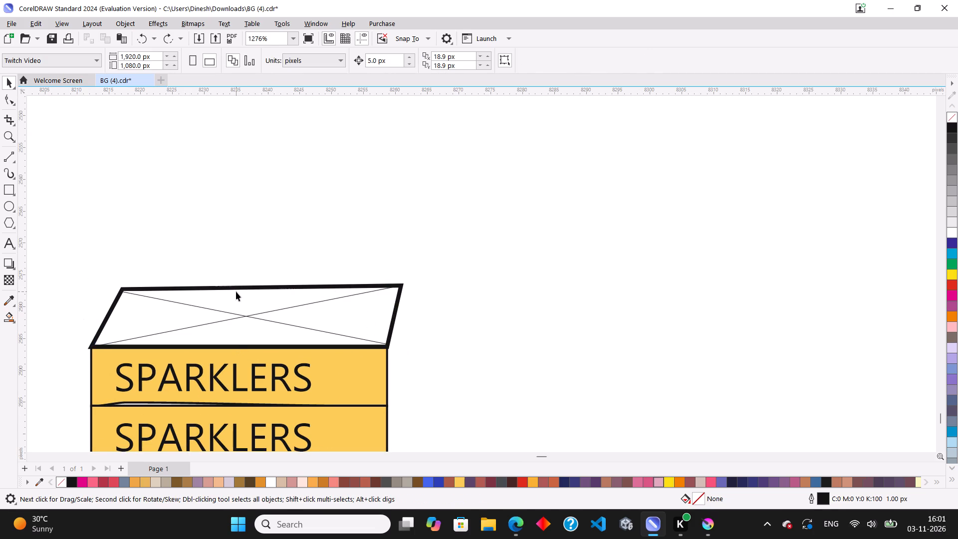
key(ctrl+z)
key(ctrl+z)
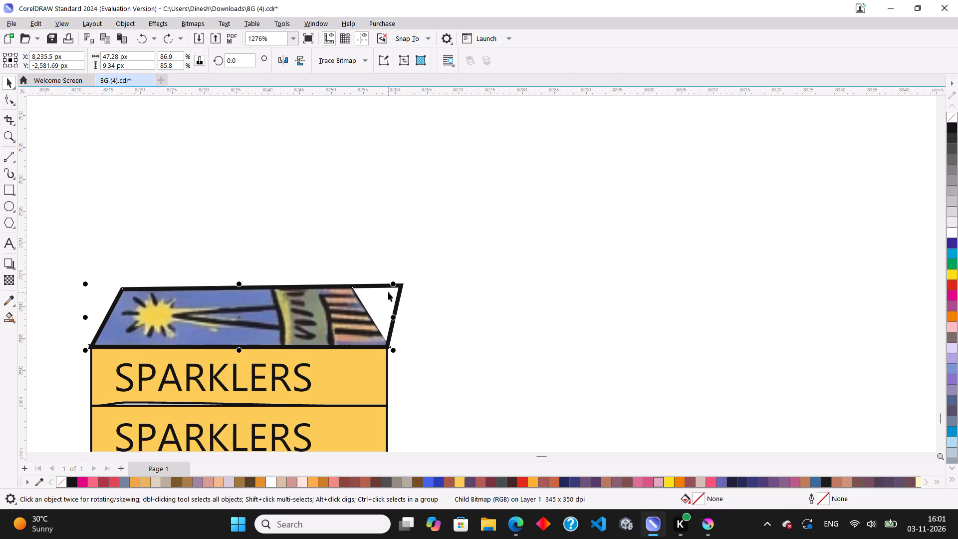
Extract the sparkler picture by cutting and pasting it, and move its top-right node outward about 7.6 px to the frame's corner.
key(ctrl+x)
key(ctrl+v)
scroll(379, 298, up, 2)
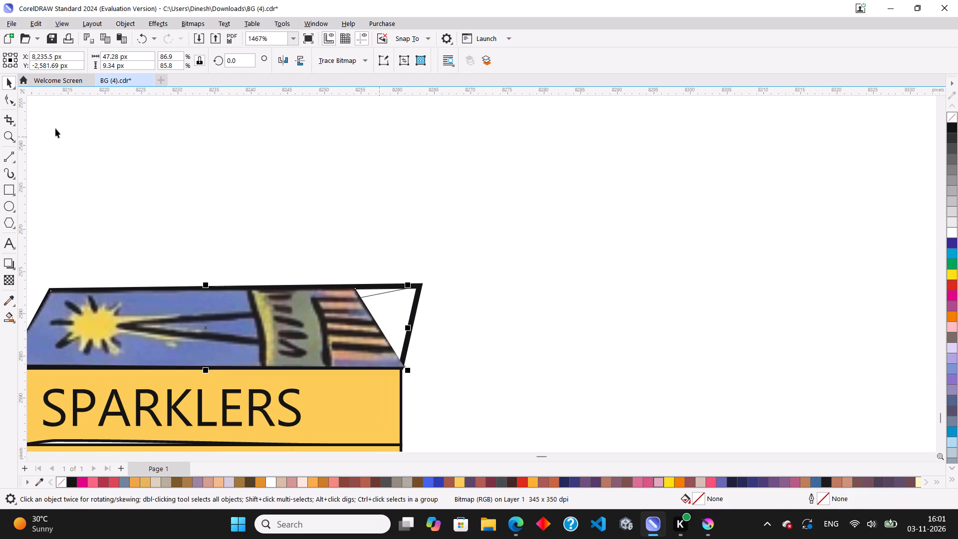
click(6, 102)
drag(356, 288, 418, 288)
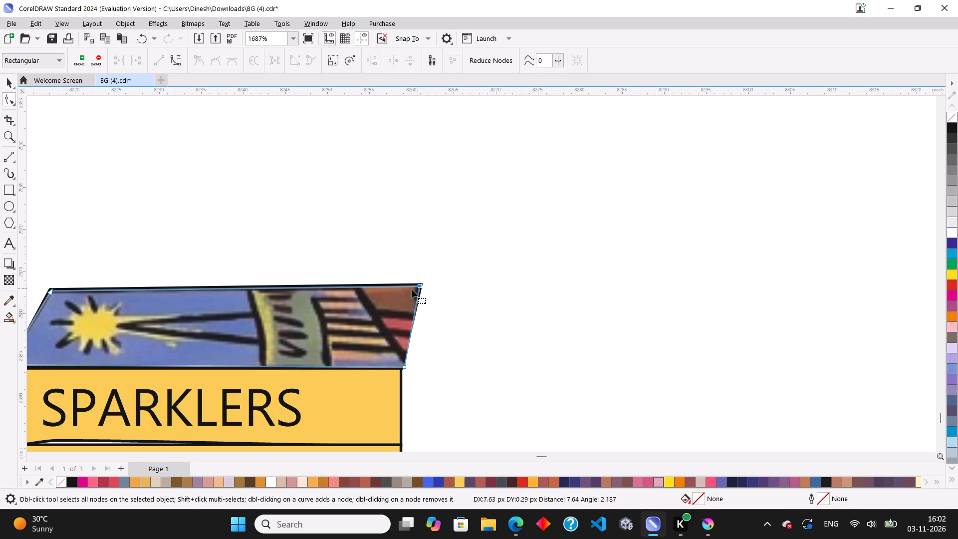
Move the reshaped sparkler picture aside and PowerClip it inside the empty top face frame of the sparklers stack.
click(7, 81)
scroll(188, 276, down, 4)
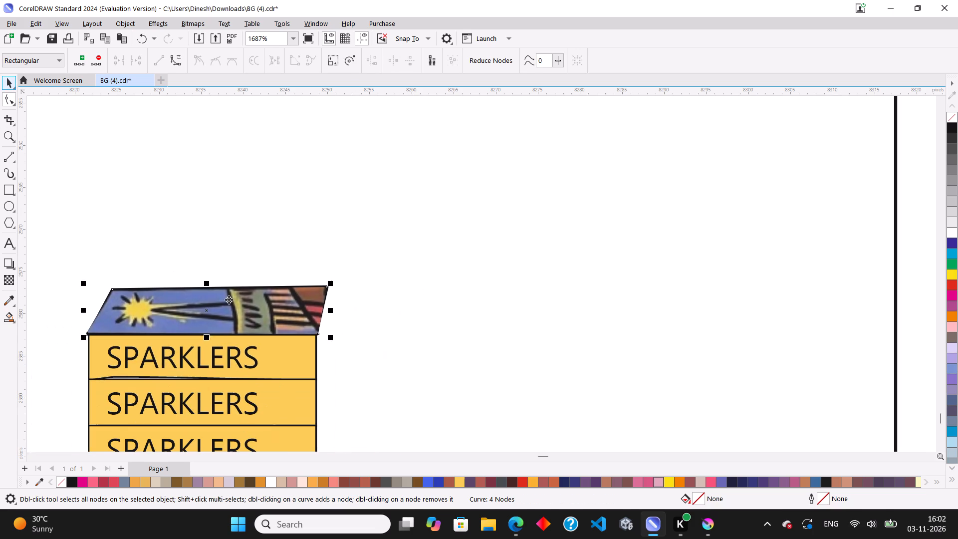
drag(228, 299, 492, 302)
right_click(471, 307)
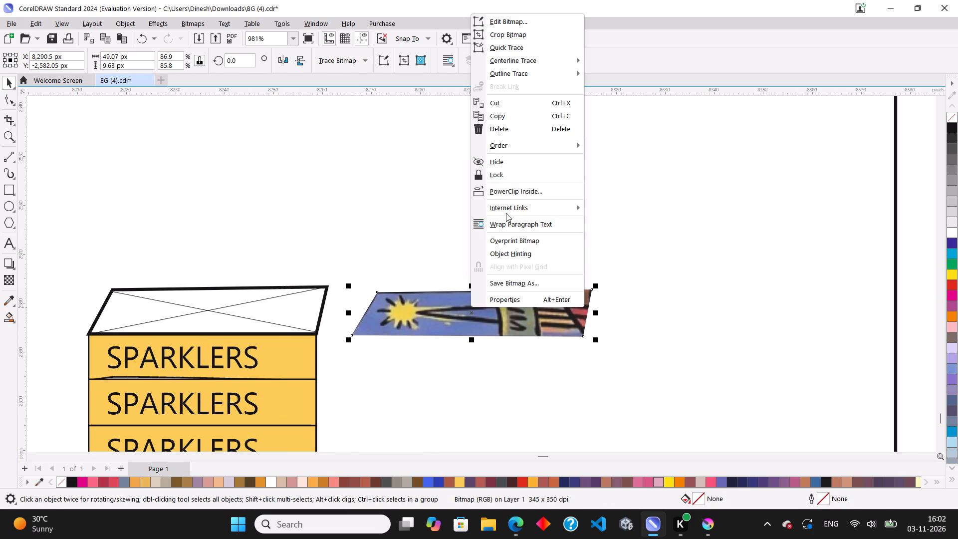
click(511, 188)
click(269, 312)
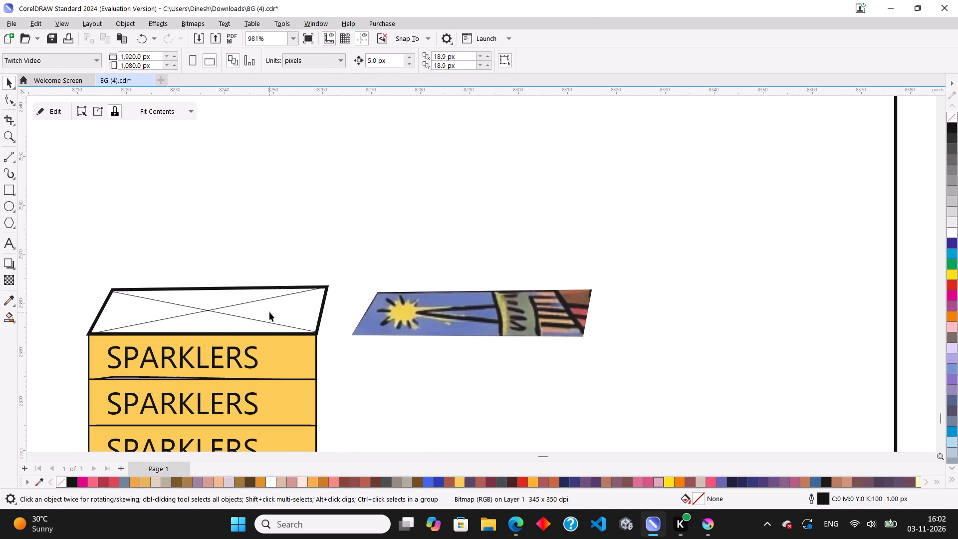
scroll(269, 312, down, 8)
click(220, 298)
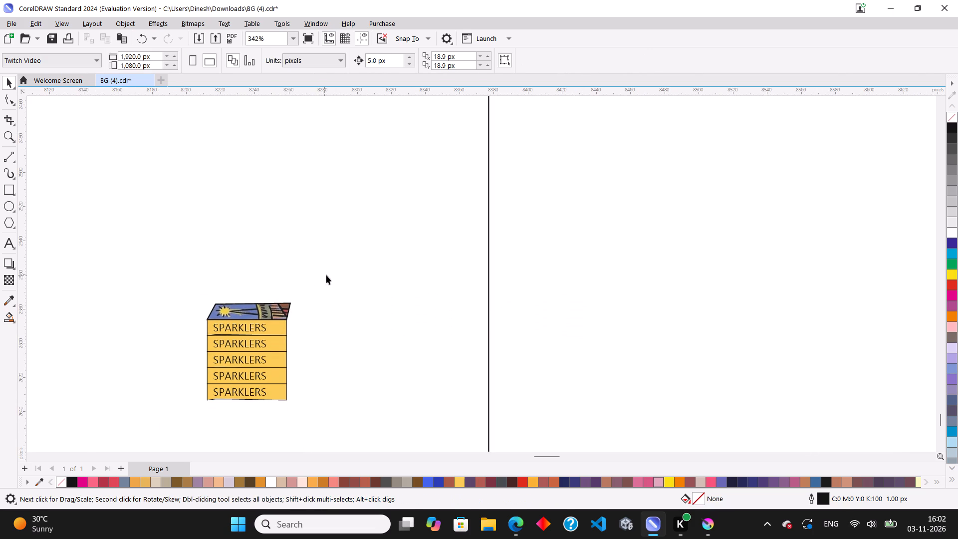
Examine the right edge of the sparklers stack where the top face meets the front boxes.
click(326, 275)
scroll(303, 335, up, 6)
click(269, 321)
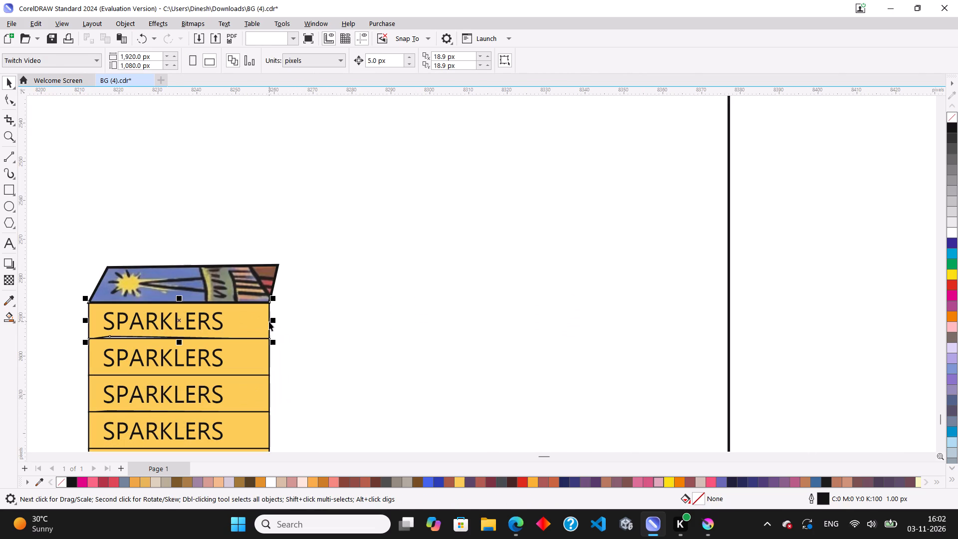
scroll(279, 308, up, 7)
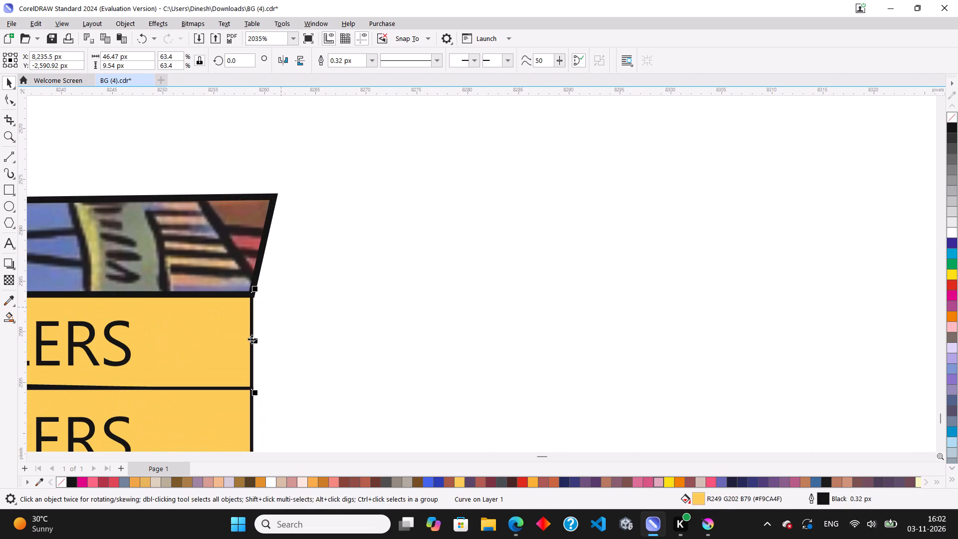
scroll(274, 219, down, 2)
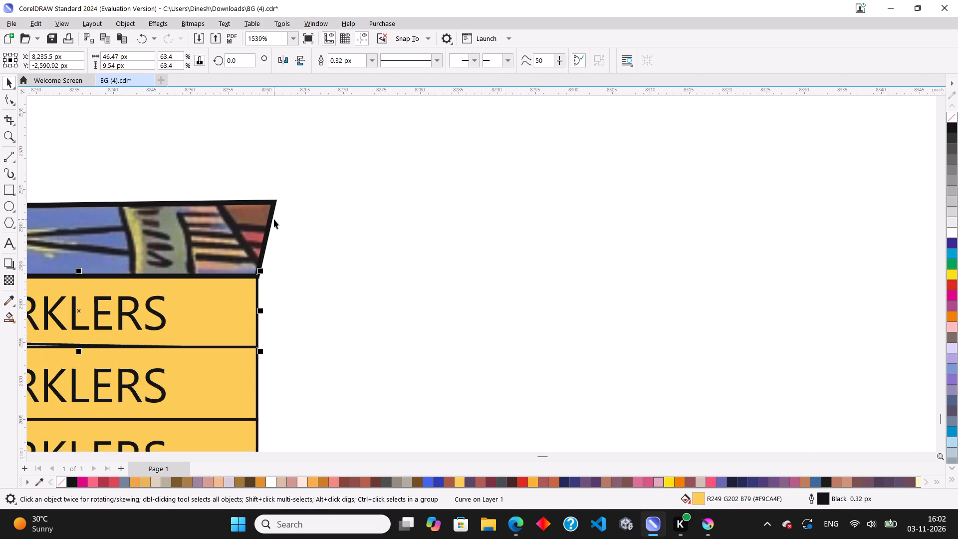
scroll(270, 237, down, 3)
scroll(270, 286, down, 2)
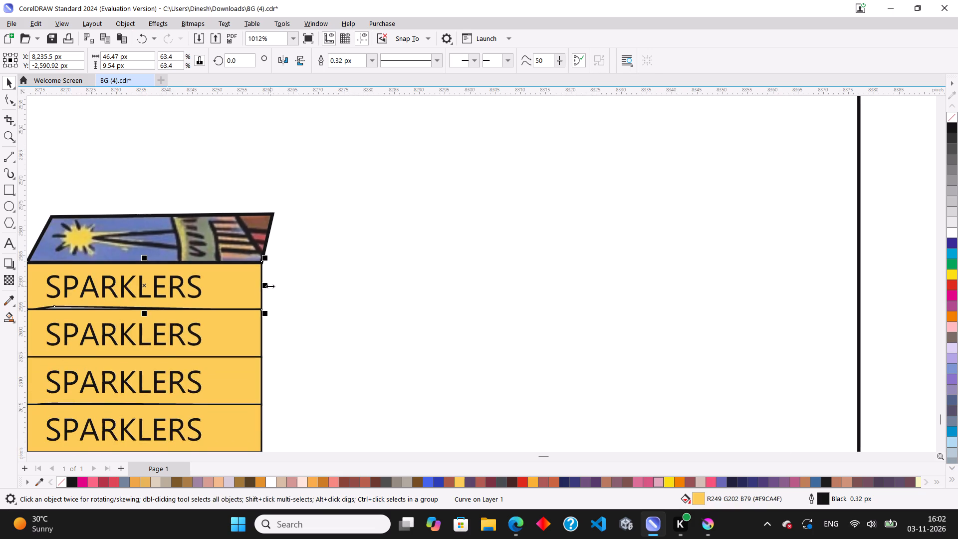
scroll(270, 286, down, 2)
scroll(273, 341, up, 3)
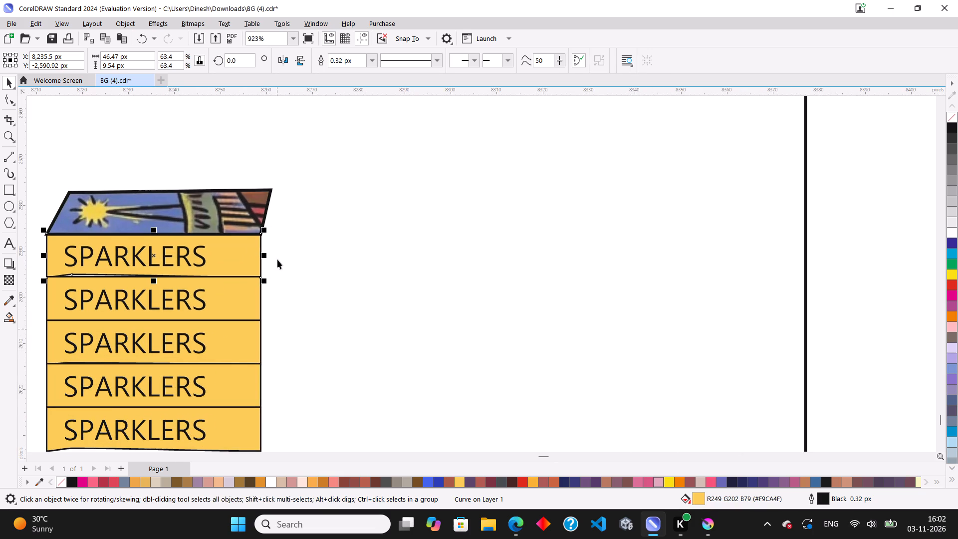
scroll(286, 256, down, 3)
scroll(197, 279, up, 2)
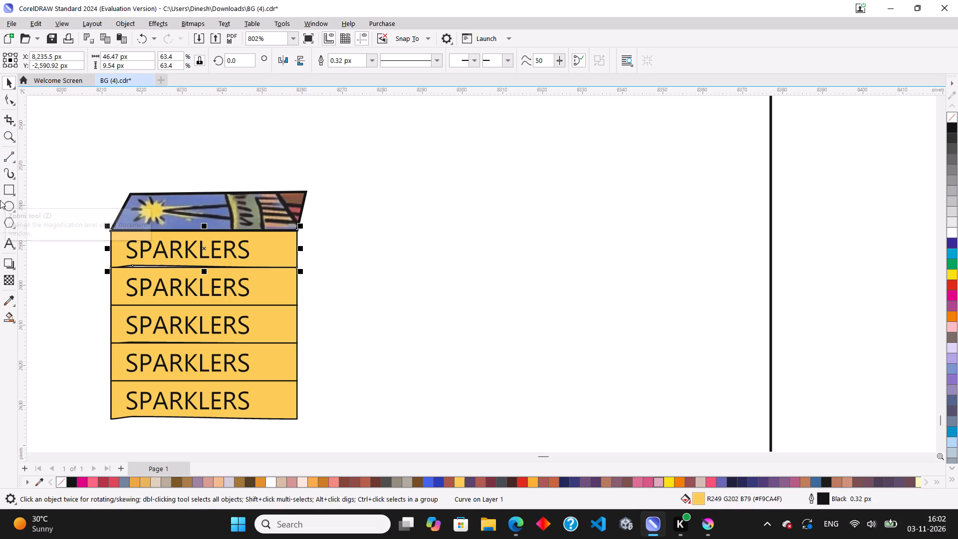
Draw a narrow rectangle about 3.2 × 47.2 px along the right edge of the stack's front boxes.
click(9, 188)
drag(299, 417, 318, 195)
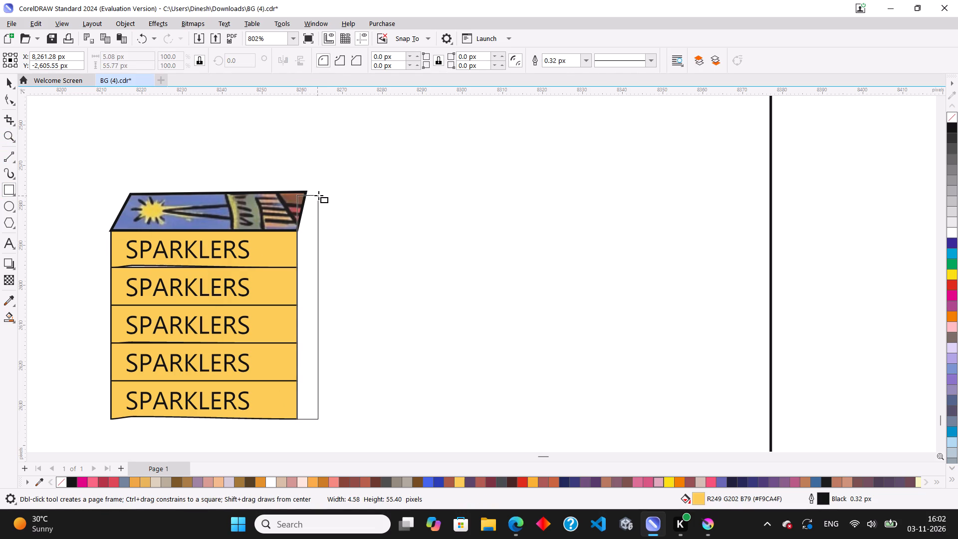
drag(318, 195, 315, 230)
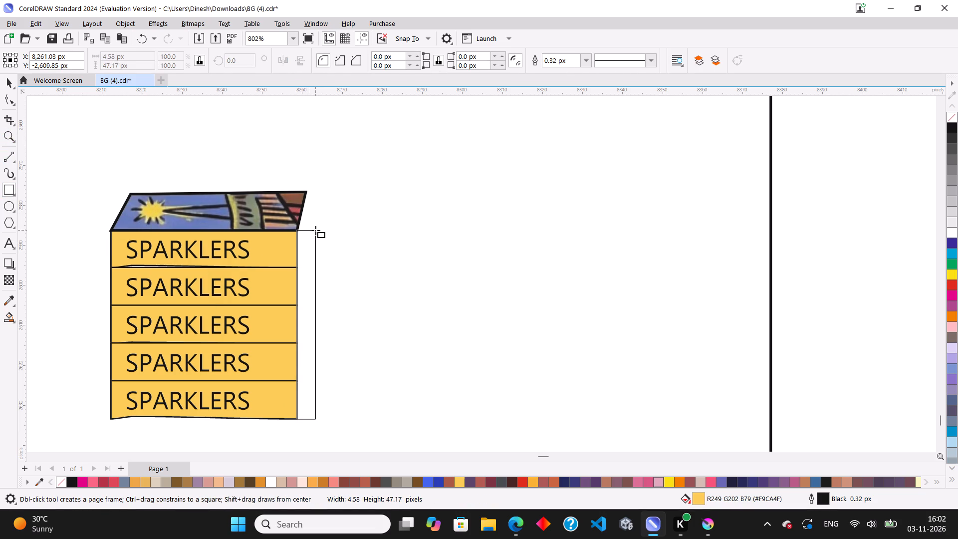
drag(315, 230, 310, 230)
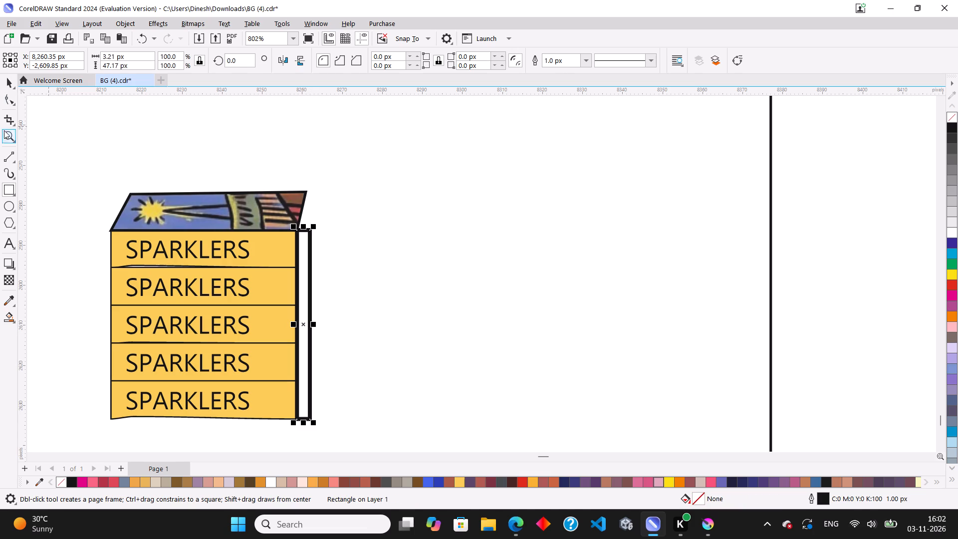
Set the narrow side rectangle's outline width to Hairline.
click(10, 83)
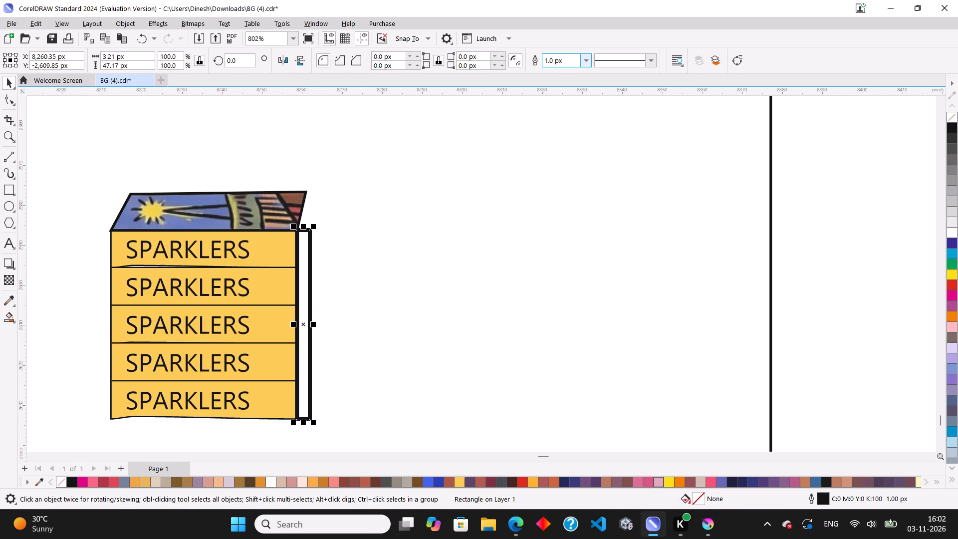
click(579, 58)
click(583, 59)
click(558, 82)
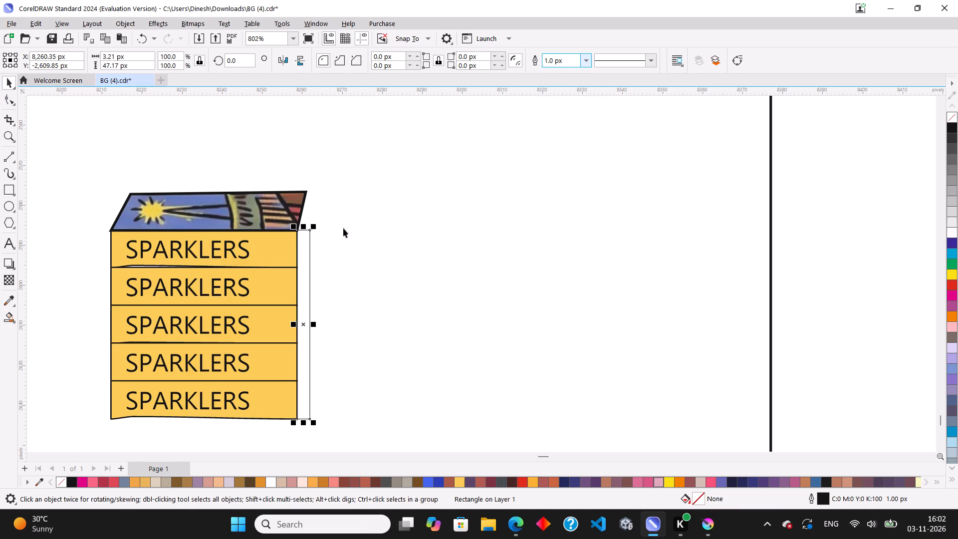
Convert the narrow side rectangle to curves and reshape its upper nodes to follow the top face's slanted right edge.
scroll(331, 241, up, 7)
click(7, 101)
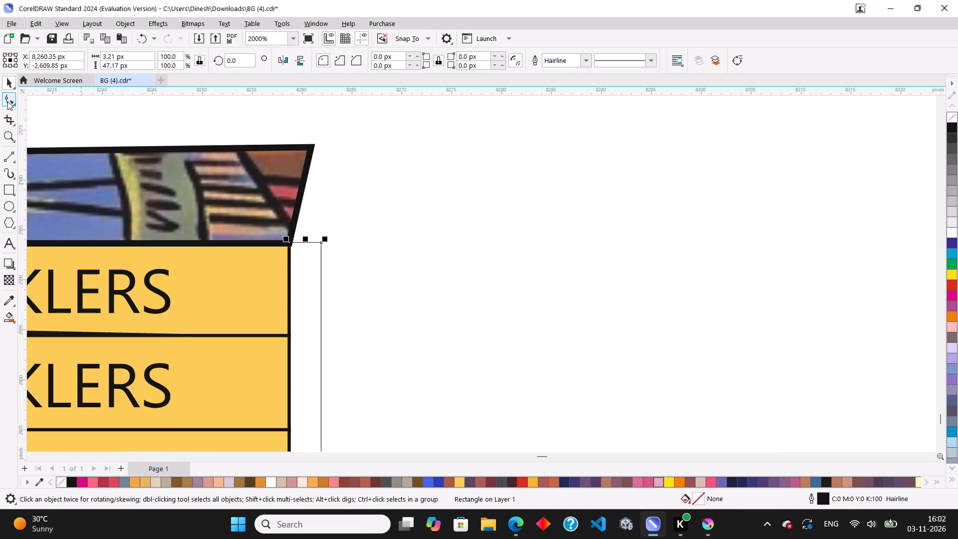
key(ctrl+q)
scroll(177, 162, up, 2)
scroll(366, 209, up, 3)
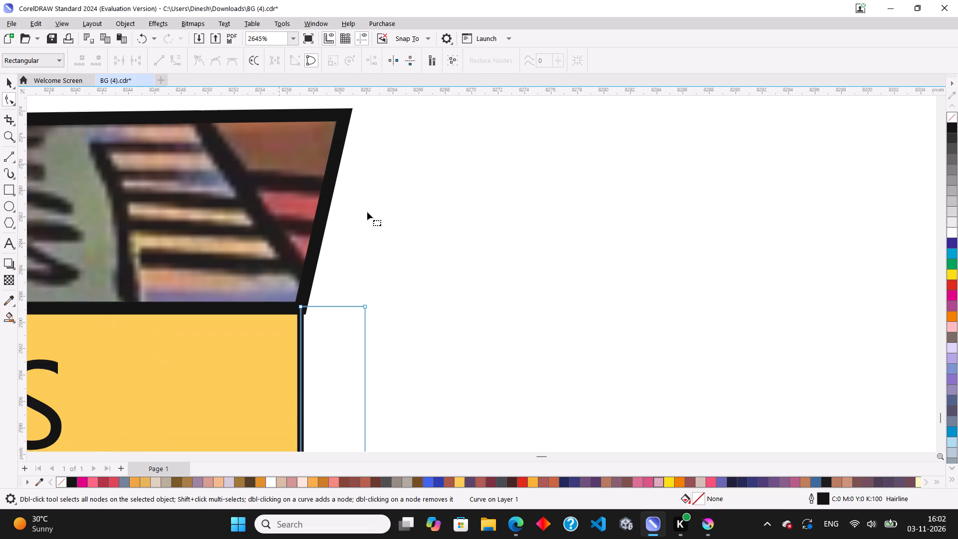
click(298, 307)
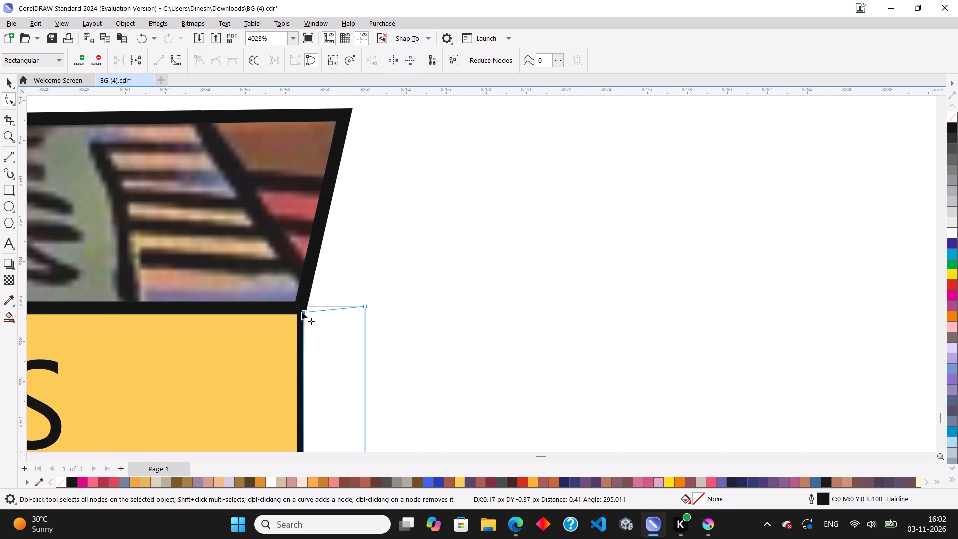
drag(366, 307, 355, 138)
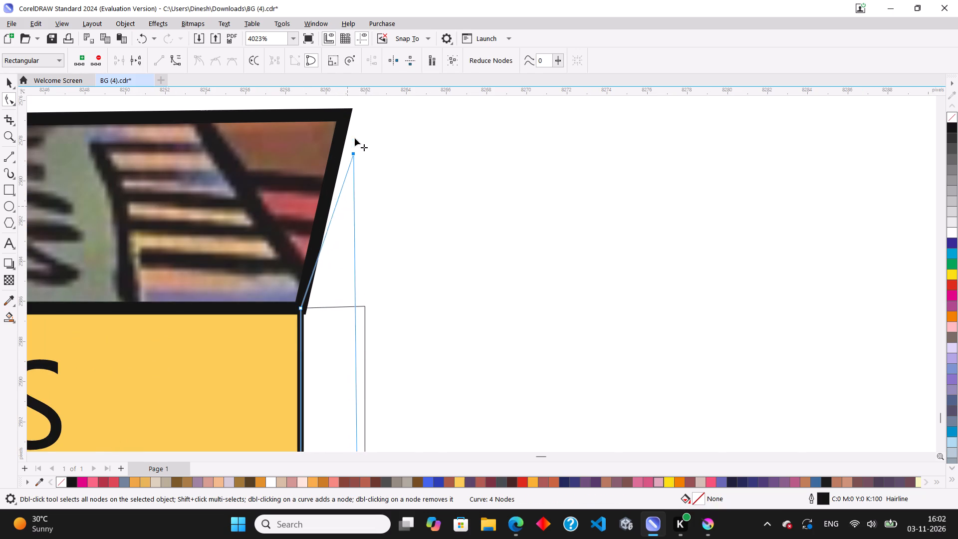
drag(355, 138, 349, 118)
scroll(373, 292, down, 5)
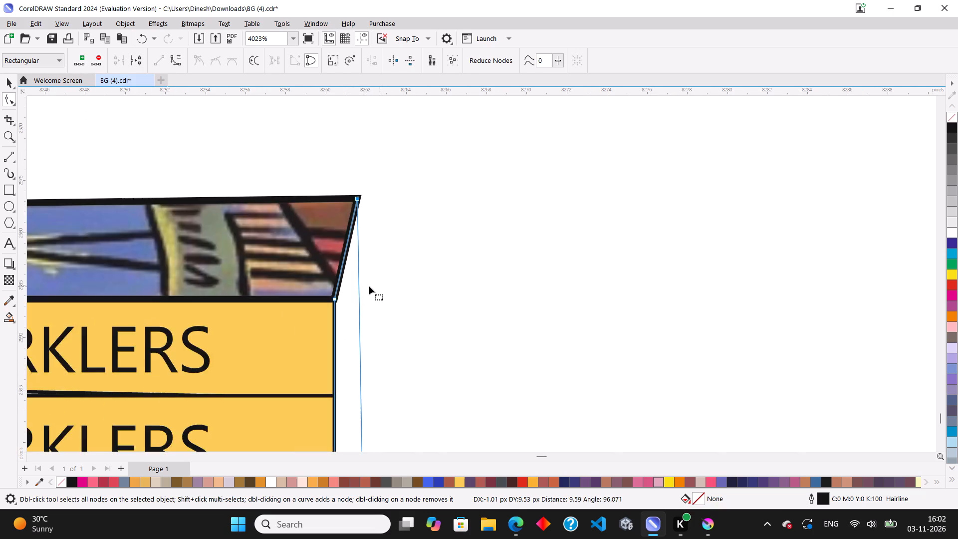
scroll(369, 286, down, 4)
scroll(366, 243, up, 10)
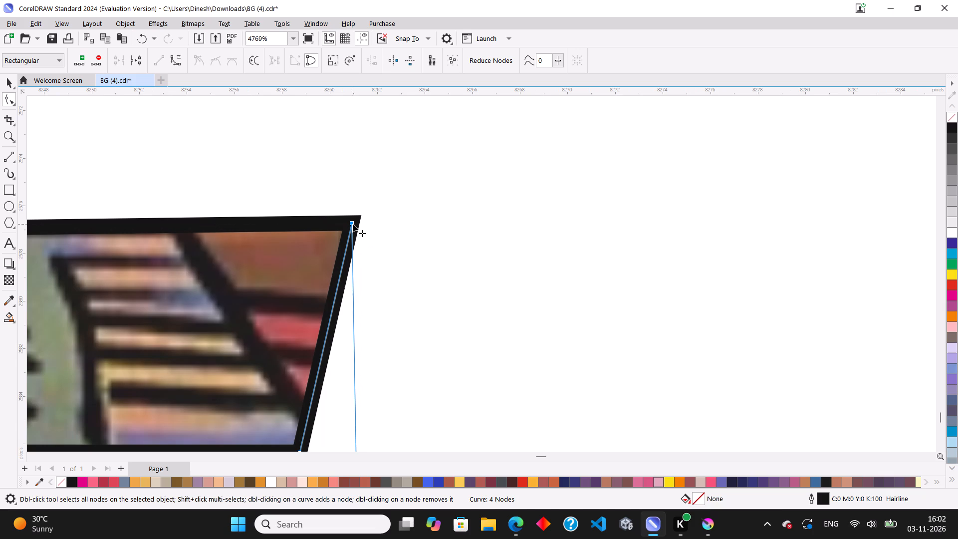
drag(352, 225, 360, 224)
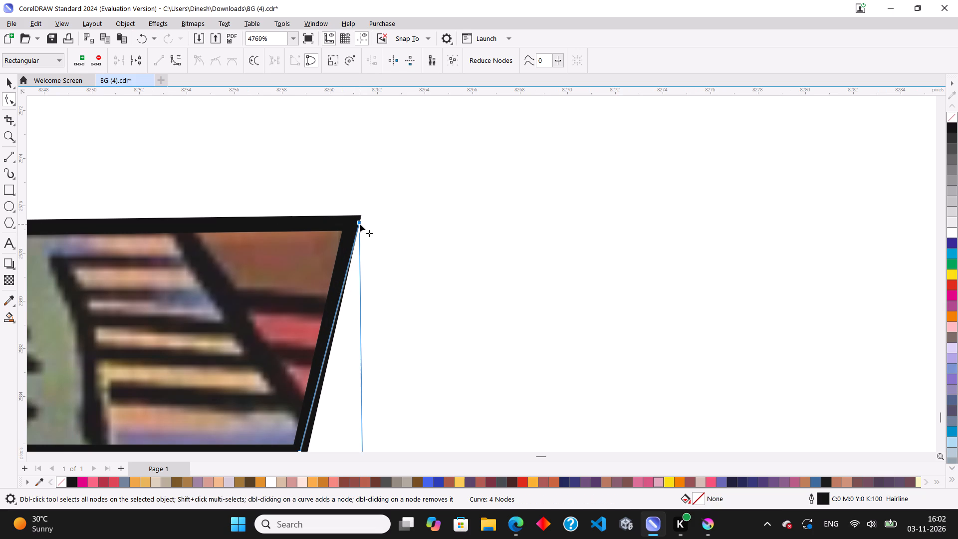
Raise the side shape's lower outer corner so its bottom edge slants up from the stack's lower right corner.
scroll(360, 224, down, 18)
scroll(372, 359, up, 3)
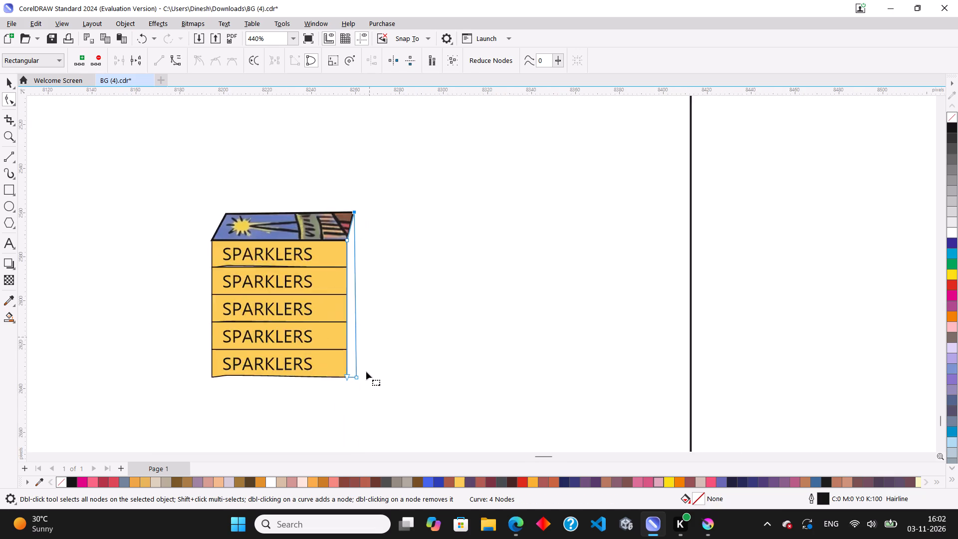
scroll(366, 372, up, 8)
double_click(357, 360)
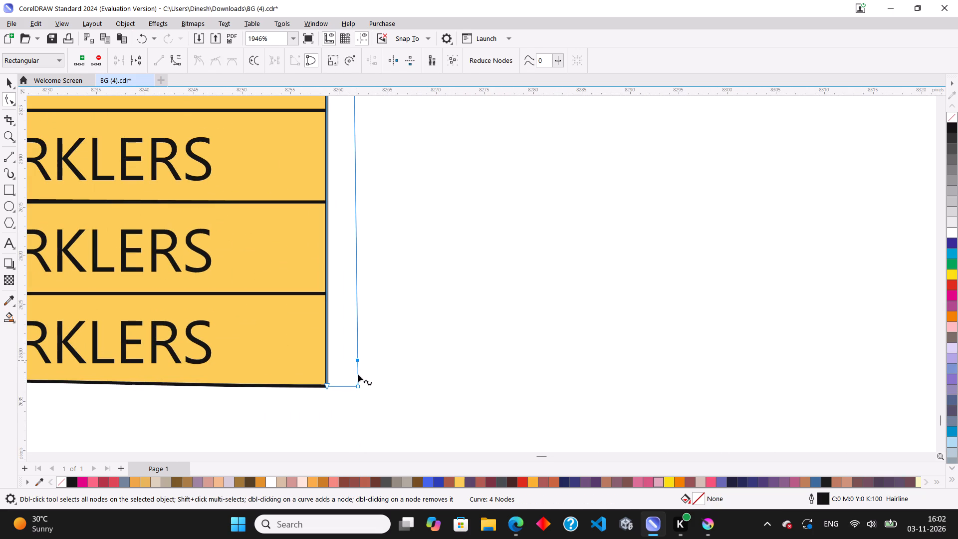
triple_click(358, 384)
scroll(354, 378, down, 6)
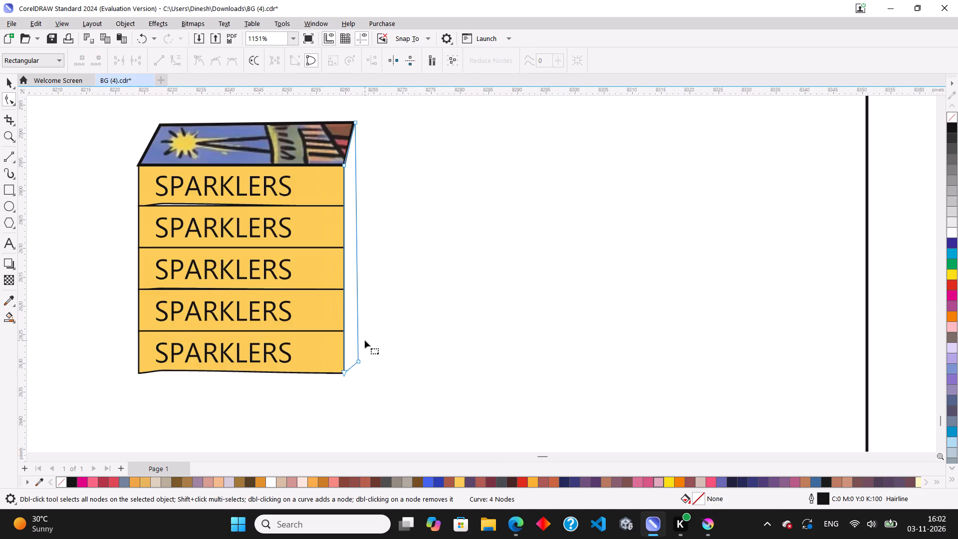
scroll(362, 323, up, 1)
drag(357, 367, 355, 349)
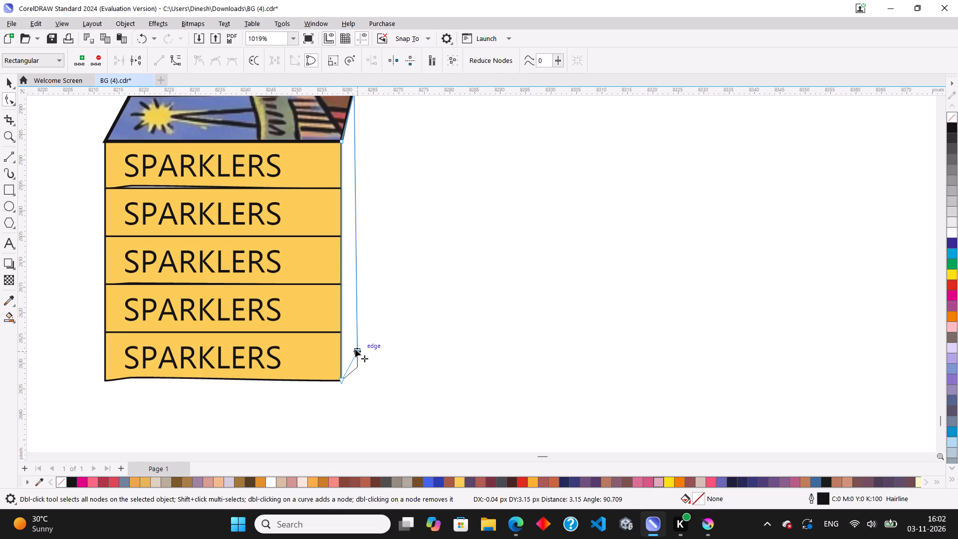
drag(355, 349, 353, 344)
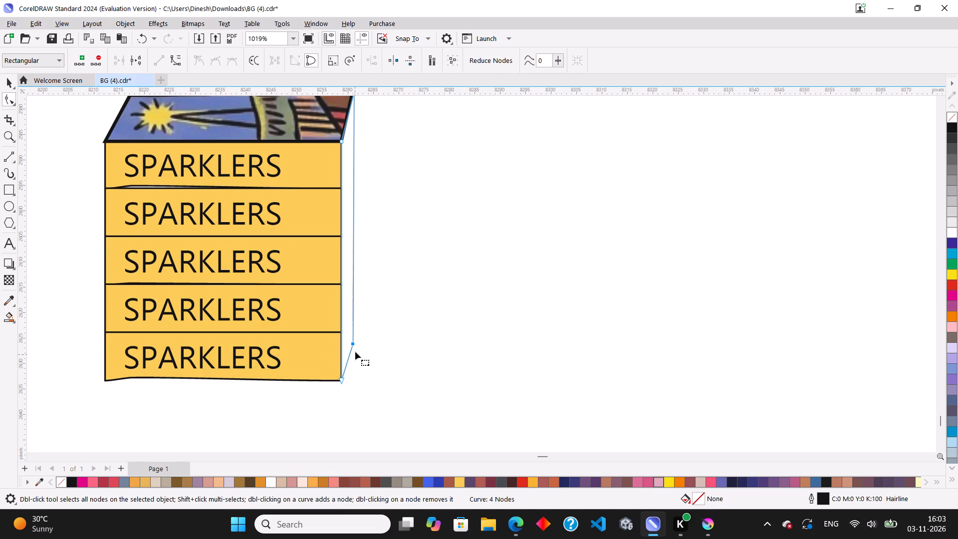
scroll(351, 333, up, 4)
drag(355, 352, 359, 336)
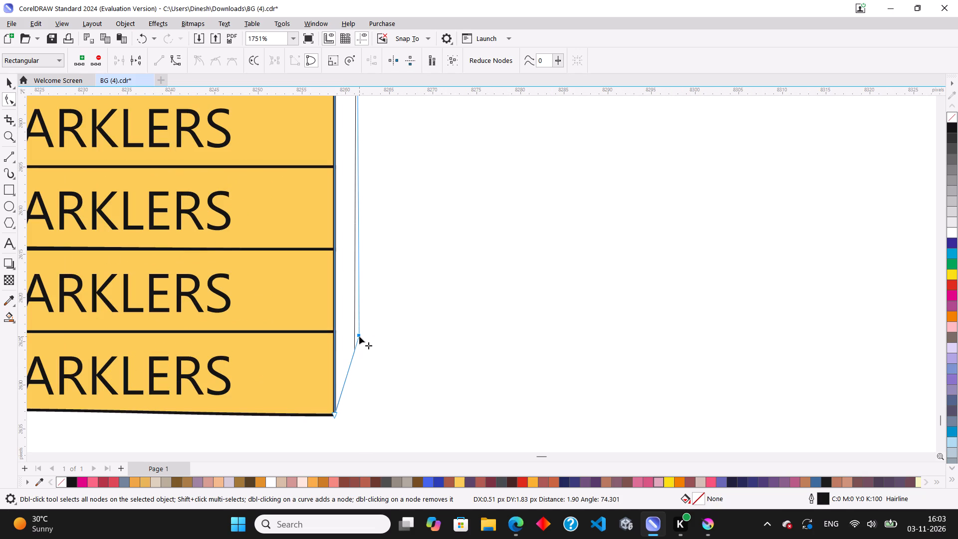
drag(359, 336, 358, 338)
scroll(373, 354, down, 4)
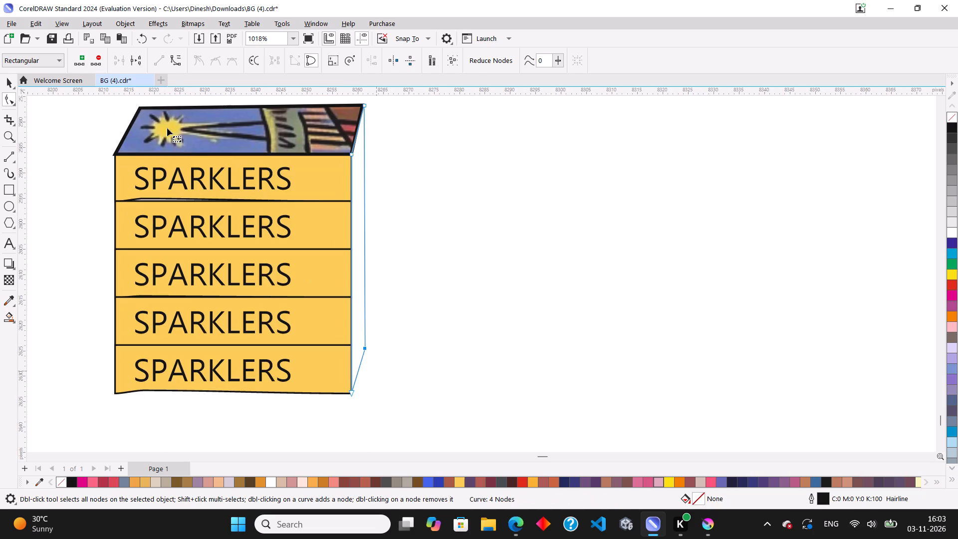
click(7, 79)
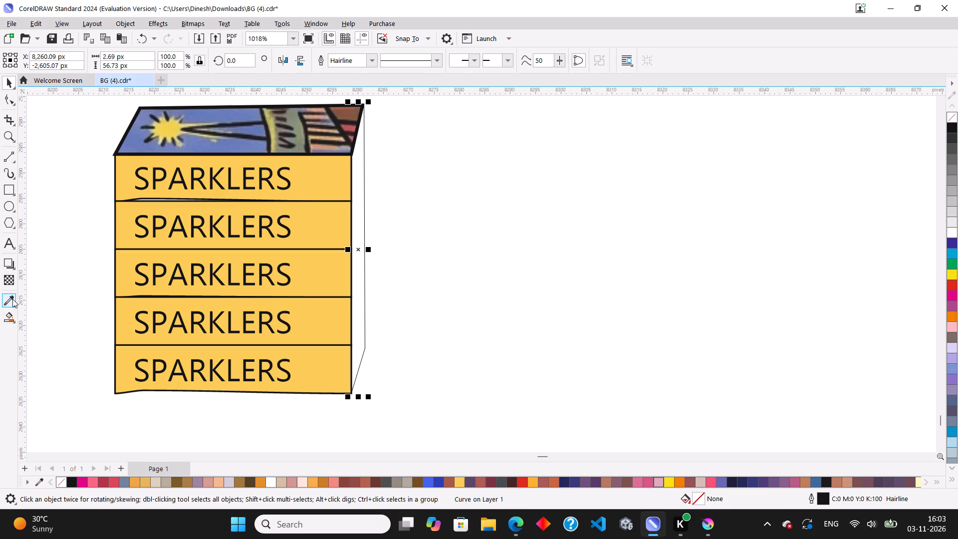
Sample the yellow of the front boxes and fill the side face with it.
click(12, 299)
click(324, 312)
click(360, 325)
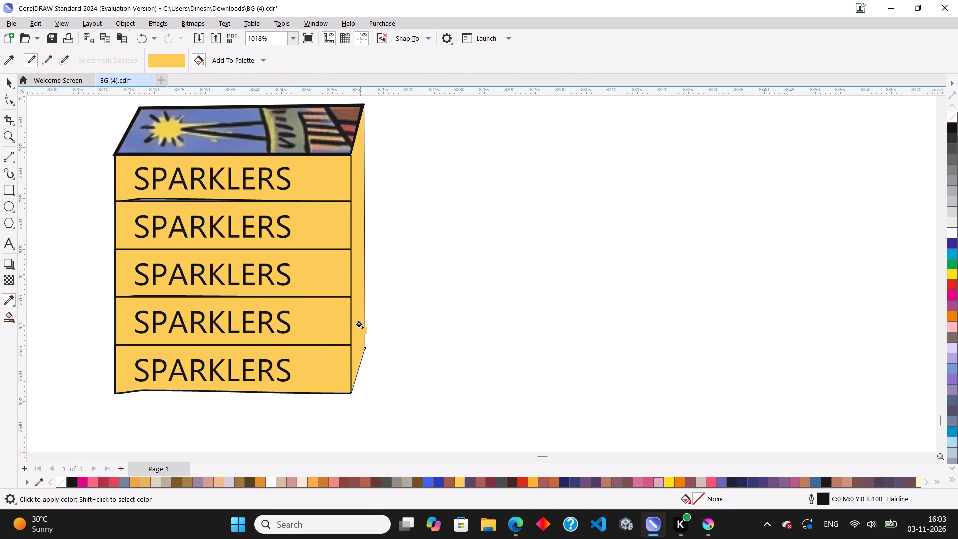
double_click(358, 325)
Darken the sampled yellow to #C28E00, apply it to the side face, and deselect the shape.
double_click(695, 495)
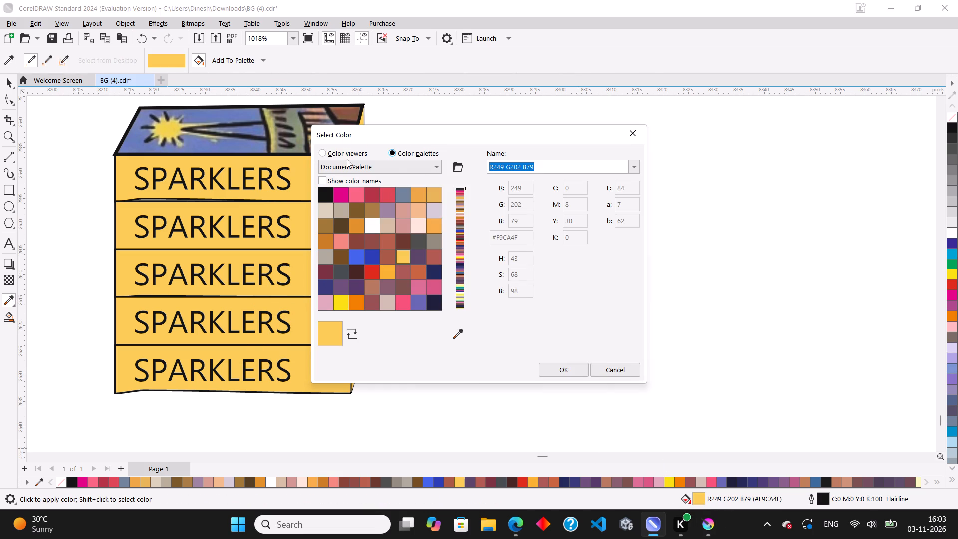
click(343, 152)
click(431, 183)
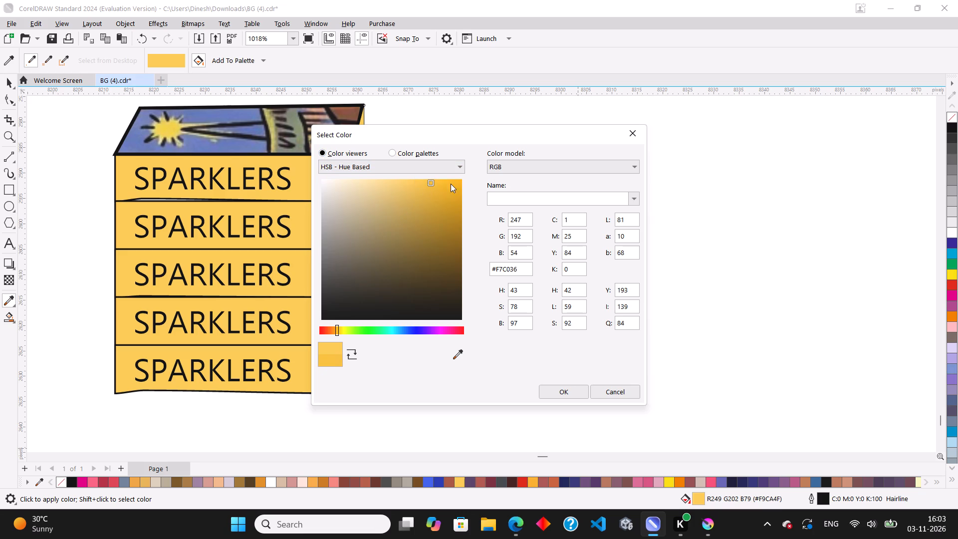
click(447, 184)
click(571, 386)
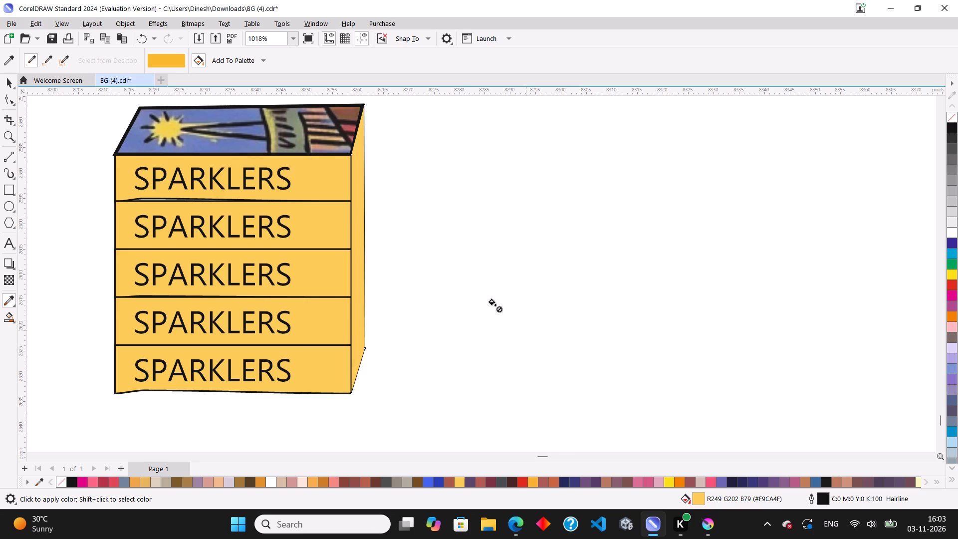
double_click(702, 498)
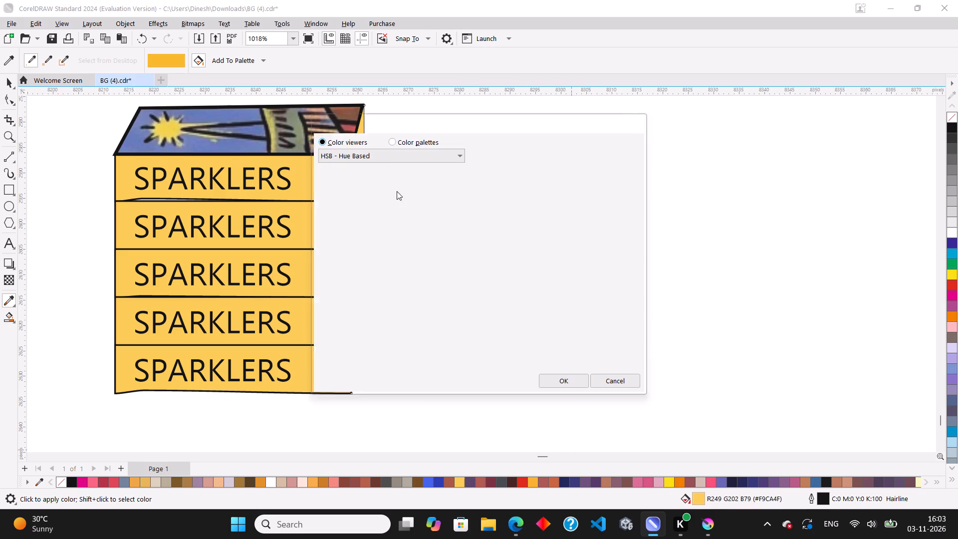
drag(450, 177, 467, 202)
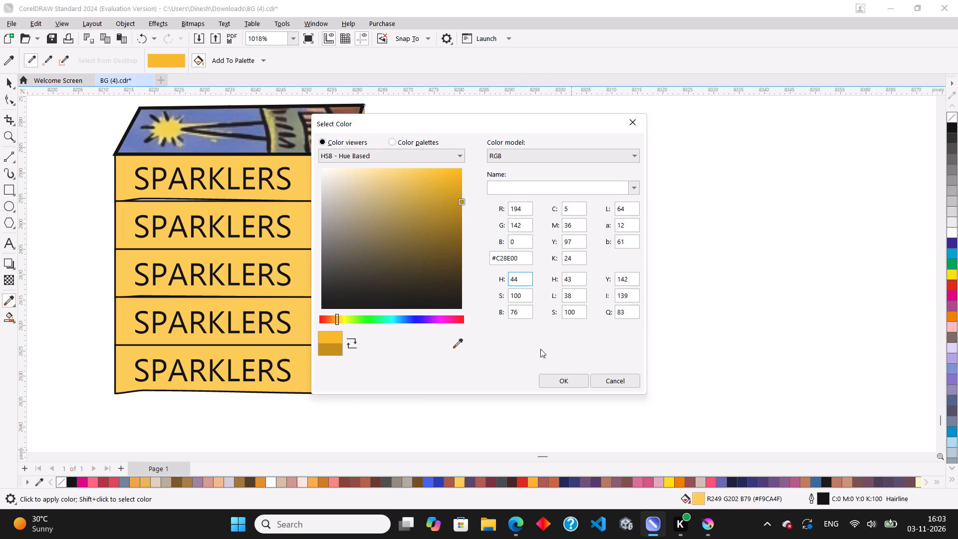
click(553, 381)
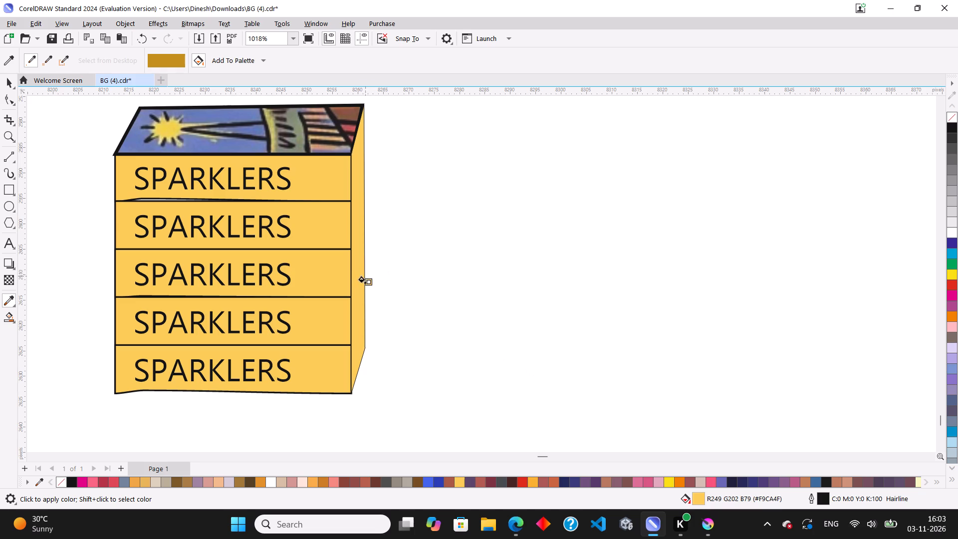
click(360, 283)
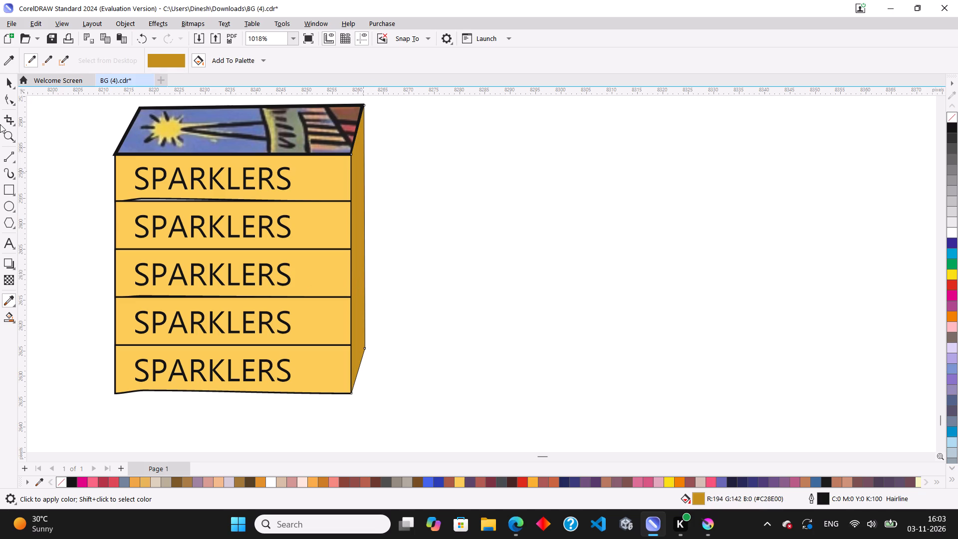
click(10, 88)
click(545, 324)
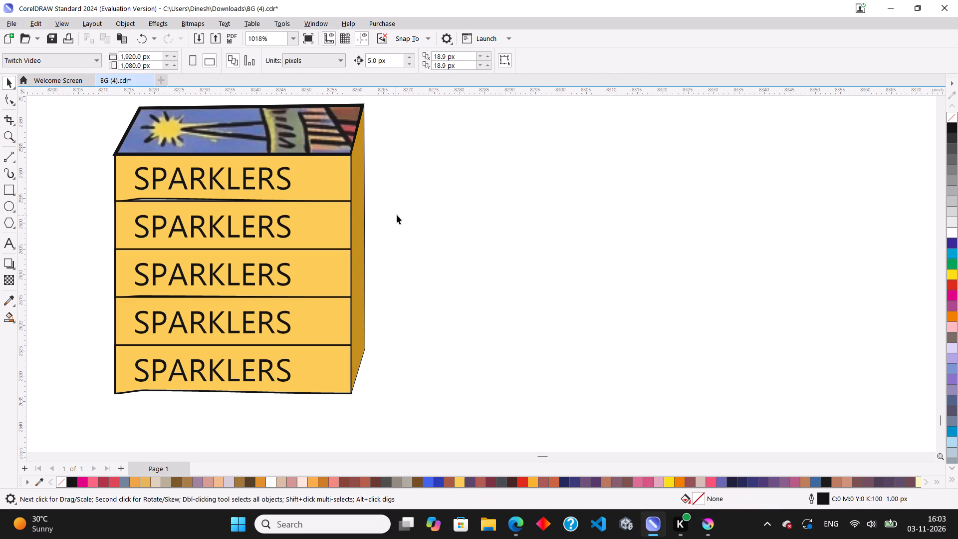
Draw a slanted freehand line about 1.8 × 0.7 px across the side face, beside the divider below the top box.
scroll(379, 190, up, 13)
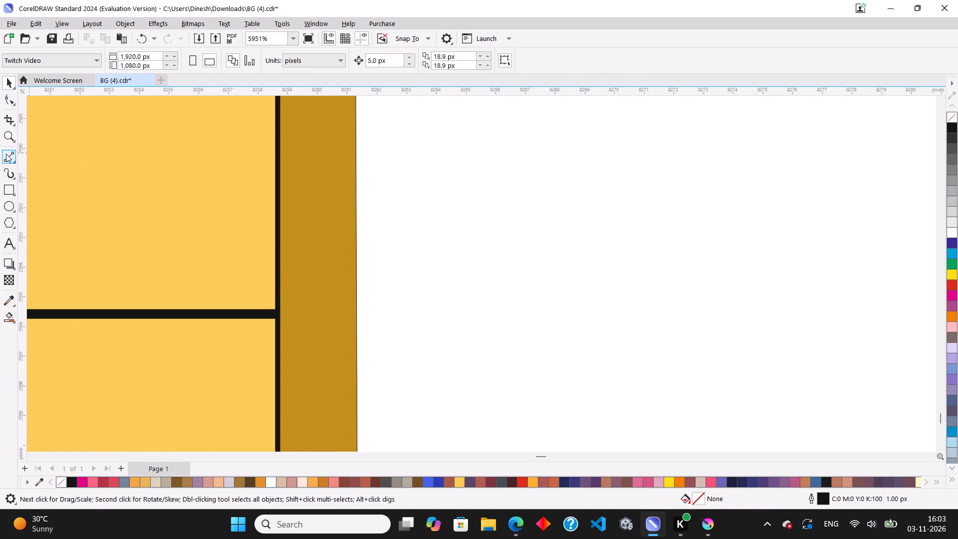
click(15, 164)
click(38, 159)
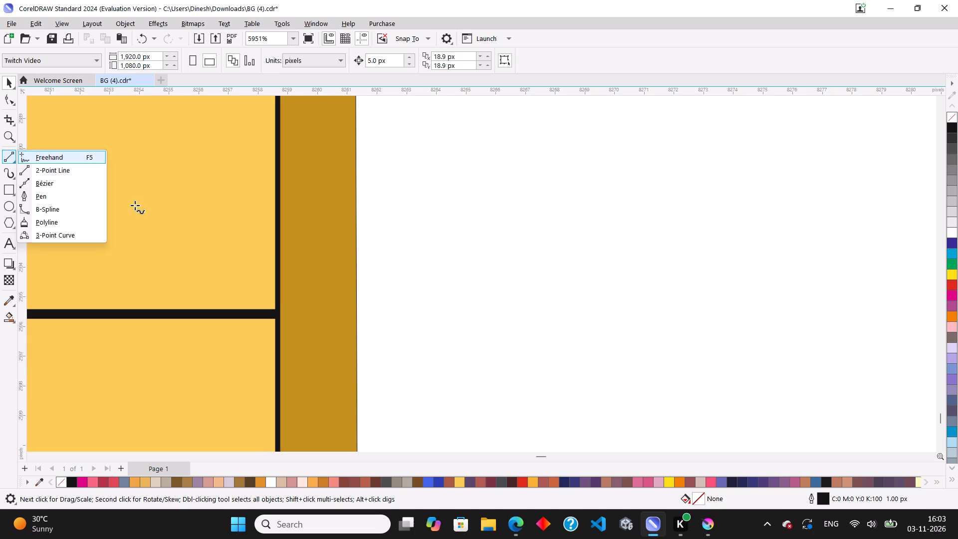
scroll(277, 298, up, 2)
drag(289, 319, 341, 299)
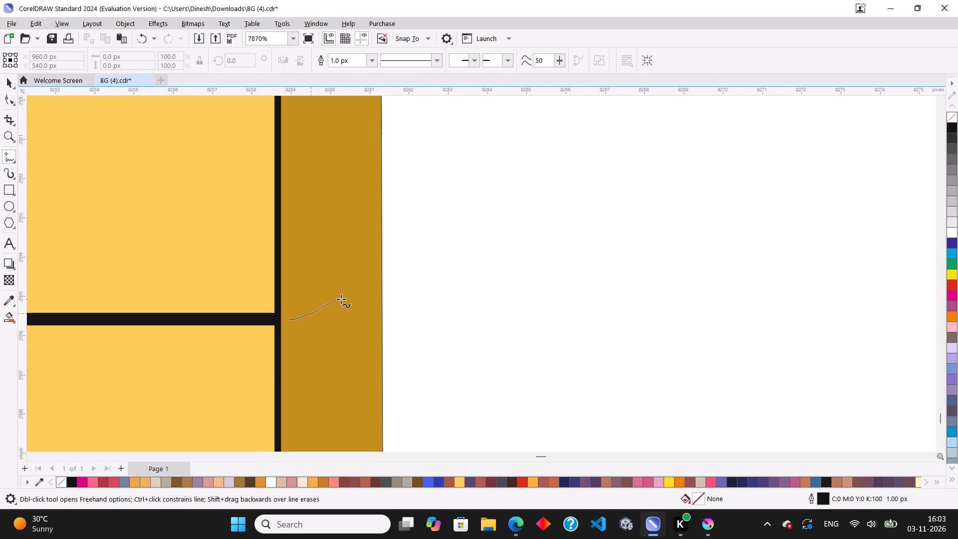
drag(341, 299, 362, 290)
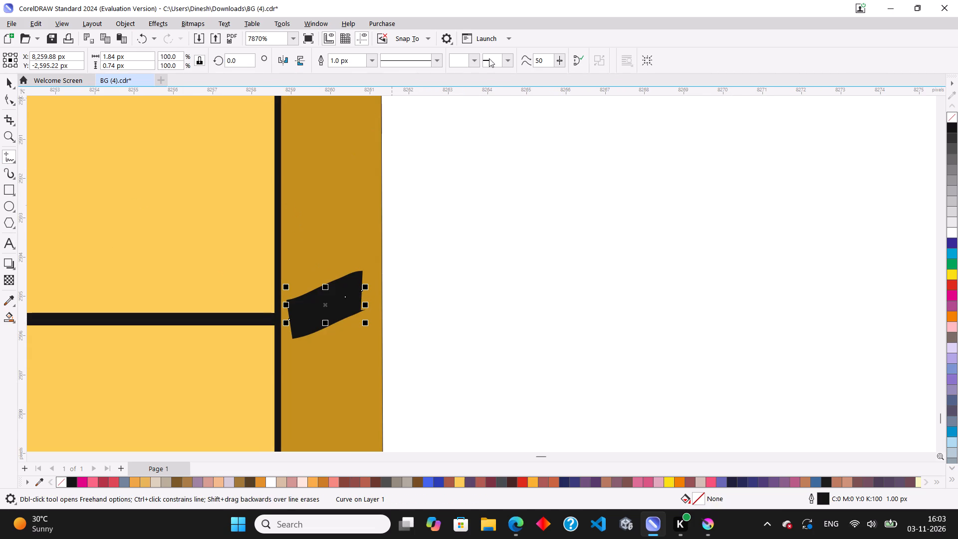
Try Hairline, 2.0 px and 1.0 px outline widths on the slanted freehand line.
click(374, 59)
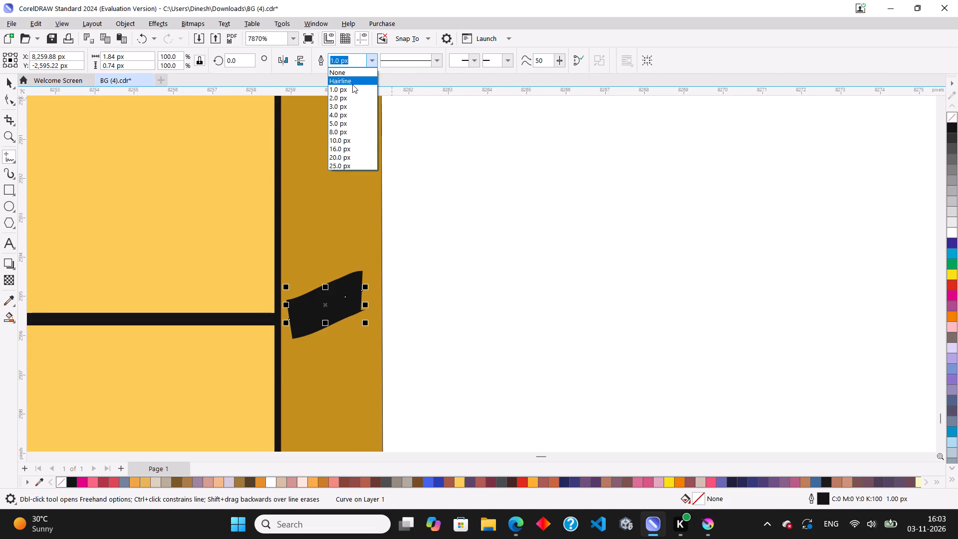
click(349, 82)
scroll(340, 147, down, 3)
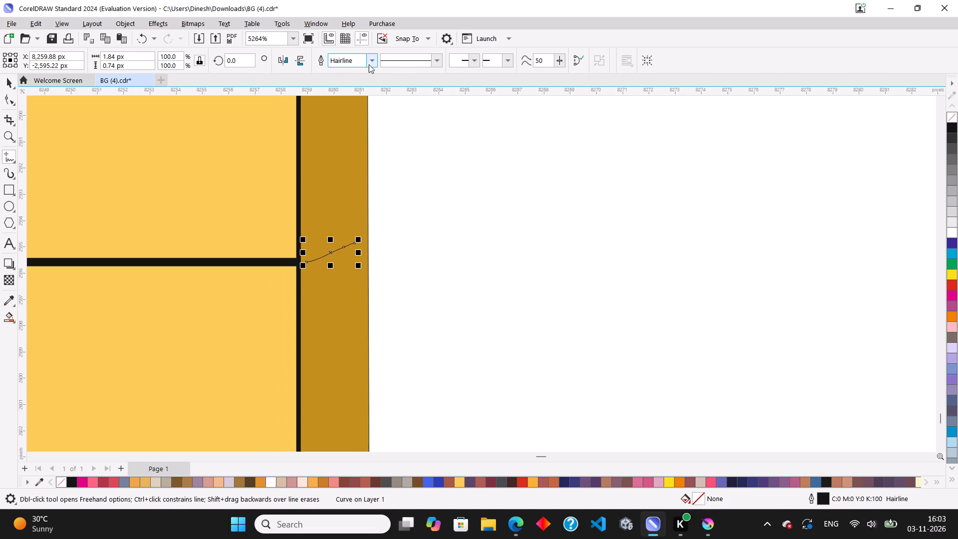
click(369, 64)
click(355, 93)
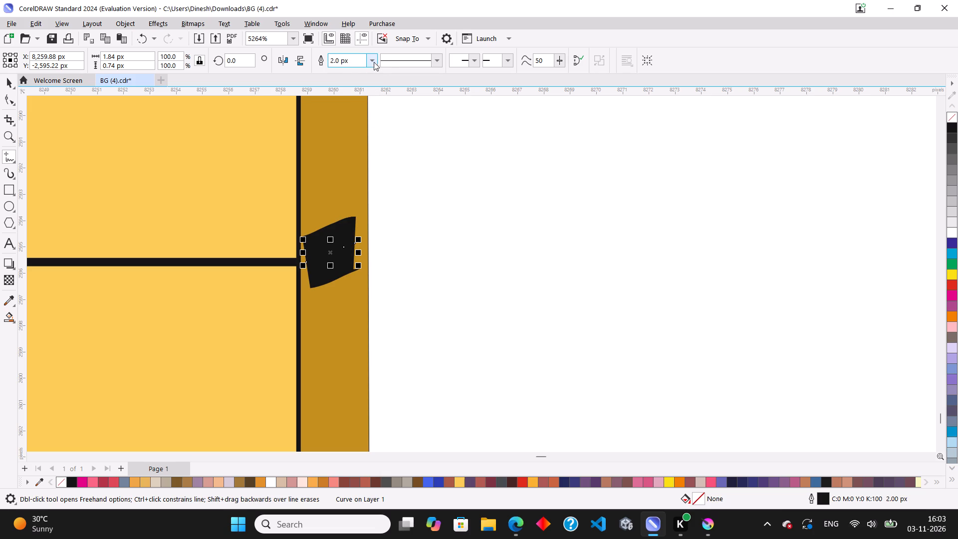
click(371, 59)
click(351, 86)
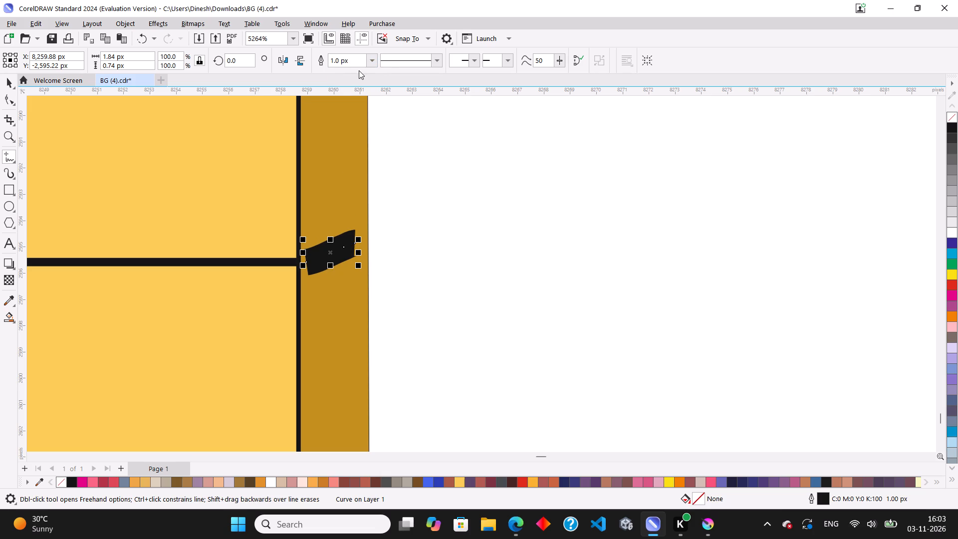
Set the slanted freehand line's outline width to 0.5 px.
drag(357, 62, 323, 69)
key(Down)
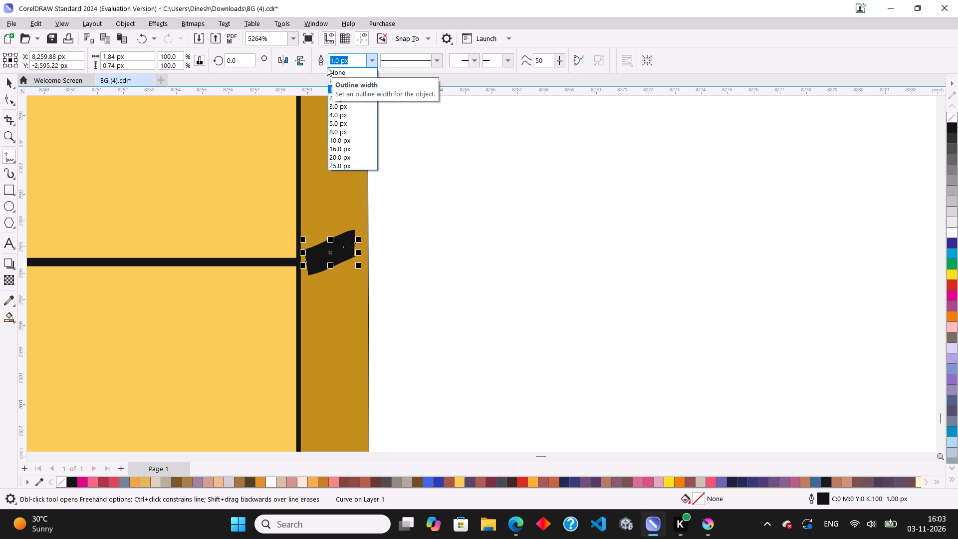
key(0)
text(.5)
key(Return)
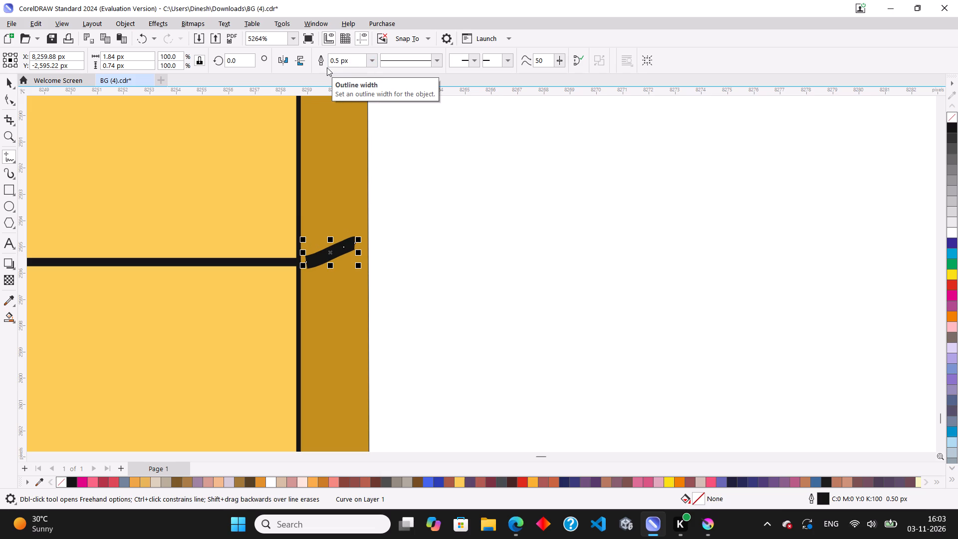
Set the slanted freehand line's outline width to 0.3 px.
drag(354, 56, 340, 61)
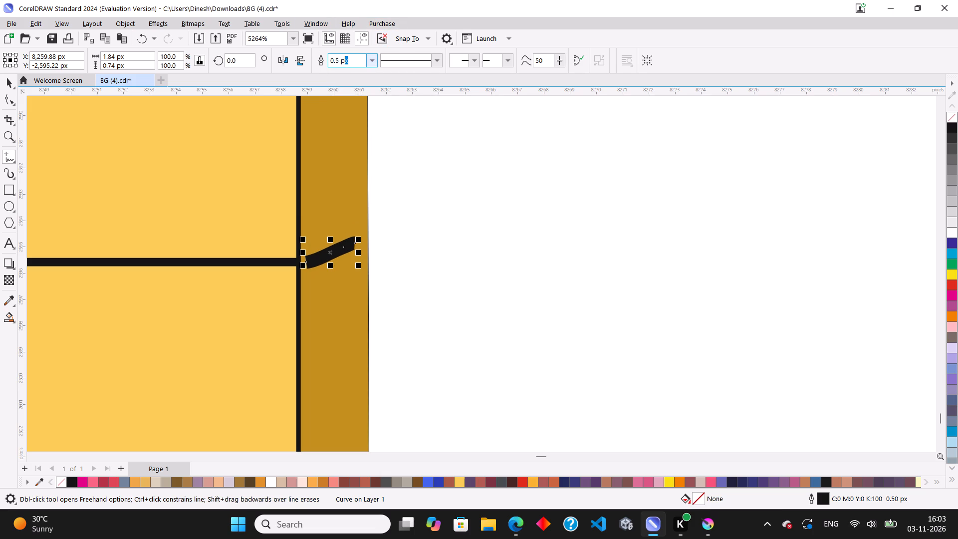
drag(340, 61, 304, 69)
key(0)
text(.3)
key(Return)
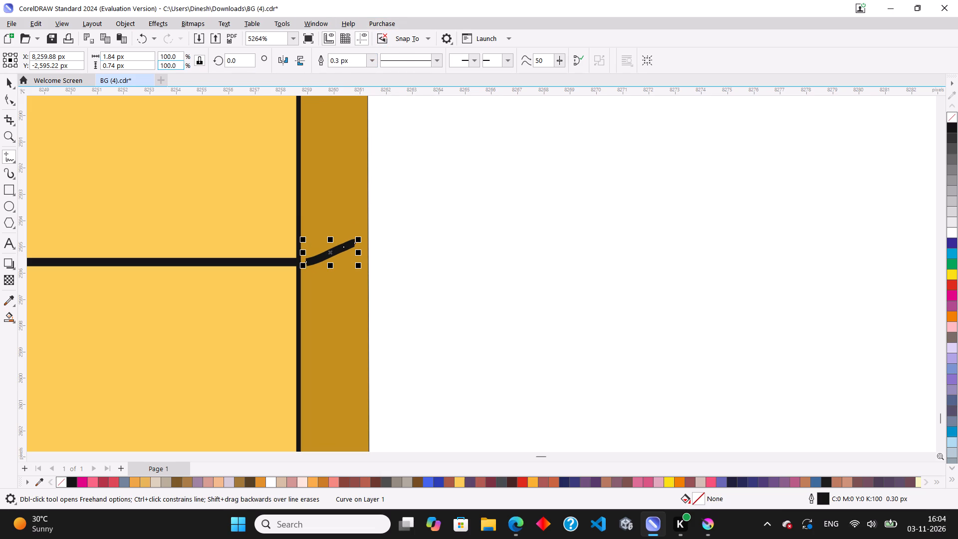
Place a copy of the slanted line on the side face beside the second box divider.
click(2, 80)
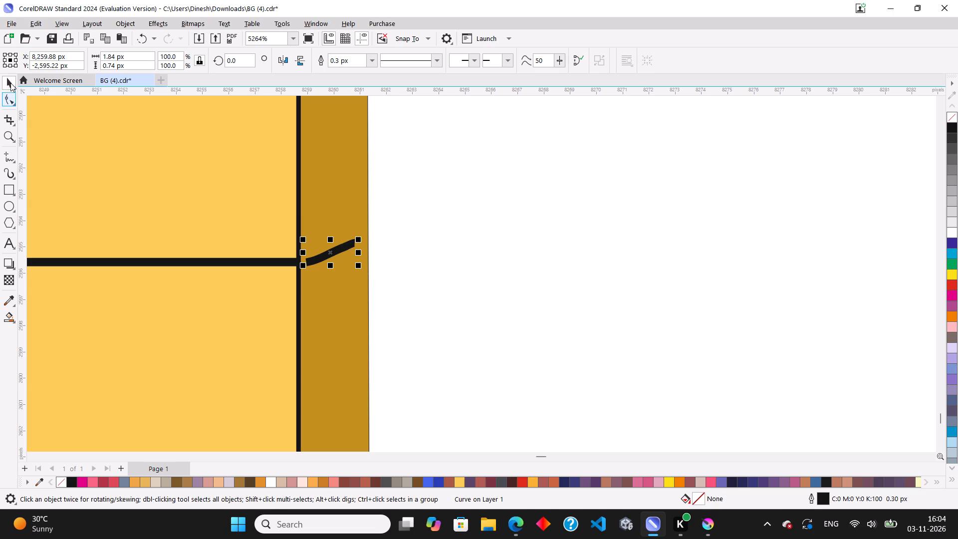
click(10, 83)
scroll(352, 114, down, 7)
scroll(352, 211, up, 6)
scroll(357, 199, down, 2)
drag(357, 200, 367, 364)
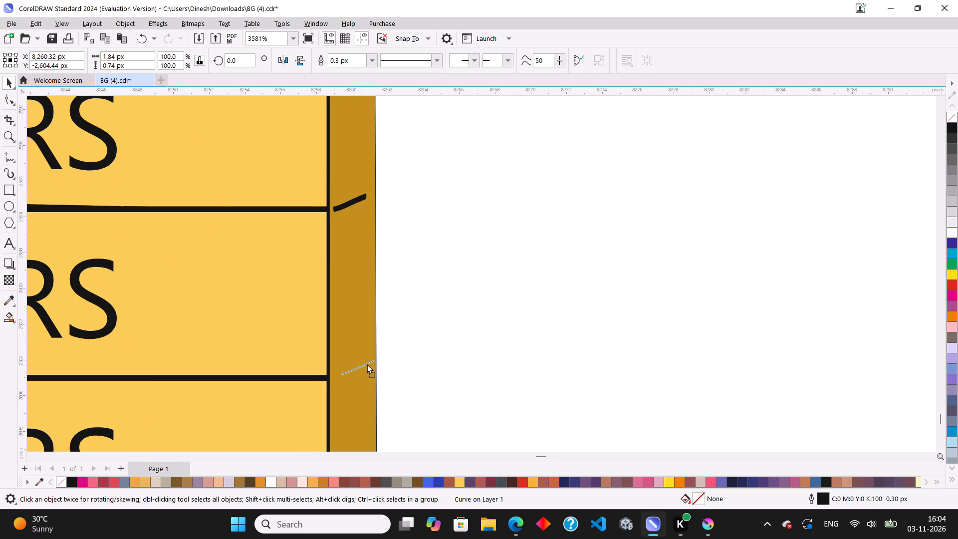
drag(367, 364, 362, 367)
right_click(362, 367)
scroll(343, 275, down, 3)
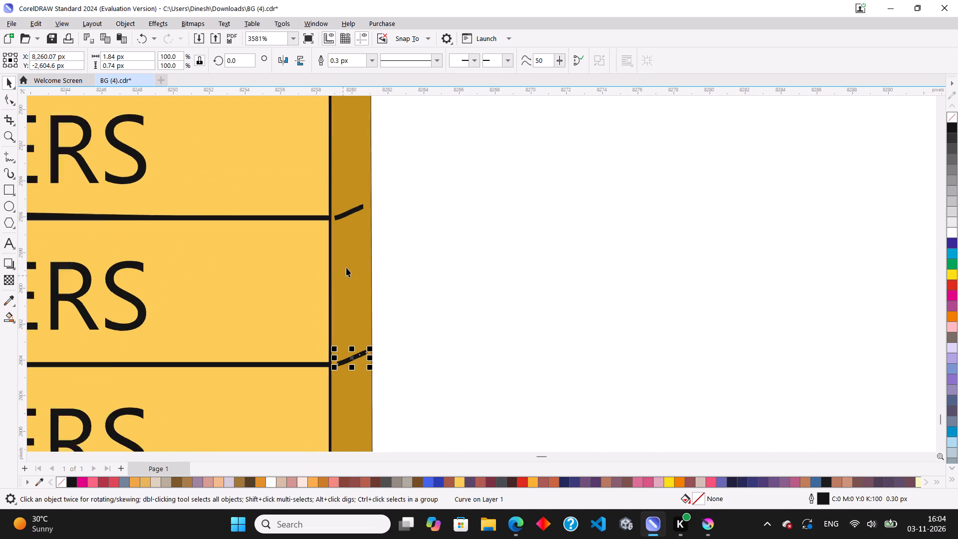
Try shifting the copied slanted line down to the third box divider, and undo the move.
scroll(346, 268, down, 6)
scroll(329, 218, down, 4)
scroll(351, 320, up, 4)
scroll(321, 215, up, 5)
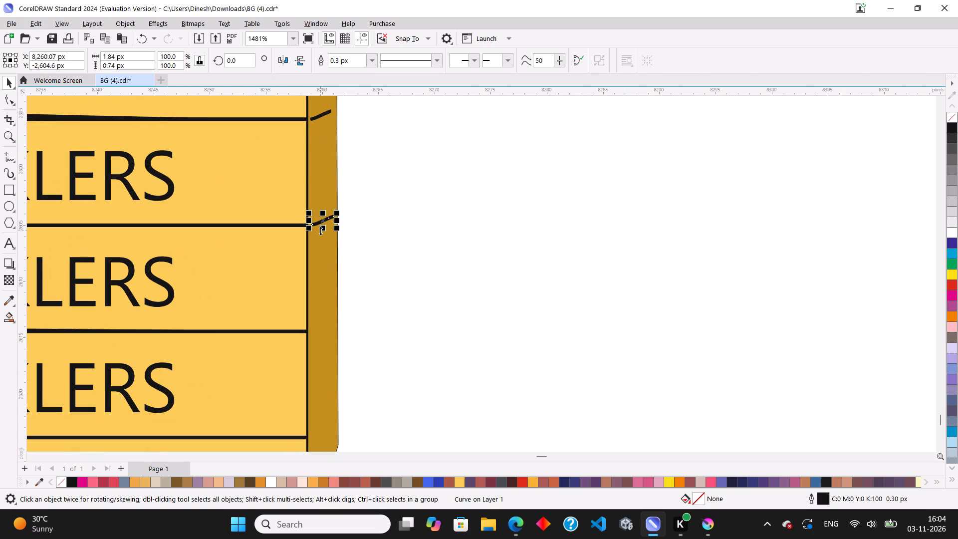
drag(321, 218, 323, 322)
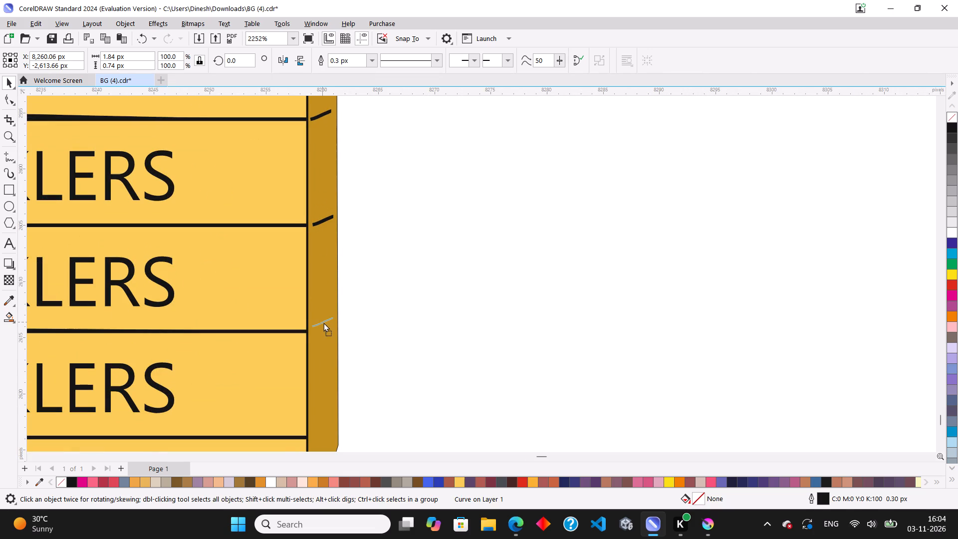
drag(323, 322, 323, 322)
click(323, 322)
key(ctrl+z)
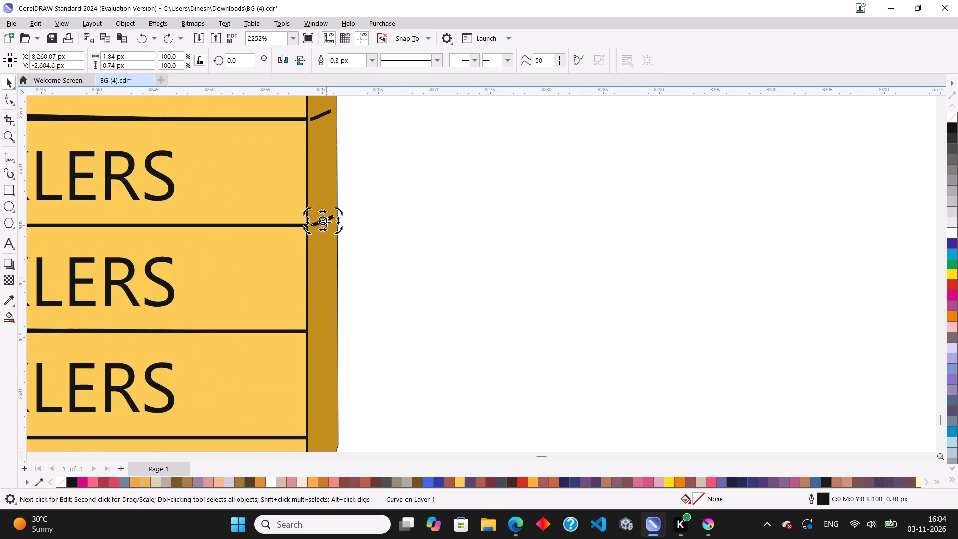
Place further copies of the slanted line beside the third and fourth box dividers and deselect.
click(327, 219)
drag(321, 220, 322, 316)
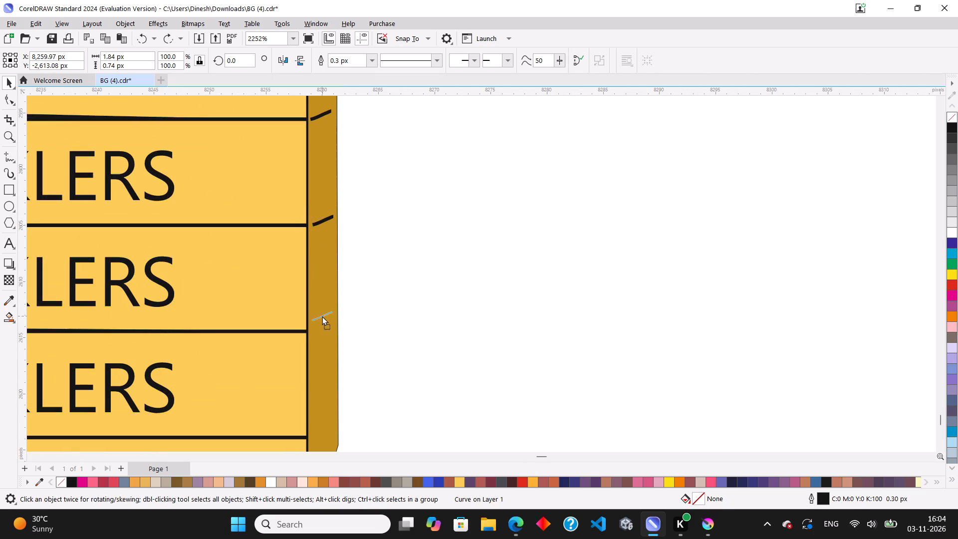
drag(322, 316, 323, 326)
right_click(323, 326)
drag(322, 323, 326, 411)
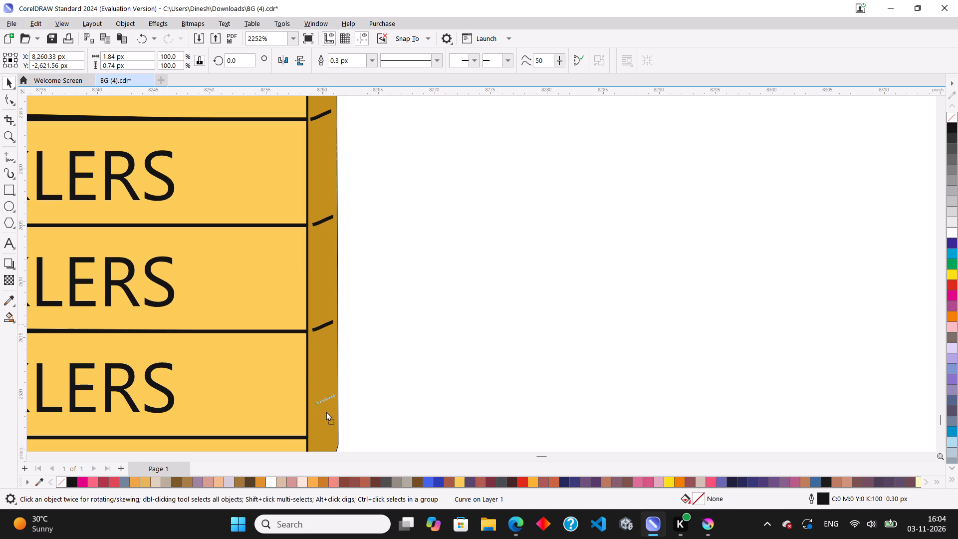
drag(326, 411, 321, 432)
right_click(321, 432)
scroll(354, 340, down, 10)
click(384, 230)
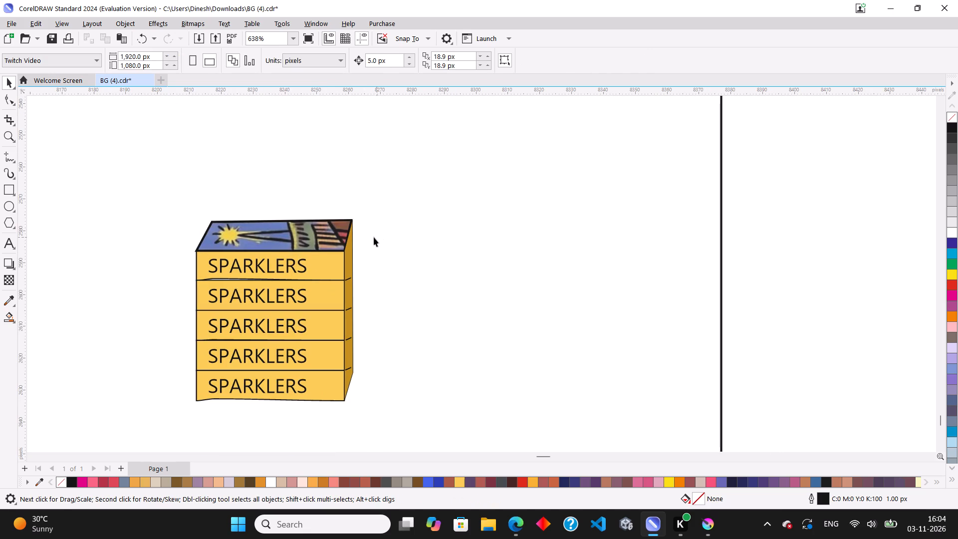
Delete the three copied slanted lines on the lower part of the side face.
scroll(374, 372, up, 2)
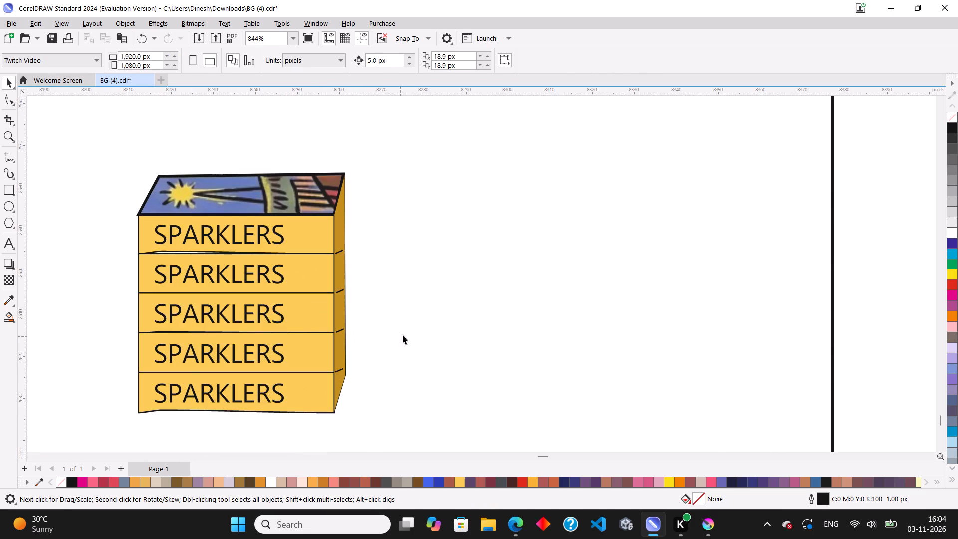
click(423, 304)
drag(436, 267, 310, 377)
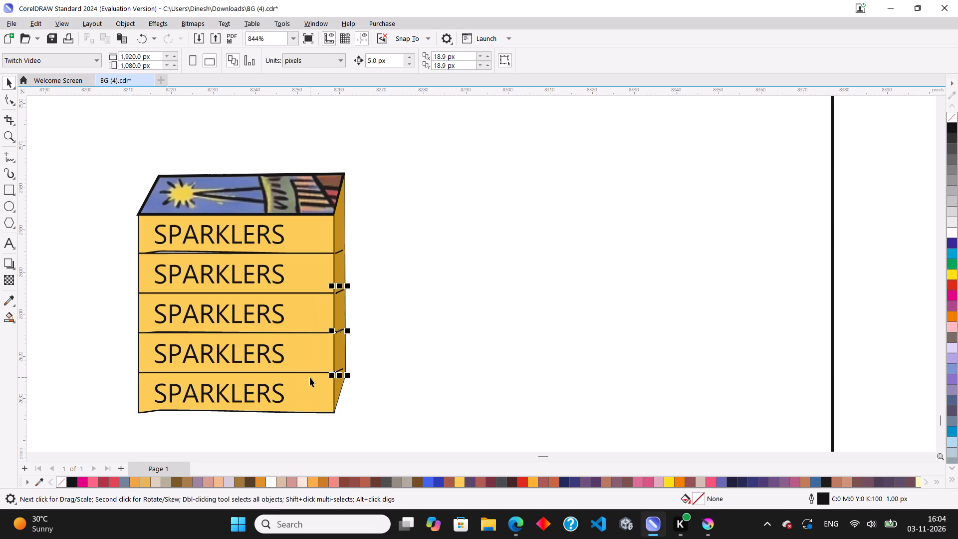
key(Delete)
Rotate the remaining slanted line beside the top divider steeper, to about 26.8°, and deselect it.
scroll(339, 237, up, 4)
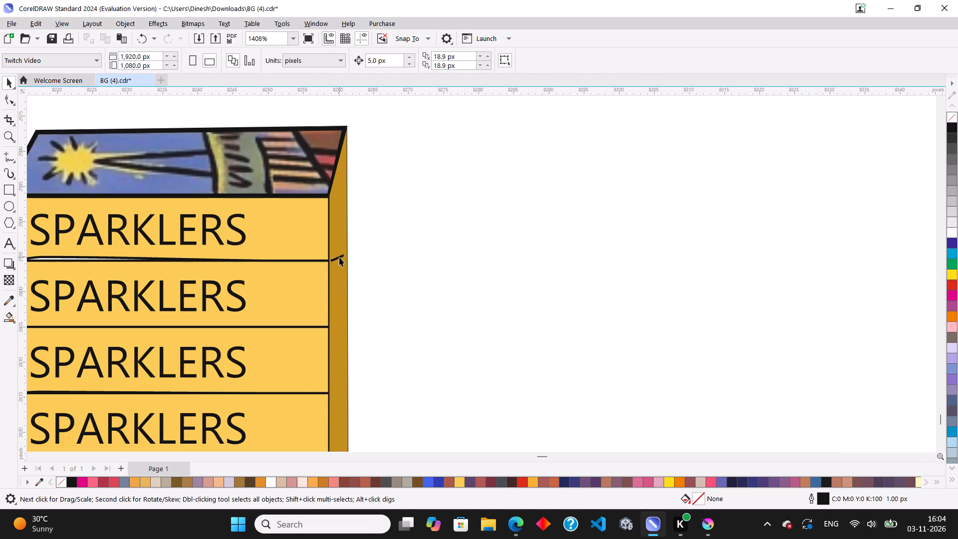
click(339, 257)
scroll(339, 256, up, 10)
click(336, 258)
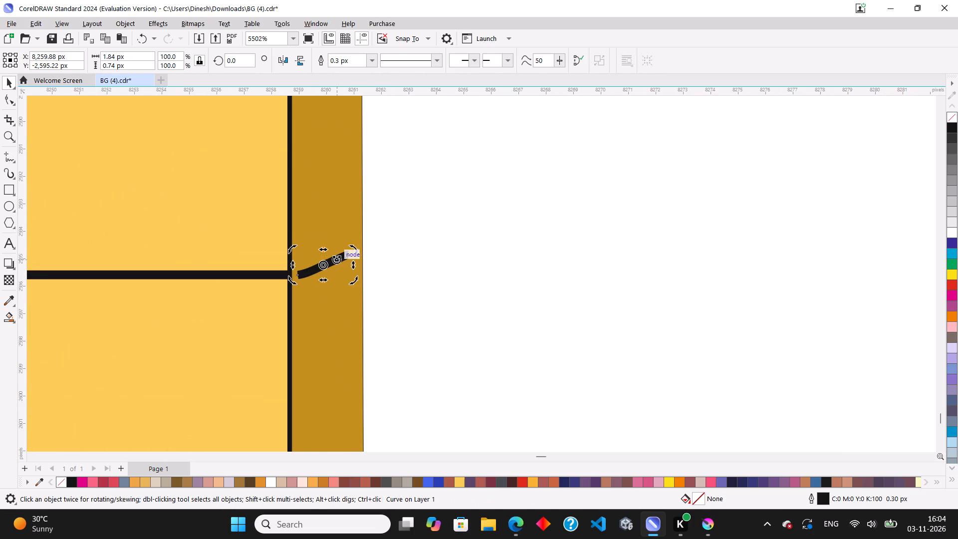
drag(353, 281, 360, 268)
click(421, 257)
scroll(397, 287, down, 4)
scroll(370, 223, down, 3)
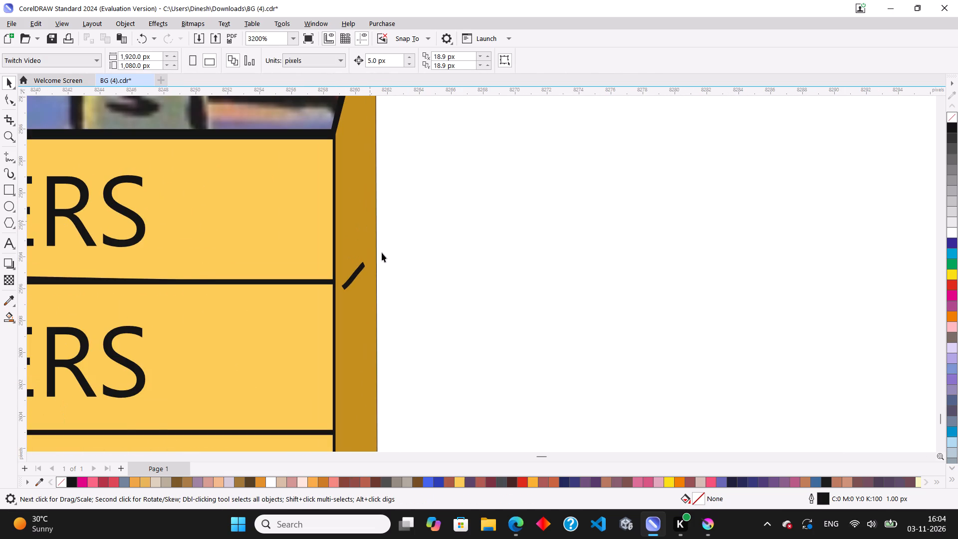
Move the slanted line slightly up and outward on the side face, to about X 8,260.26, Y -2,593.96 px.
drag(447, 221, 337, 294)
scroll(387, 241, up, 6)
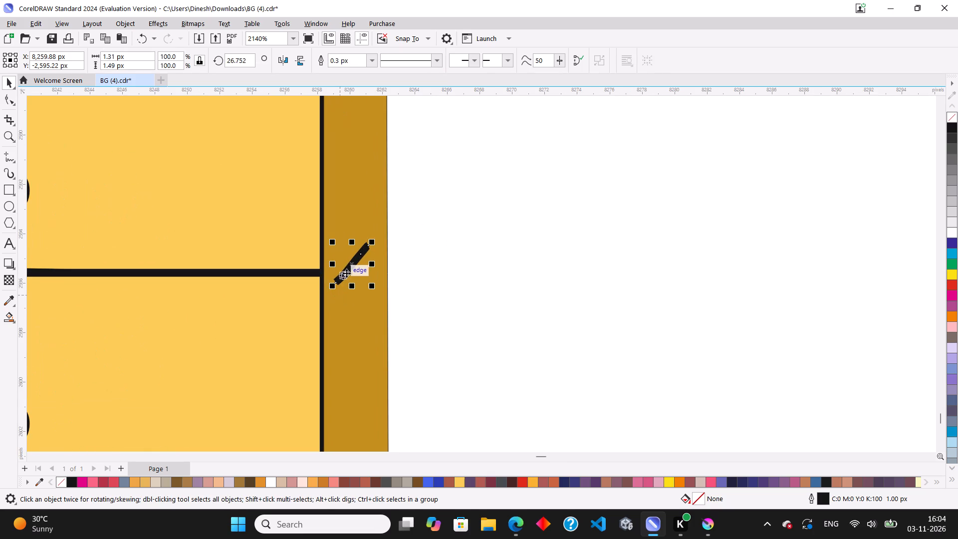
drag(346, 272, 355, 241)
scroll(355, 256, down, 2)
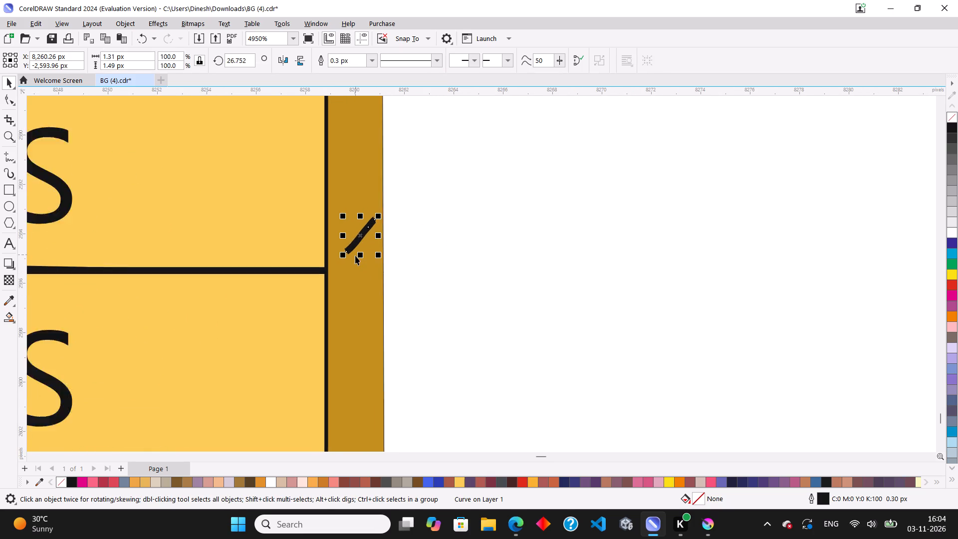
scroll(355, 256, down, 6)
click(377, 248)
Rotate the slanted line further, to about 38.8°, and deselect it.
scroll(392, 216, up, 3)
drag(398, 215, 352, 258)
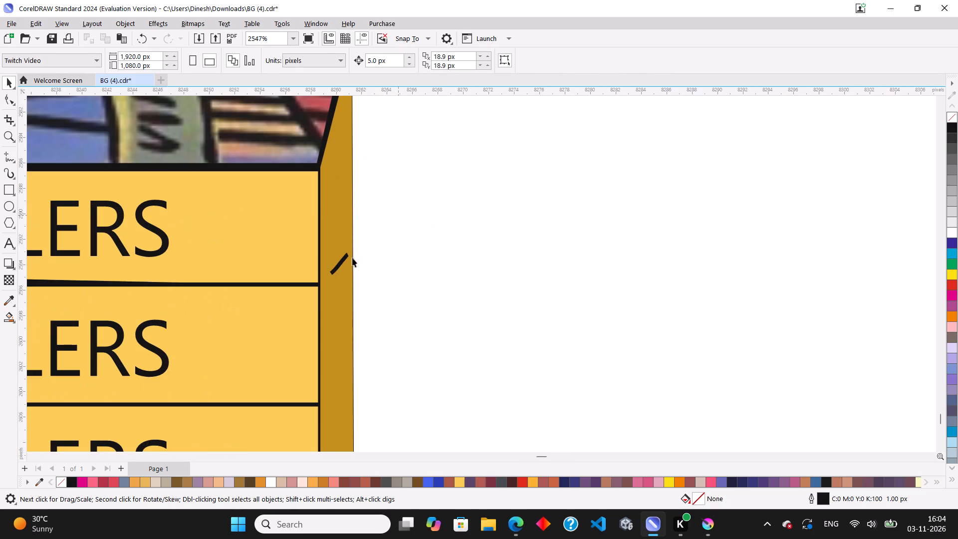
drag(352, 258, 259, 316)
scroll(363, 242, up, 6)
click(332, 269)
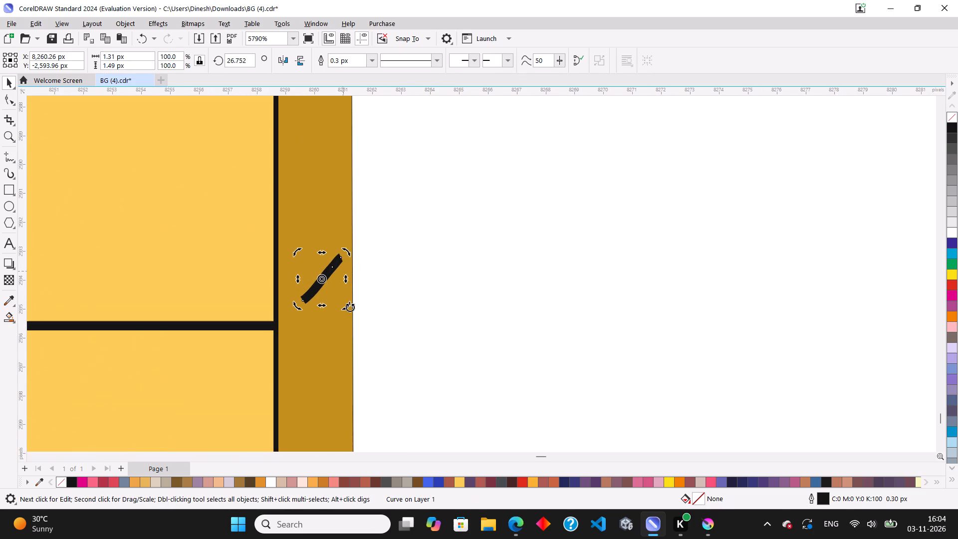
drag(345, 307, 350, 301)
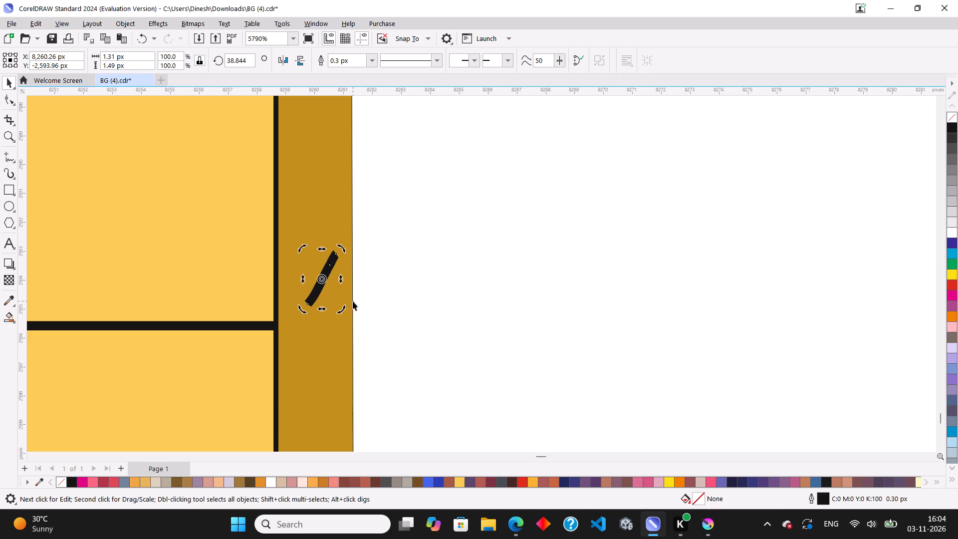
click(384, 275)
scroll(444, 288, down, 6)
scroll(416, 246, down, 4)
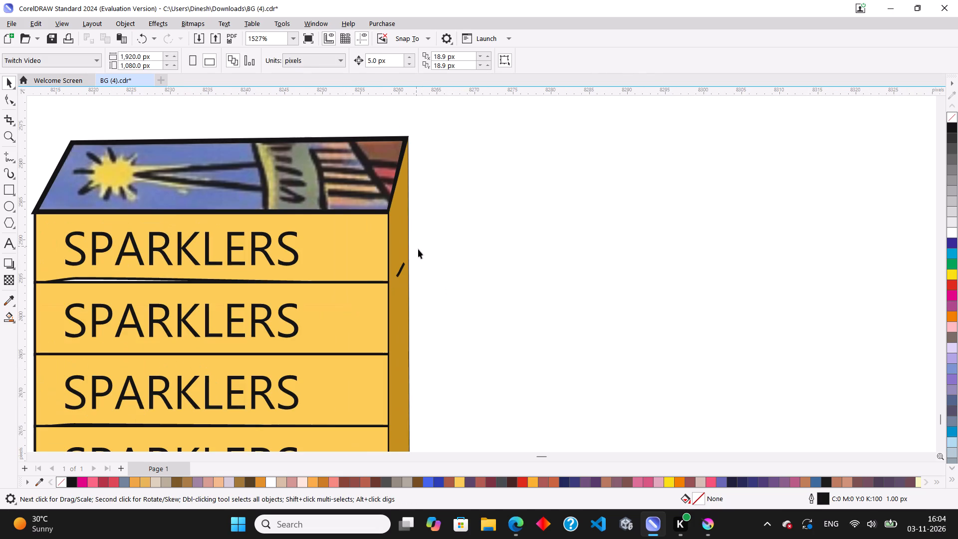
scroll(470, 290, down, 7)
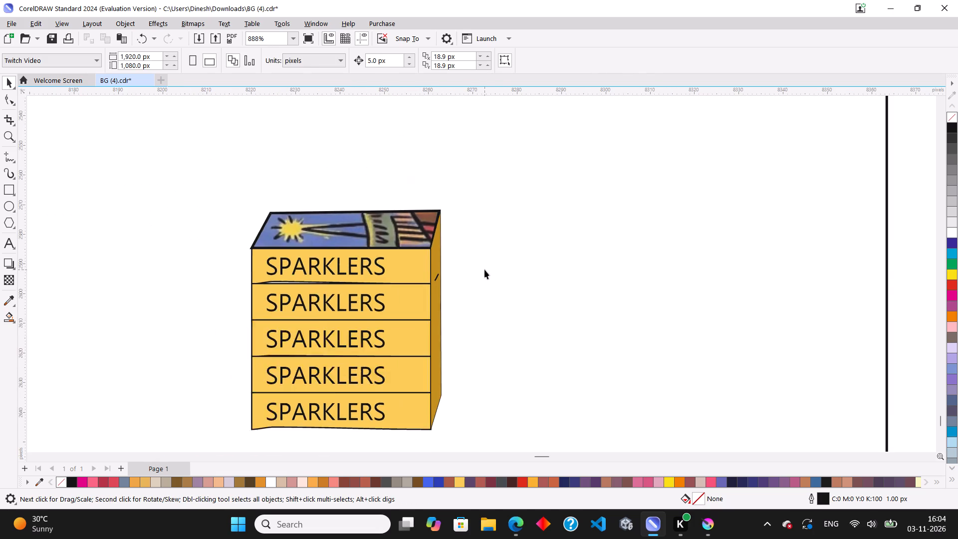
Copy the slanted line about 9 px straight down the side face and repeat the copy twice at the same spacing.
scroll(487, 275, up, 6)
drag(490, 257, 361, 303)
scroll(386, 285, up, 3)
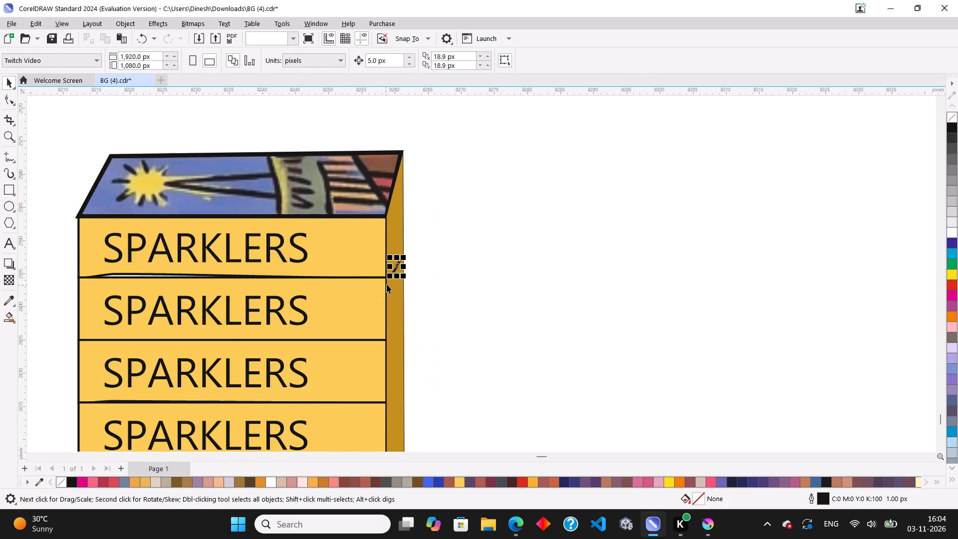
scroll(387, 284, up, 4)
scroll(404, 257, down, 1)
drag(408, 245, 407, 351)
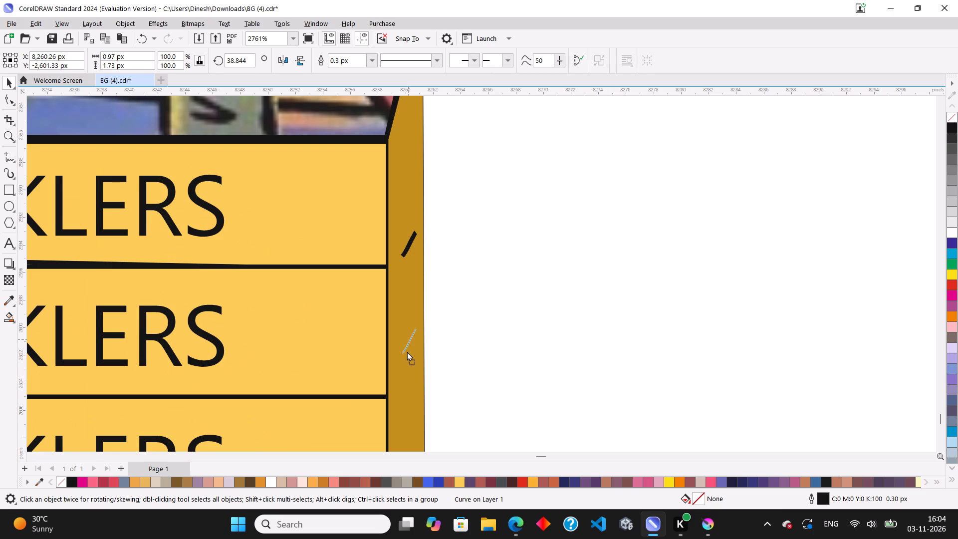
drag(407, 351, 408, 371)
ctrl+right_click(407, 371)
scroll(346, 258, down, 9)
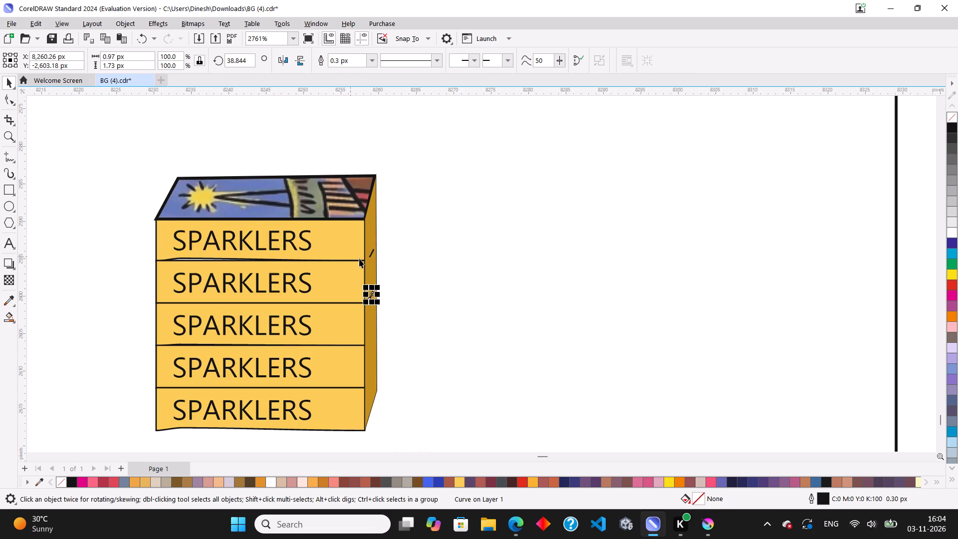
key(ctrl+d)
key(ctrl+d)
click(504, 269)
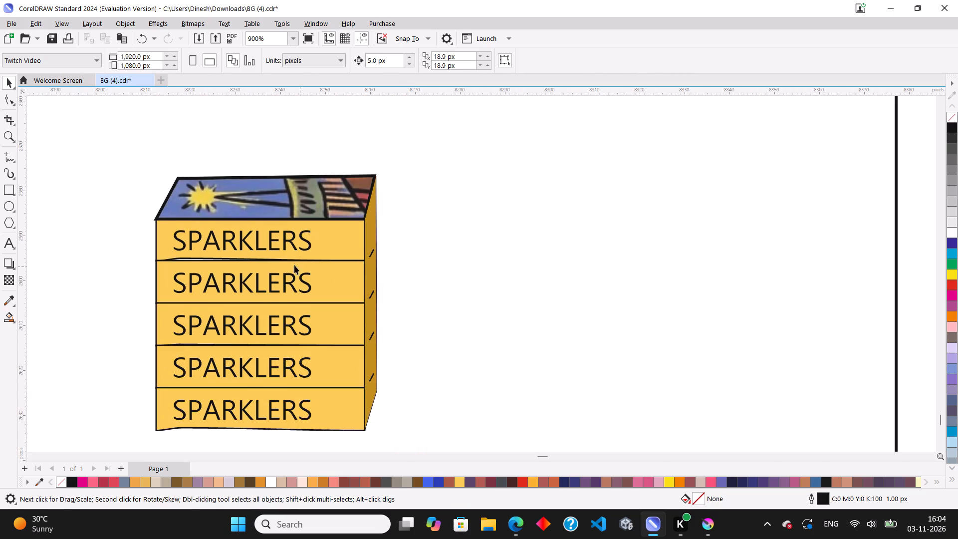
Select all parts of the sparklers stack and group them.
scroll(294, 265, down, 6)
drag(426, 184, 137, 348)
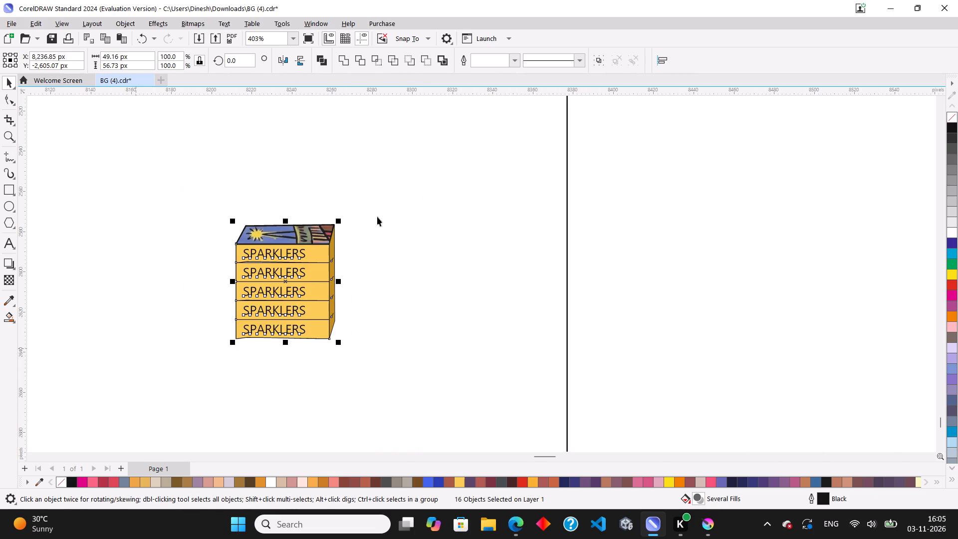
click(378, 214)
drag(415, 171, 180, 353)
key(ctrl+g)
Place a copy of the grouped sparklers stack on the lowest shelf of the rack's first column.
scroll(201, 323, down, 11)
drag(241, 297, 455, 269)
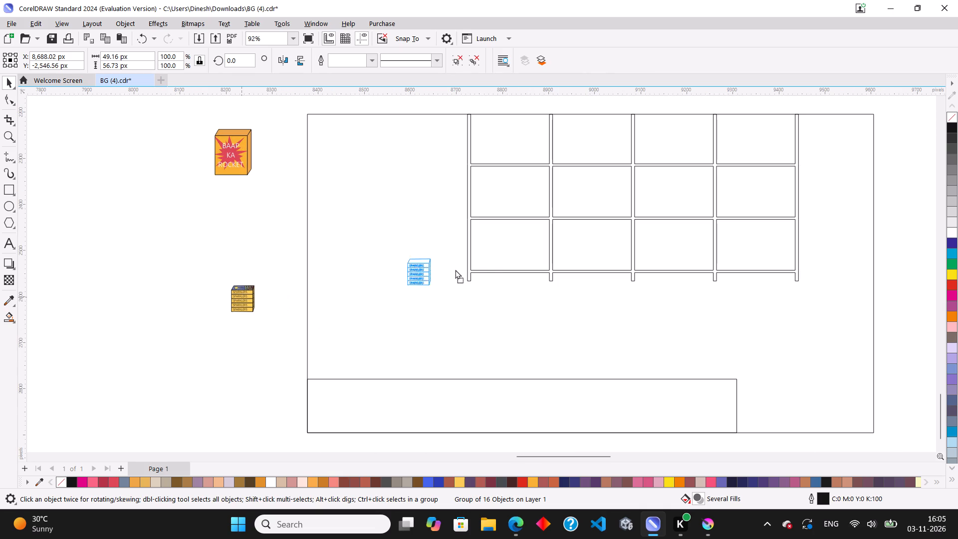
drag(455, 269, 495, 255)
right_click(495, 255)
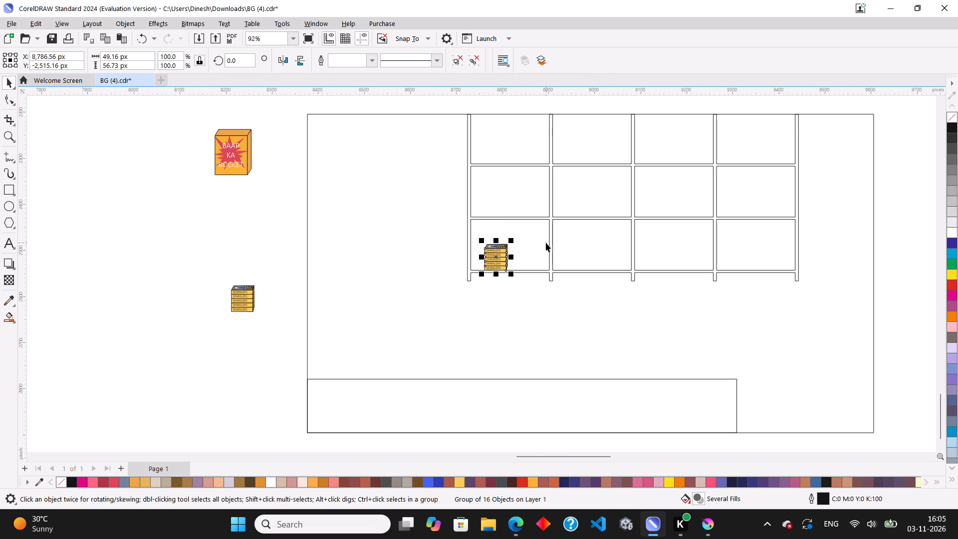
Move the shelf's sparklers stack further right along the shelf and place a slightly overlapping copy against its left side.
scroll(546, 243, up, 6)
scroll(500, 266, up, 7)
drag(383, 270, 383, 270)
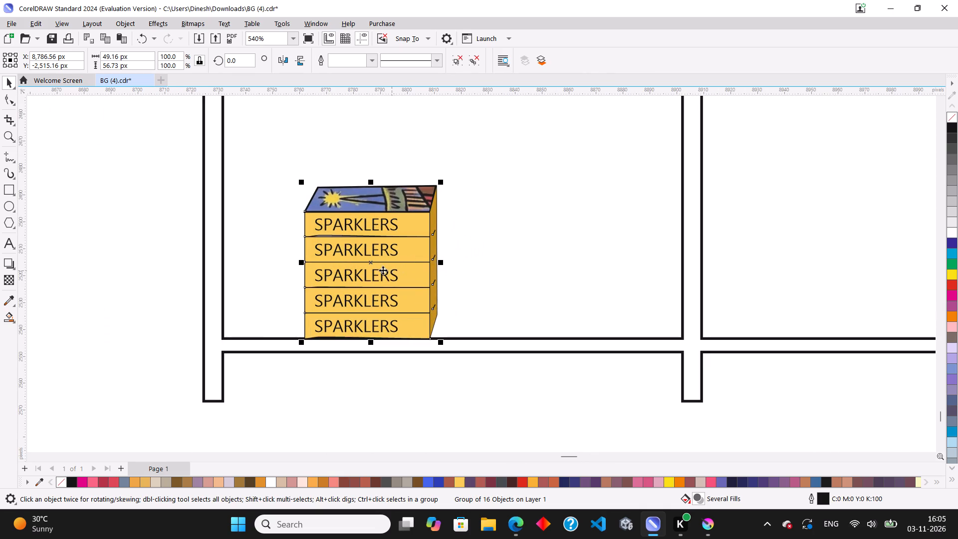
drag(383, 270, 585, 270)
drag(575, 268, 445, 276)
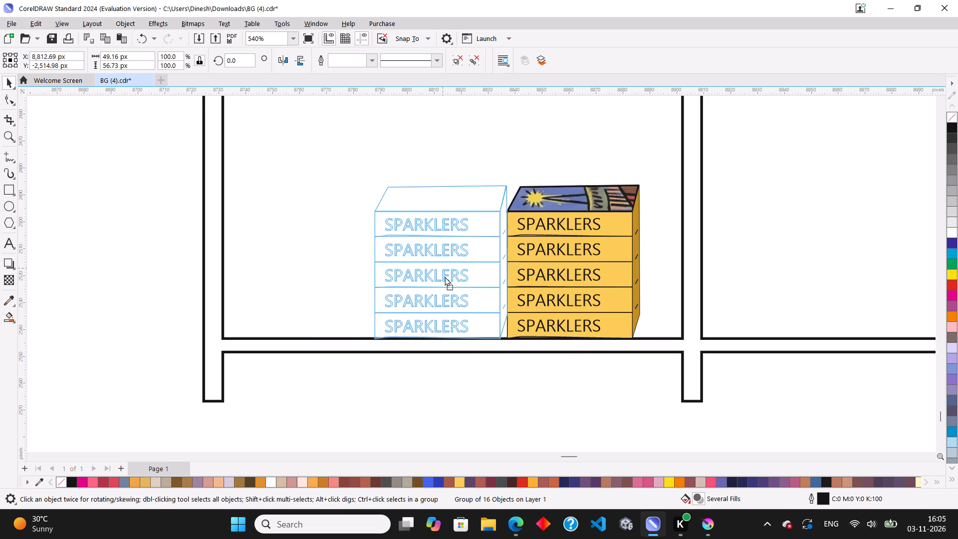
drag(445, 276, 449, 277)
ctrl+right_click(449, 277)
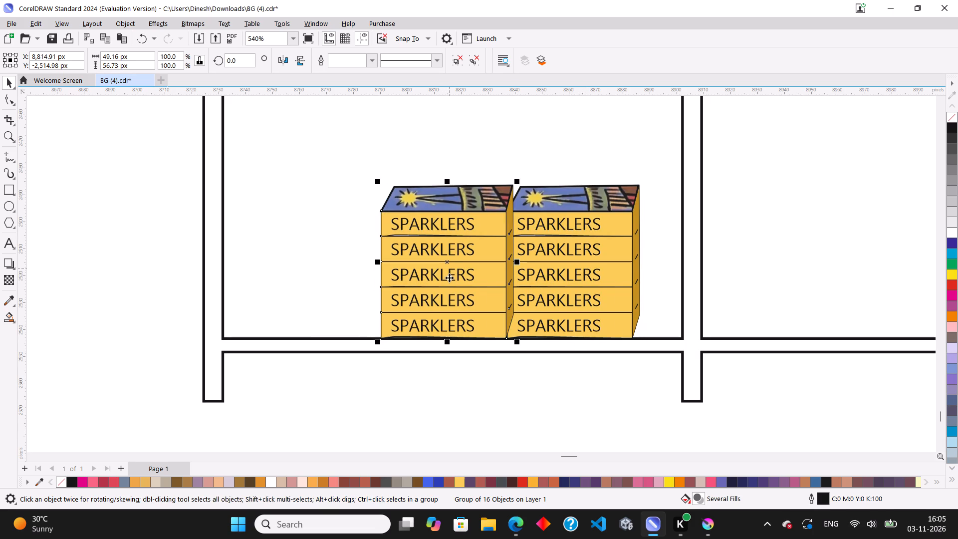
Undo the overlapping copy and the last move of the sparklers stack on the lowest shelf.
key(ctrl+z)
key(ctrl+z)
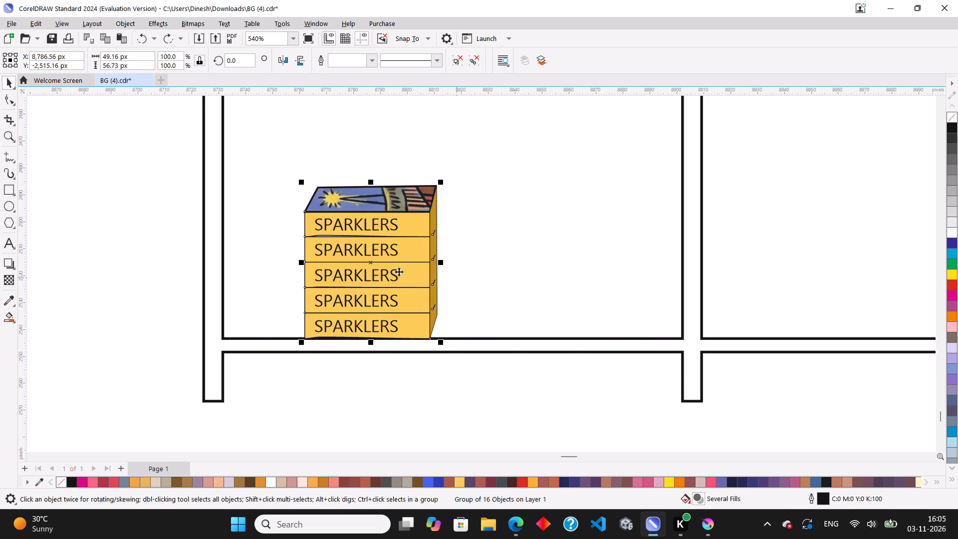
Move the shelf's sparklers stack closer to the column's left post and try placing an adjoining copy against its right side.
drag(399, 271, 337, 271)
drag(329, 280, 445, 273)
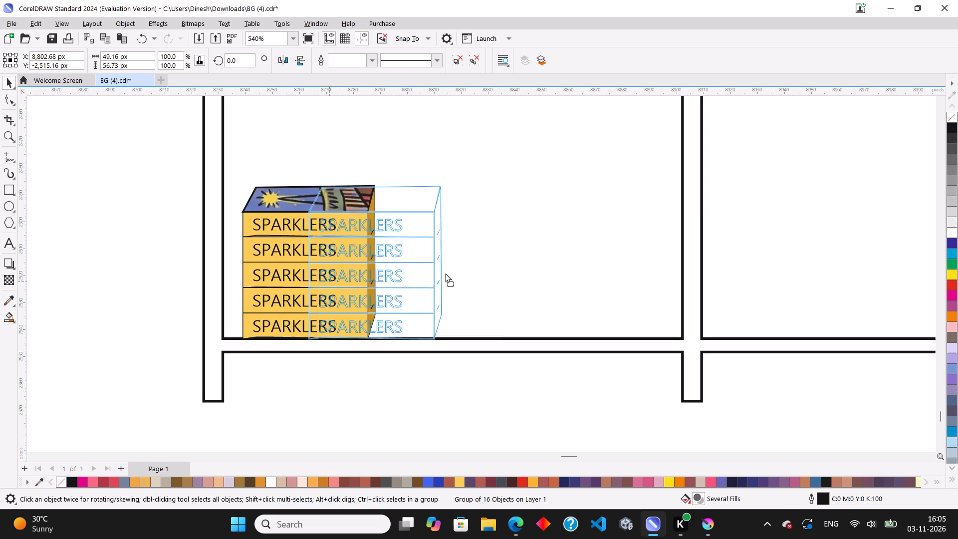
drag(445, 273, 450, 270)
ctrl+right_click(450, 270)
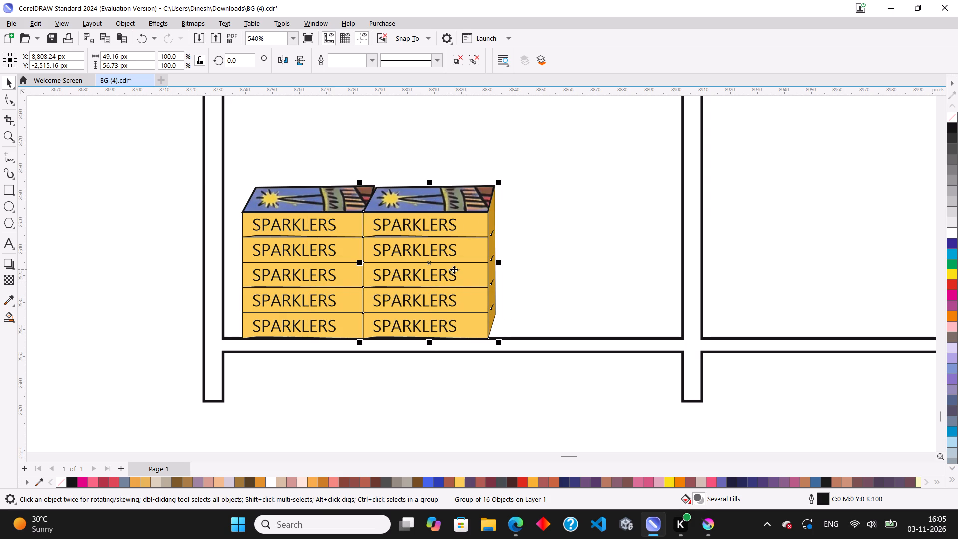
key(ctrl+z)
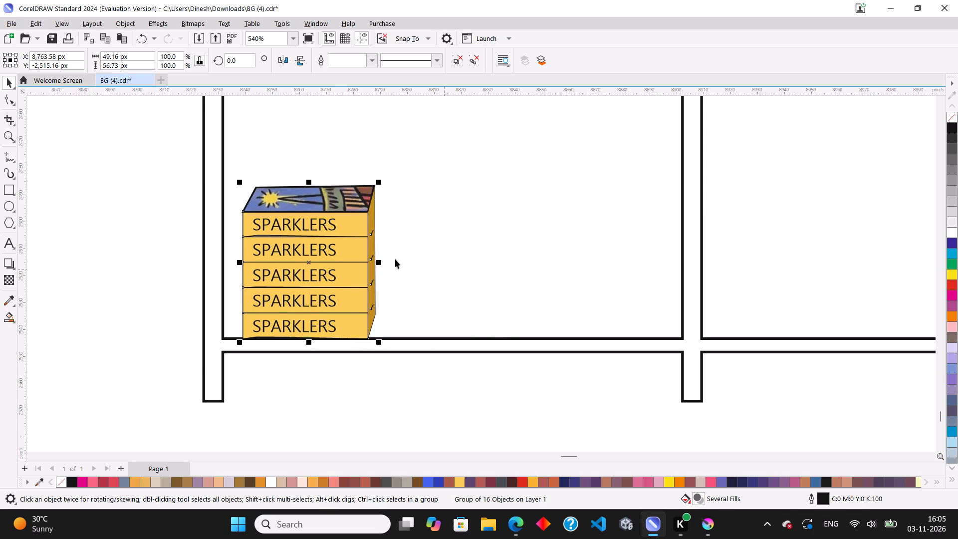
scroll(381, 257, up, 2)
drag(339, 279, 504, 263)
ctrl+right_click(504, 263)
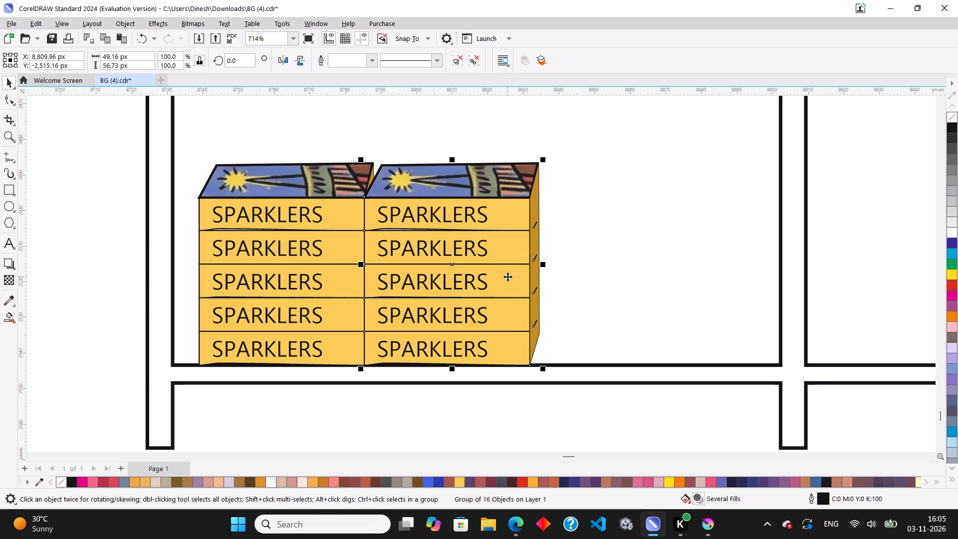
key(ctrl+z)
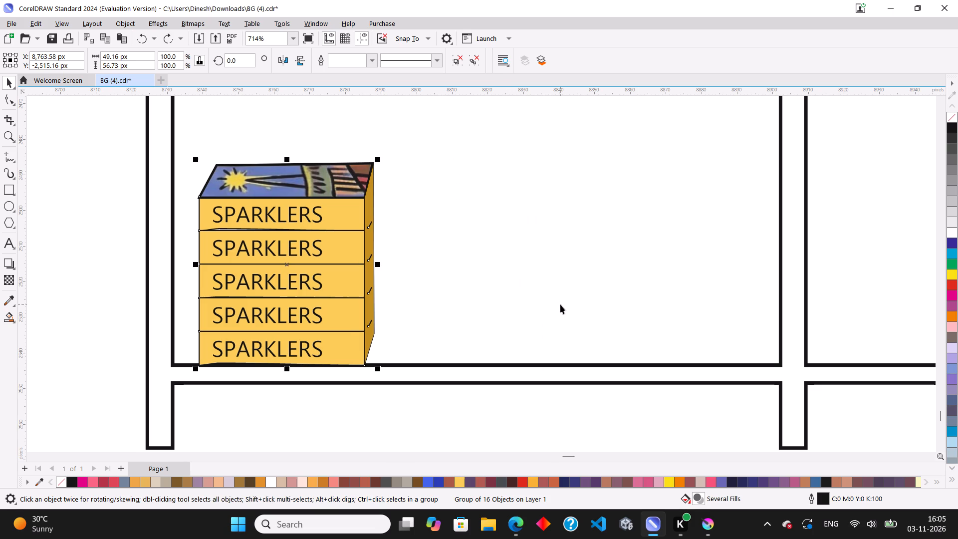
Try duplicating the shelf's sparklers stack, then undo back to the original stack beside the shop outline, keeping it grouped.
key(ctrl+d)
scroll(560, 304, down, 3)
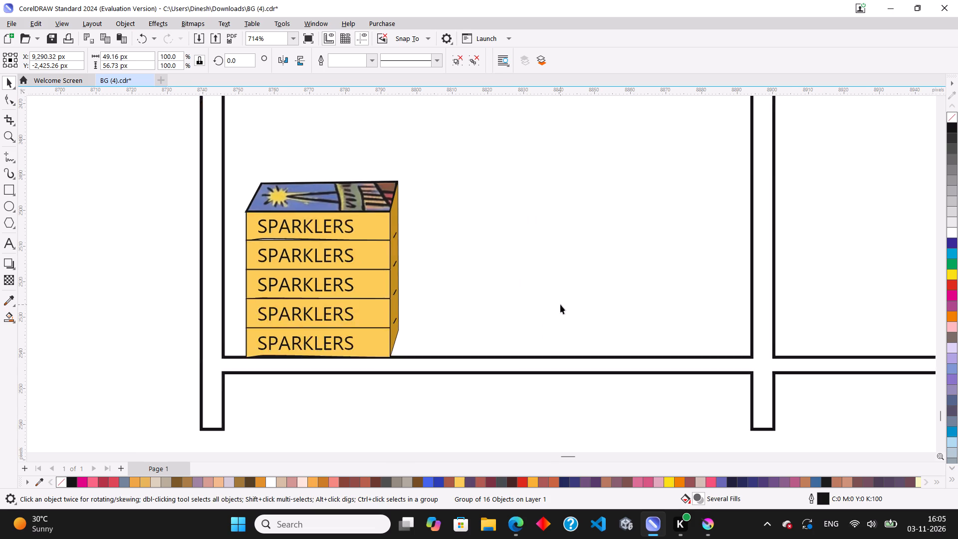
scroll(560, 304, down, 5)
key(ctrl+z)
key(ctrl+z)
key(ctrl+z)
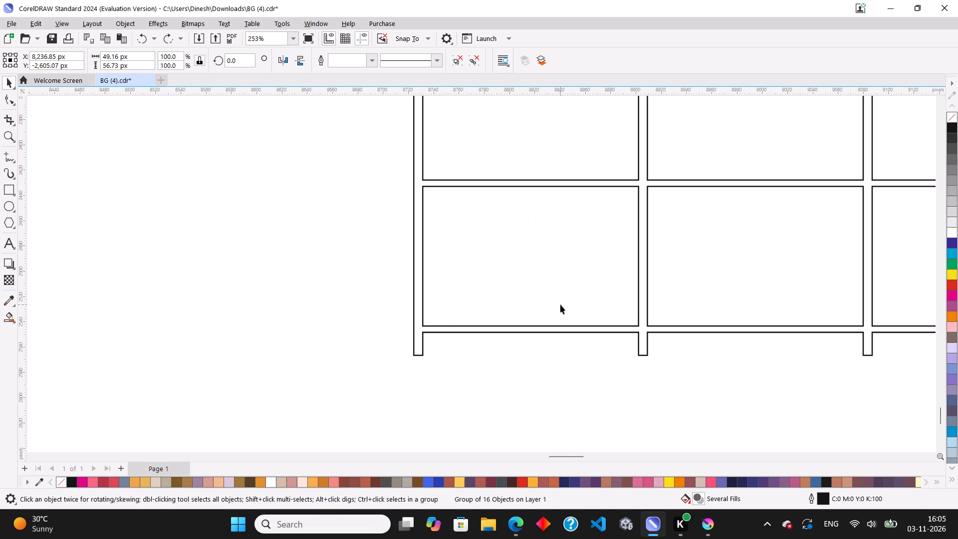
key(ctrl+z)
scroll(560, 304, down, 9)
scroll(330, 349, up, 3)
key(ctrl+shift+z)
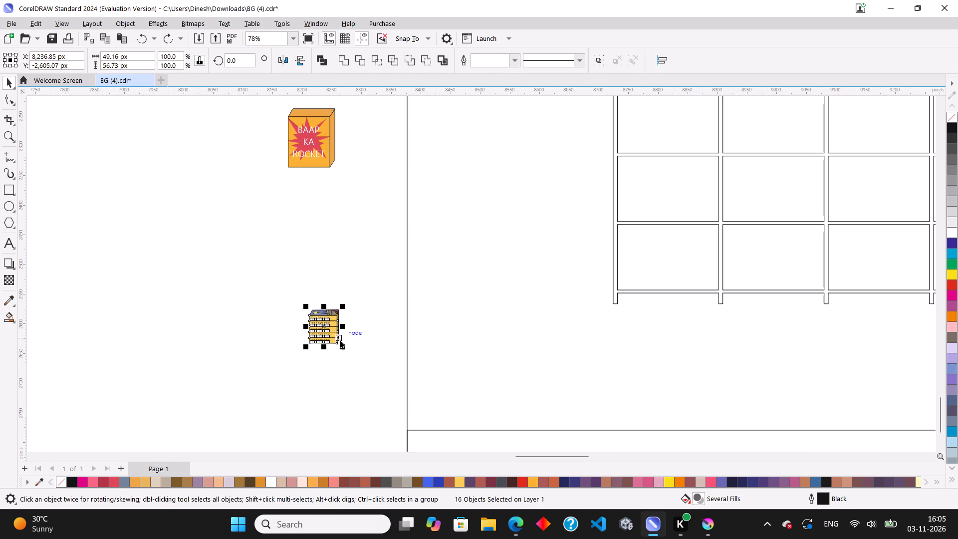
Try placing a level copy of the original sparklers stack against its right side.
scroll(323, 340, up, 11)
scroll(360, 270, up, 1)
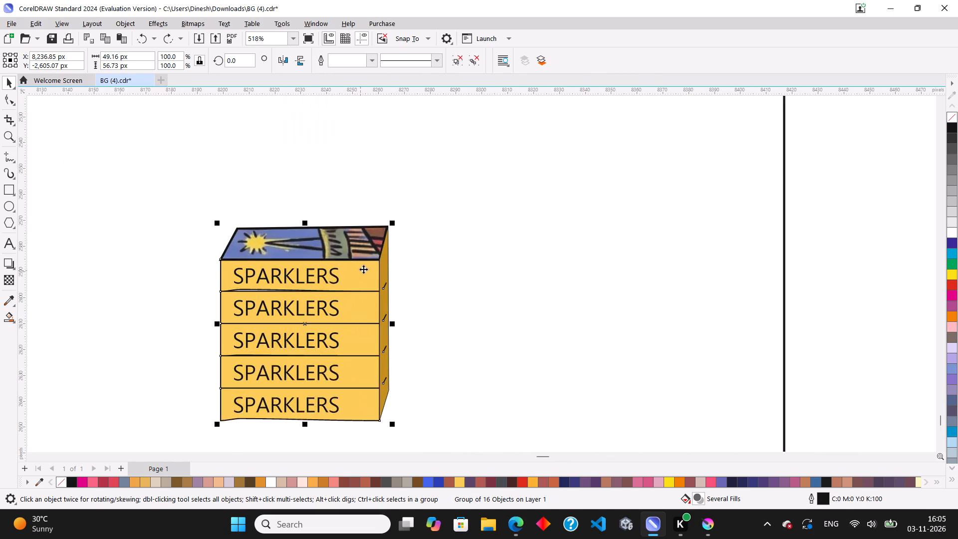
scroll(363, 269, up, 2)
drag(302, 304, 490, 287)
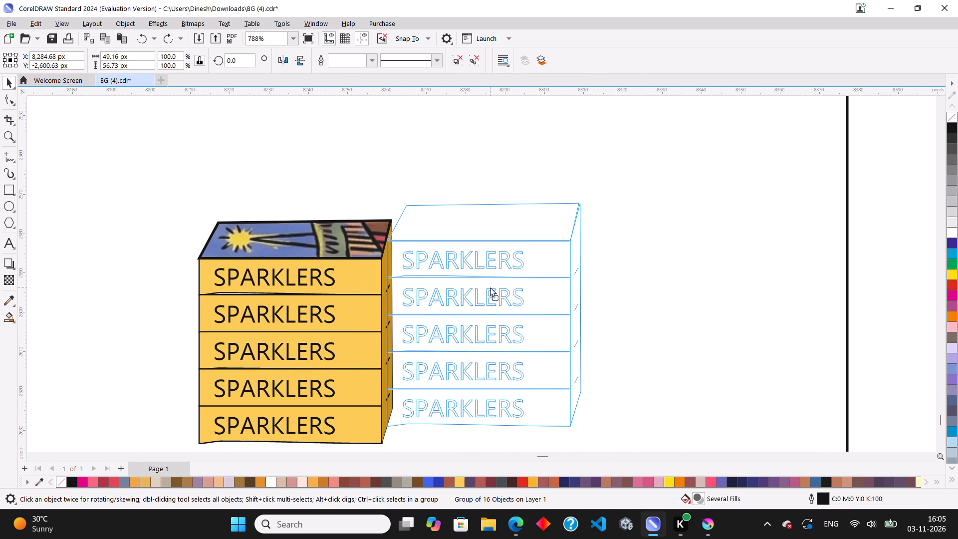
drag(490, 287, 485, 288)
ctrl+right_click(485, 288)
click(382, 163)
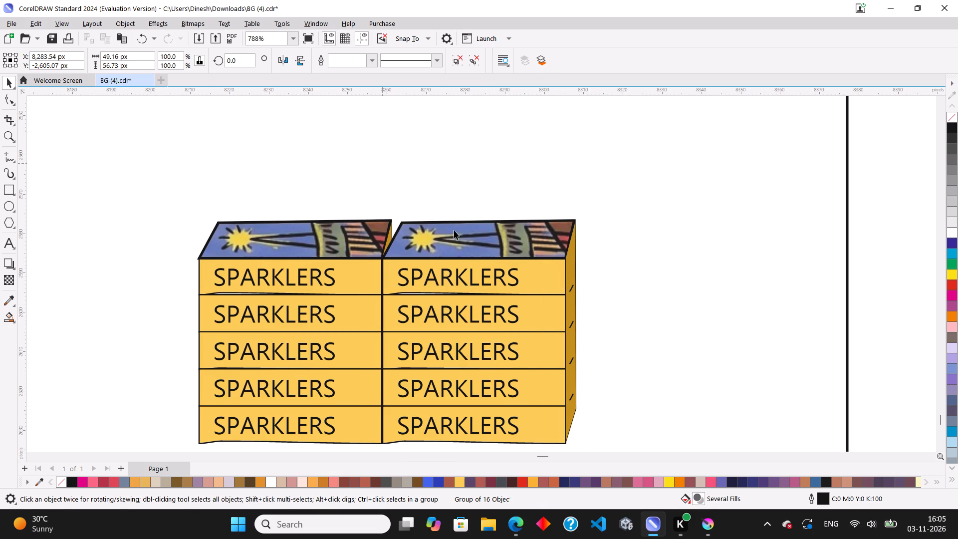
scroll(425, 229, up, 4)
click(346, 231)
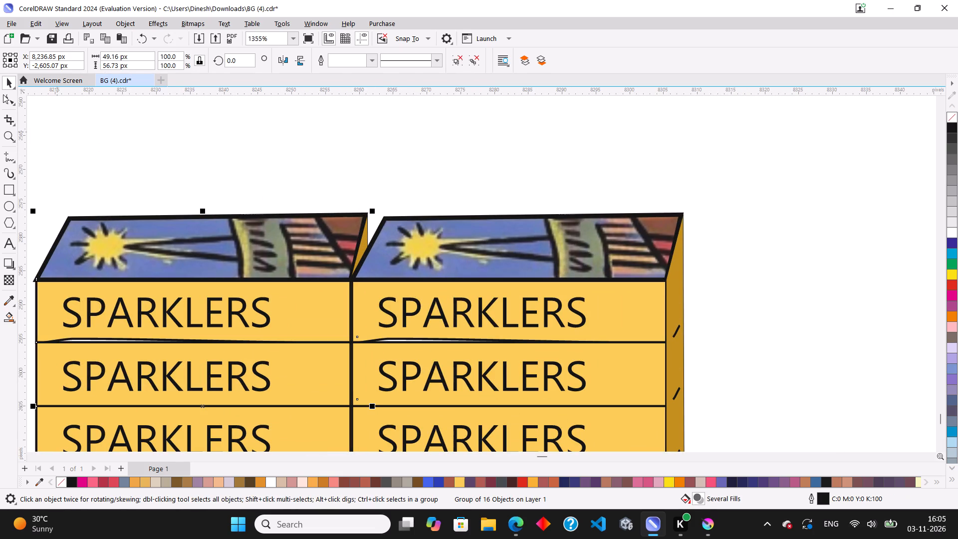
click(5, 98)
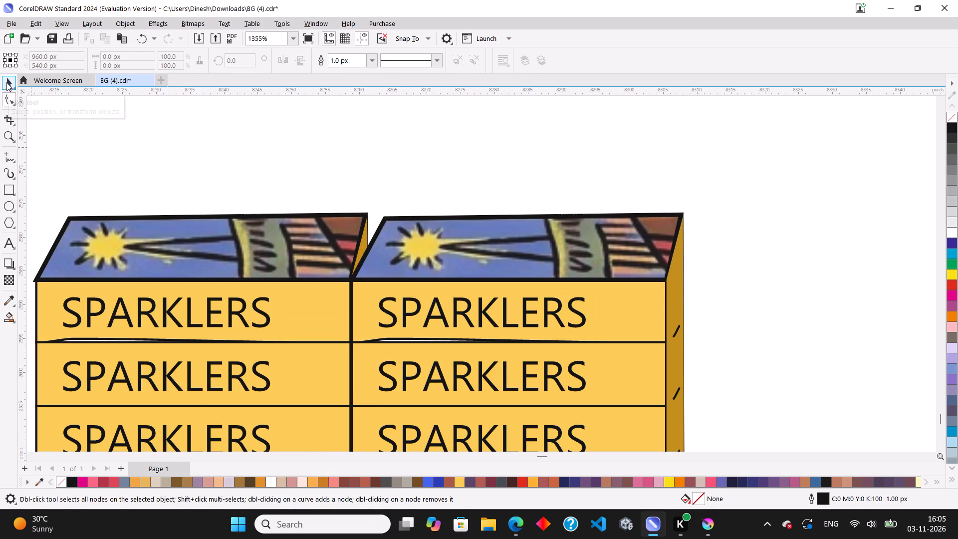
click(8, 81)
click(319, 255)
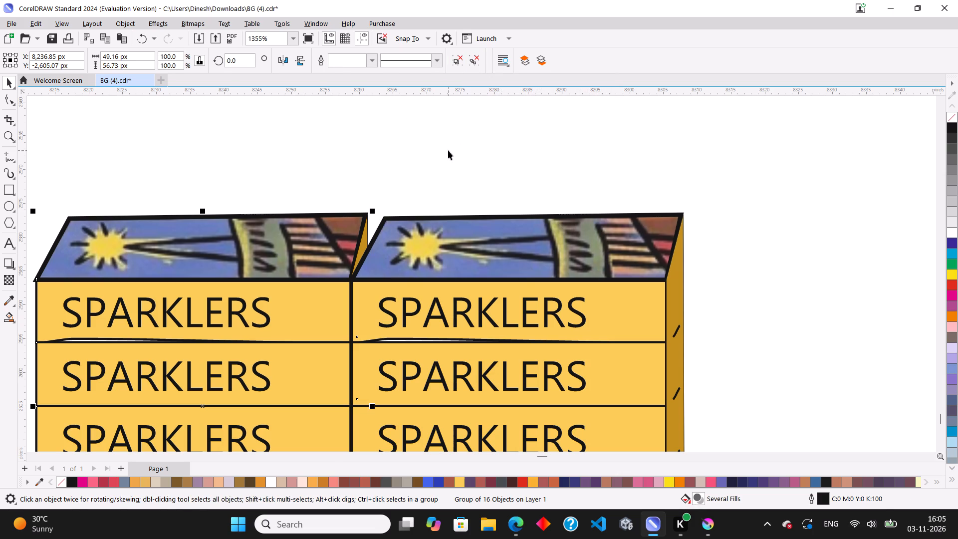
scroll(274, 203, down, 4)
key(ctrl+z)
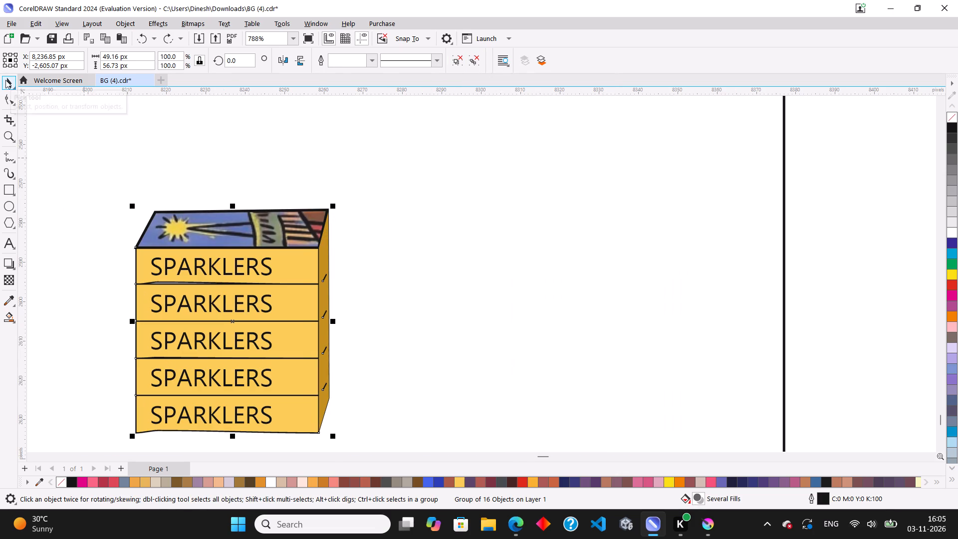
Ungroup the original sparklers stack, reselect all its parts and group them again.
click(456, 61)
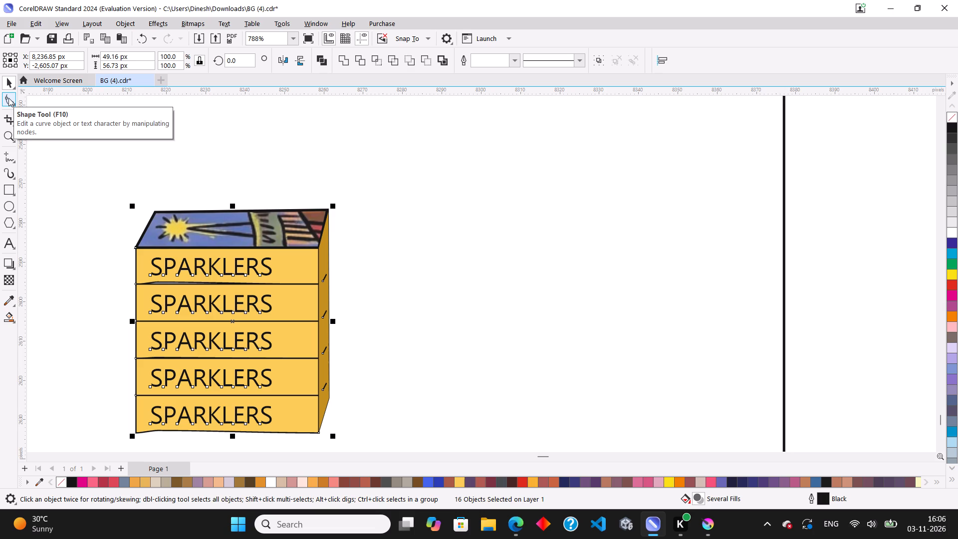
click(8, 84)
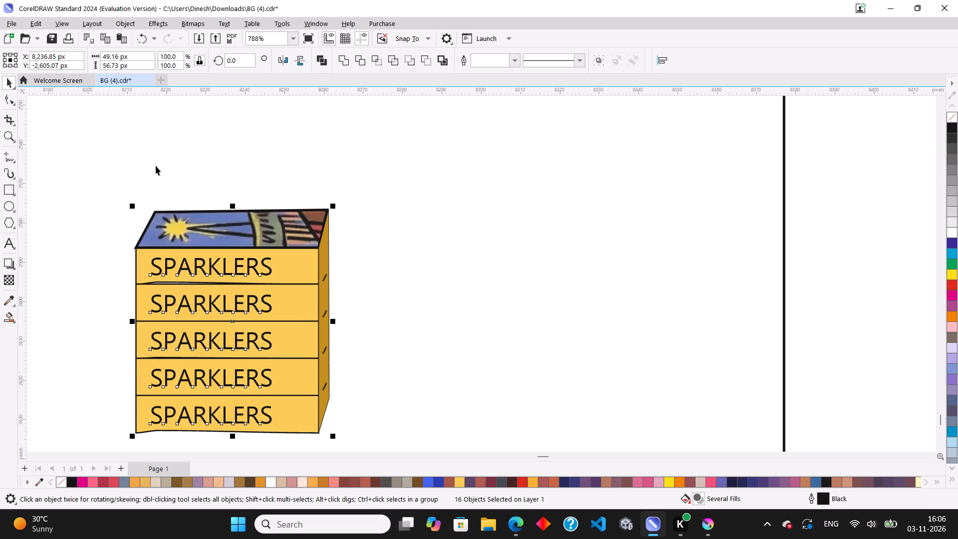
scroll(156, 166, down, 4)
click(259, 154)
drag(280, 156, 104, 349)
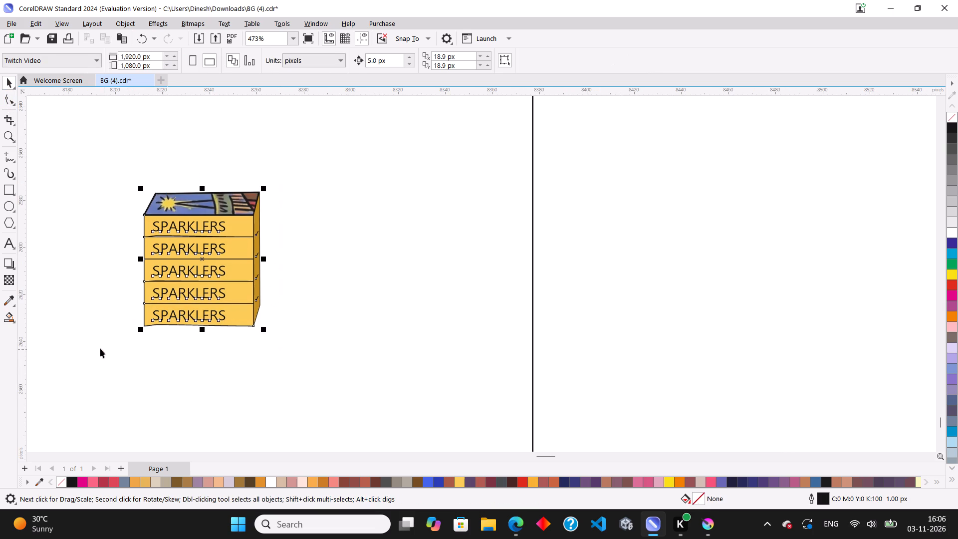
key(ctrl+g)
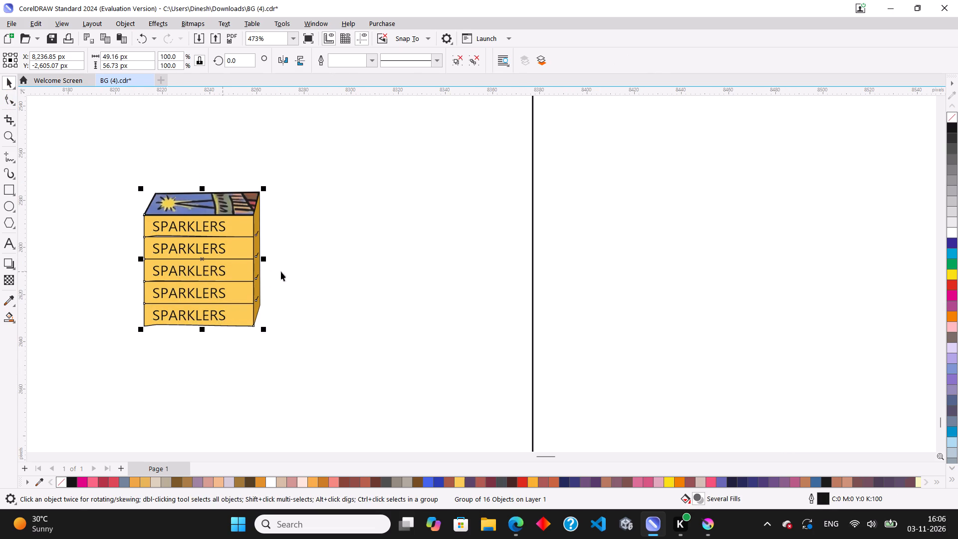
Copy the grouped sparklers stack about 47 px to its right and repeat the copy once at the same spacing.
scroll(281, 271, up, 3)
drag(167, 256, 332, 284)
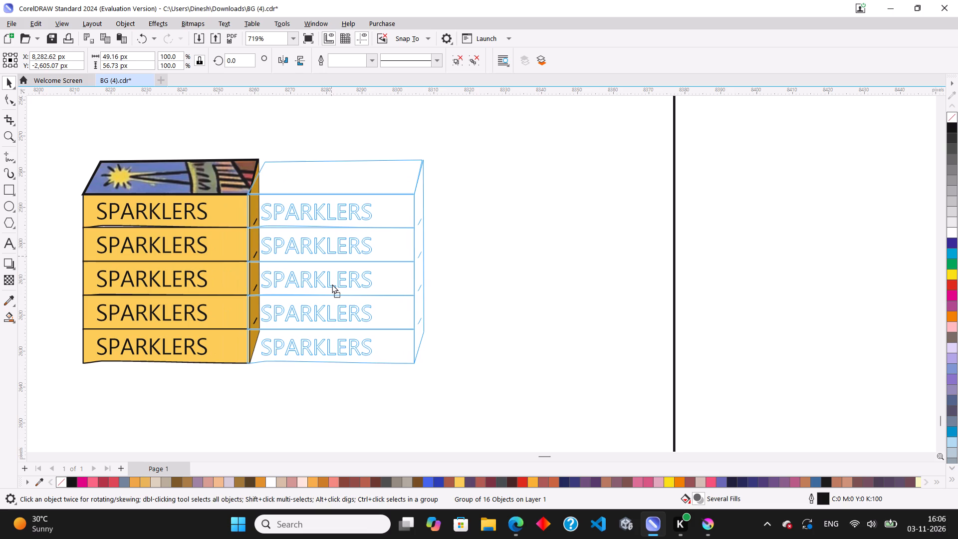
drag(332, 284, 334, 284)
ctrl+right_click(334, 284)
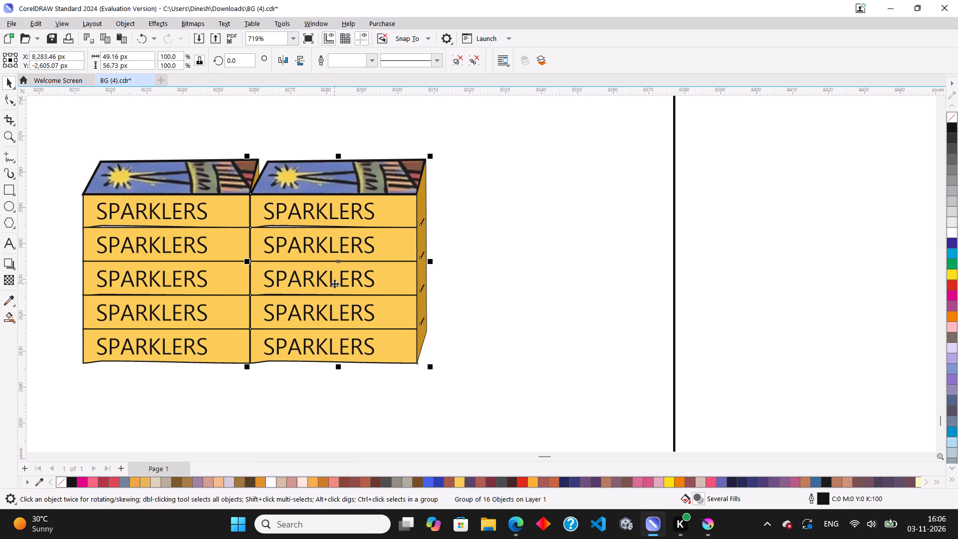
key(ctrl+g)
key(ctrl+d)
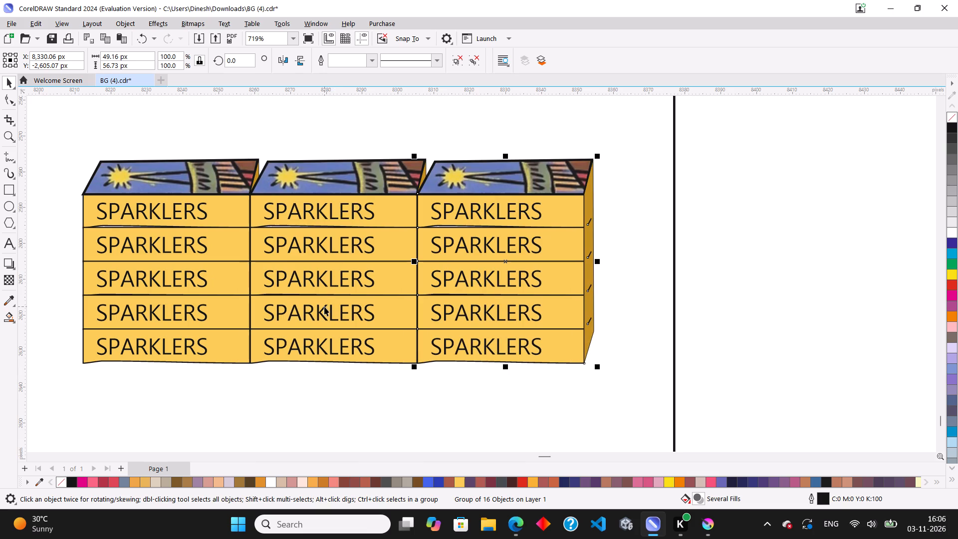
Select the three adjoining sparklers stacks and group them into one row.
scroll(324, 306, down, 9)
click(223, 361)
drag(210, 362, 418, 252)
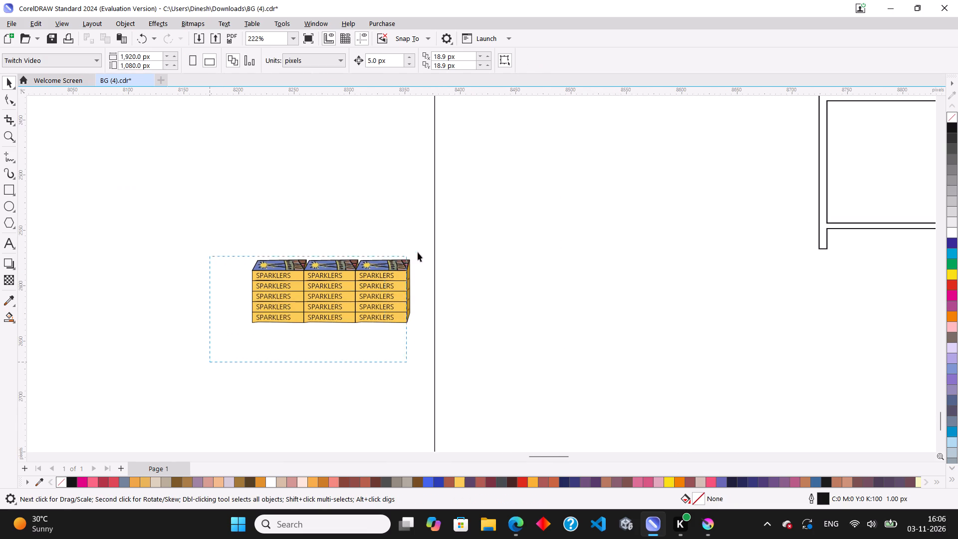
drag(418, 252, 438, 241)
key(ctrl+g)
Move the grouped row of three sparklers stacks onto the lowest shelf of the rack's first column, between its two posts.
scroll(237, 275, down, 6)
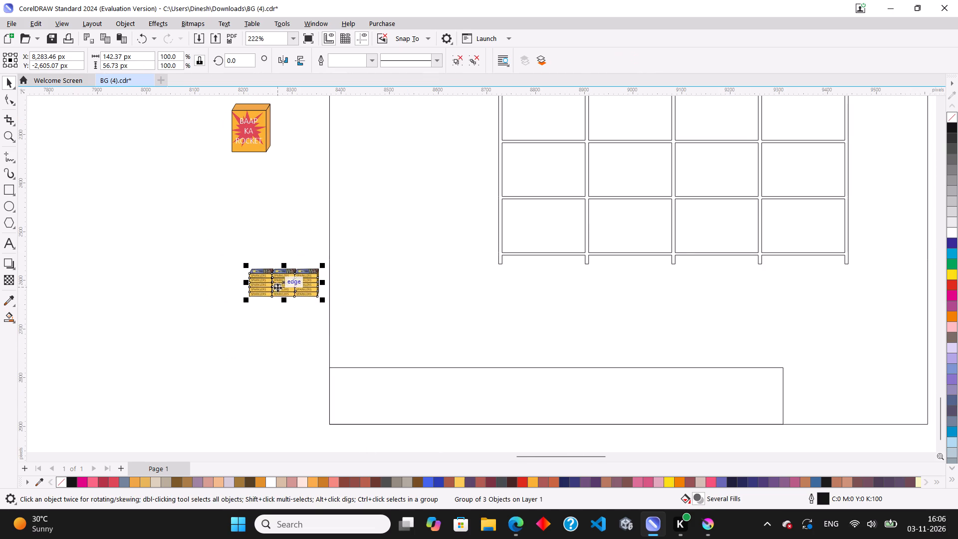
drag(281, 291, 536, 247)
scroll(536, 247, up, 16)
drag(535, 255, 521, 238)
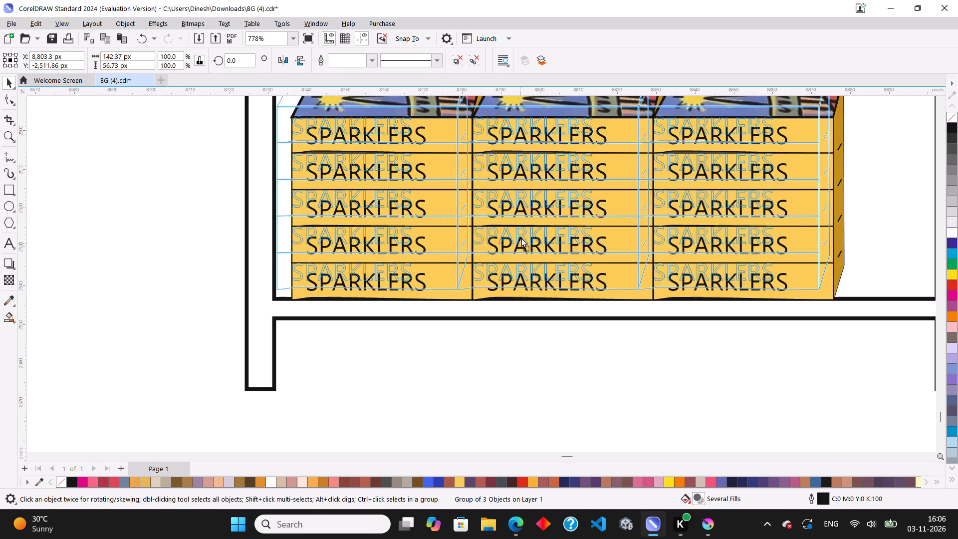
drag(521, 238, 554, 241)
scroll(487, 276, down, 5)
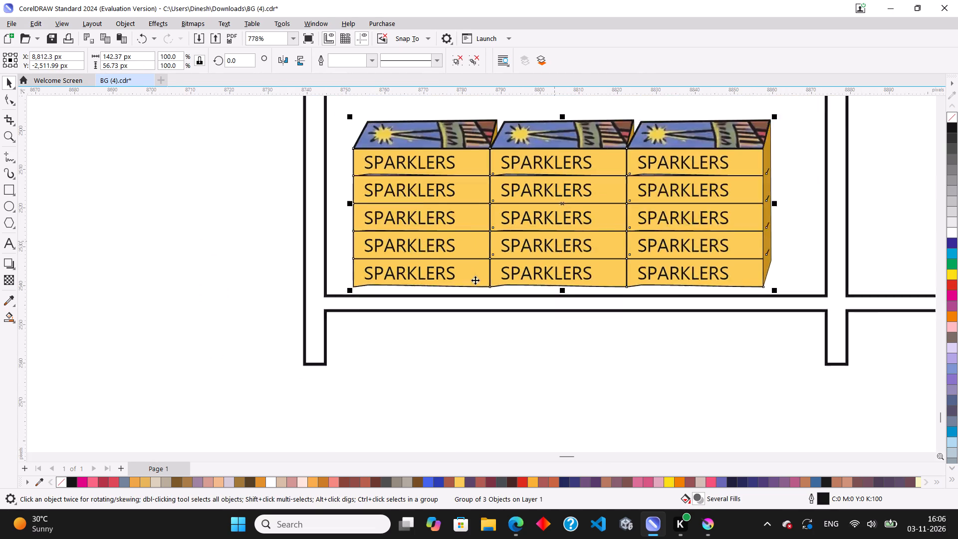
Place a copy of the three-stack sparklers row on the top shelf of the rack's third column.
scroll(475, 280, down, 12)
scroll(577, 249, up, 3)
drag(443, 288, 656, 149)
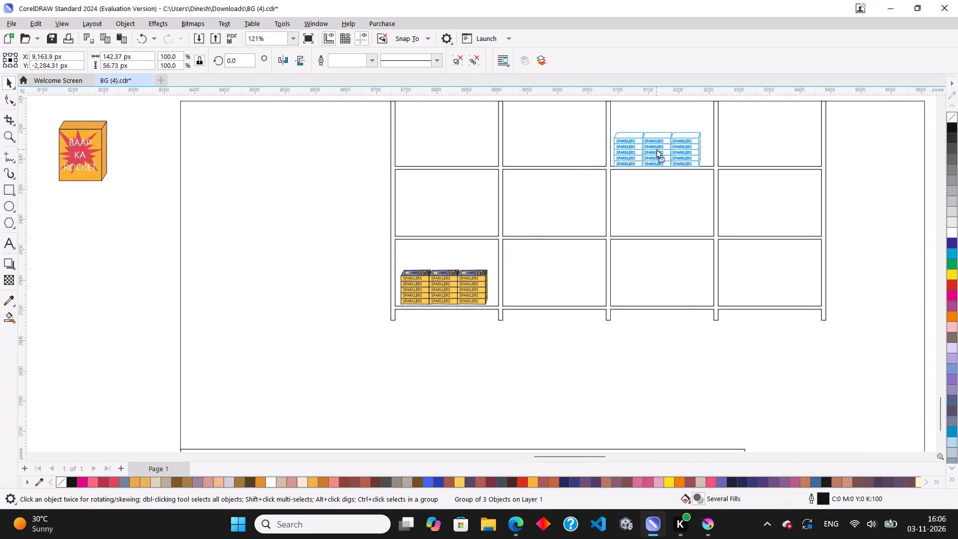
drag(656, 149, 657, 147)
right_click(656, 146)
Move the BAAP KA ROCKET box into the empty area further left of the shop outline, at about X 7,994 px, Y -2,465 px.
scroll(676, 241, down, 2)
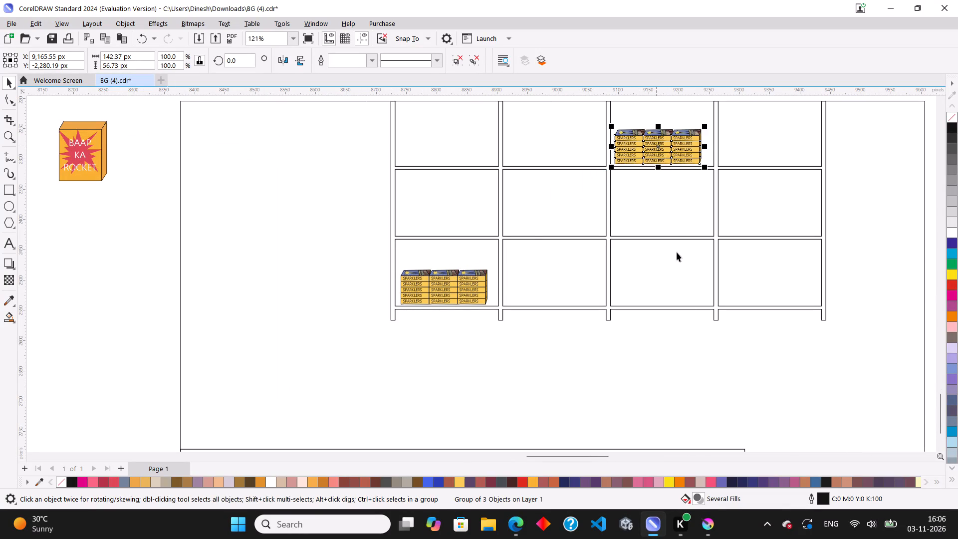
scroll(677, 252, down, 4)
click(352, 251)
drag(361, 245, 428, 160)
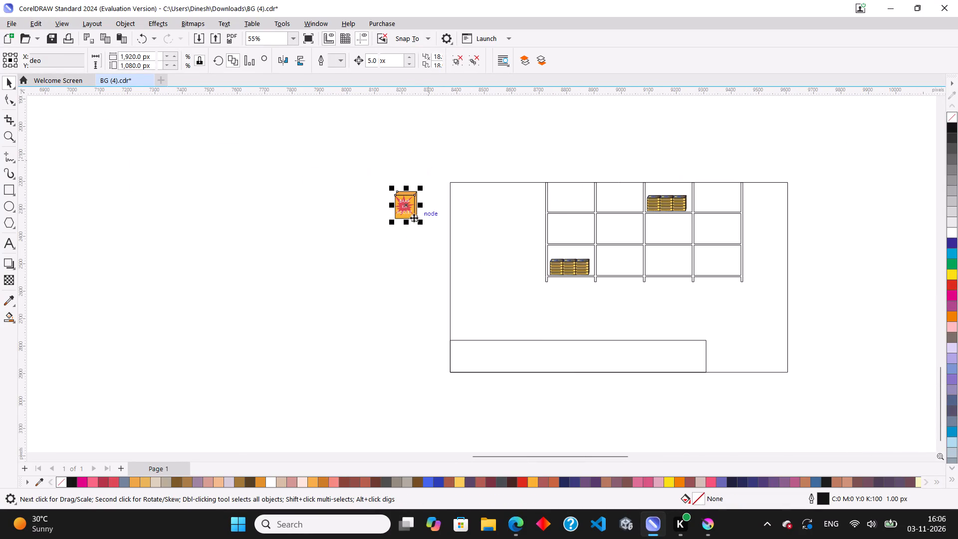
scroll(438, 200, up, 4)
drag(393, 206, 288, 289)
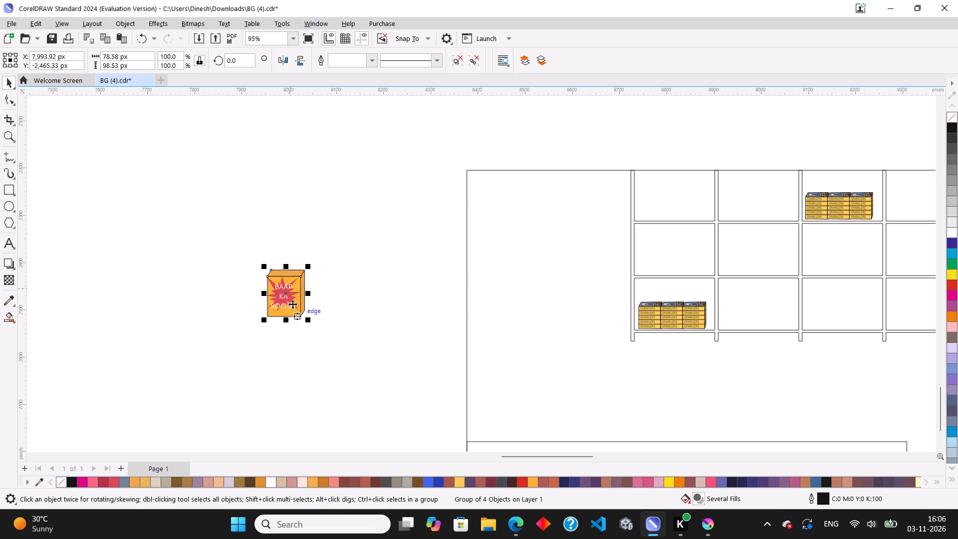
Copy the BAAP KA ROCKET box about 72 px to its right and repeat the copy once at the same spacing.
scroll(292, 304, up, 6)
drag(286, 300, 362, 297)
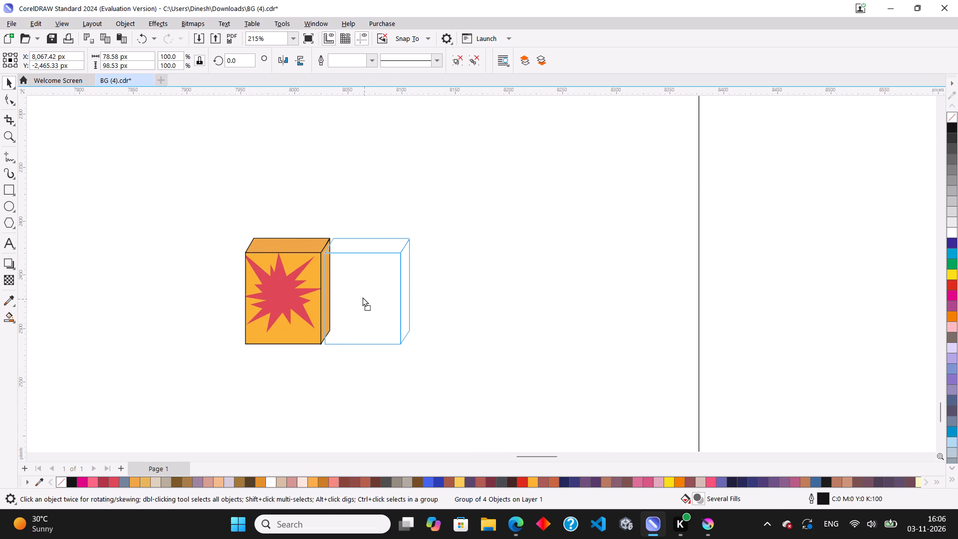
drag(362, 297, 360, 296)
ctrl+right_click(360, 296)
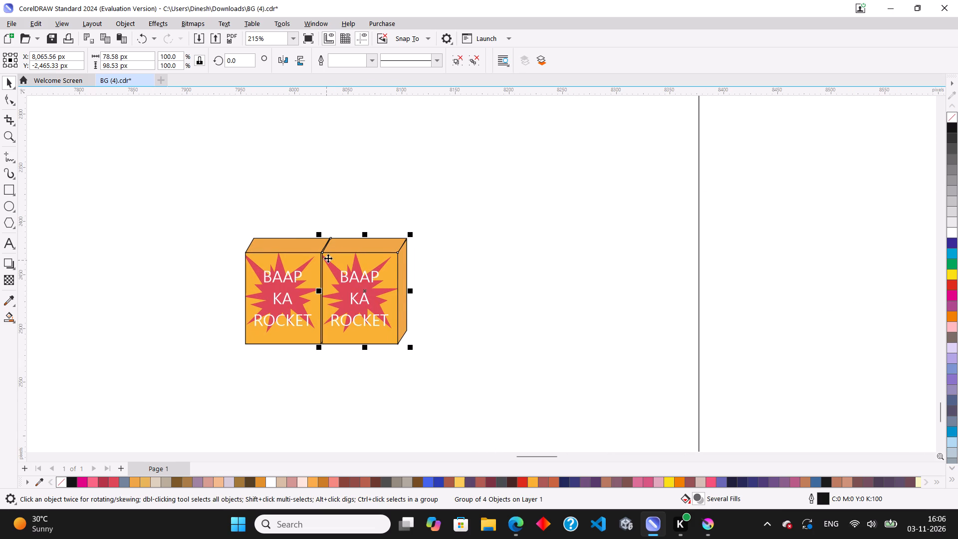
key(ctrl+d)
scroll(266, 247, down, 7)
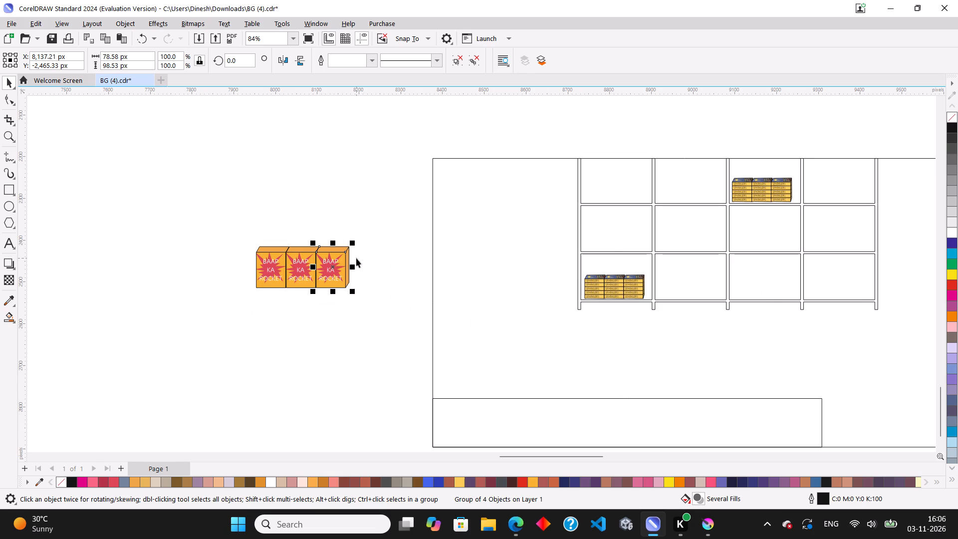
Group the three adjoining BAAP KA ROCKET boxes beside the shop outline into one row.
scroll(356, 258, up, 1)
click(236, 303)
drag(202, 322, 369, 217)
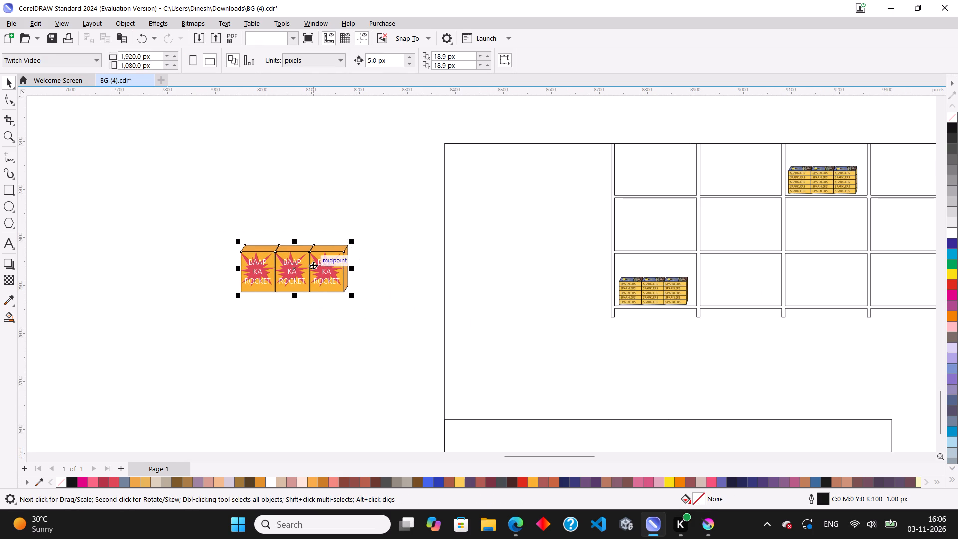
key(ctrl+g)
Move the BAAP KA ROCKET row onto the lowest shelf of the rack's second column and scale it to about 154 × 68 px.
scroll(311, 269, down, 3)
drag(304, 275, 594, 287)
scroll(682, 298, up, 11)
shift+drag(610, 306, 597, 303)
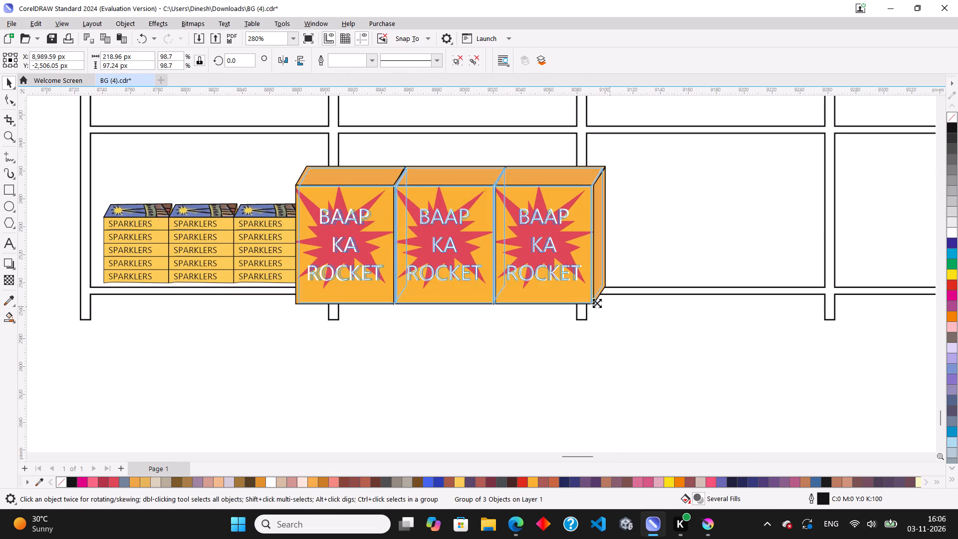
shift+drag(597, 303, 540, 296)
scroll(484, 257, up, 3)
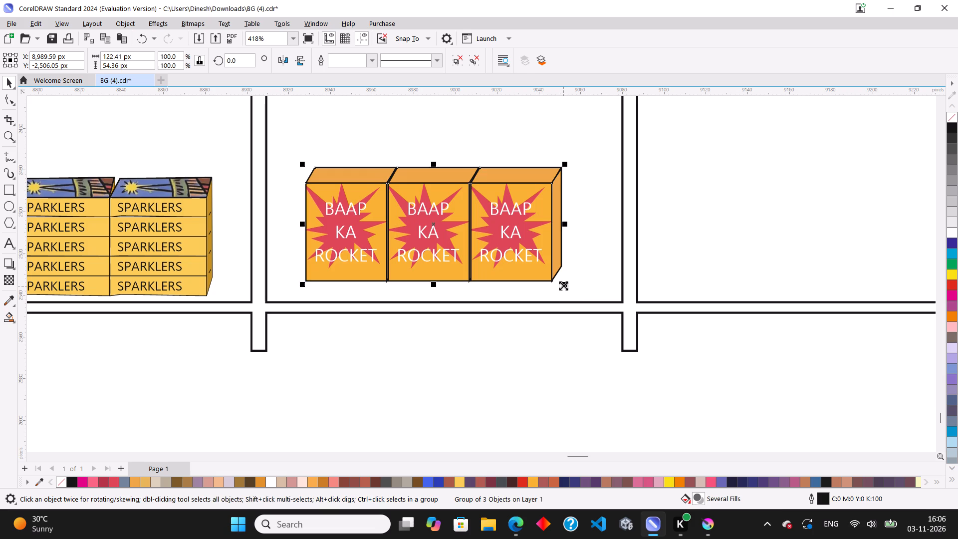
shift+drag(563, 285, 596, 309)
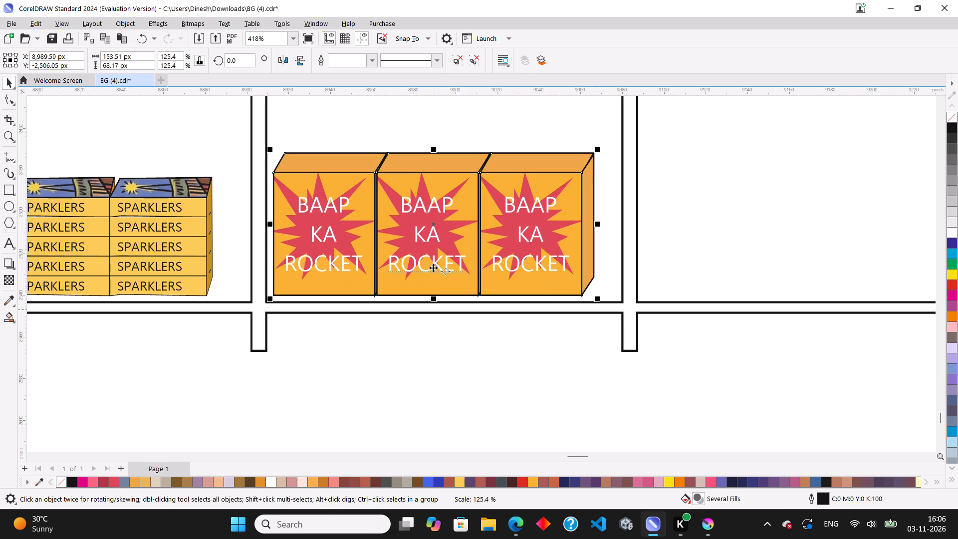
drag(425, 263, 431, 263)
scroll(433, 261, down, 5)
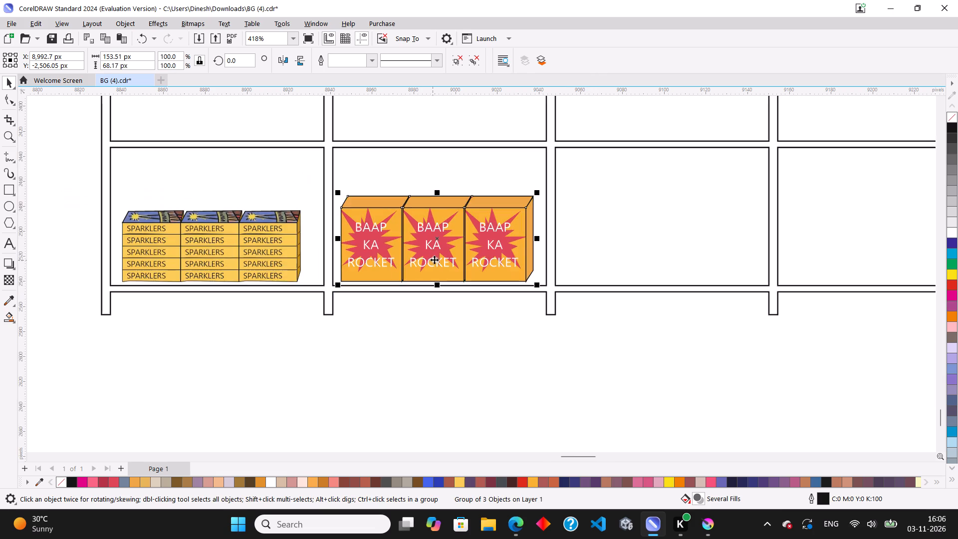
Place a copy of the BAAP KA ROCKET row on the middle shelf of the rack's second column, directly above the first row.
scroll(434, 260, down, 7)
drag(440, 257, 442, 198)
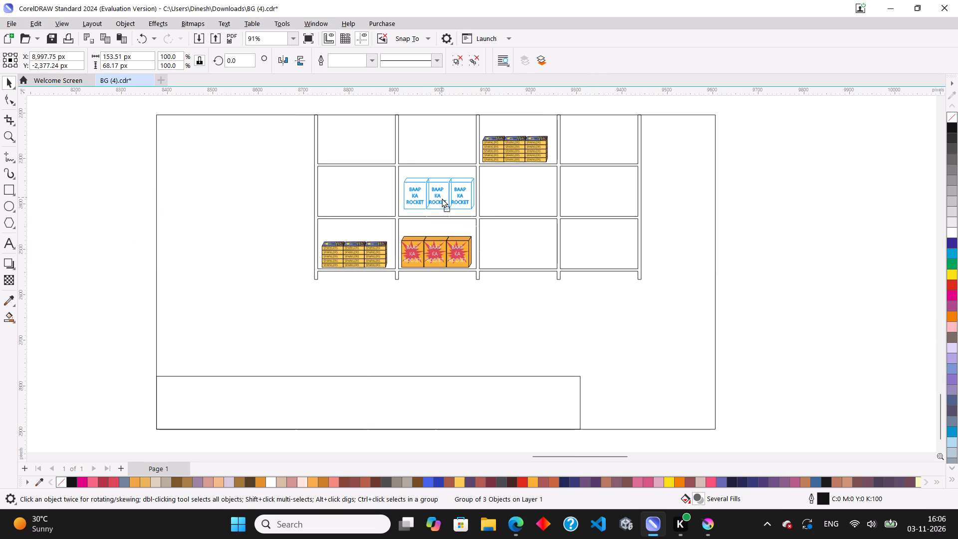
drag(442, 198, 439, 203)
right_click(439, 203)
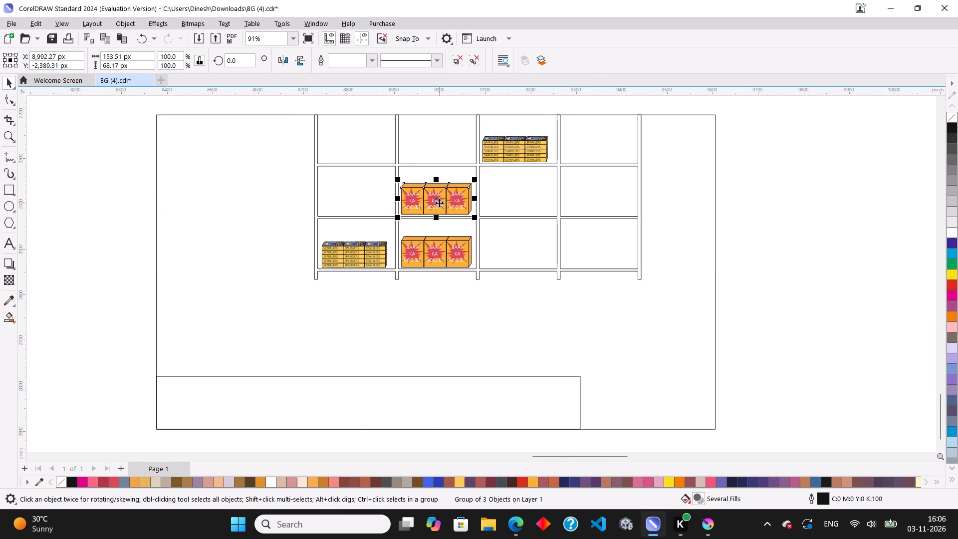
scroll(437, 202, up, 14)
drag(375, 229, 374, 235)
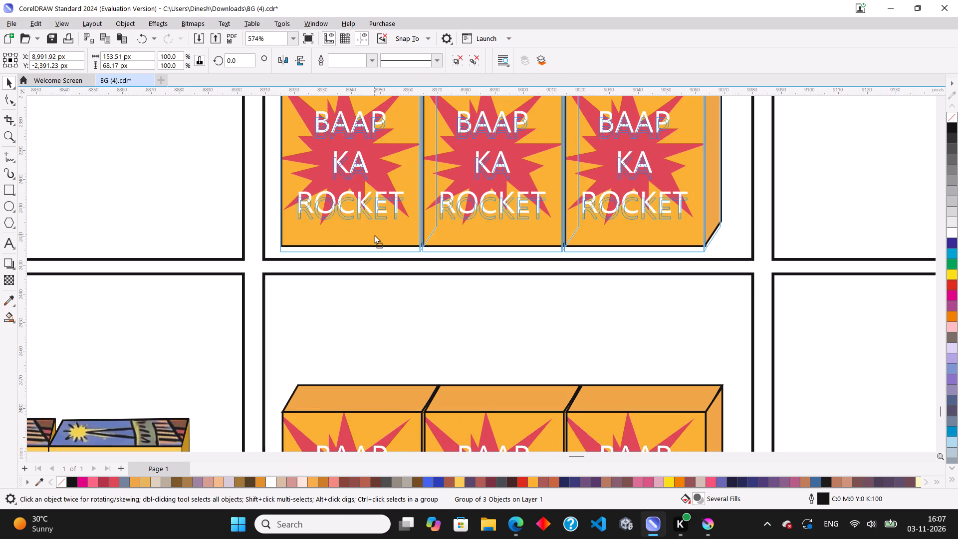
drag(374, 235, 373, 235)
scroll(372, 234, down, 12)
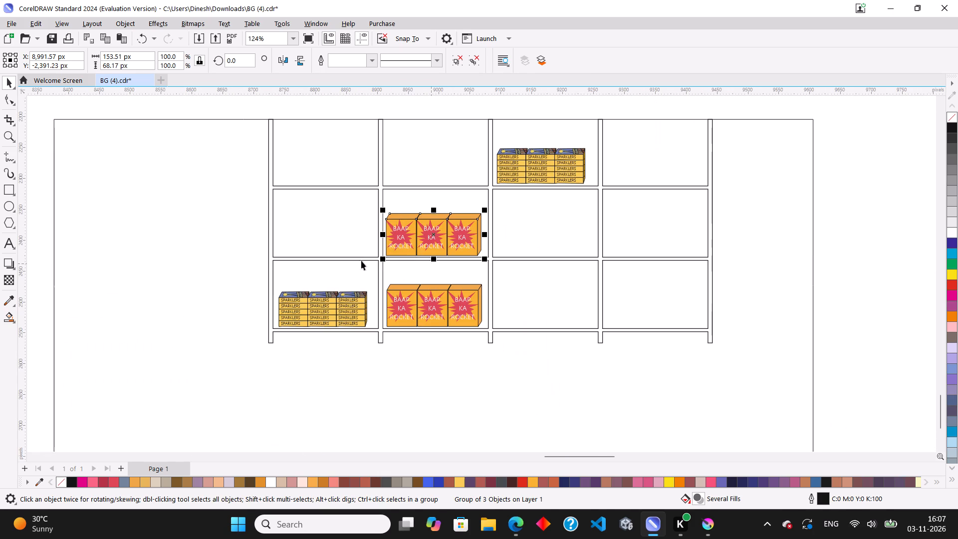
Raise the middle-shelf BAAP KA ROCKET row to about Y -2,372 px and place a copy in front of it at about Y -2,388 px.
scroll(427, 209, up, 7)
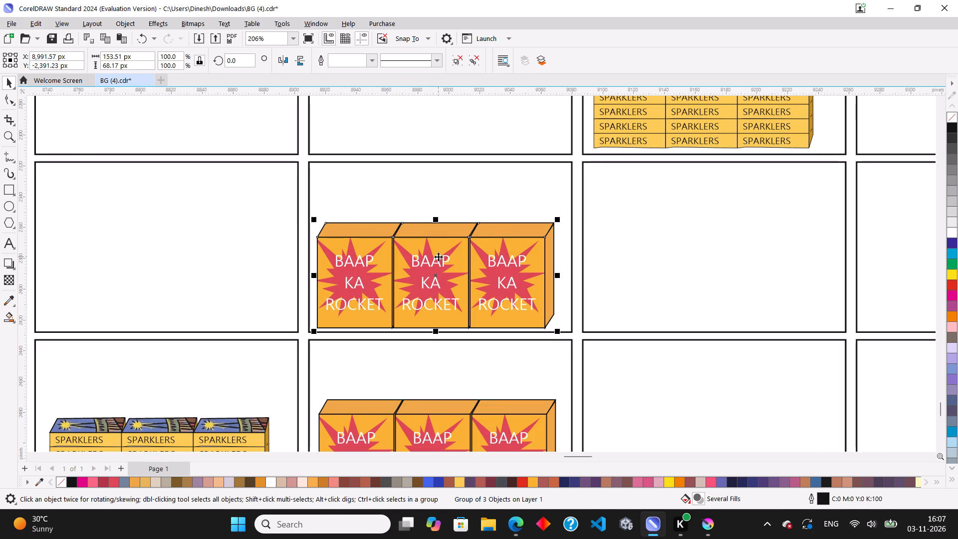
drag(438, 257, 440, 238)
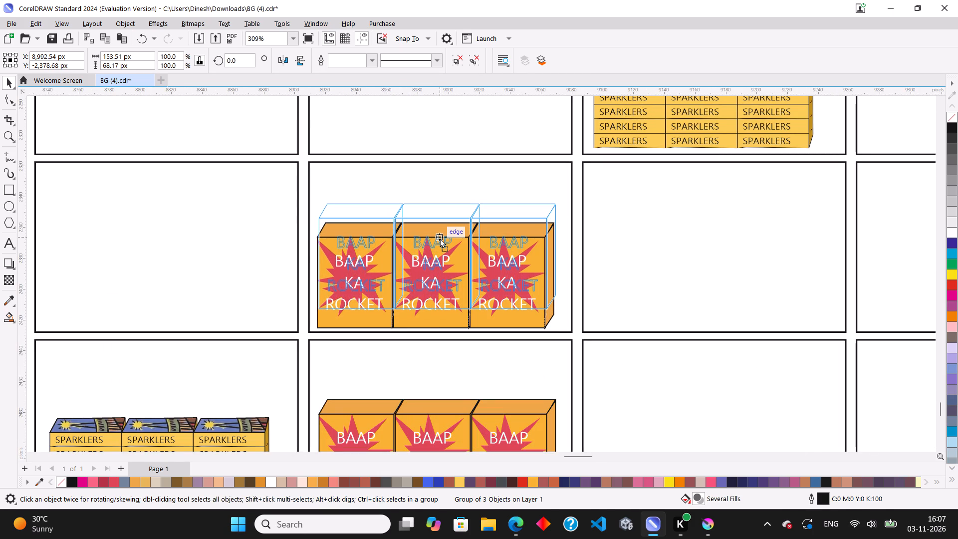
drag(440, 238, 440, 235)
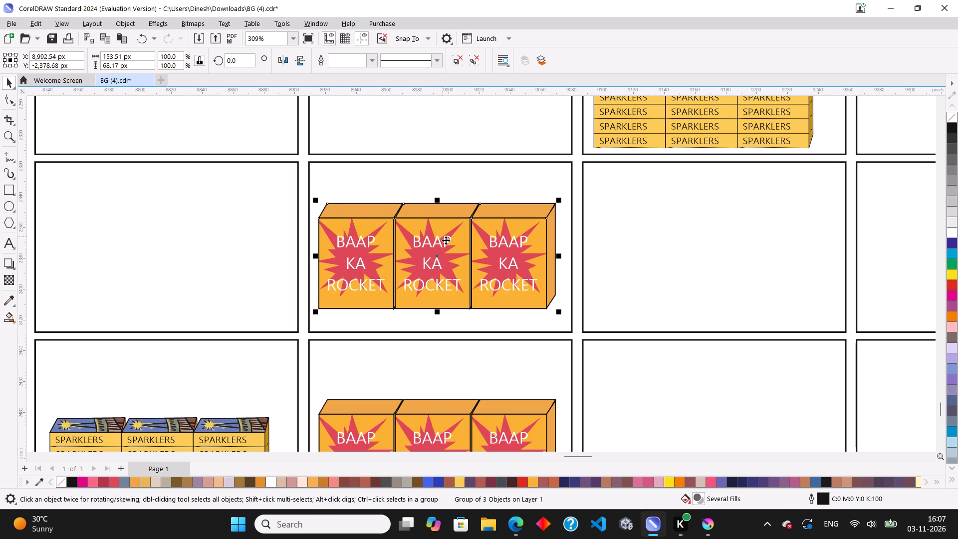
drag(447, 242, 447, 263)
key(ctrl+z)
drag(444, 263, 447, 252)
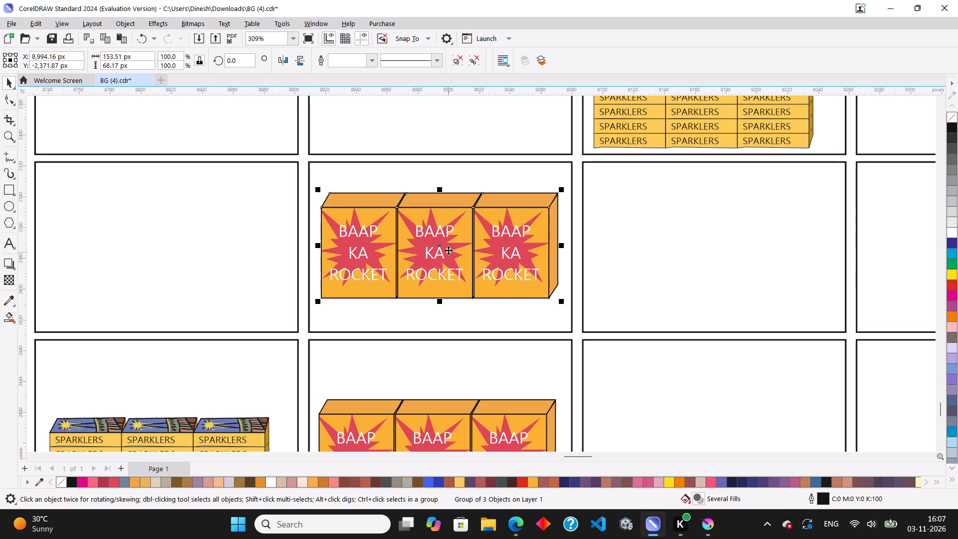
drag(448, 248, 446, 273)
right_click(446, 273)
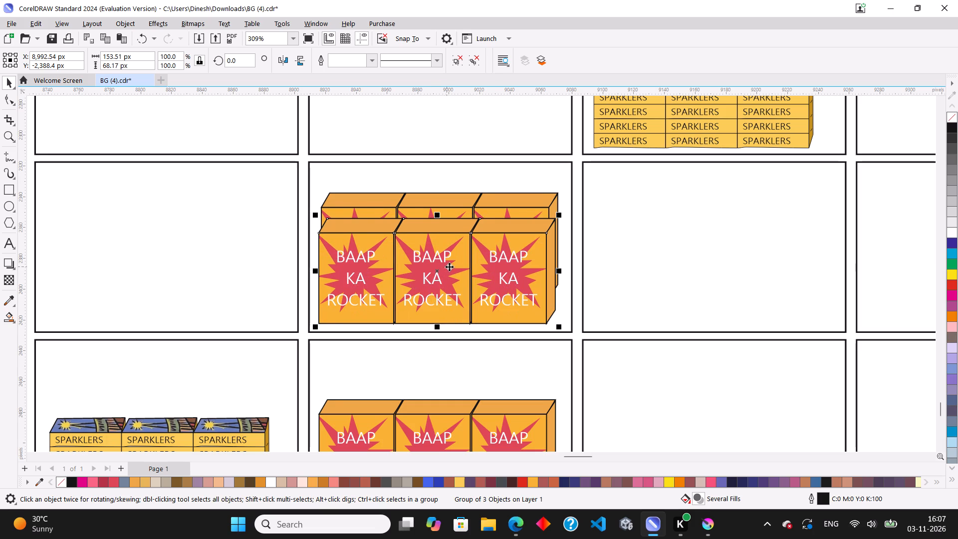
scroll(456, 267, down, 8)
click(277, 264)
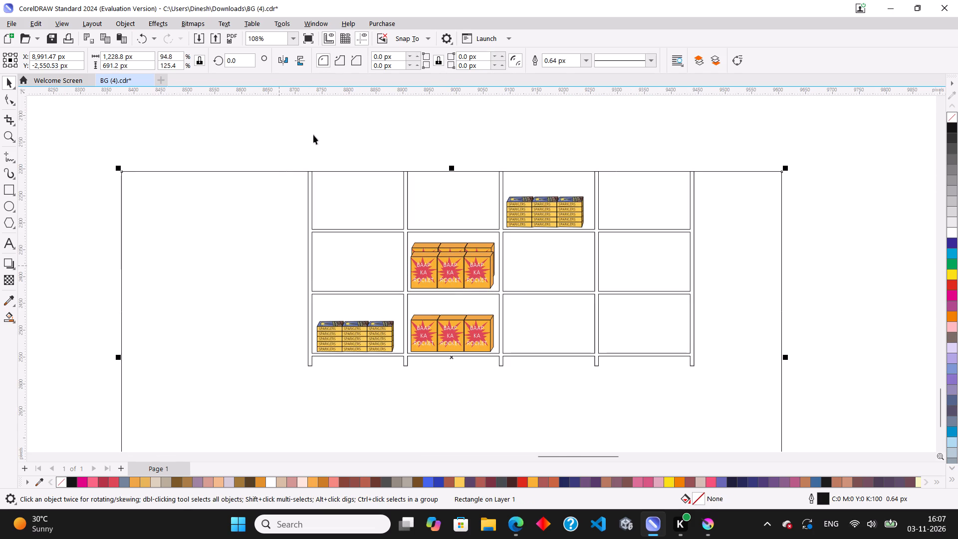
click(316, 131)
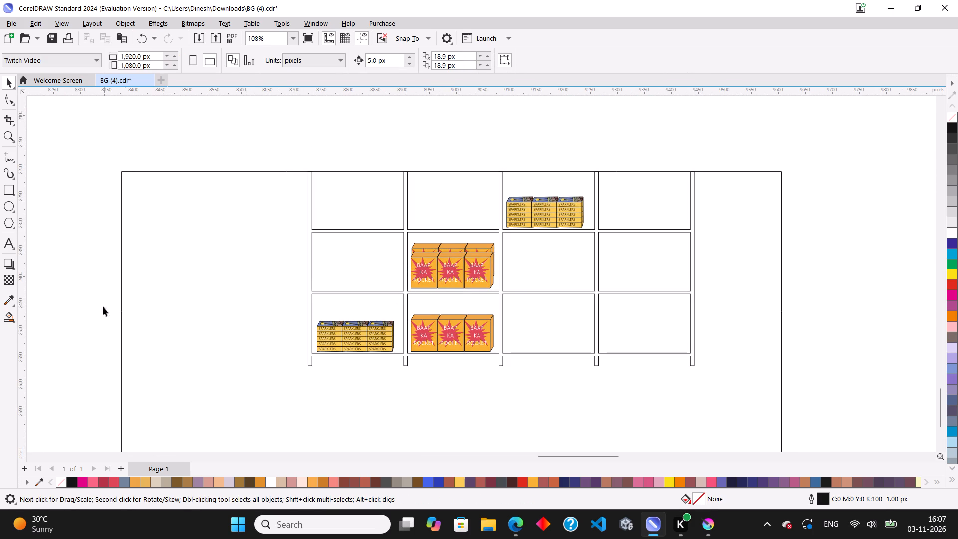
Raise the BAAP KA ROCKET row on the second column's lowest shelf slightly within its compartment.
click(446, 331)
scroll(478, 332, up, 7)
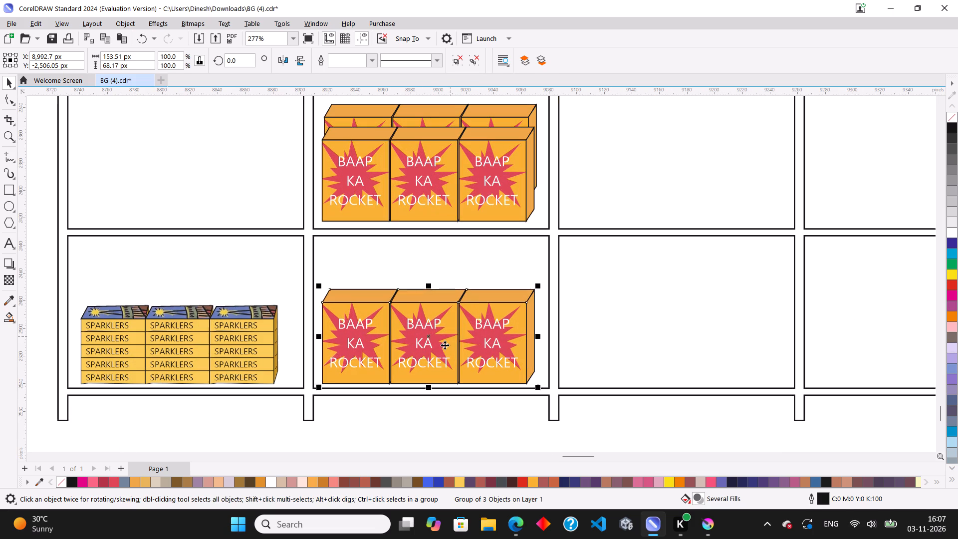
drag(445, 345, 453, 317)
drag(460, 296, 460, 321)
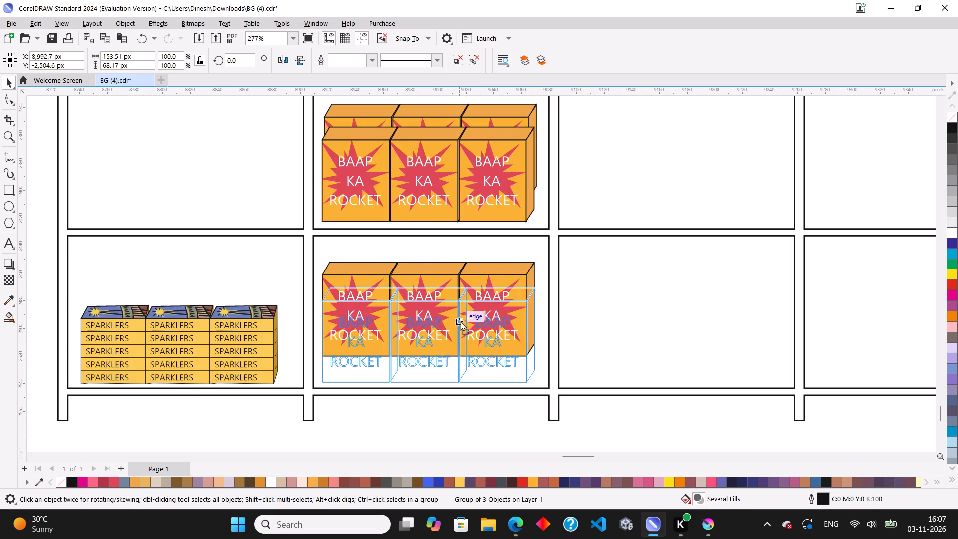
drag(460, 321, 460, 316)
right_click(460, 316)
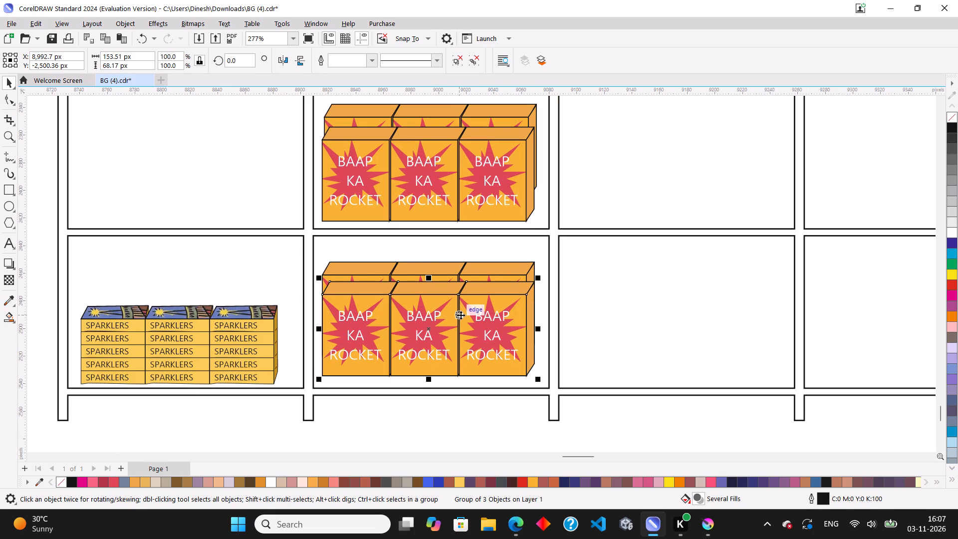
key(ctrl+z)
Place a copy of the lowest-shelf BAAP KA ROCKET row in front of it, slightly lower, at about Y -2,499 px.
scroll(461, 315, up, 4)
drag(476, 303, 473, 330)
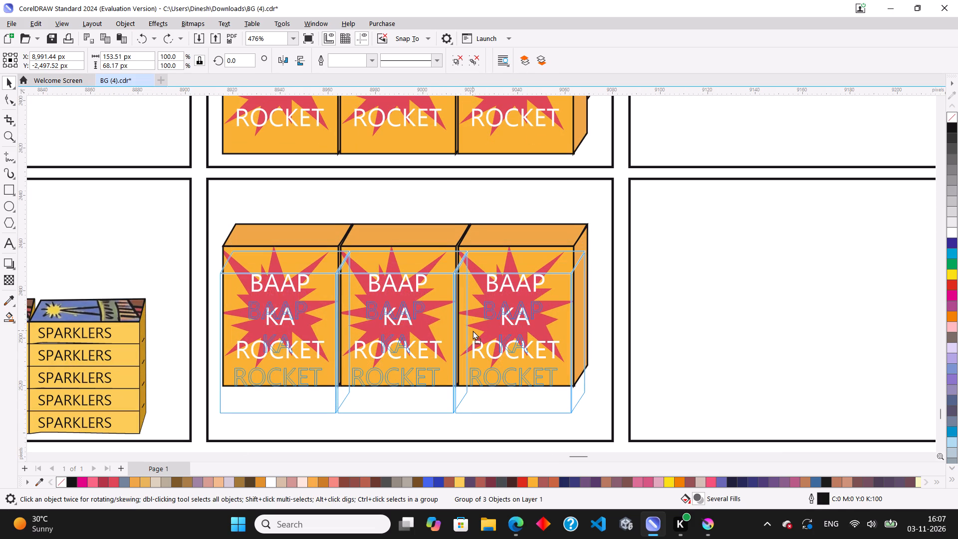
drag(473, 330, 473, 334)
right_click(473, 334)
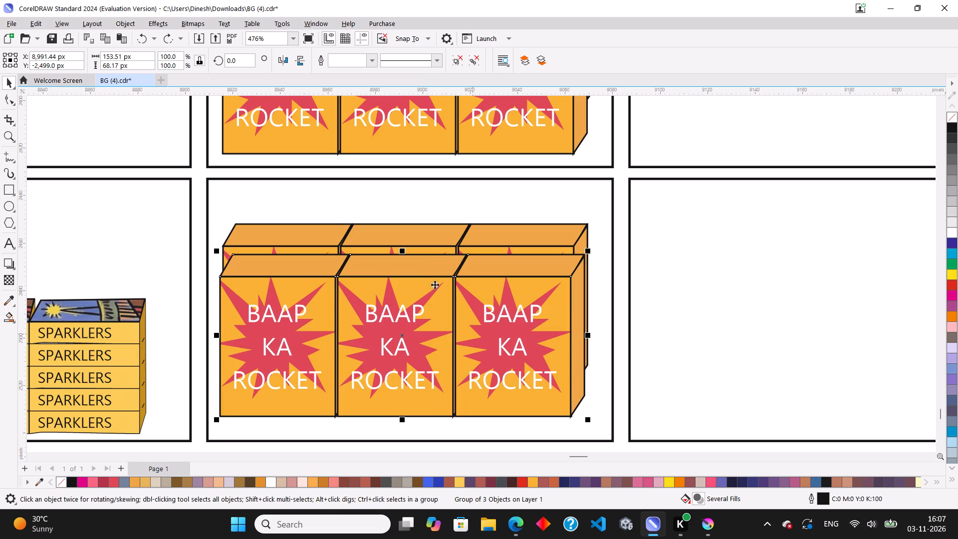
Move both BAAP KA ROCKET rows on the lowest shelf slightly down together, centred at about Y -2,496 px.
shift+click(425, 246)
drag(478, 313, 480, 320)
scroll(481, 315, down, 4)
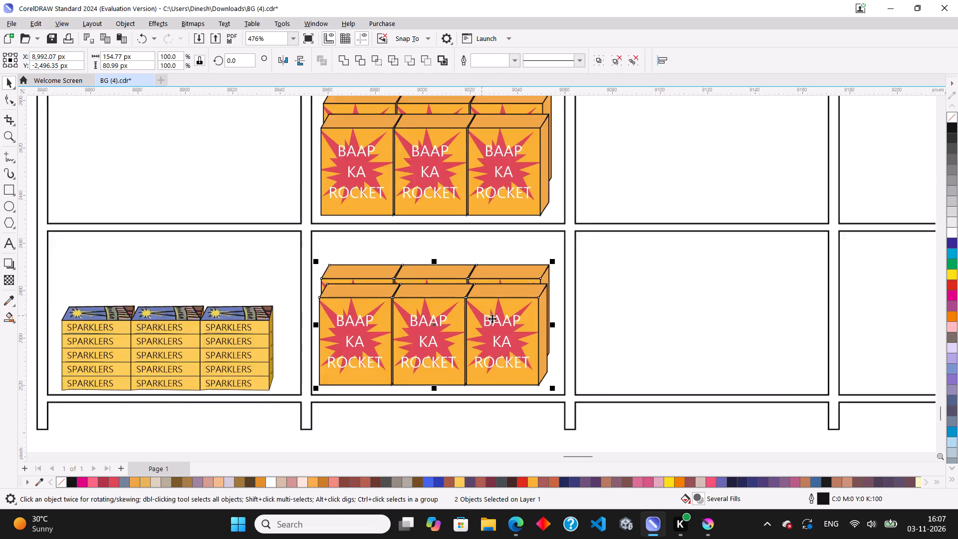
scroll(492, 318, down, 8)
click(162, 291)
click(96, 280)
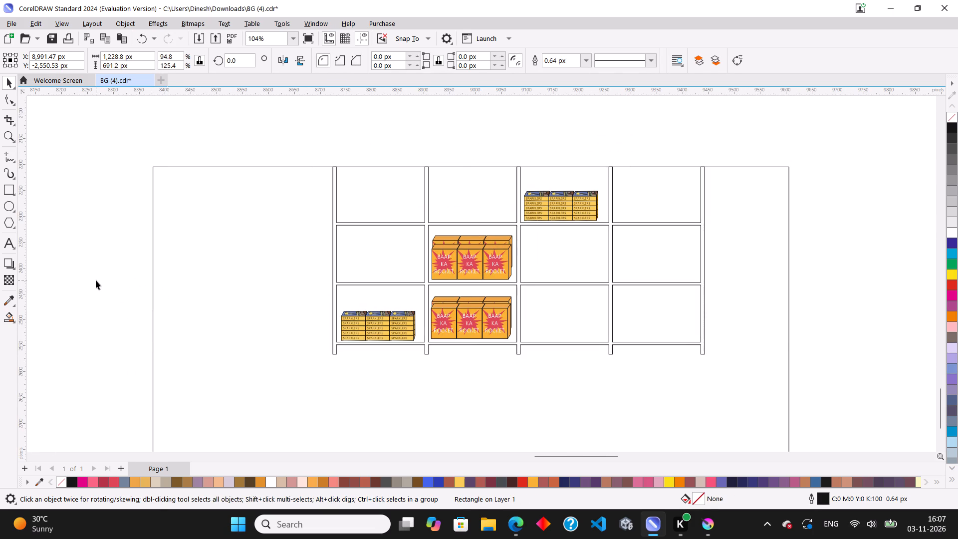
Save the drawing.
scroll(293, 277, down, 2)
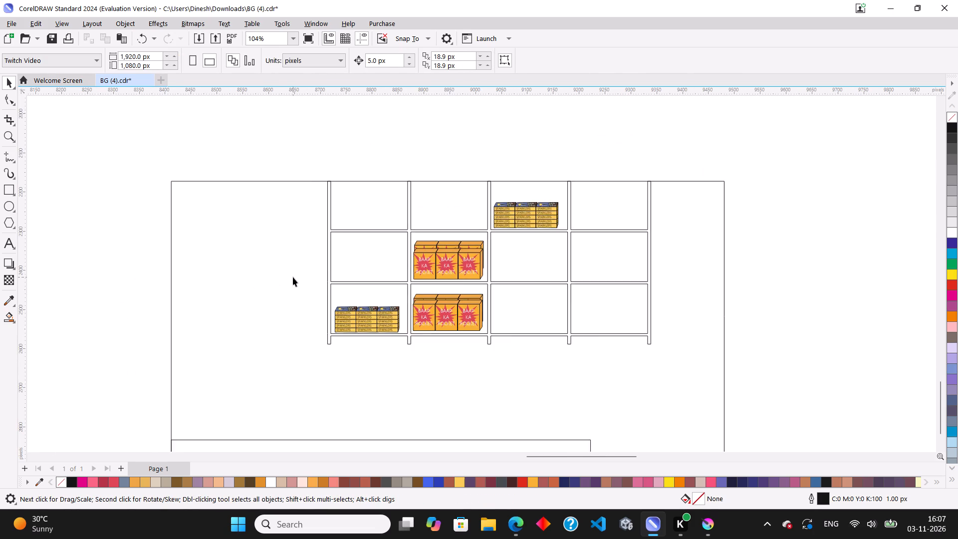
key(ctrl+s)
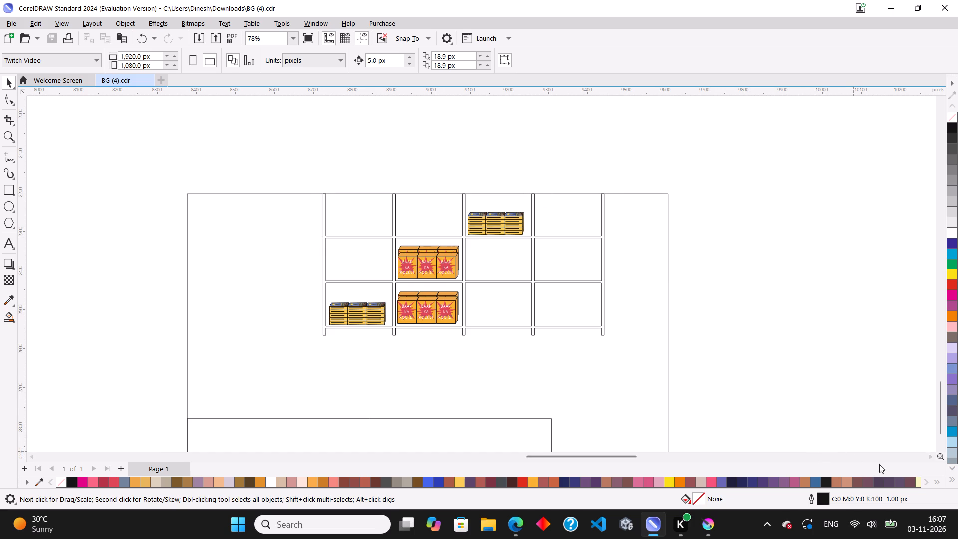
Examine the firecracker boxes on the stall table in the HAPPY DIWALI reference picture.
scroll(454, 222, up, 2)
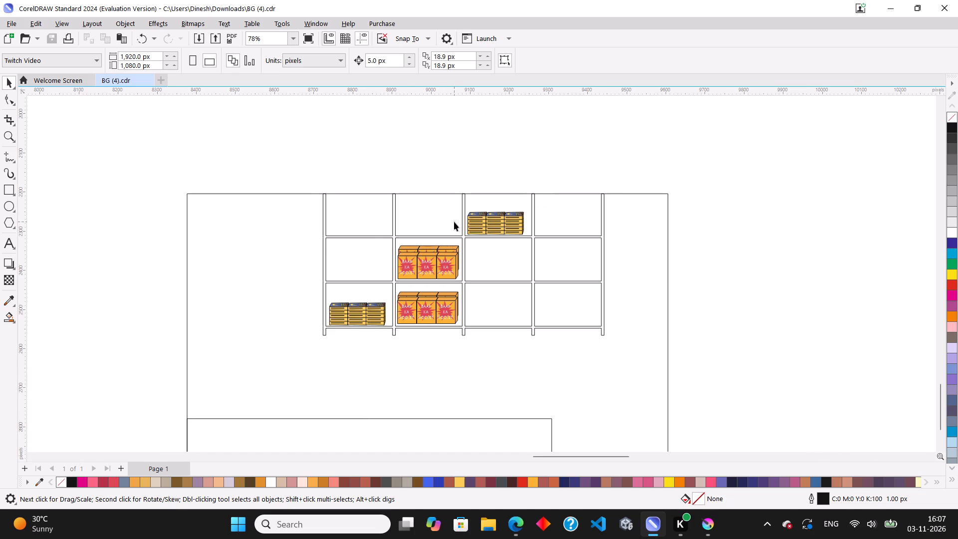
scroll(514, 251, down, 4)
scroll(548, 310, down, 8)
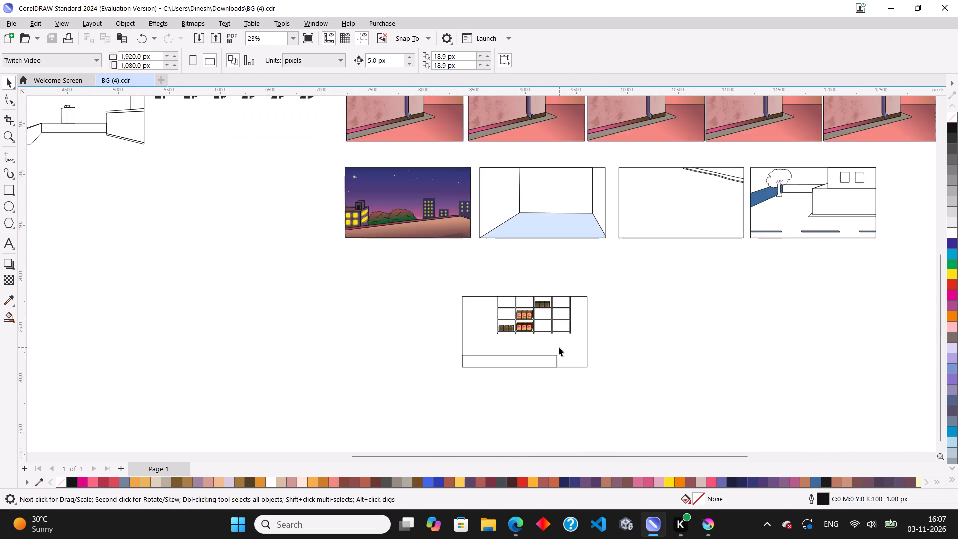
scroll(559, 346, down, 4)
scroll(306, 230, down, 3)
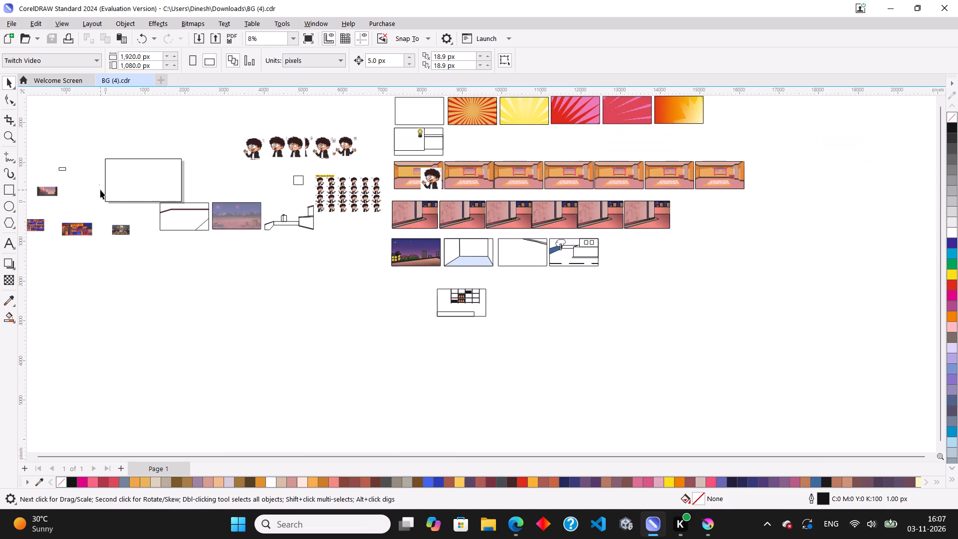
scroll(75, 227, up, 6)
scroll(131, 247, up, 3)
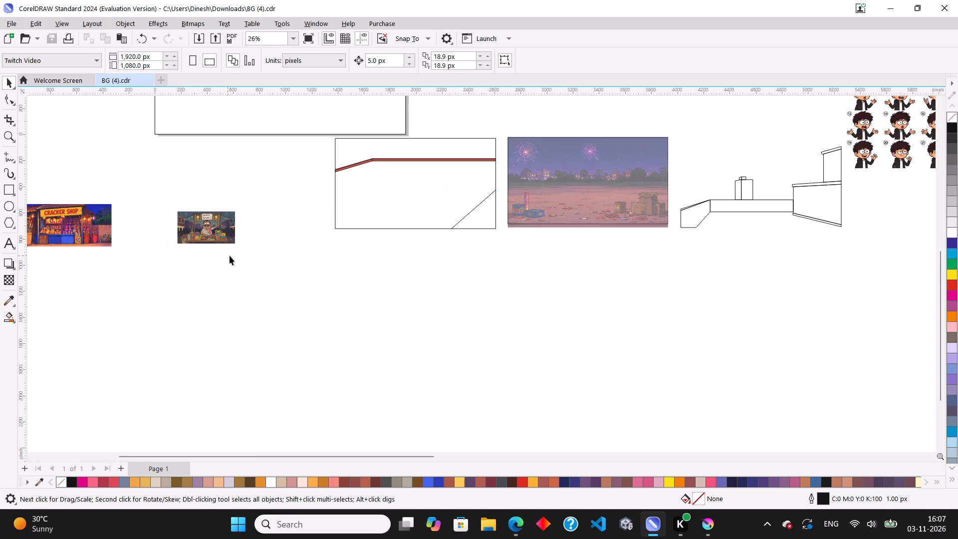
scroll(82, 206, up, 8)
scroll(200, 254, down, 4)
scroll(309, 271, up, 3)
scroll(348, 253, up, 3)
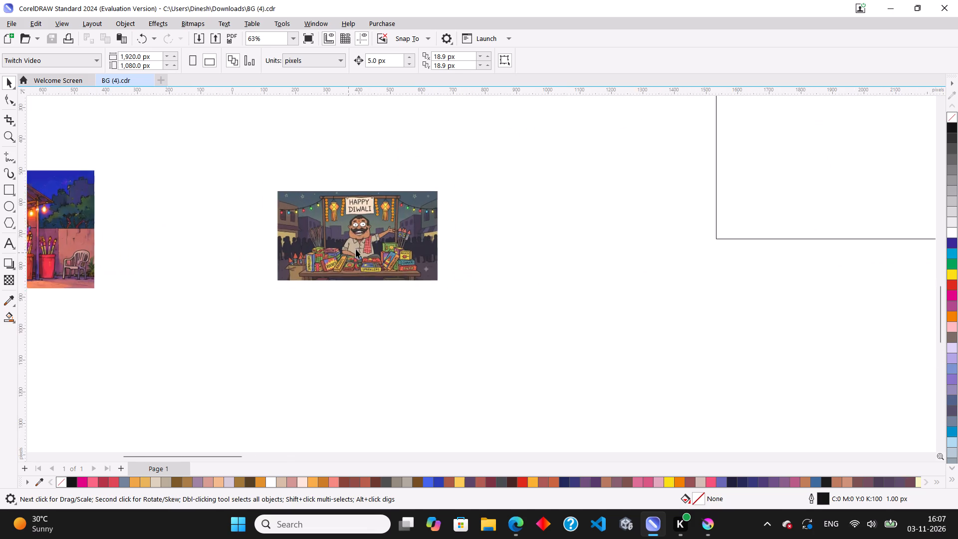
scroll(396, 241, up, 8)
scroll(462, 263, up, 3)
scroll(491, 278, down, 3)
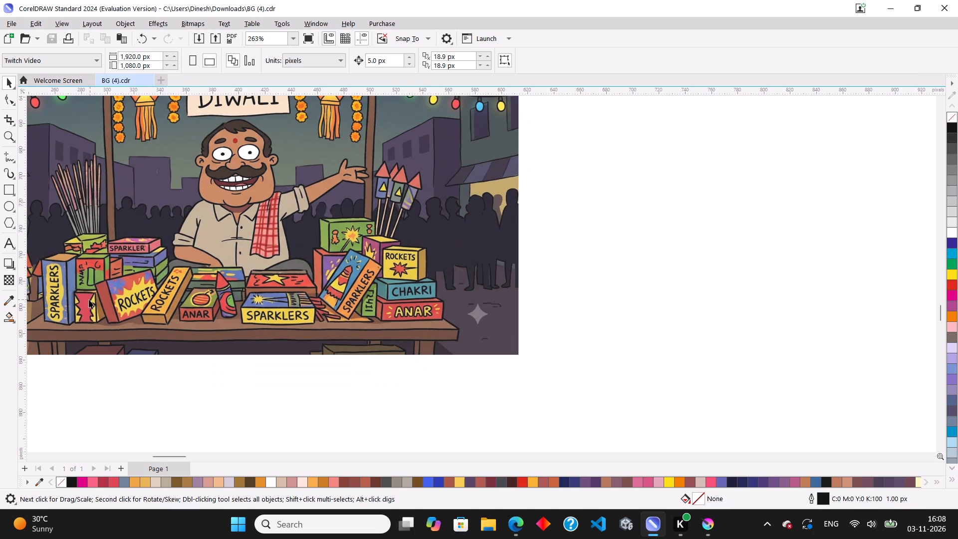
scroll(89, 299, up, 7)
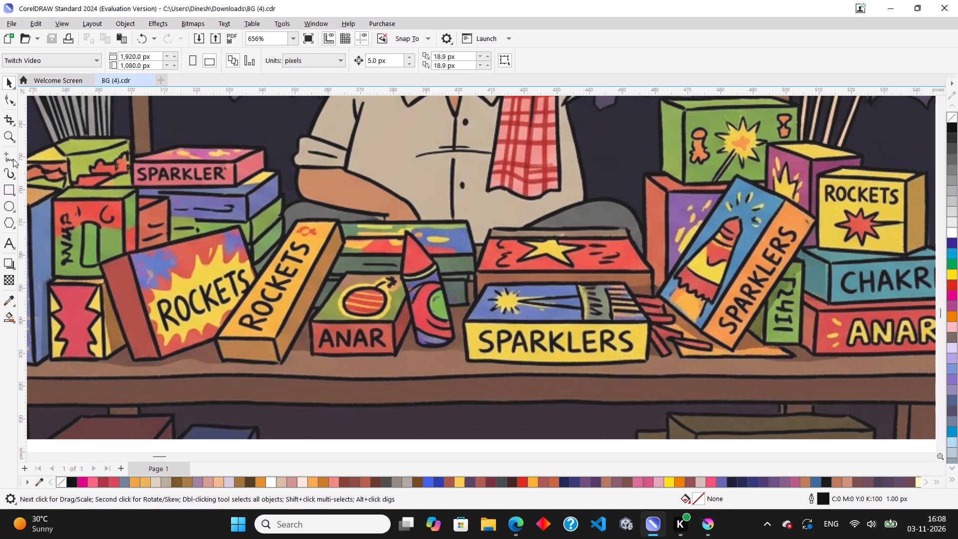
Draw a rectangle about 78 by 40 px in the blank area below the stall reference picture as the box front.
click(10, 187)
scroll(245, 216, down, 9)
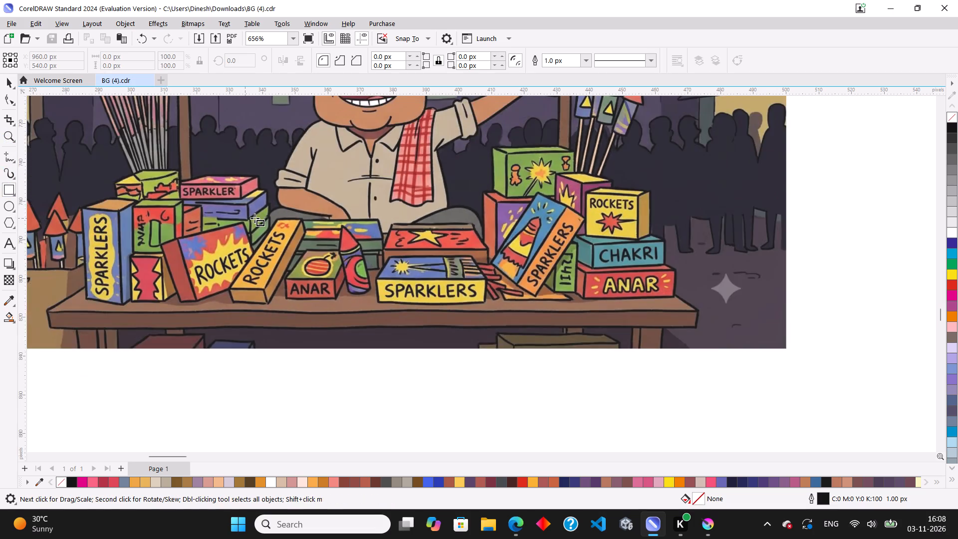
scroll(259, 326, up, 3)
drag(243, 321, 357, 353)
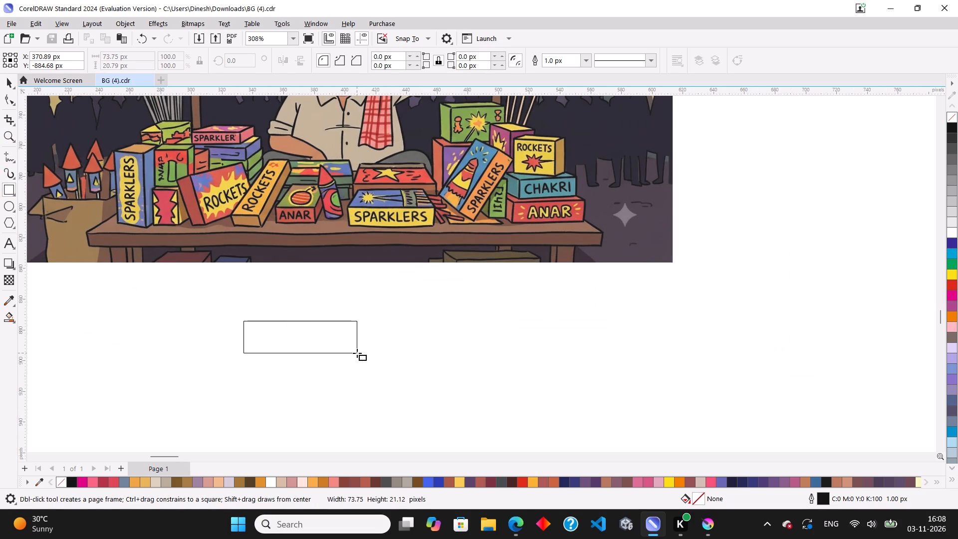
drag(357, 353, 363, 382)
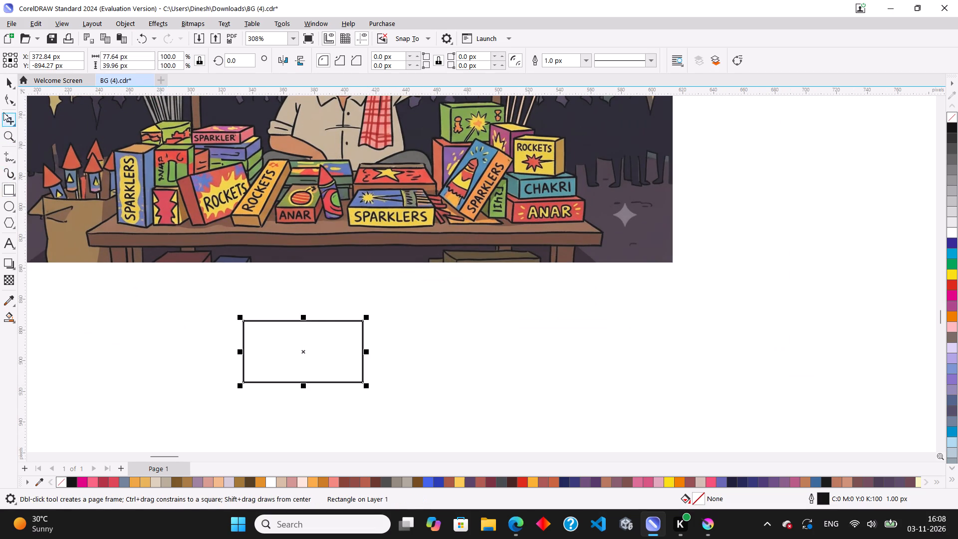
Duplicate the box front upward and squash the copy into a strip about 7 px tall along the front's top edge.
click(10, 86)
scroll(264, 277, up, 3)
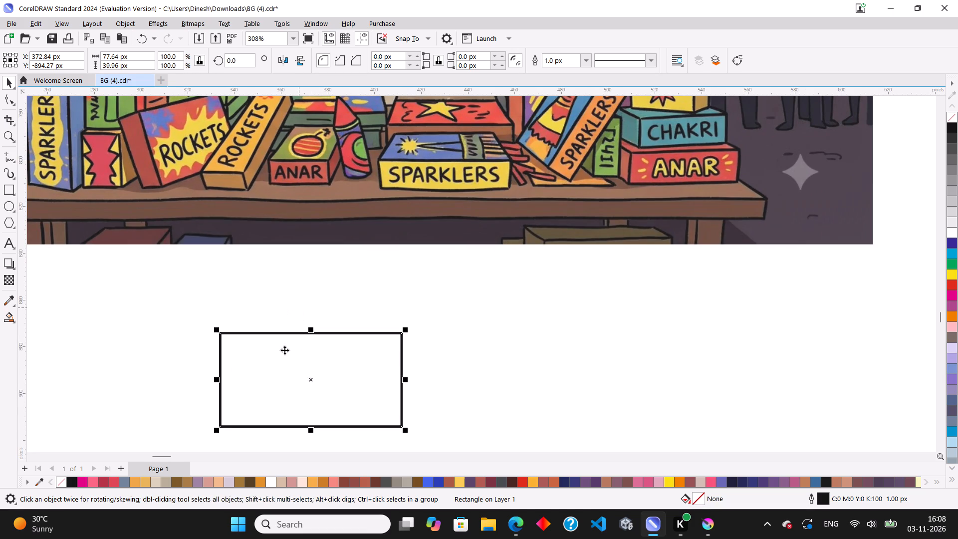
drag(284, 350, 285, 333)
ctrl+right_click(285, 333)
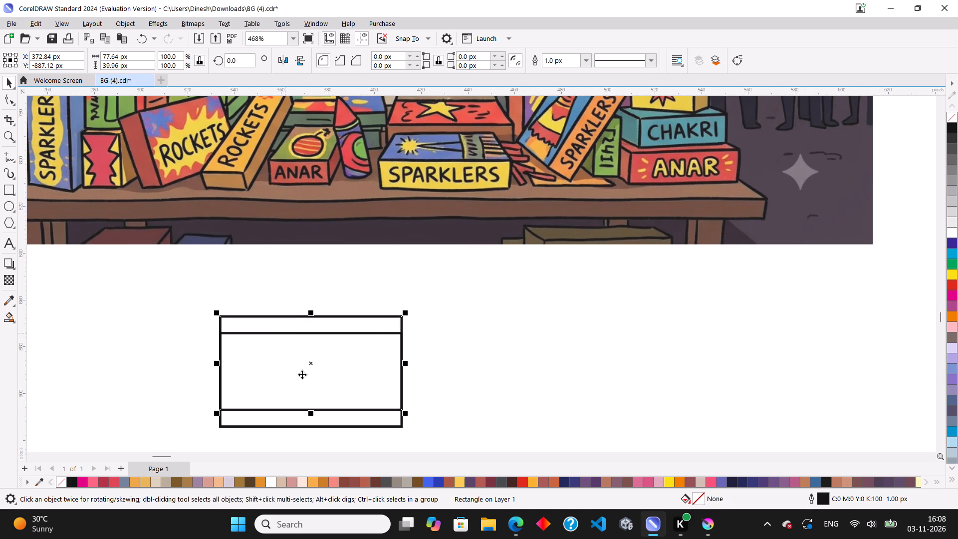
click(300, 408)
click(313, 407)
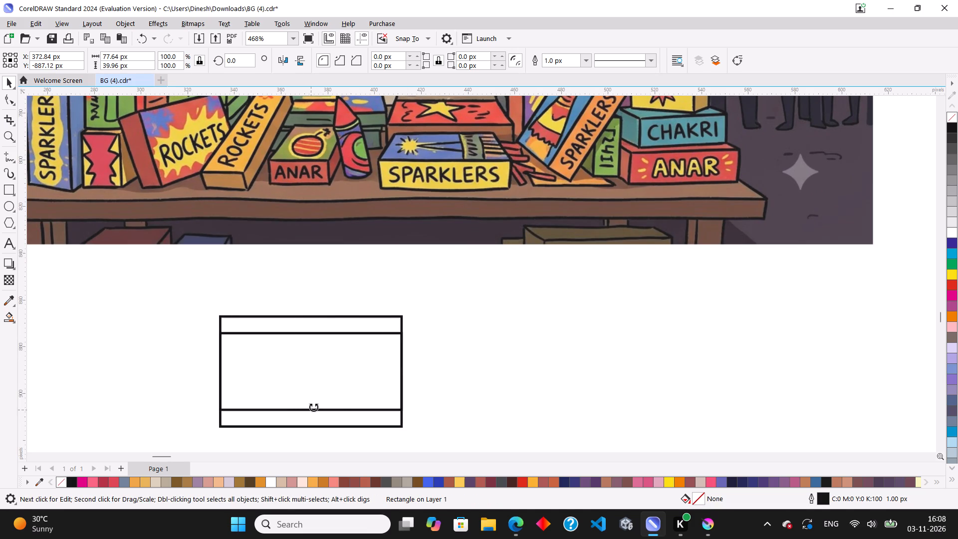
drag(313, 412, 317, 337)
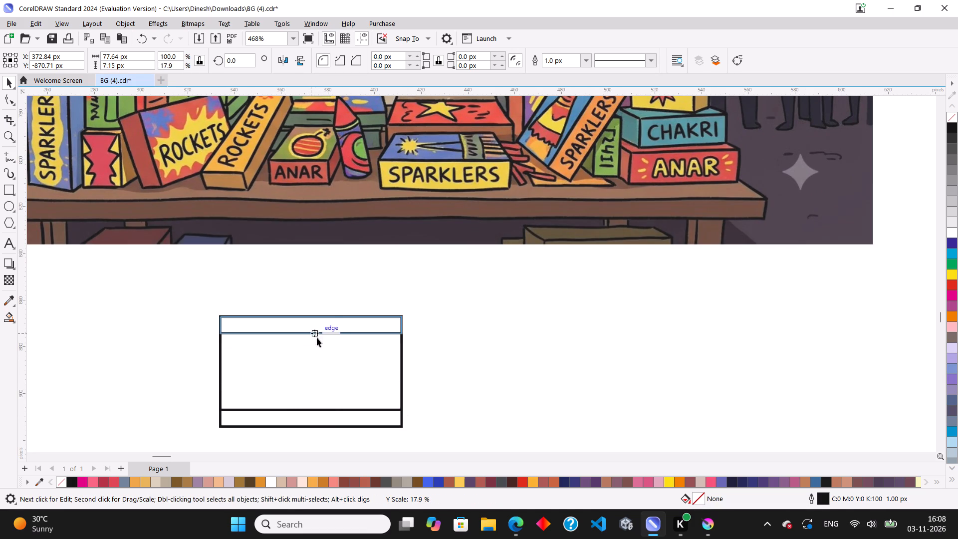
click(189, 289)
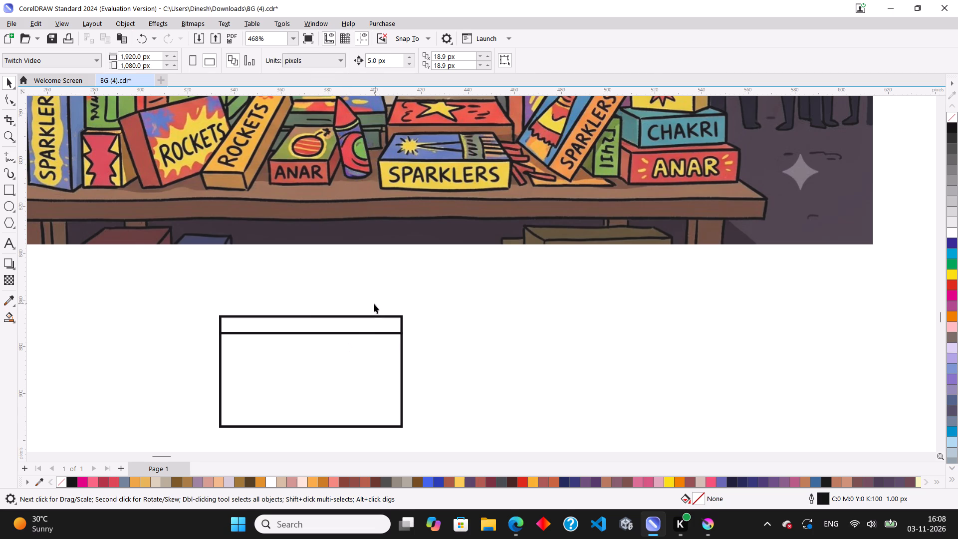
Skew the top strip horizontally to the right, to about 82 px overall width, to form the box's top face.
click(365, 316)
scroll(375, 333, up, 2)
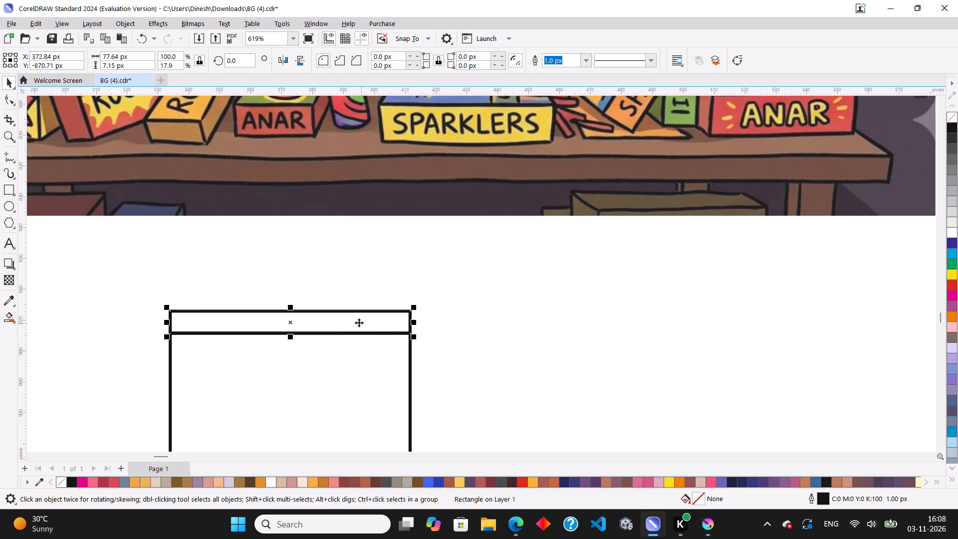
click(351, 320)
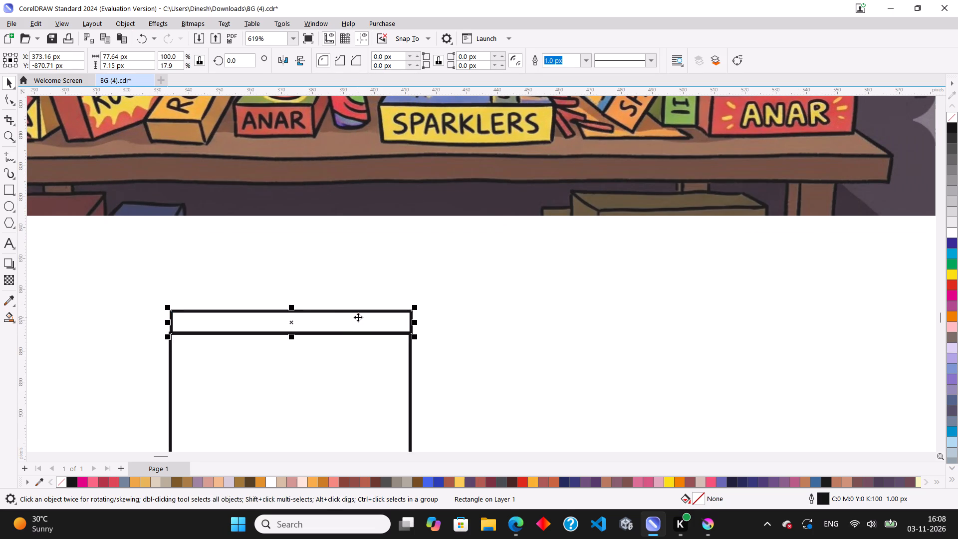
key(ctrl+z)
click(357, 316)
drag(291, 305, 308, 308)
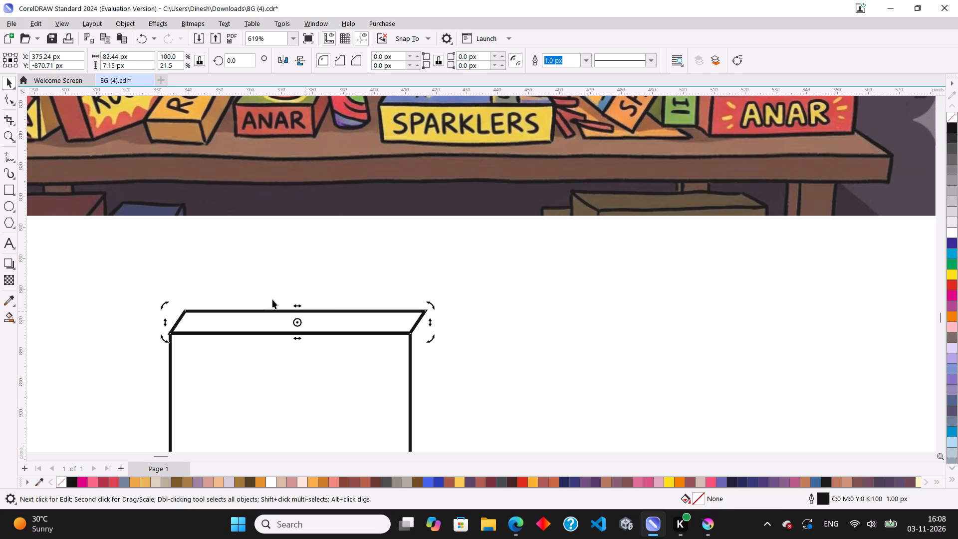
click(9, 81)
Create a mirrored copy of the front rectangle on its right edge, narrowed to about 5 px wide, as the side face.
scroll(245, 250, down, 3)
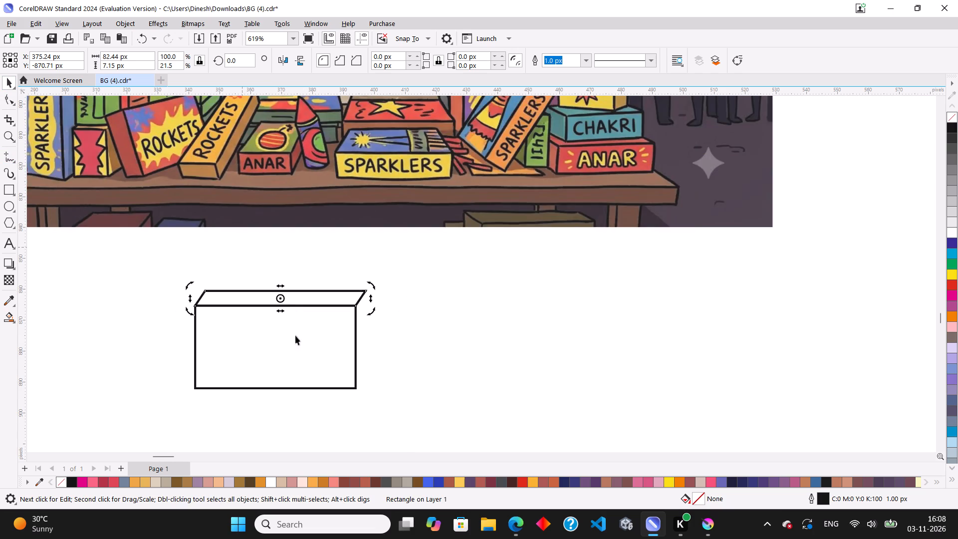
scroll(294, 361, up, 2)
click(286, 358)
drag(162, 342, 304, 340)
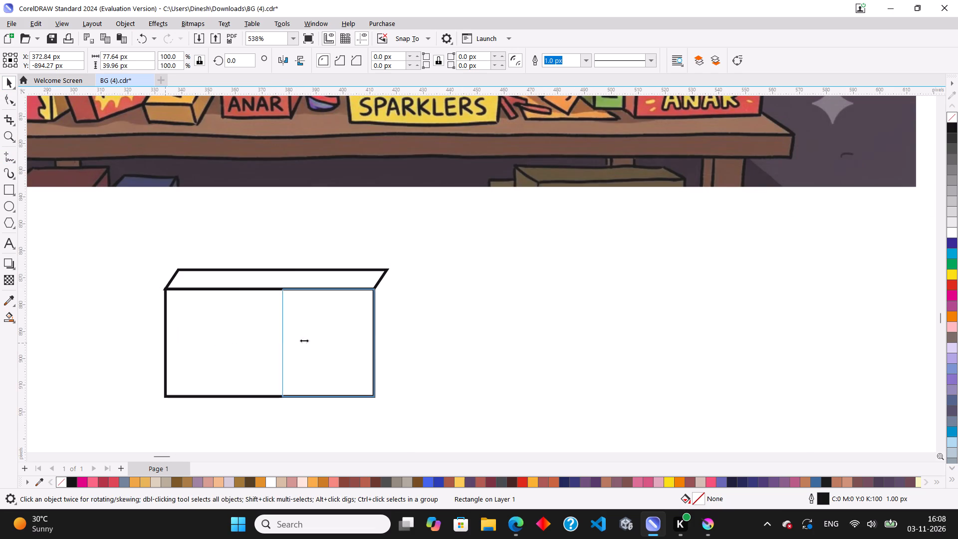
drag(304, 340, 385, 337)
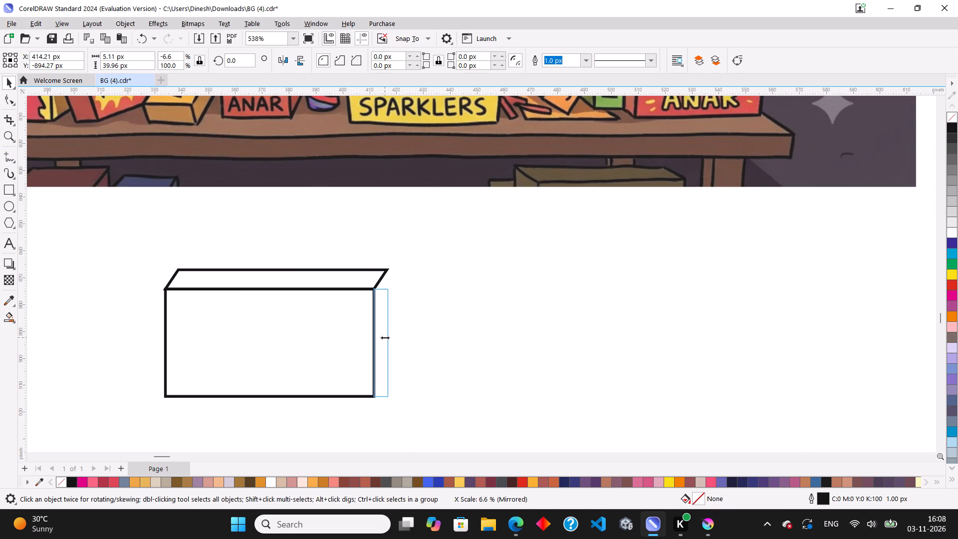
drag(385, 337, 384, 337)
right_click(384, 337)
Skew the narrow side strip vertically so its outer edge rises to the top face's back corner, about 46 px overall height.
scroll(381, 334, up, 3)
click(381, 349)
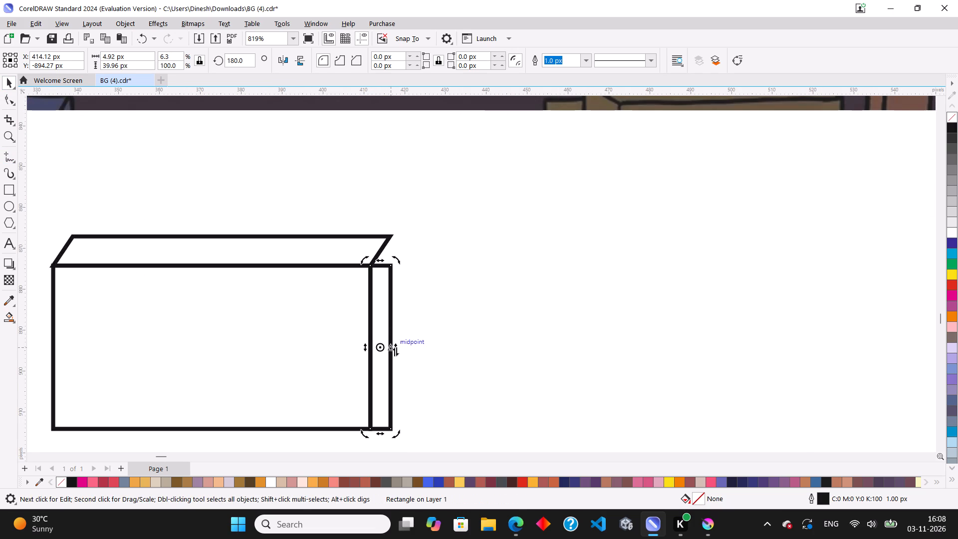
drag(396, 349, 399, 311)
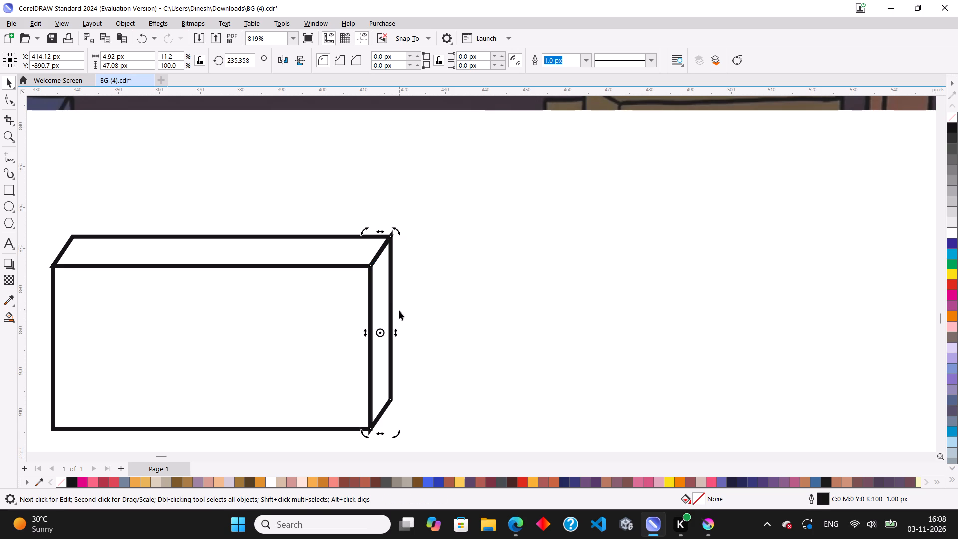
scroll(382, 264, up, 3)
scroll(411, 363, up, 3)
drag(392, 370, 392, 379)
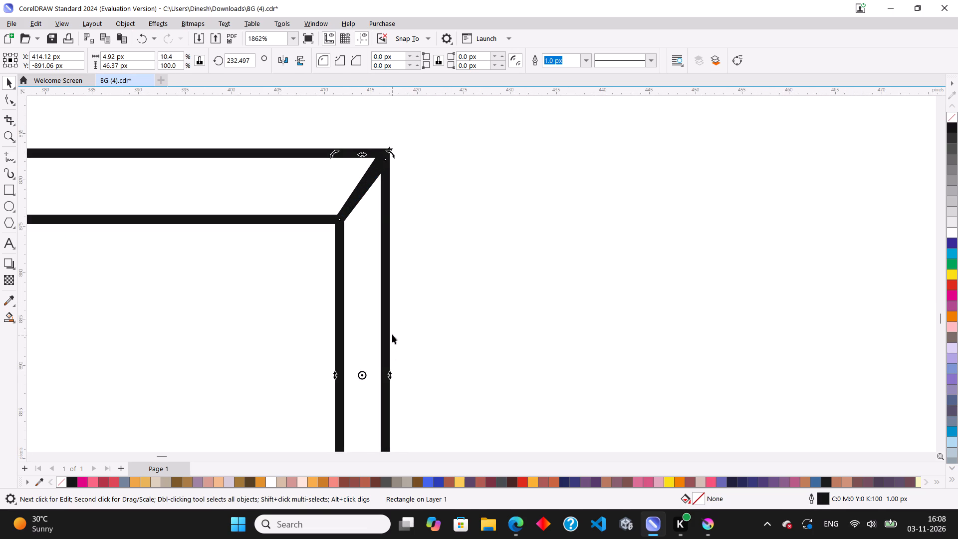
Widen the side face to about 5.5 px and fine-tune its vertical skew against the top face's corner, about 46.7 px overall height.
scroll(398, 331, down, 5)
click(379, 334)
scroll(388, 337, up, 3)
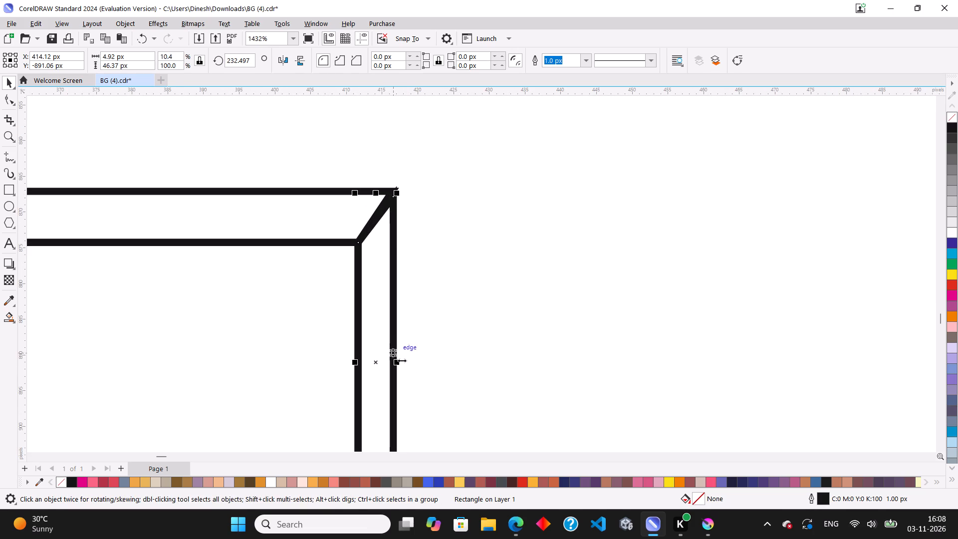
click(398, 361)
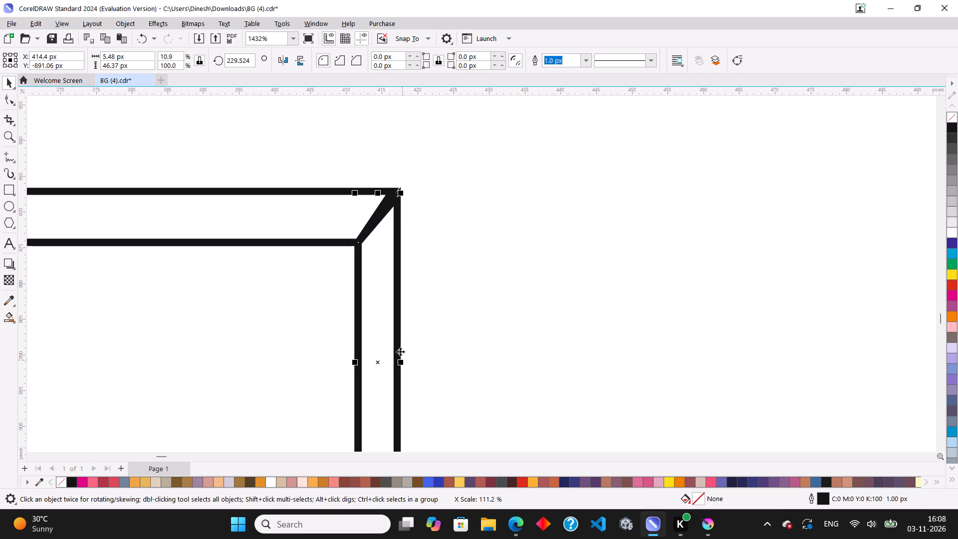
scroll(390, 336, down, 5)
scroll(388, 307, up, 3)
click(388, 307)
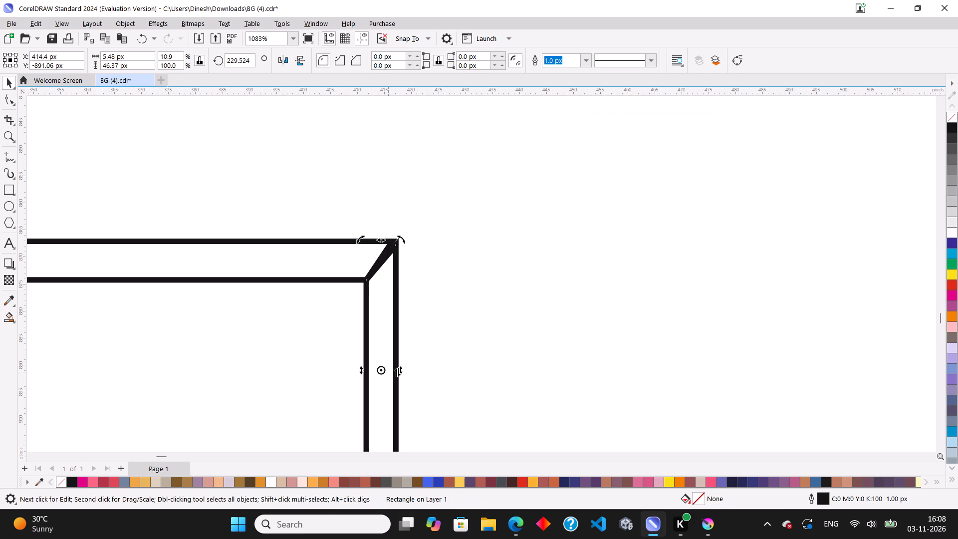
drag(400, 370, 401, 366)
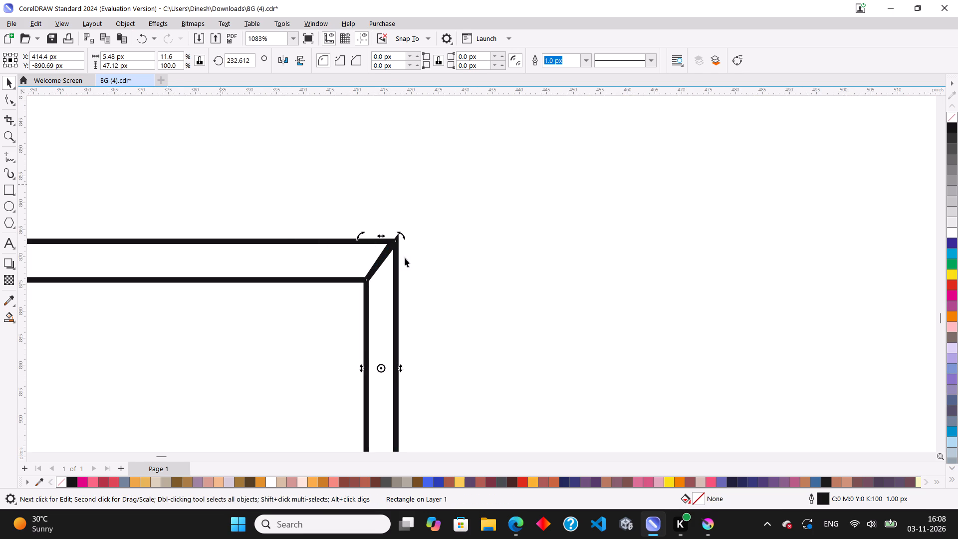
scroll(429, 327, up, 4)
click(376, 396)
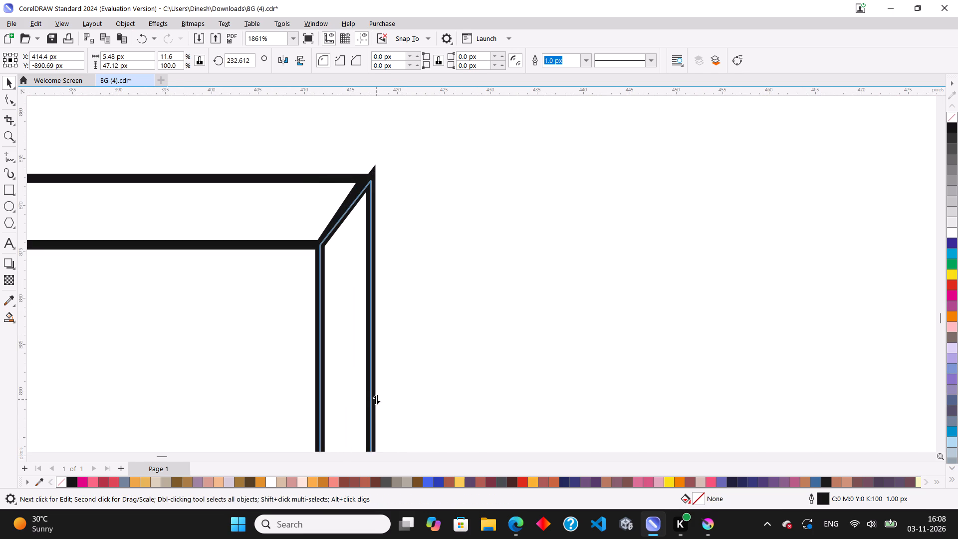
click(377, 397)
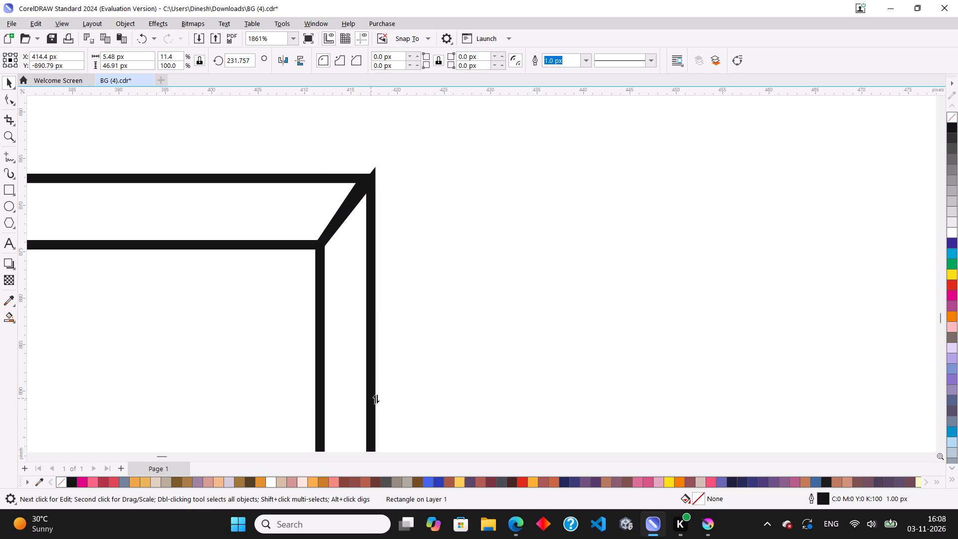
scroll(416, 339, down, 9)
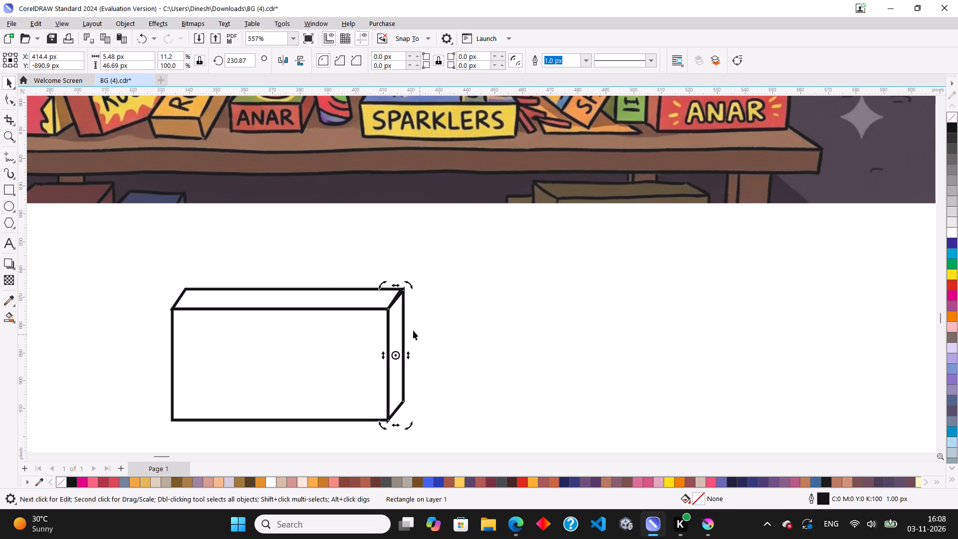
scroll(403, 321, down, 1)
click(9, 79)
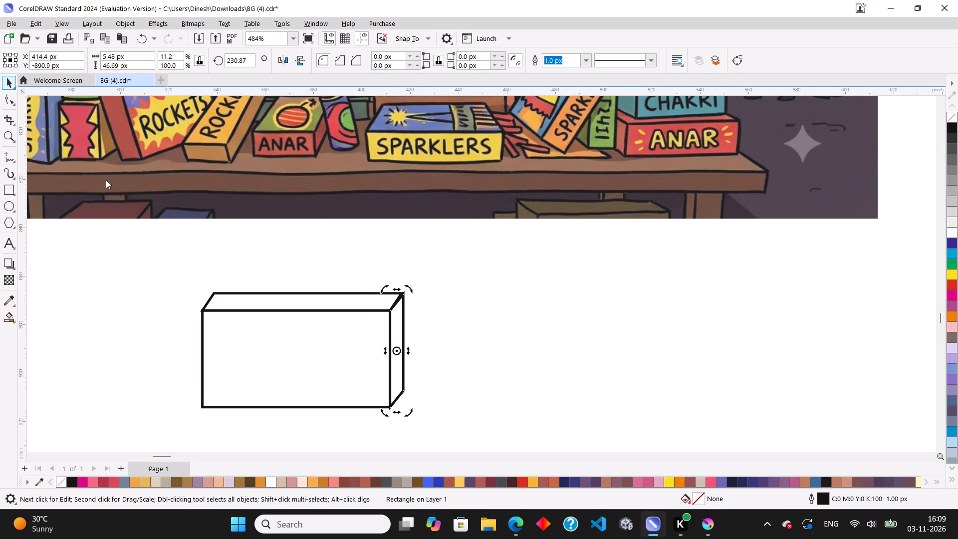
click(145, 206)
scroll(250, 272, down, 3)
click(392, 270)
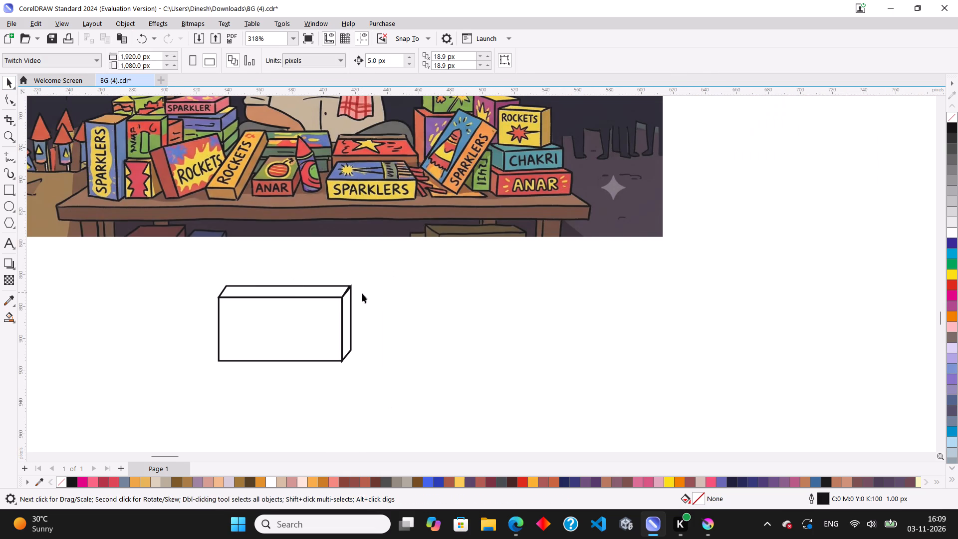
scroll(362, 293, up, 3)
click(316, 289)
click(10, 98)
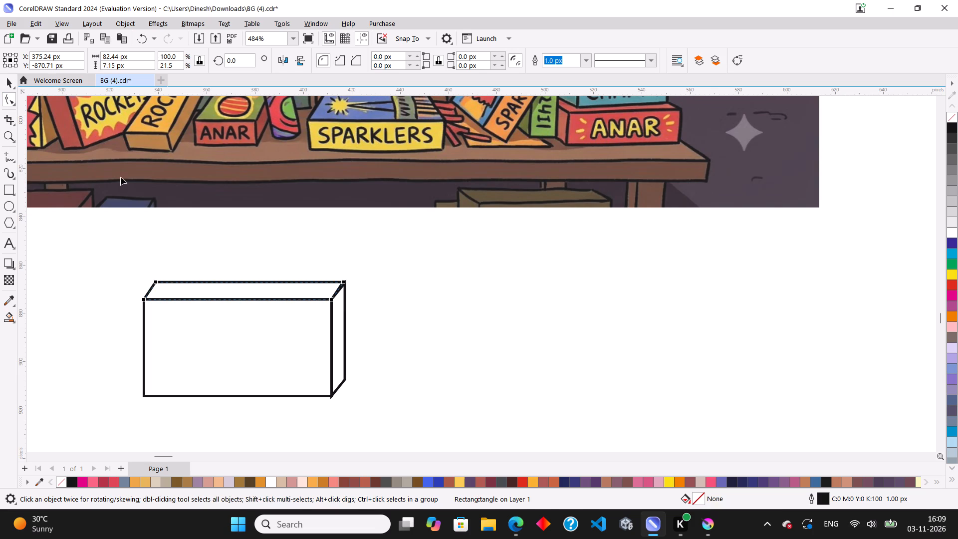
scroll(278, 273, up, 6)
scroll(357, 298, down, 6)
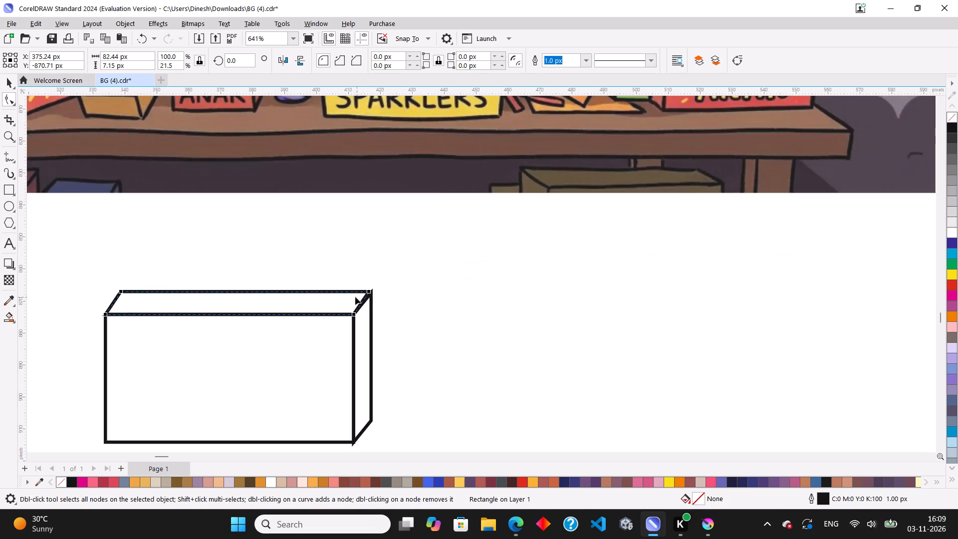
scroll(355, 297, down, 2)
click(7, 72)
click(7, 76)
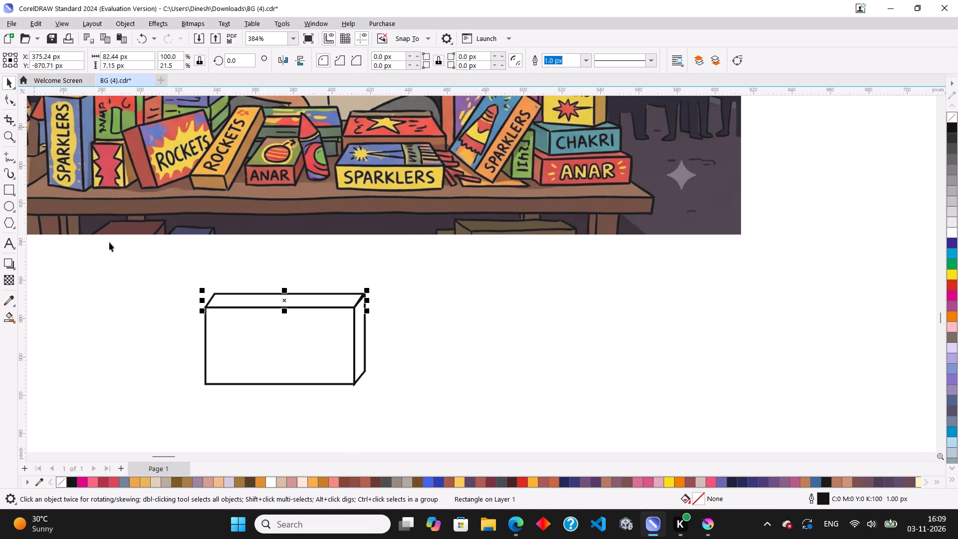
Convert the box's front, top and side faces to curves.
drag(179, 252, 501, 461)
key(ctrl+q)
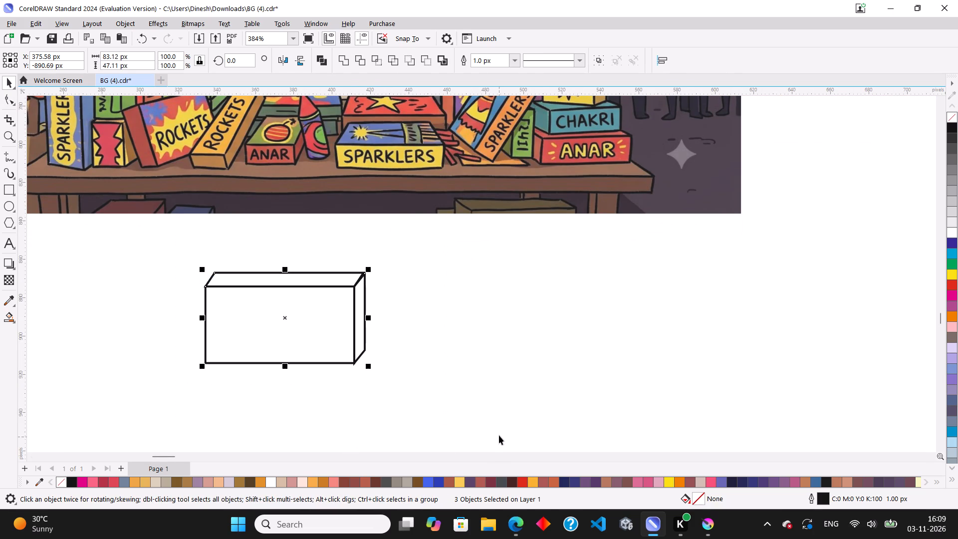
Edit the side face's upper back node with the Shape tool, moving it inward onto the top face's back corner.
click(5, 96)
scroll(366, 362, up, 2)
scroll(372, 241, up, 4)
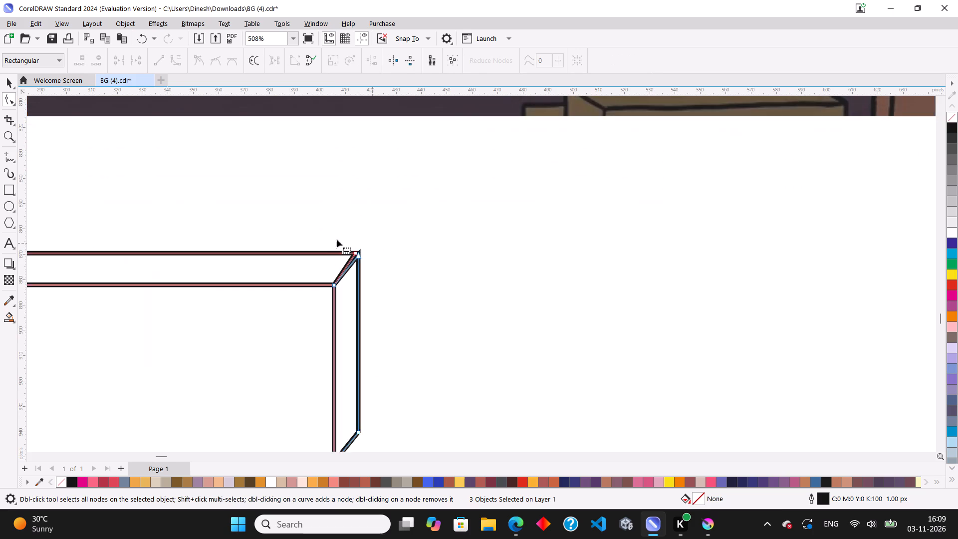
scroll(337, 244, up, 7)
drag(380, 269, 375, 268)
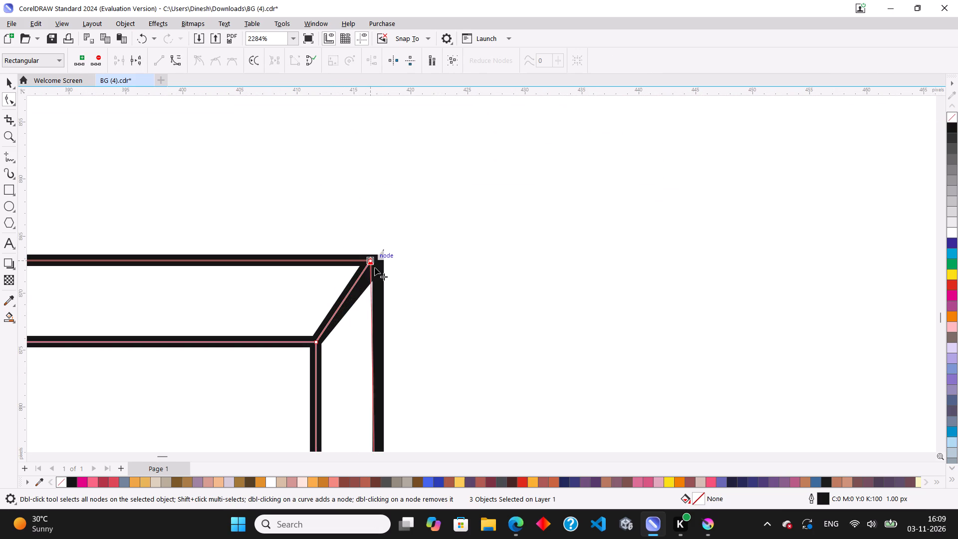
drag(375, 268, 372, 267)
scroll(370, 268, up, 5)
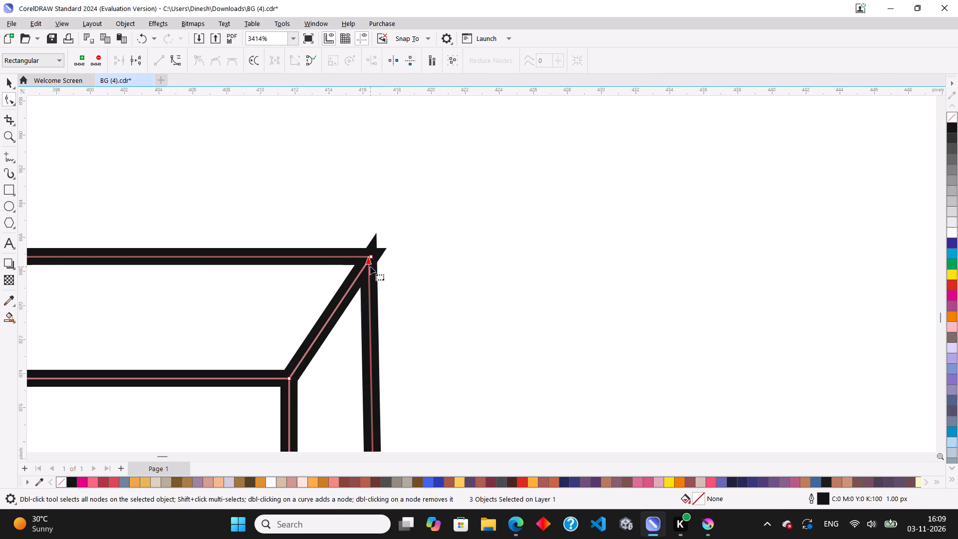
drag(369, 262, 373, 259)
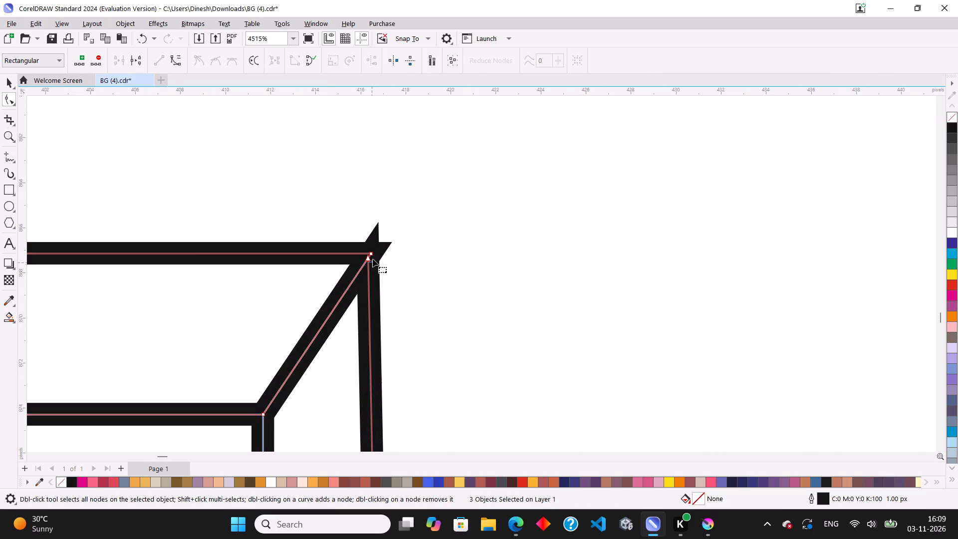
drag(373, 259, 373, 255)
drag(368, 258, 373, 259)
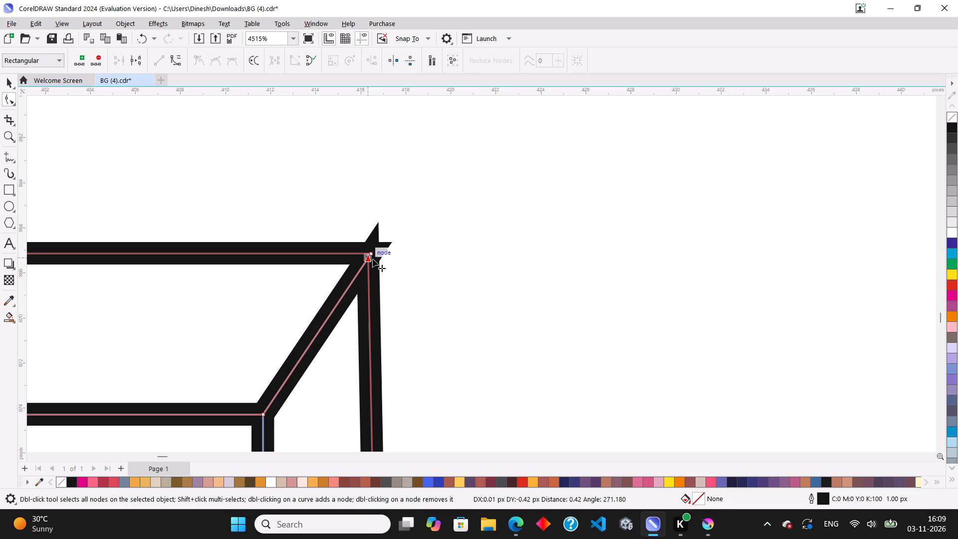
drag(373, 259, 373, 258)
scroll(374, 258, down, 13)
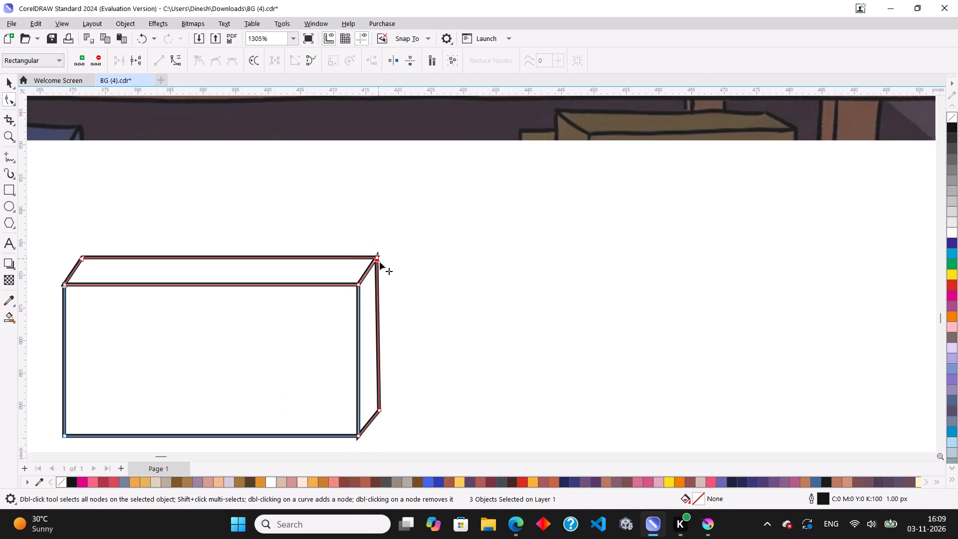
Pull the side face's upper back node clear of the corner and place it again on the top face's back corner node.
click(358, 263)
scroll(366, 258, up, 7)
drag(390, 256, 404, 313)
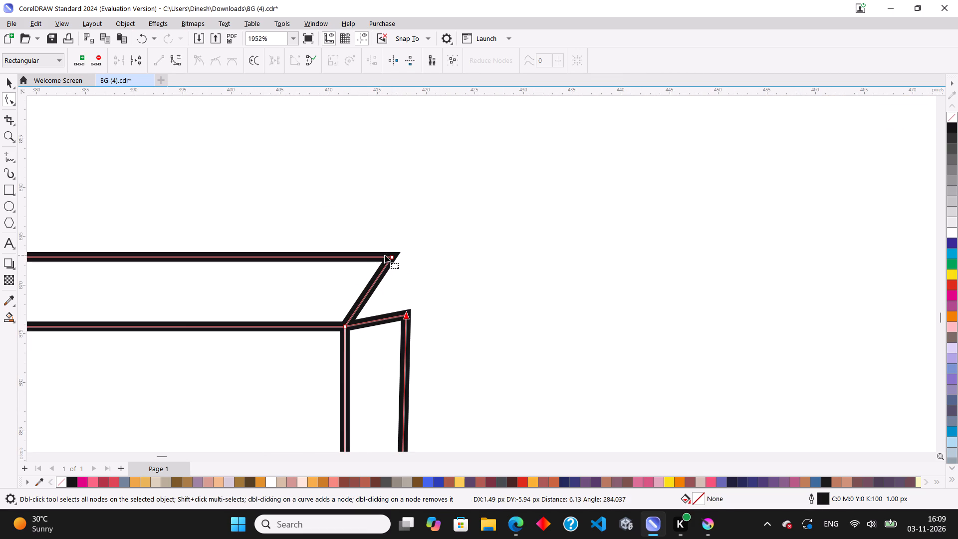
click(393, 258)
scroll(392, 258, up, 4)
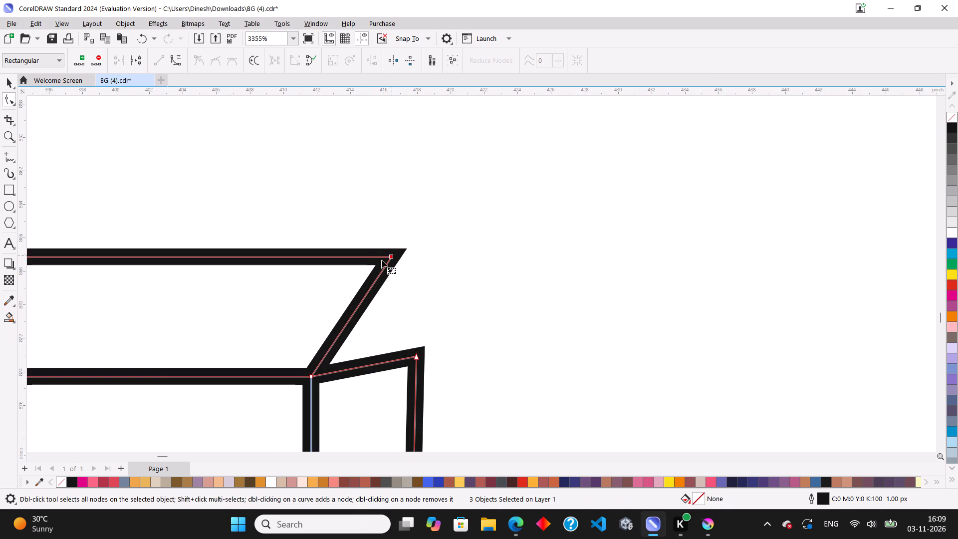
drag(417, 357, 393, 260)
scroll(403, 267, down, 18)
scroll(414, 352, up, 4)
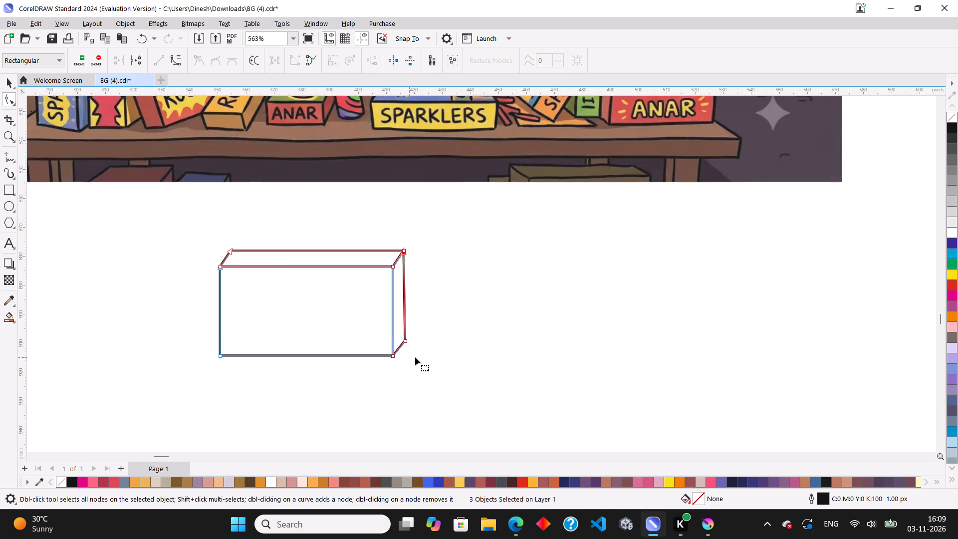
click(12, 82)
click(222, 145)
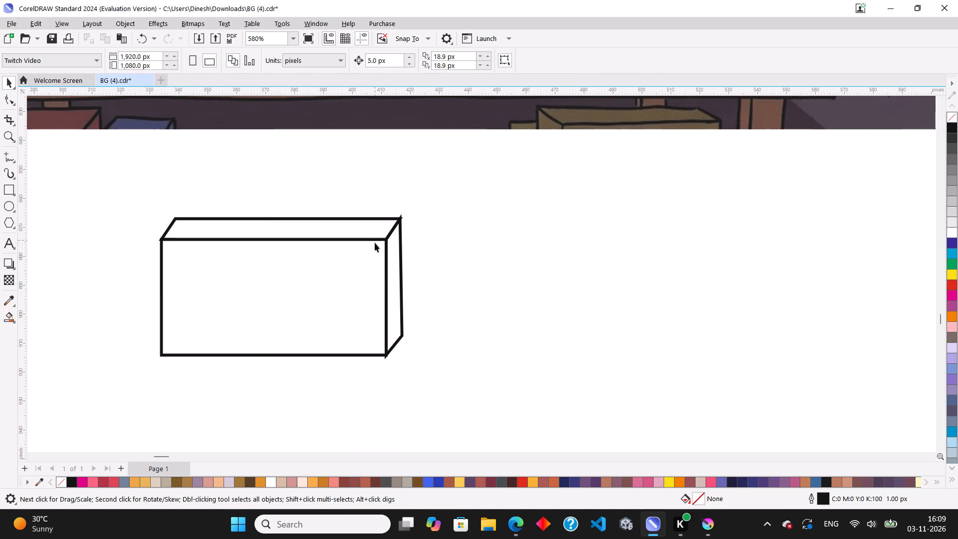
click(304, 311)
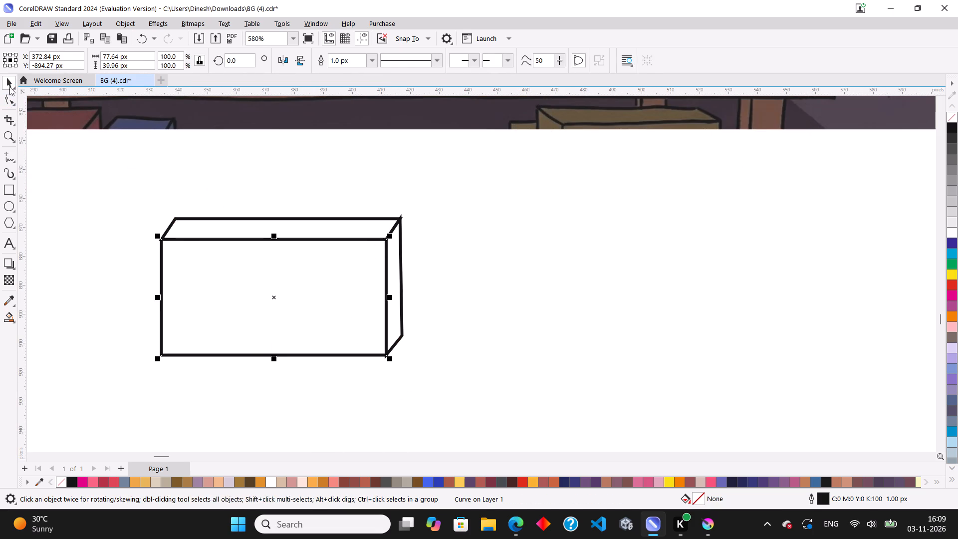
click(10, 83)
Draw a jagged explosion banner shape over the box's upper front edge, about 52.5 by 51 px.
scroll(314, 329, down, 8)
scroll(284, 328, up, 3)
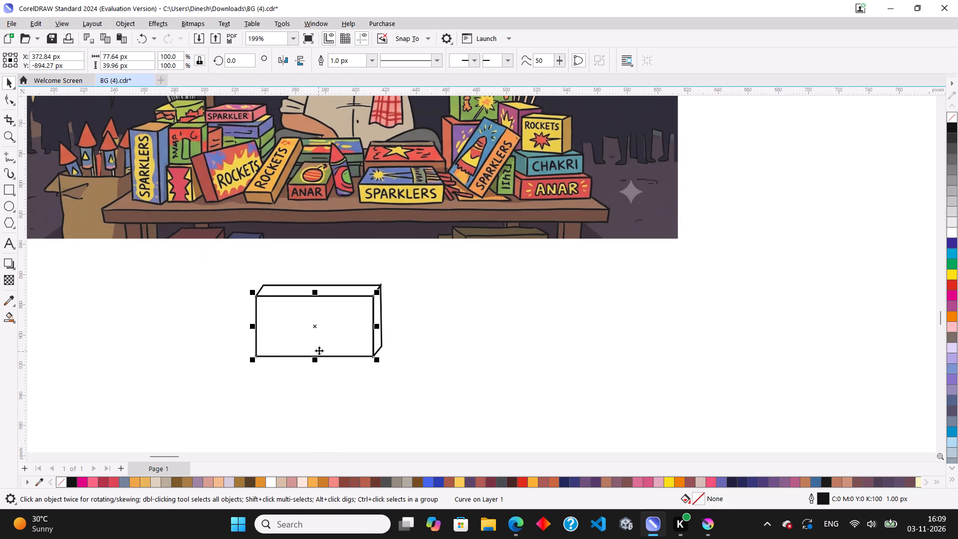
click(15, 228)
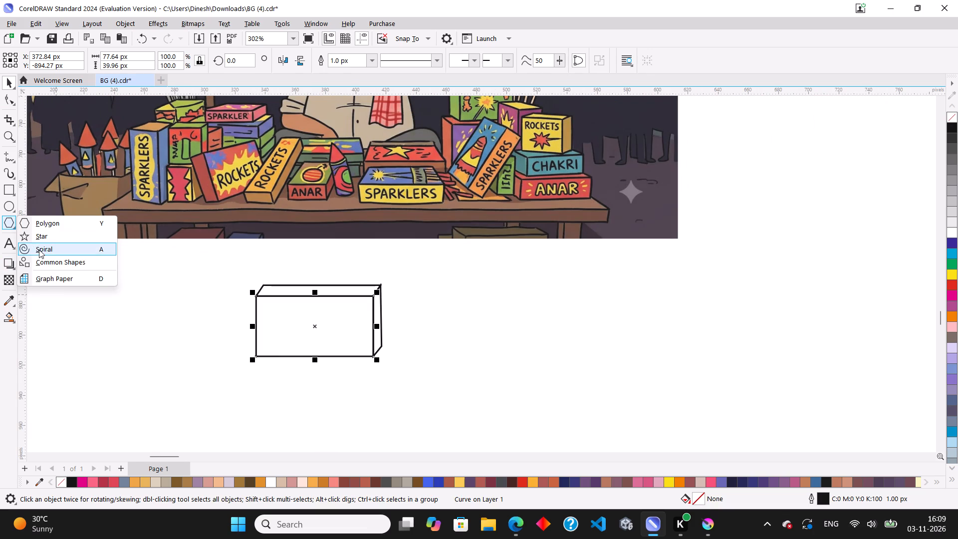
click(51, 259)
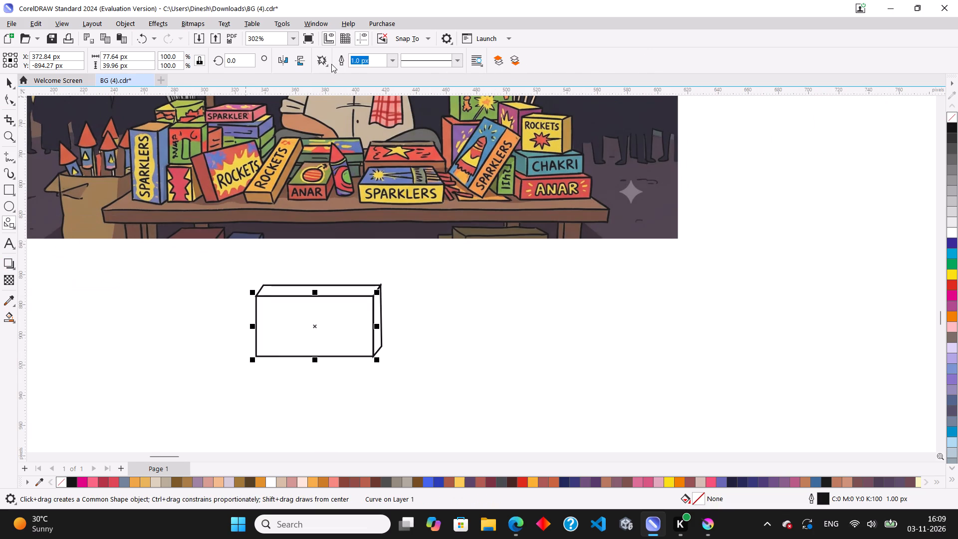
click(327, 65)
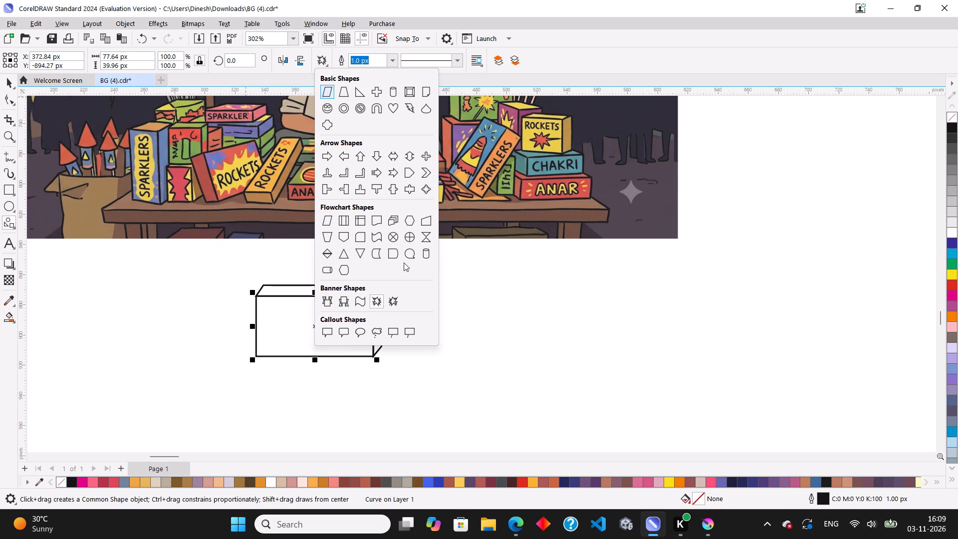
click(377, 300)
scroll(337, 320, up, 2)
shift+drag(274, 267, 350, 397)
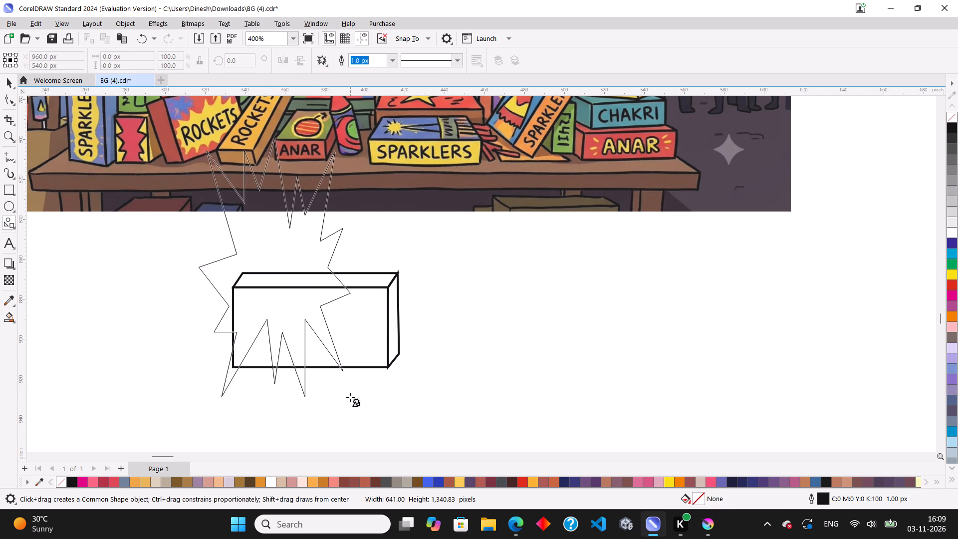
shift+drag(350, 397, 326, 317)
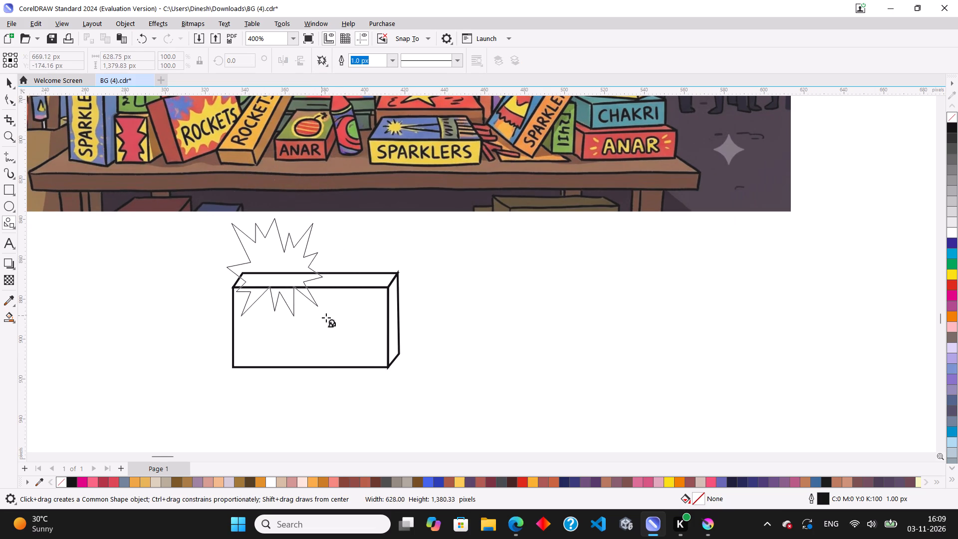
shift+drag(326, 317, 327, 318)
Move the explosion shape off the box to the empty space on its right, at about X 470, Y -894 px.
click(7, 81)
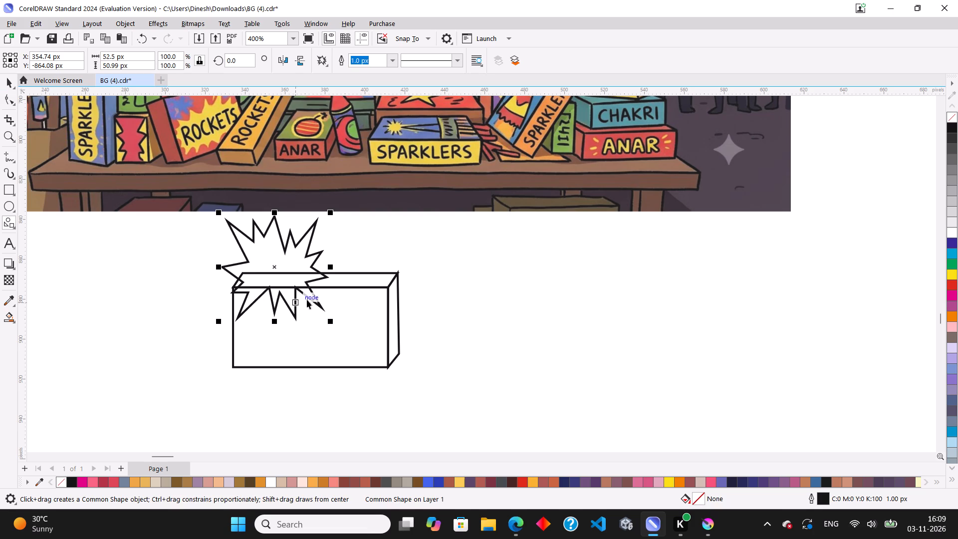
drag(274, 265, 305, 329)
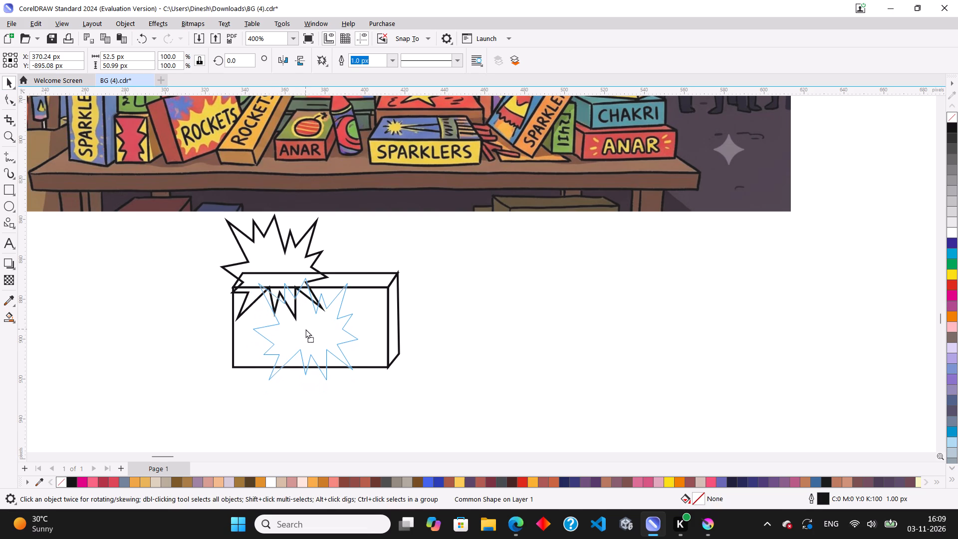
drag(305, 329, 306, 329)
scroll(311, 329, up, 2)
drag(309, 329, 568, 327)
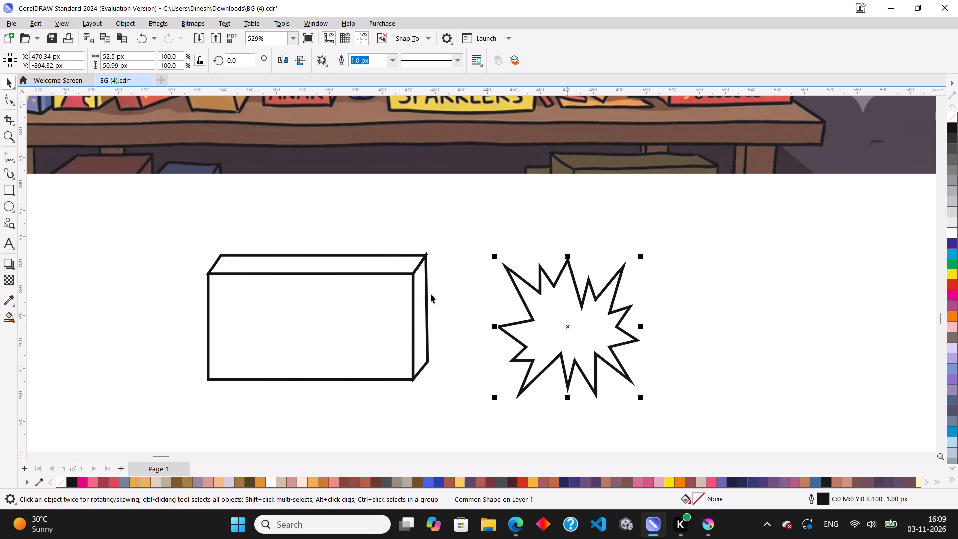
Add the artistic text "Shaitan Damaka" above the box.
click(11, 248)
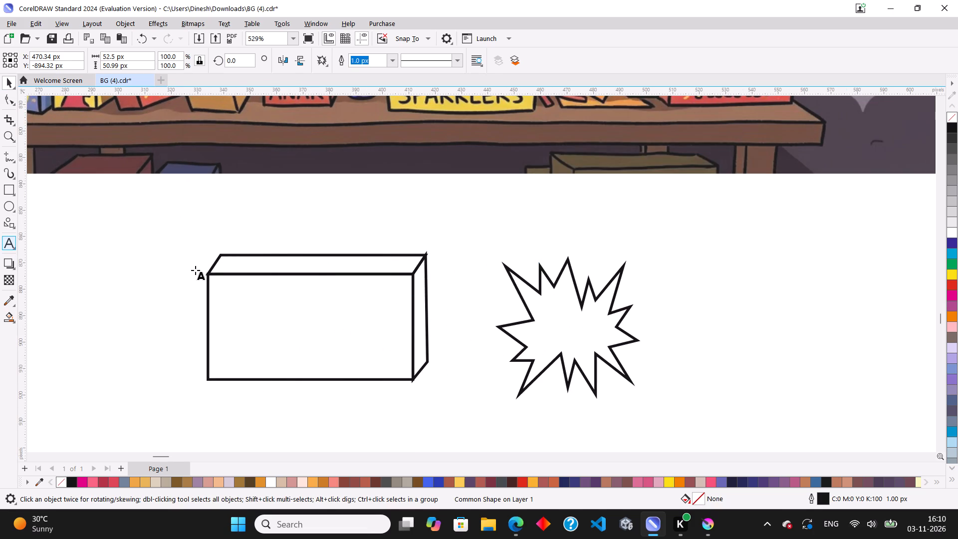
click(238, 200)
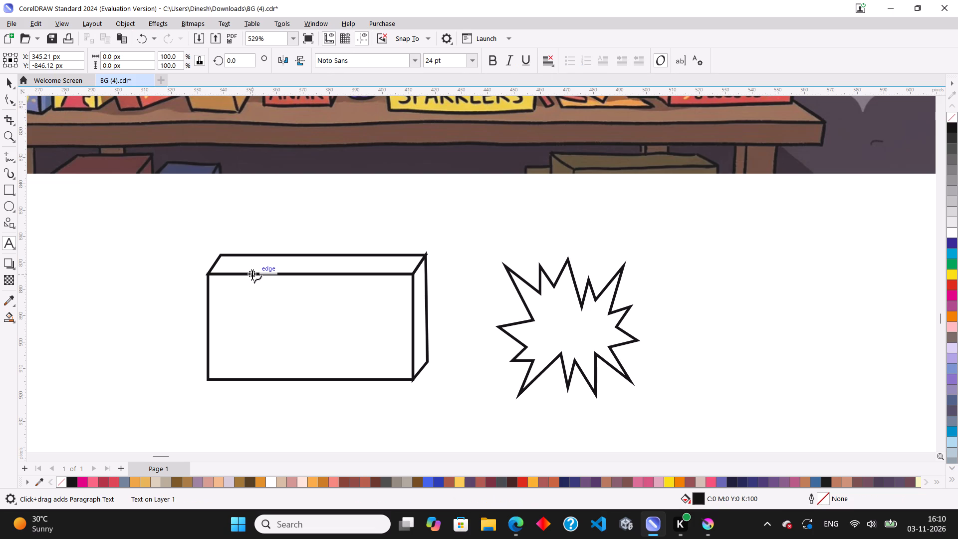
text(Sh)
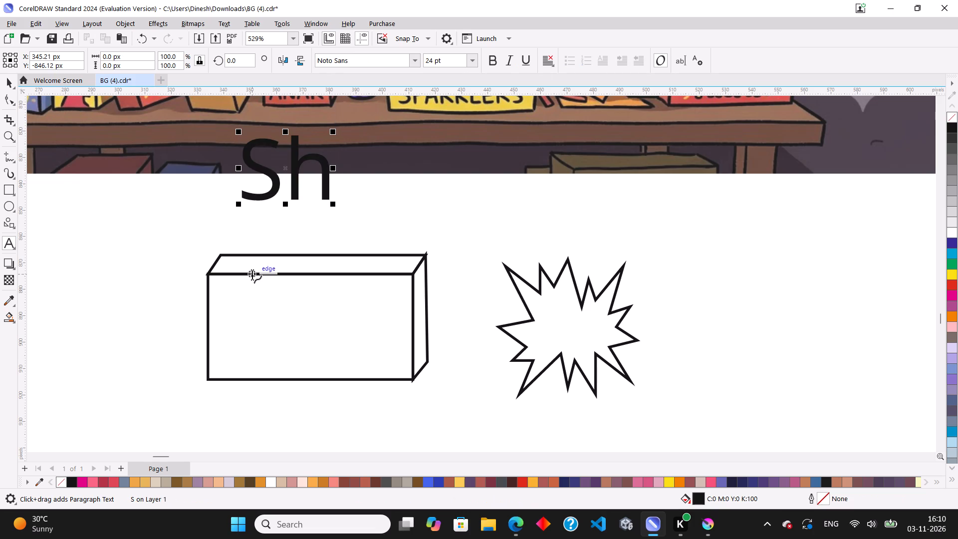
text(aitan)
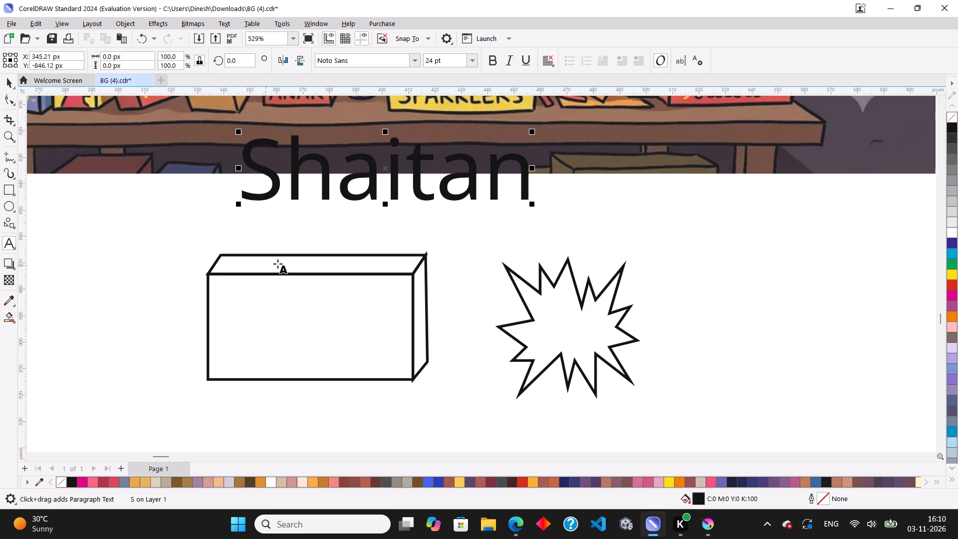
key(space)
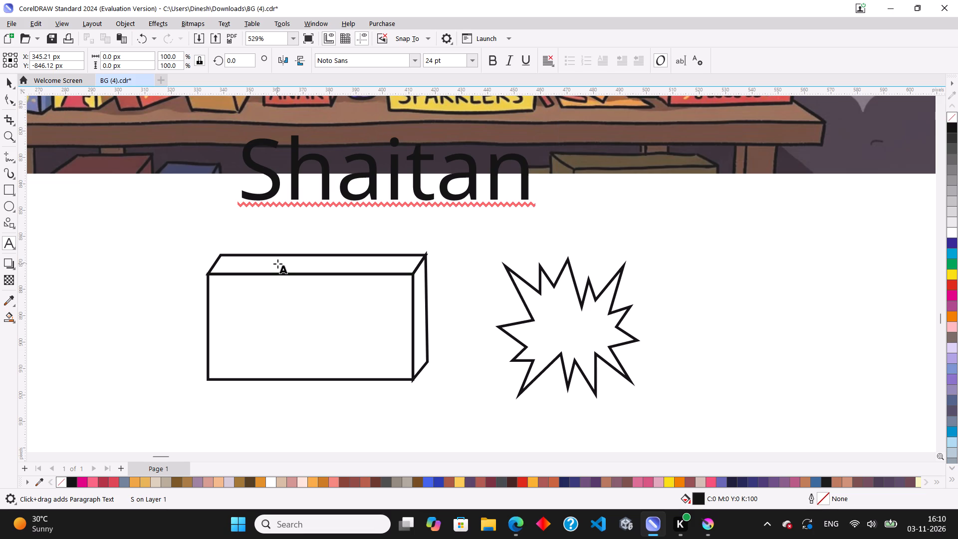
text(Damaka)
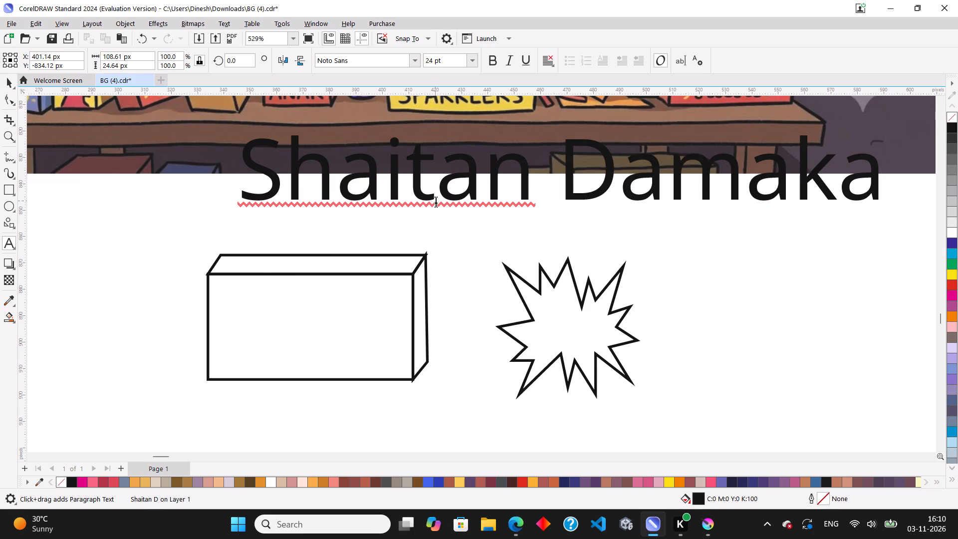
click(12, 86)
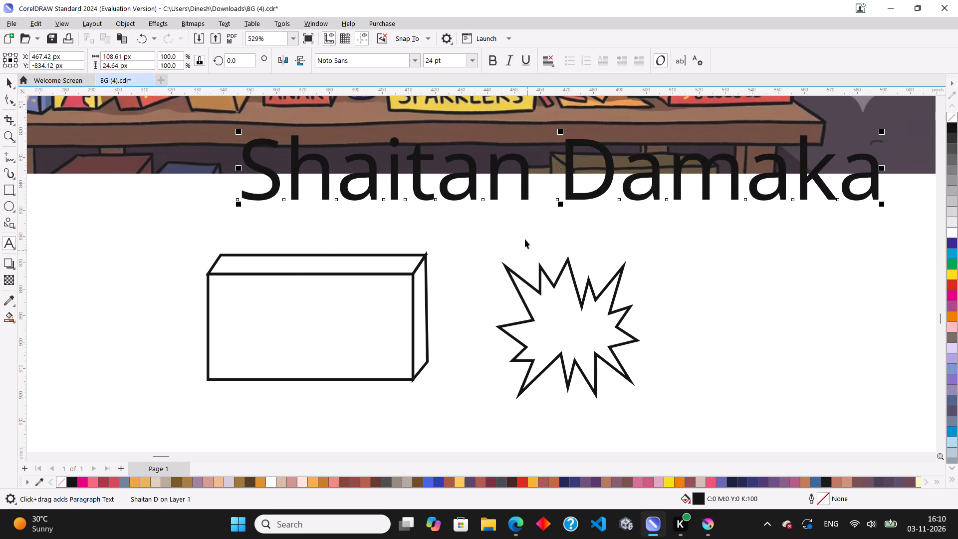
Break the text into two lines, Shaitan above Damaka, and centre-align it.
double_click(567, 186)
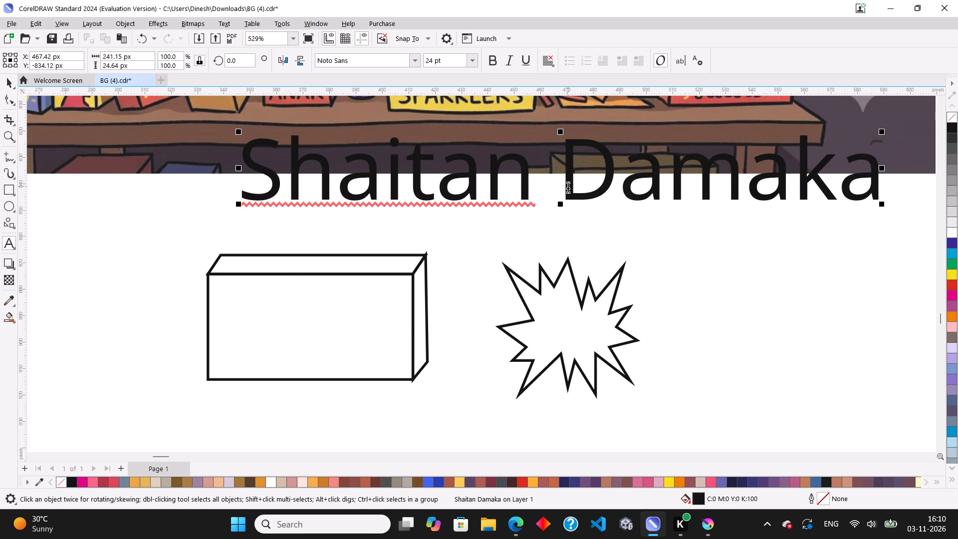
key(Return)
click(10, 82)
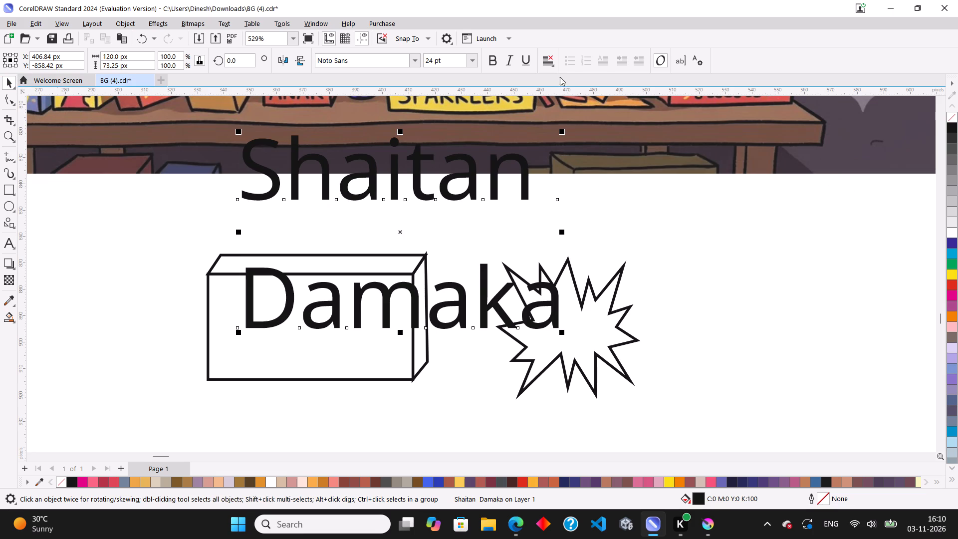
click(551, 62)
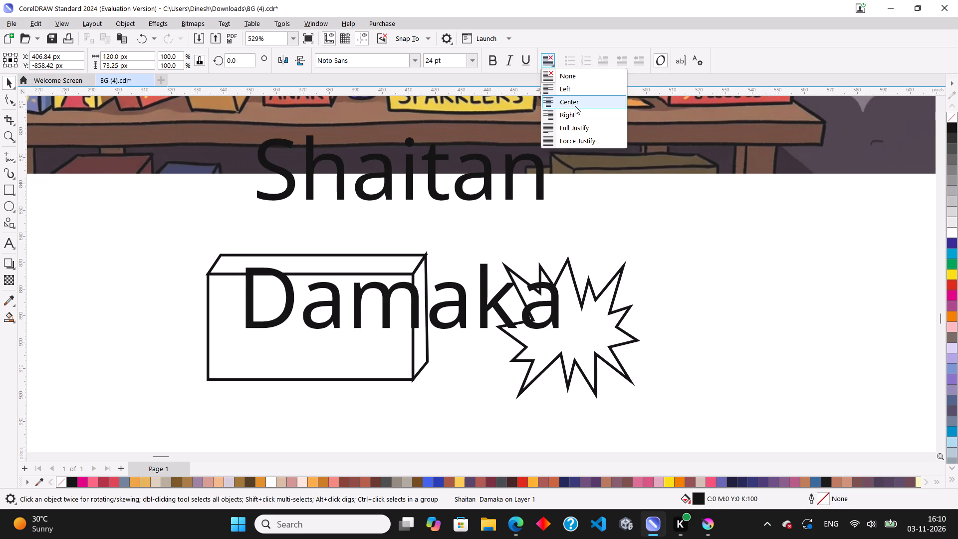
click(575, 106)
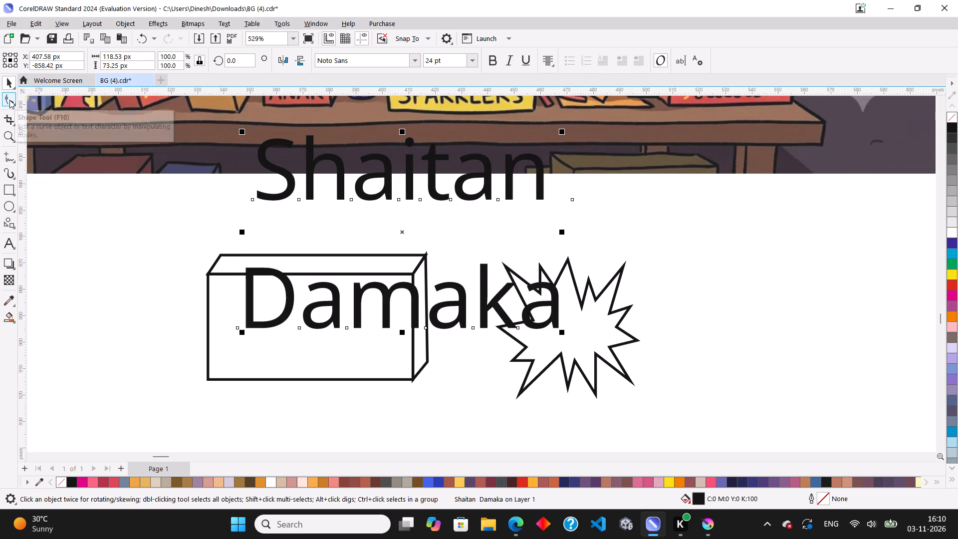
Tighten the line spacing between Shaitan and Damaka with the Shape tool.
click(9, 100)
drag(240, 332, 256, 274)
click(11, 82)
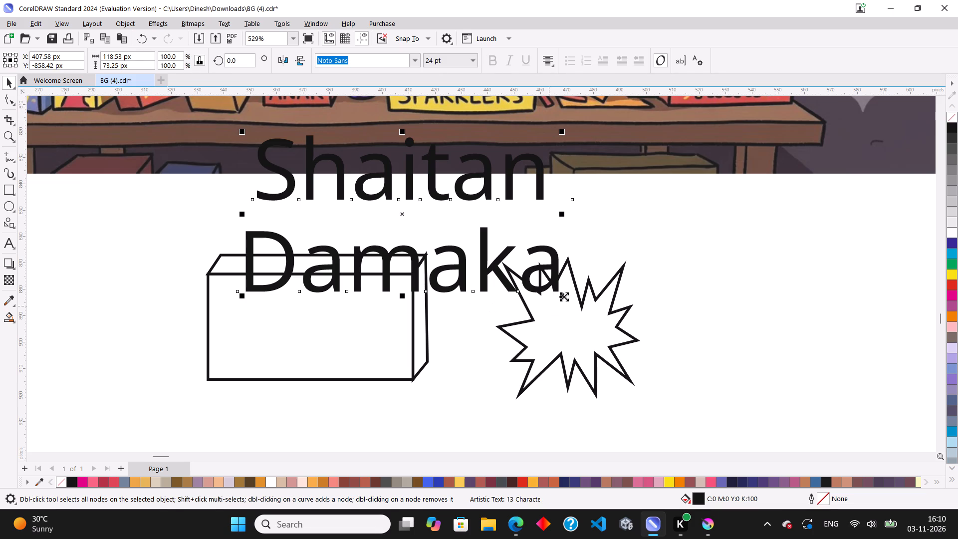
Scale the text down to about 8 pt, roughly 39 px wide, and place it in the centre of the box's front face.
shift+drag(565, 295, 471, 243)
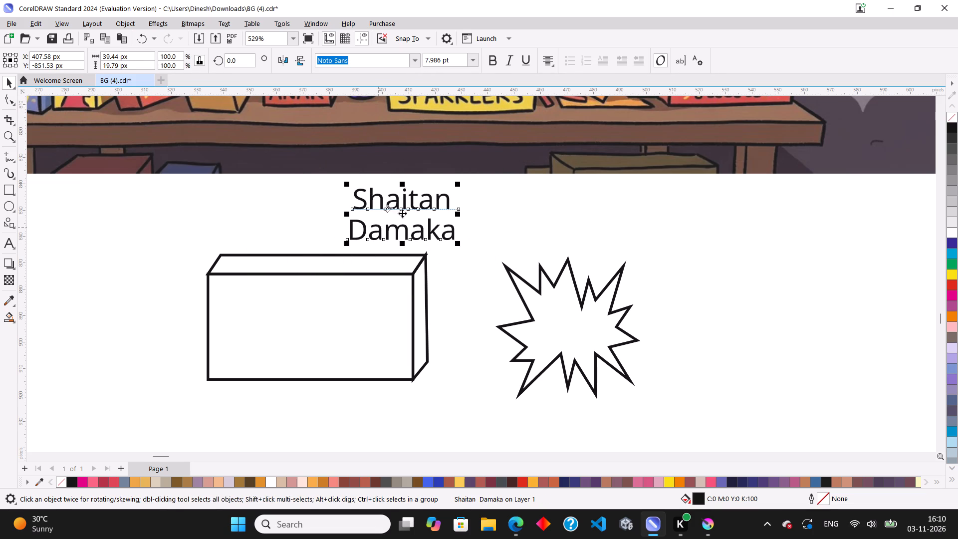
drag(405, 215, 312, 324)
scroll(329, 335, up, 3)
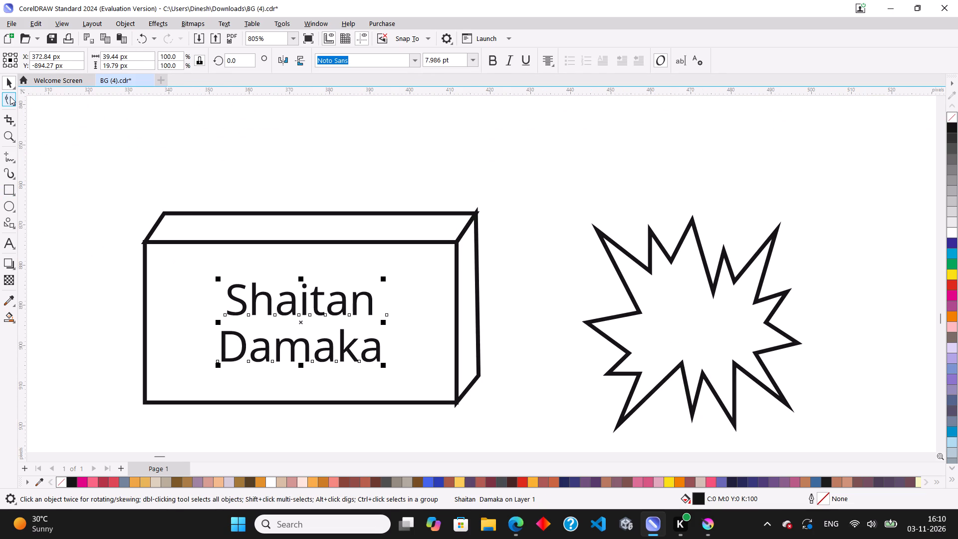
click(372, 303)
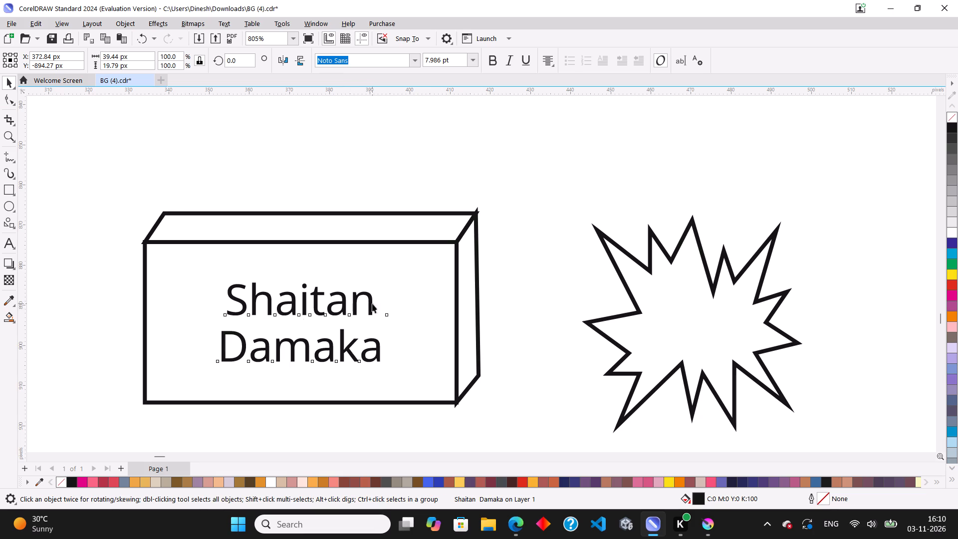
Replace the word Shaitan in the box label with "Ga*d Faad", keeping Damaka on the second line.
drag(372, 303, 170, 302)
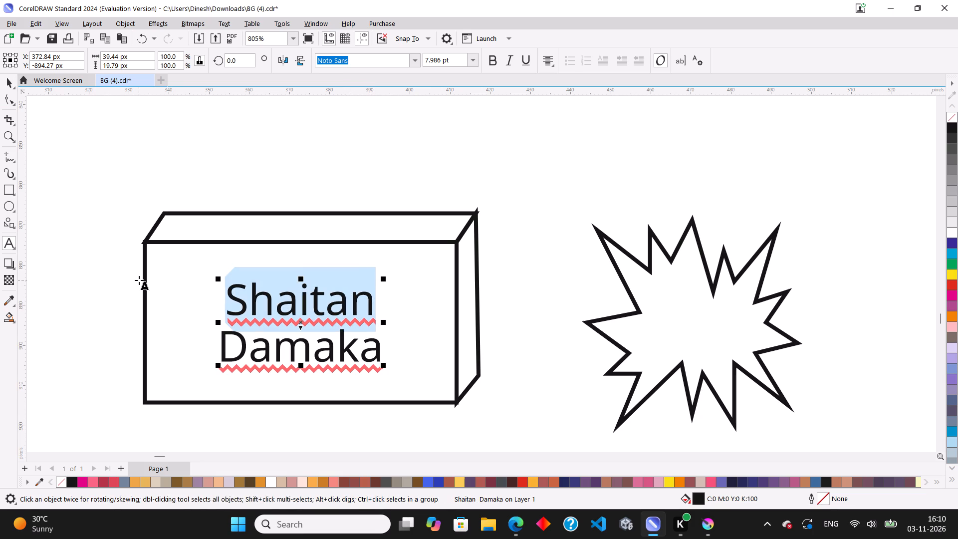
text(DA)
key(BackSpace)
key(BackSpace)
text(Ga)
key(shift+asterisk)
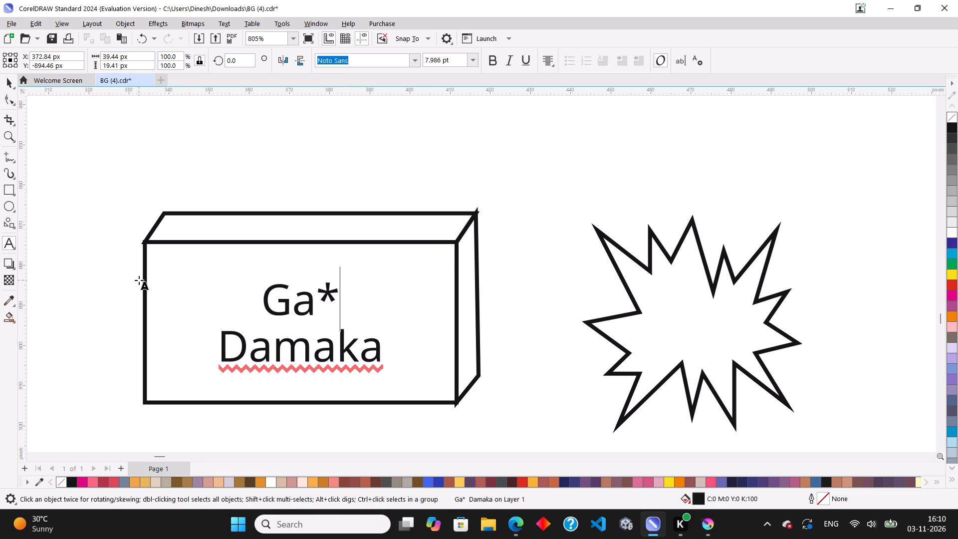
key(shift+d)
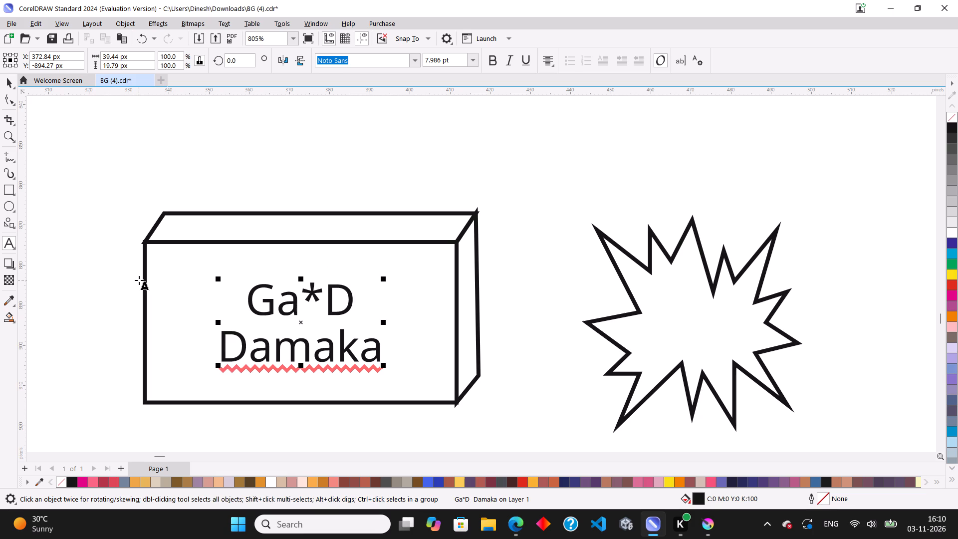
key(BackSpace)
key(d)
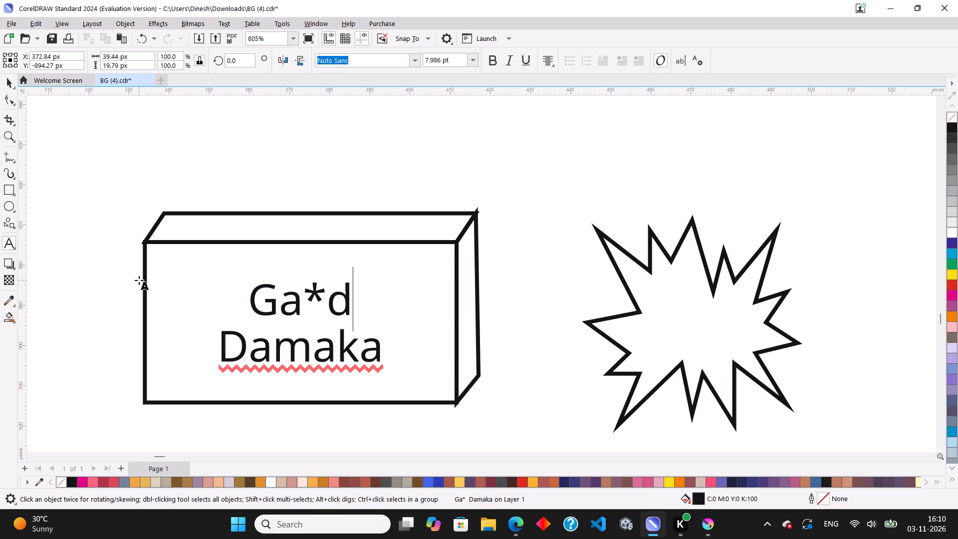
key(space)
text(Faad)
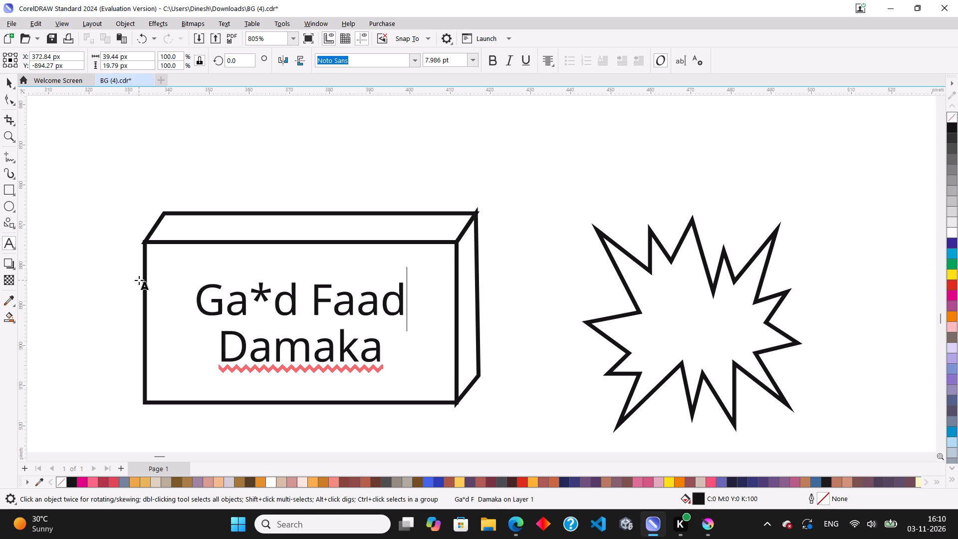
click(10, 86)
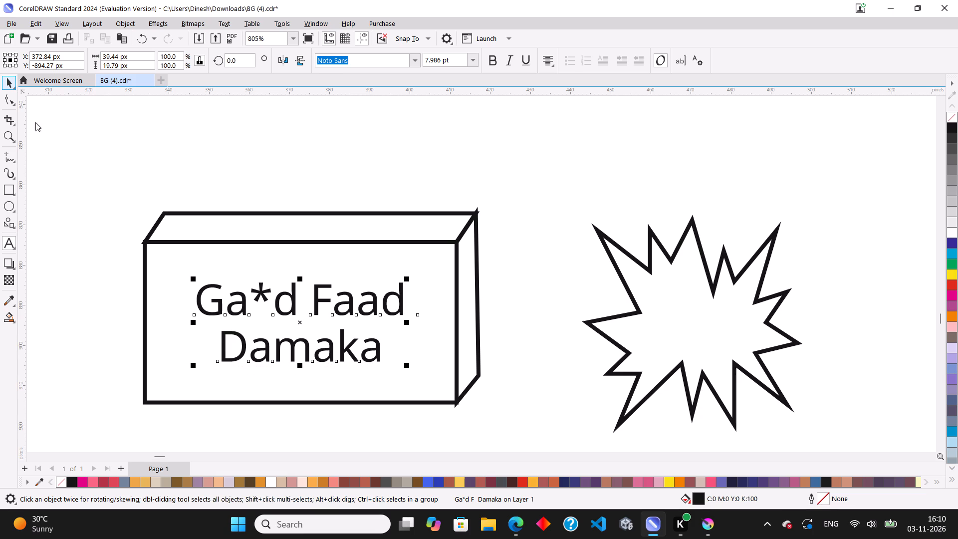
click(314, 168)
Move the explosion shape onto the box's front face, enlarge it to about 72 px wide, and centre it around the text.
scroll(407, 291, down, 3)
click(652, 323)
drag(618, 327, 349, 319)
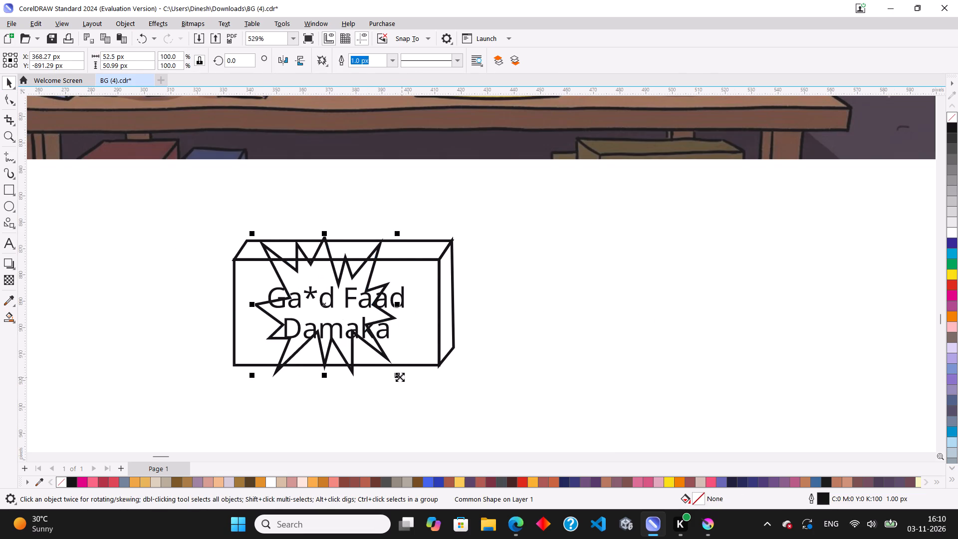
shift+drag(400, 377, 432, 402)
drag(353, 278, 375, 276)
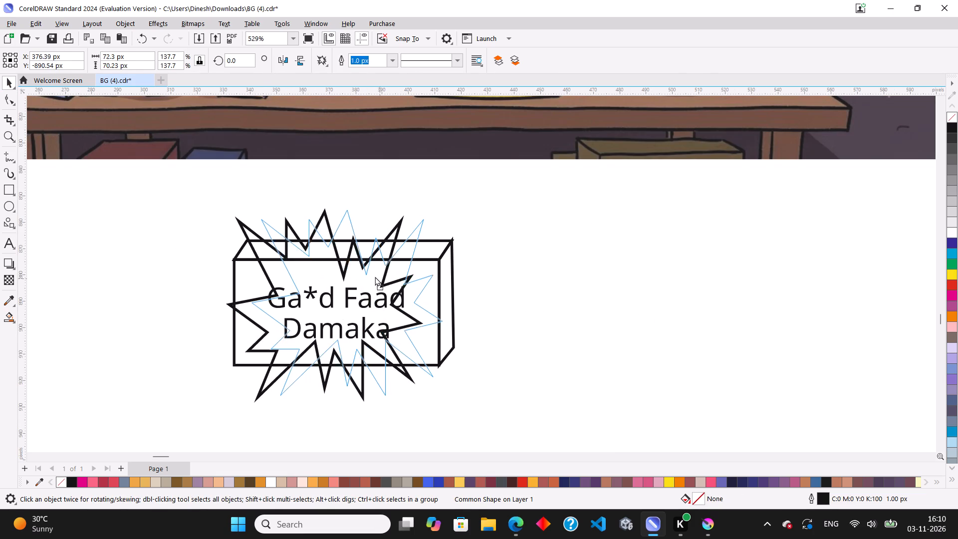
drag(375, 276, 372, 276)
PowerClip the explosion shape inside the box's front face.
right_click(371, 276)
click(397, 157)
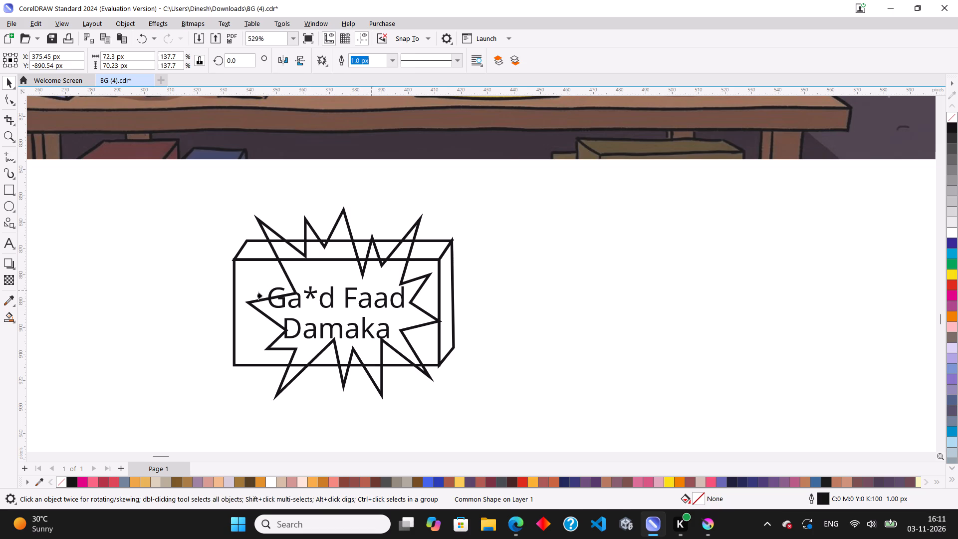
click(259, 279)
click(518, 287)
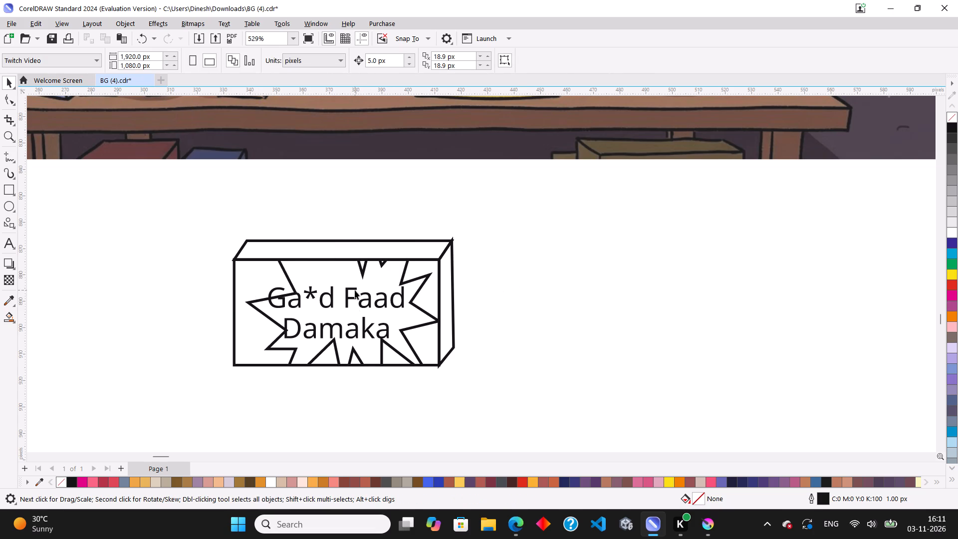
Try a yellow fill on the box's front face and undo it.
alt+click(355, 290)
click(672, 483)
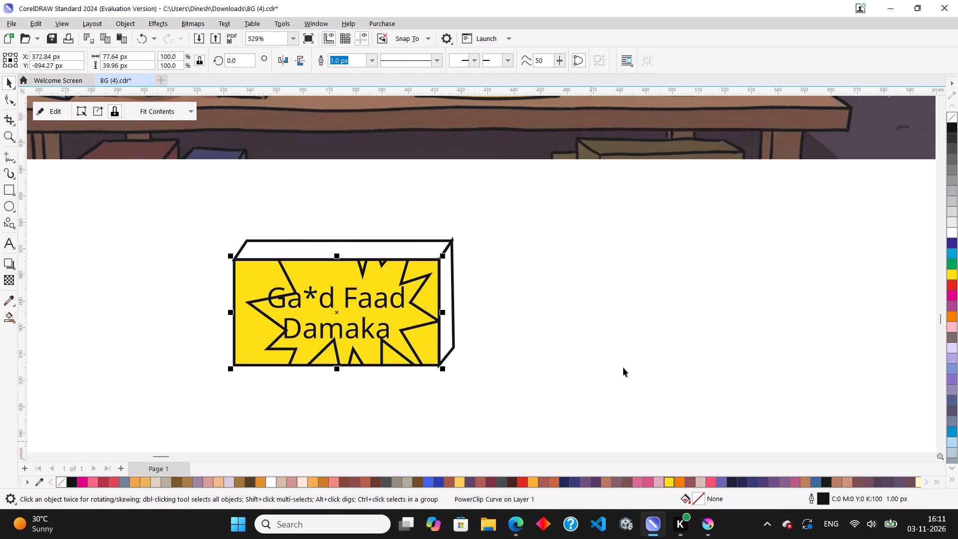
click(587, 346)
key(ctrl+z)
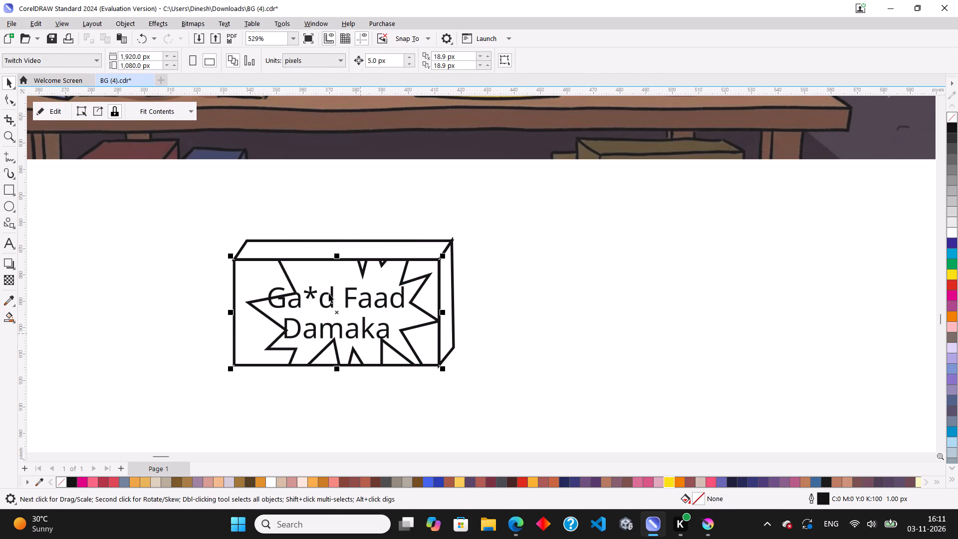
Fill the clipped explosion shape with yellow and remove its outline.
alt+click(315, 279)
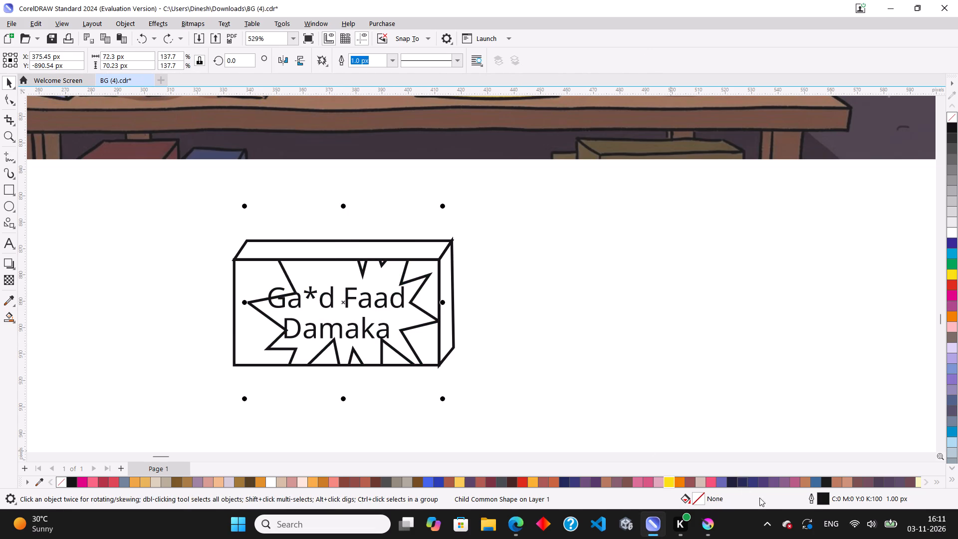
click(669, 481)
click(682, 354)
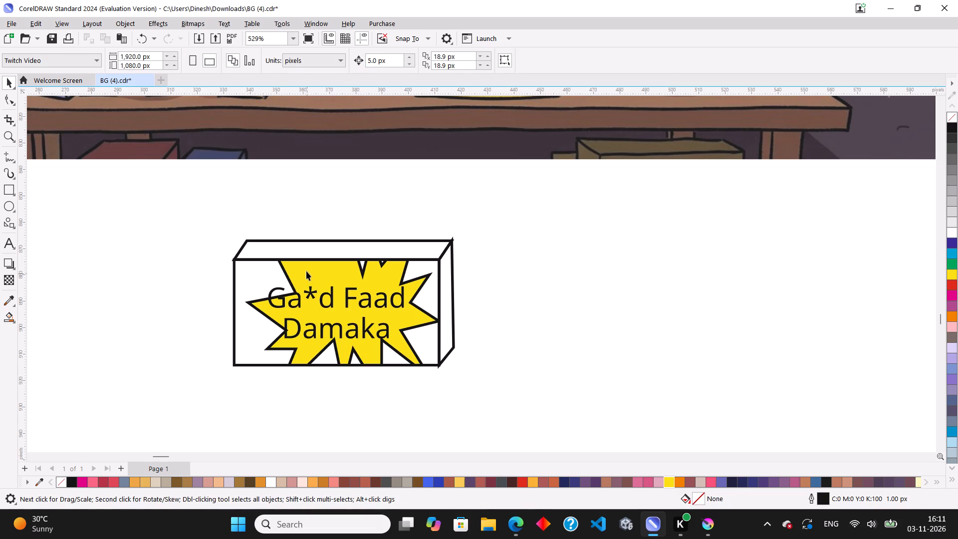
alt+click(306, 270)
right_click(65, 479)
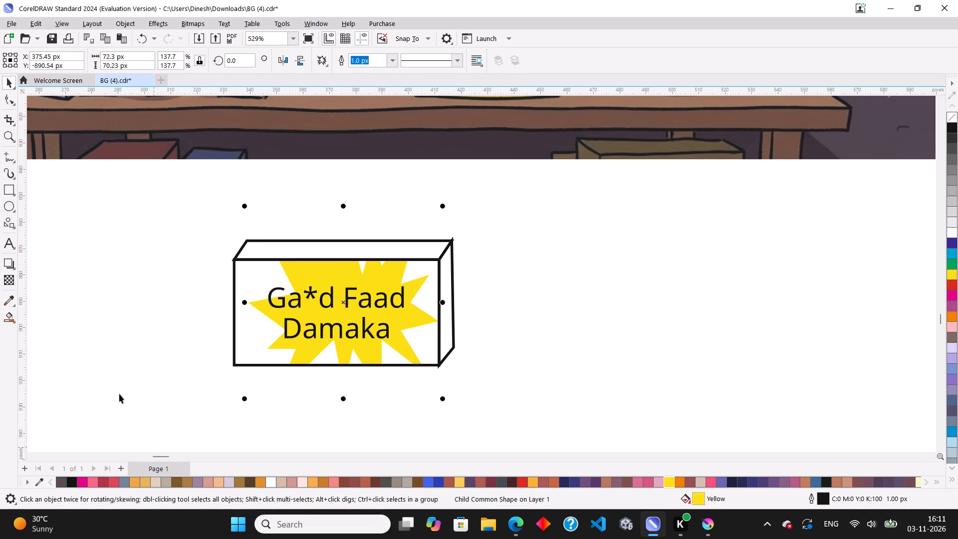
click(124, 379)
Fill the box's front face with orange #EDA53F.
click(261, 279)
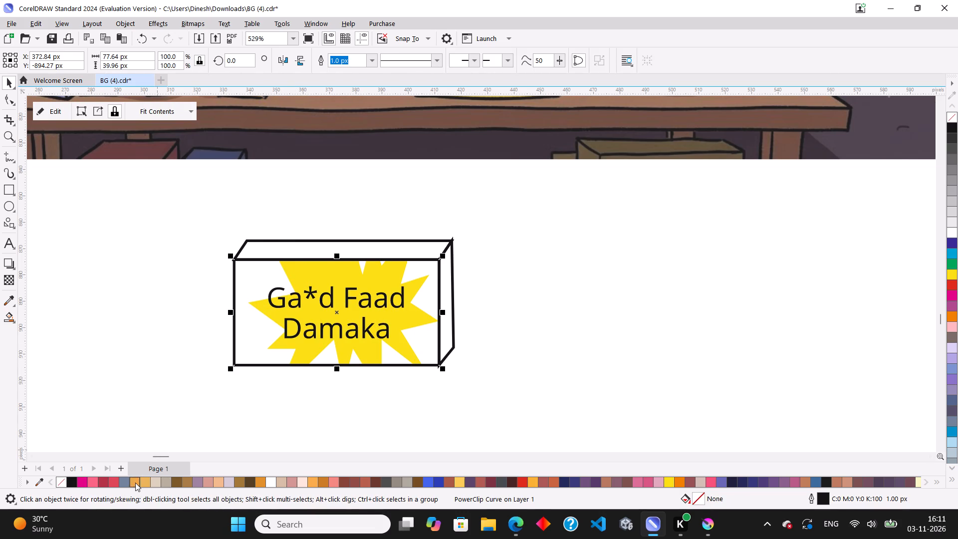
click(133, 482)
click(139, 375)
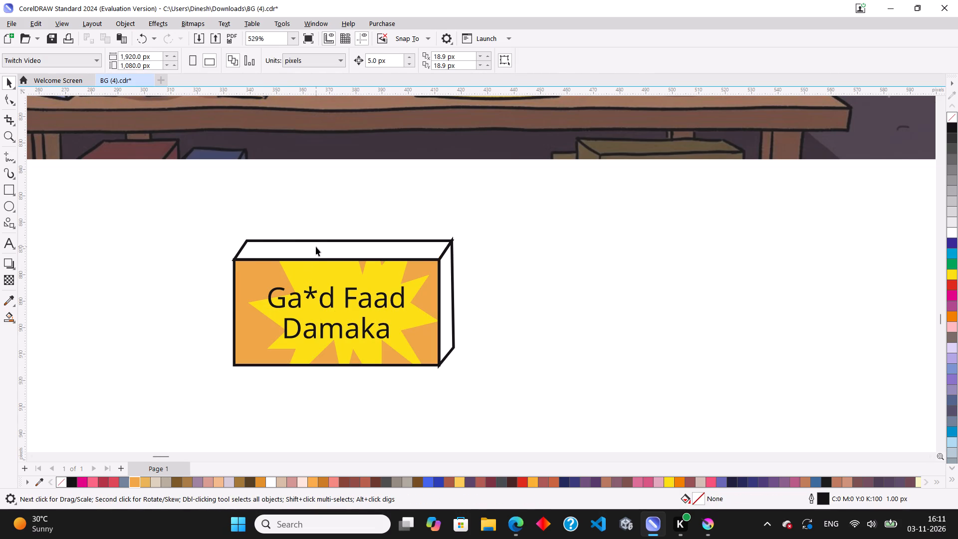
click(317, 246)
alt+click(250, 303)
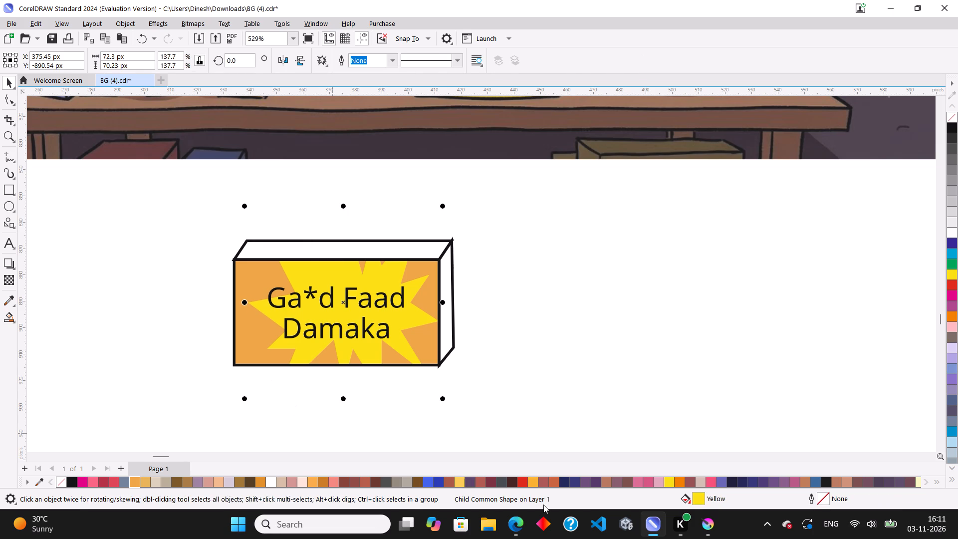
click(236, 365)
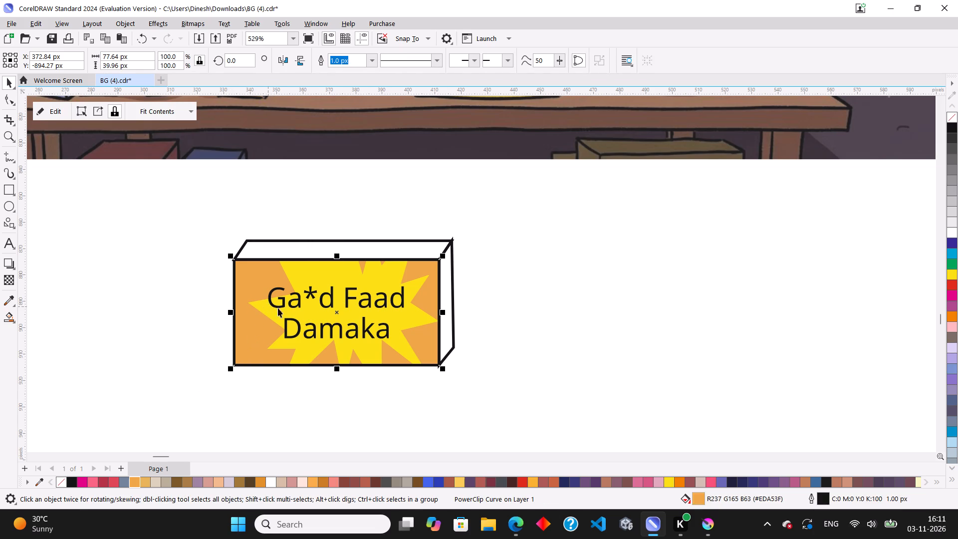
Set the "Ga*d Faad Damaka" text in the MV Boli font and fill it with muted red #A85652.
click(278, 308)
click(139, 481)
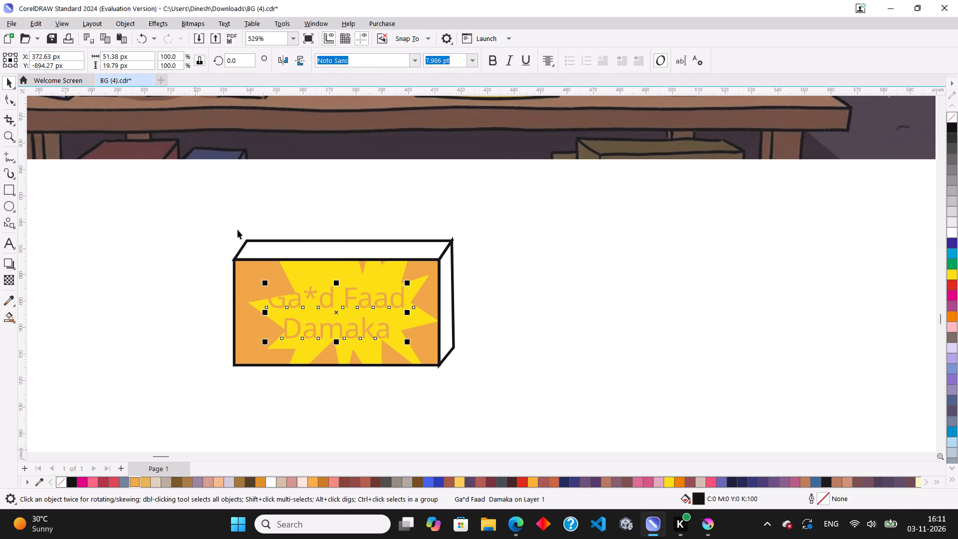
click(410, 57)
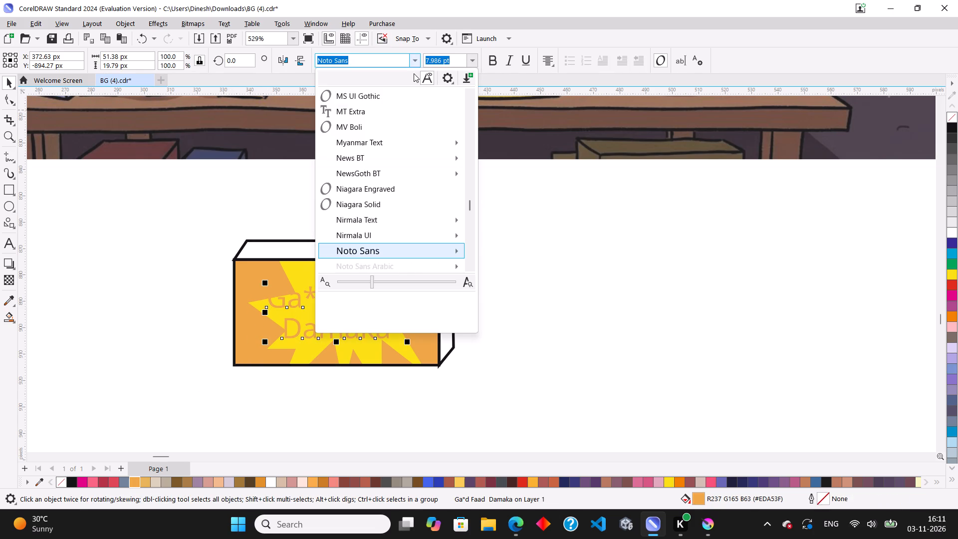
click(372, 125)
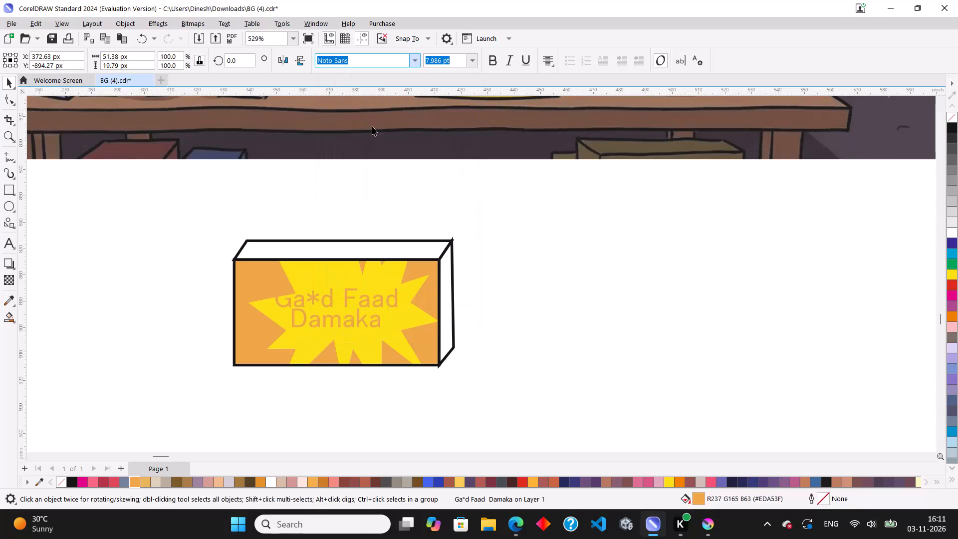
click(539, 485)
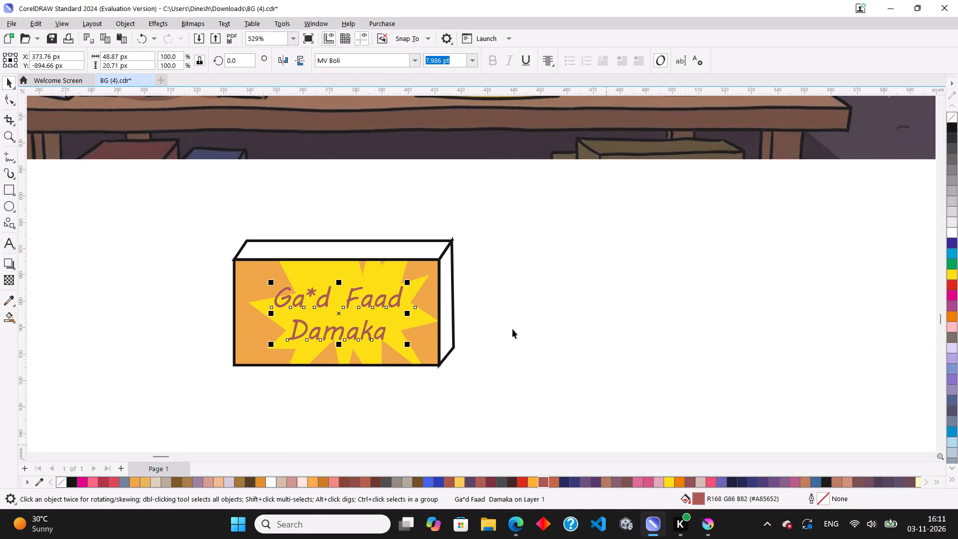
click(514, 310)
Examine the new box at different scales, along with the stocked shop shelves and the other scenes in the document.
scroll(456, 275, up, 3)
scroll(371, 313, down, 5)
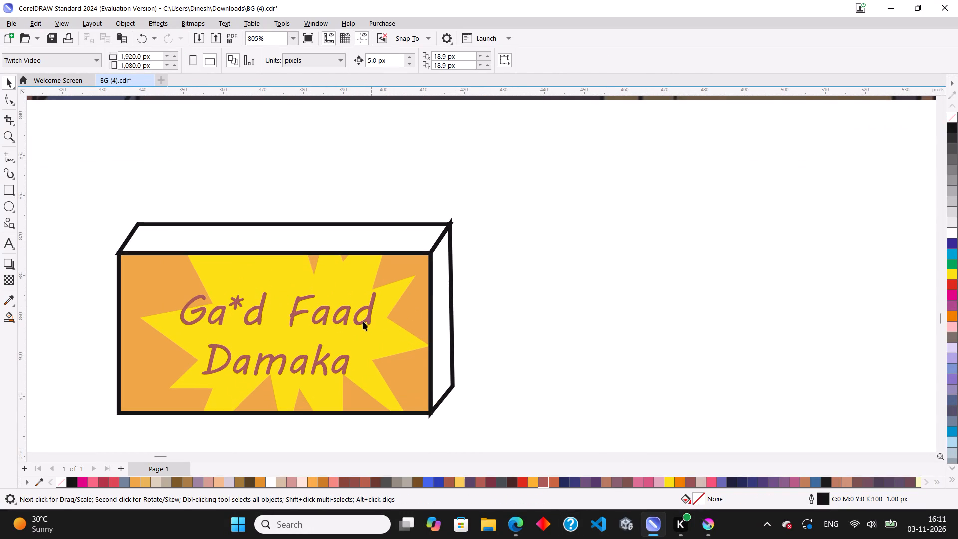
scroll(363, 321, down, 9)
scroll(352, 300, up, 3)
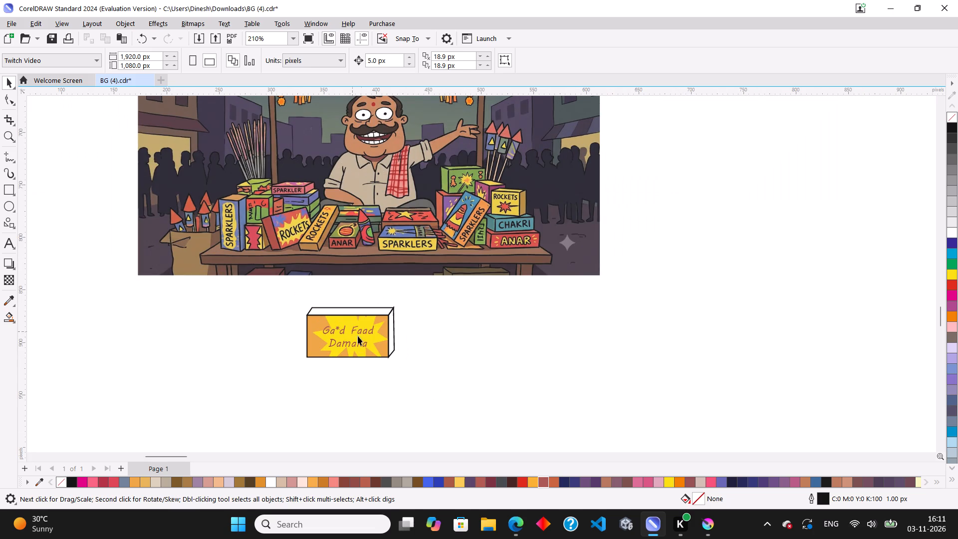
scroll(346, 341, down, 13)
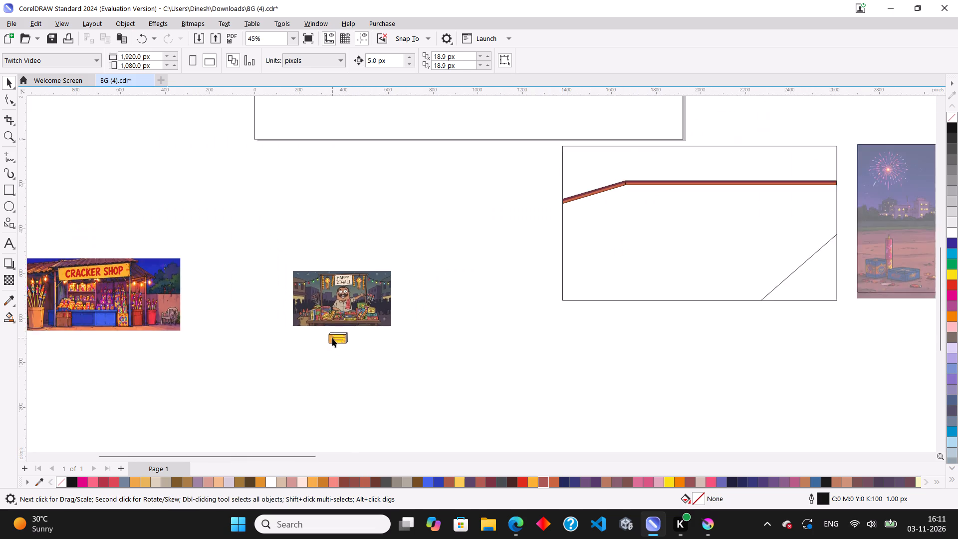
scroll(332, 338, down, 12)
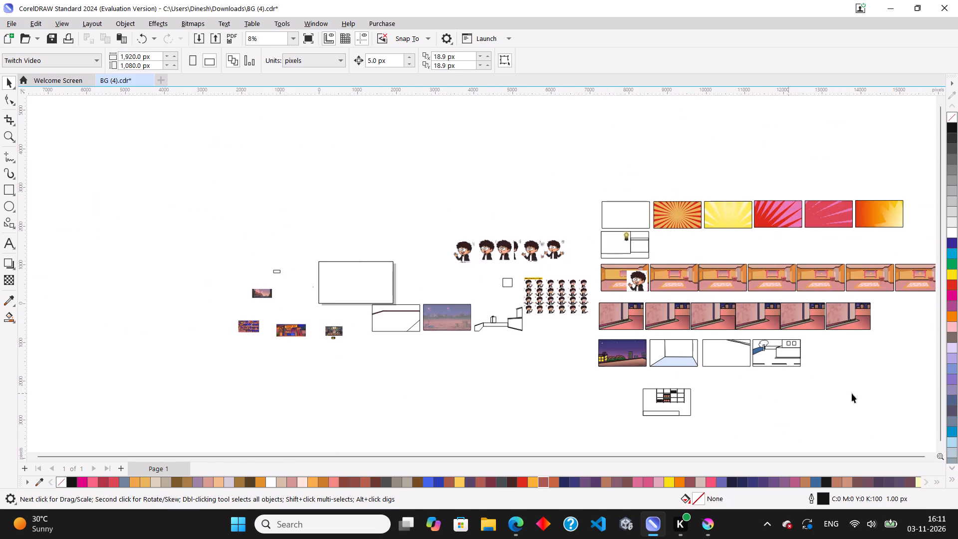
scroll(875, 389, up, 3)
scroll(724, 352, up, 6)
scroll(636, 316, down, 5)
scroll(487, 425, up, 5)
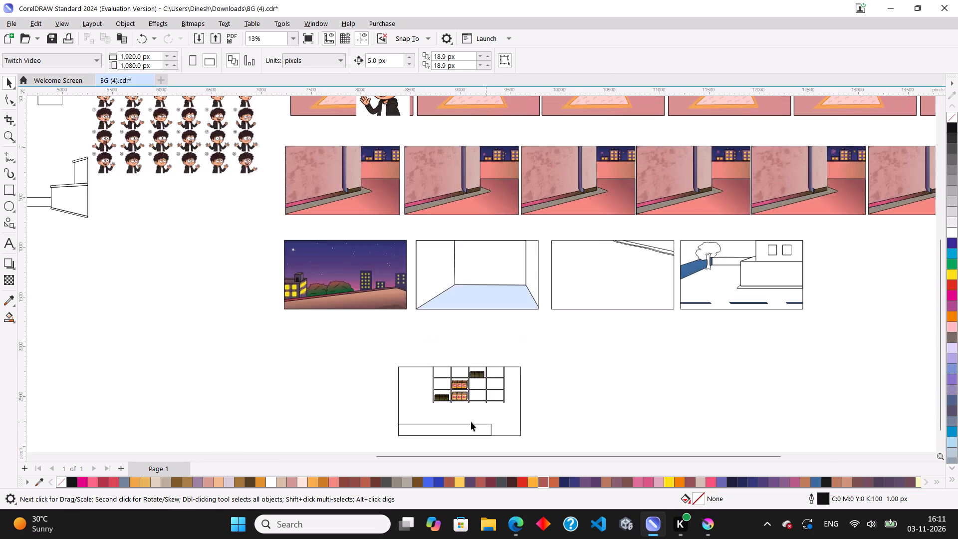
scroll(471, 422, up, 6)
scroll(479, 376, up, 5)
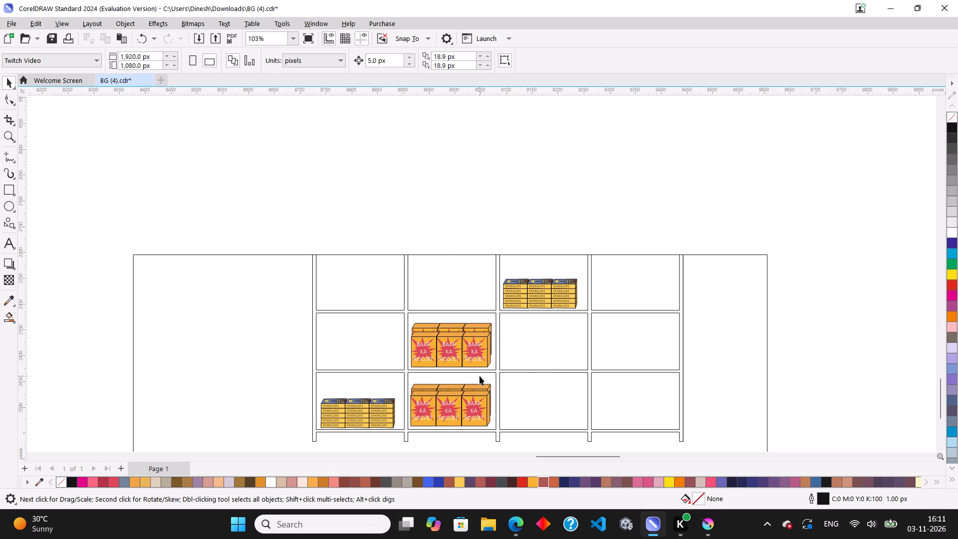
scroll(479, 376, down, 16)
scroll(161, 280, up, 4)
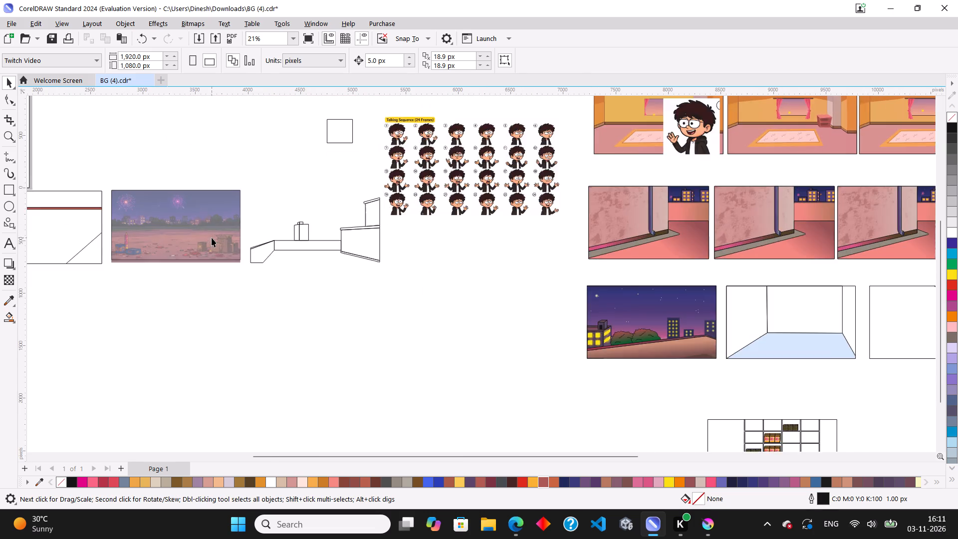
scroll(213, 236, up, 3)
scroll(224, 246, down, 7)
scroll(141, 296, up, 4)
scroll(365, 352, down, 5)
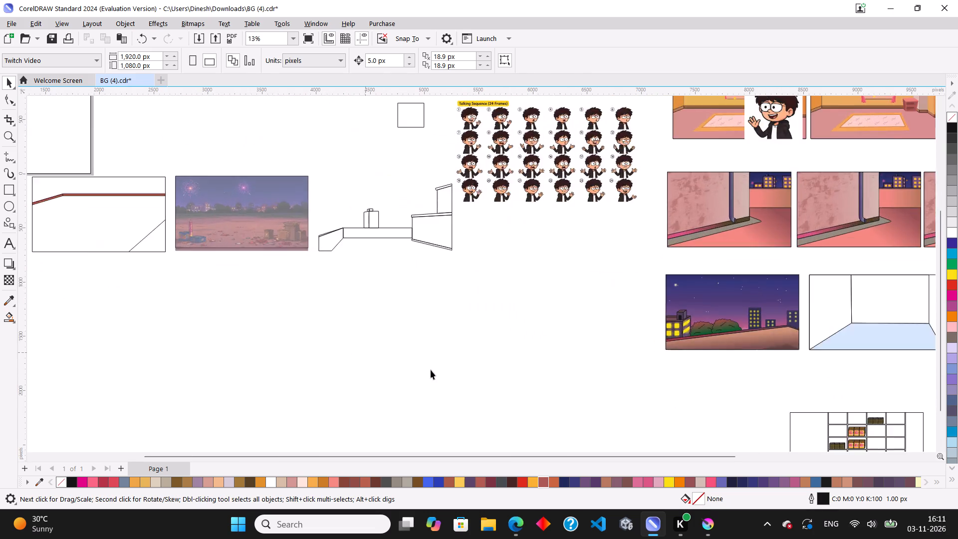
Fill the front face of the "Ga*d Faad Damaka" box with red.
scroll(102, 332, up, 20)
scroll(102, 332, up, 2)
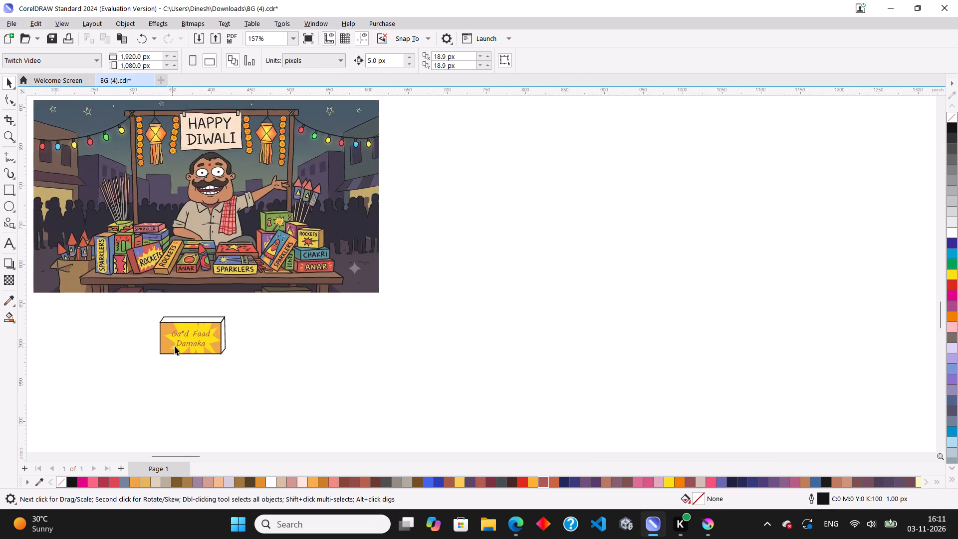
scroll(175, 346, up, 4)
click(143, 342)
click(154, 344)
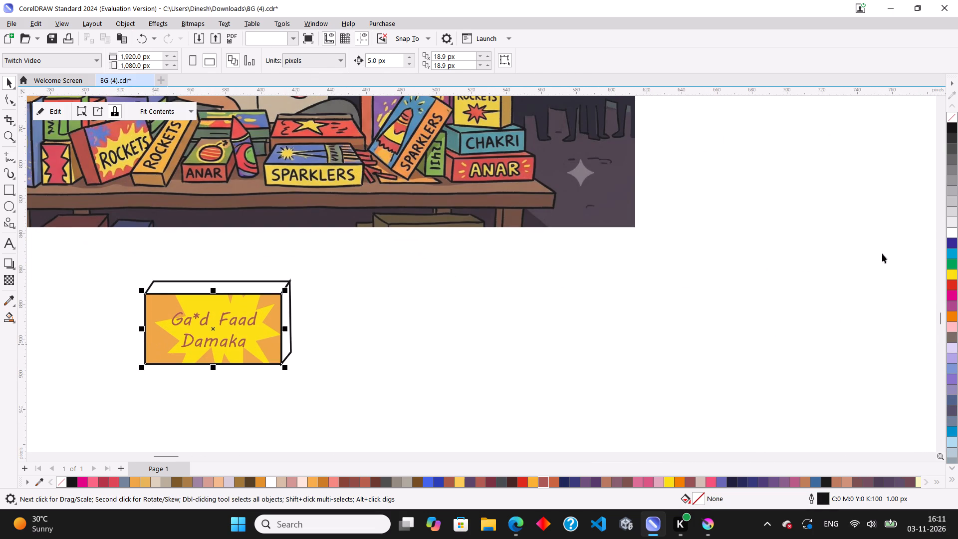
click(953, 284)
scroll(109, 267, up, 3)
click(226, 249)
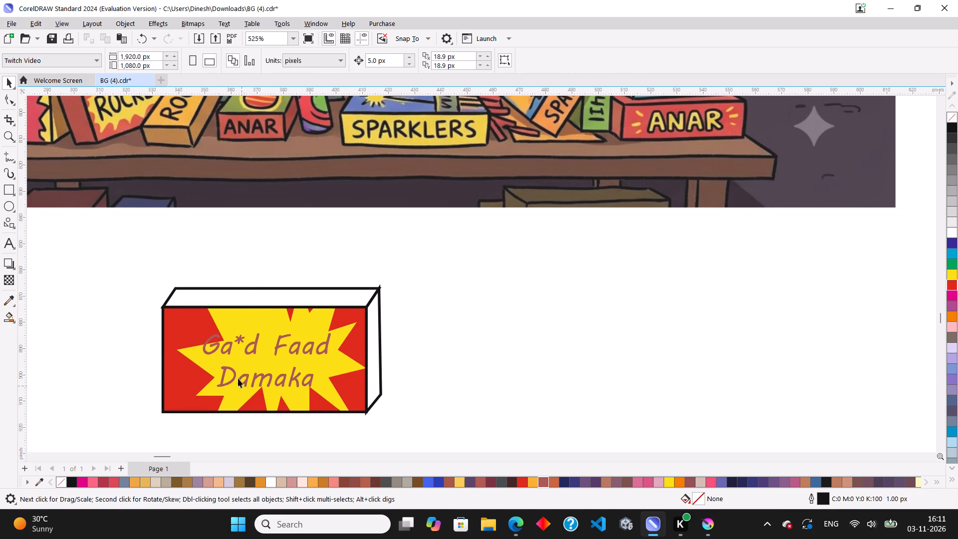
Fill the "Ga*d Faad Damaka" text on the box front with dark brown #4F3810.
scroll(222, 361, up, 3)
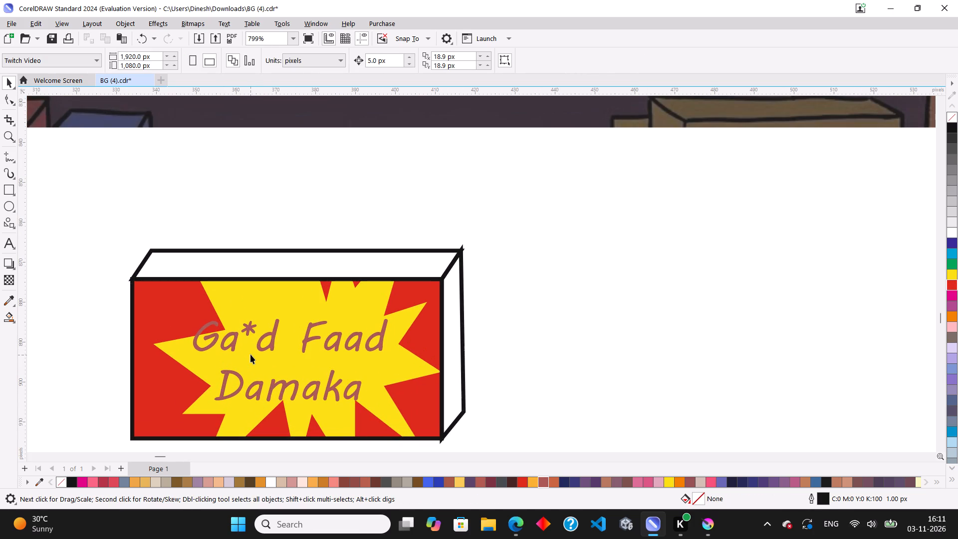
click(265, 342)
click(272, 352)
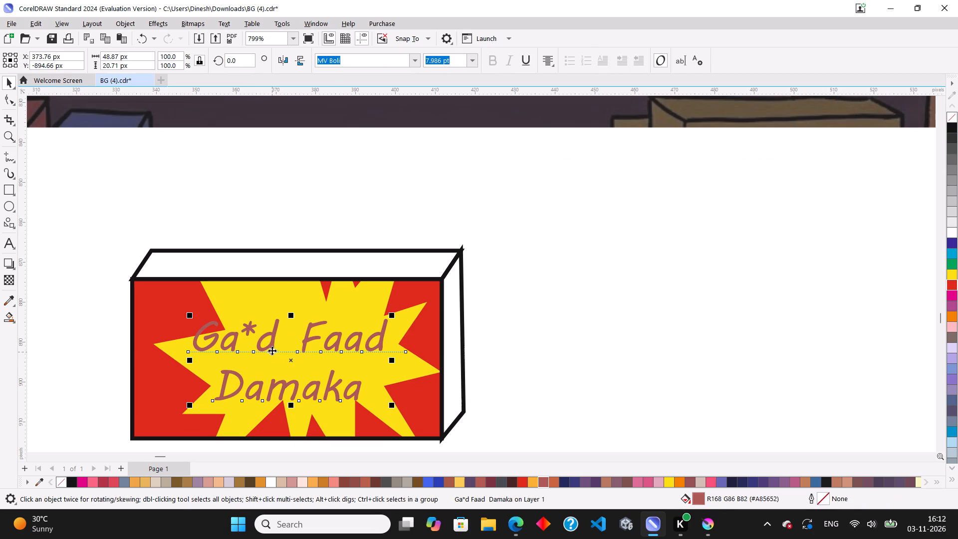
click(245, 481)
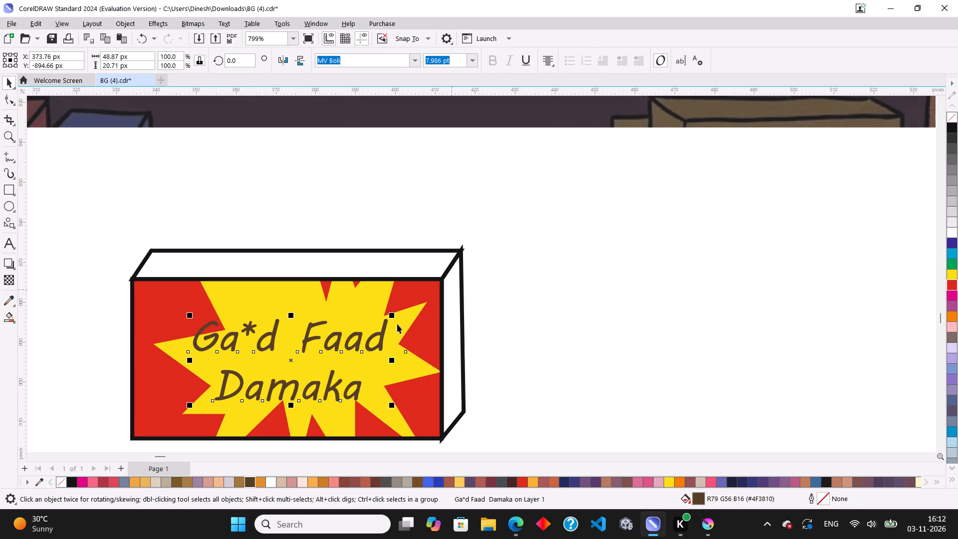
Fill the narrow side face of the "Ga*d Faad Damaka" box with dark red #930F15.
click(452, 345)
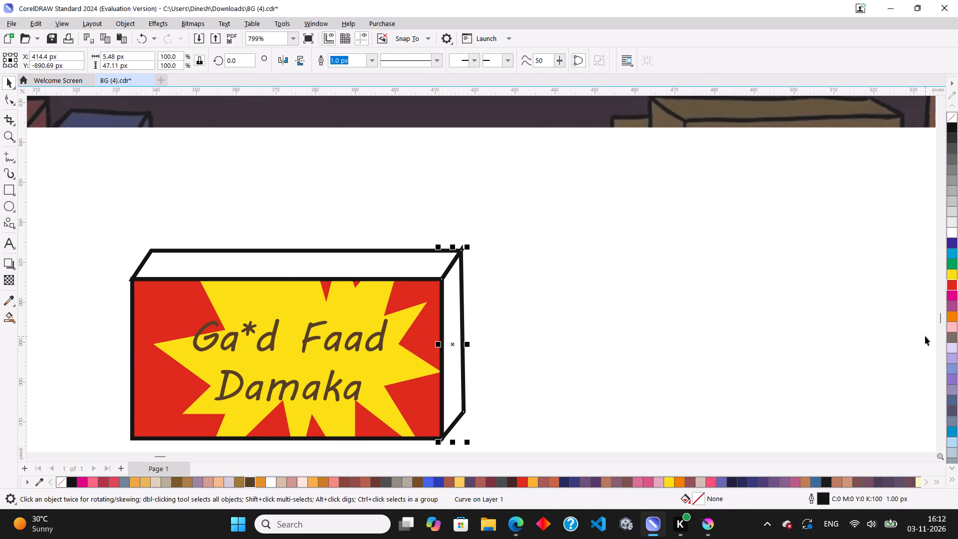
click(951, 285)
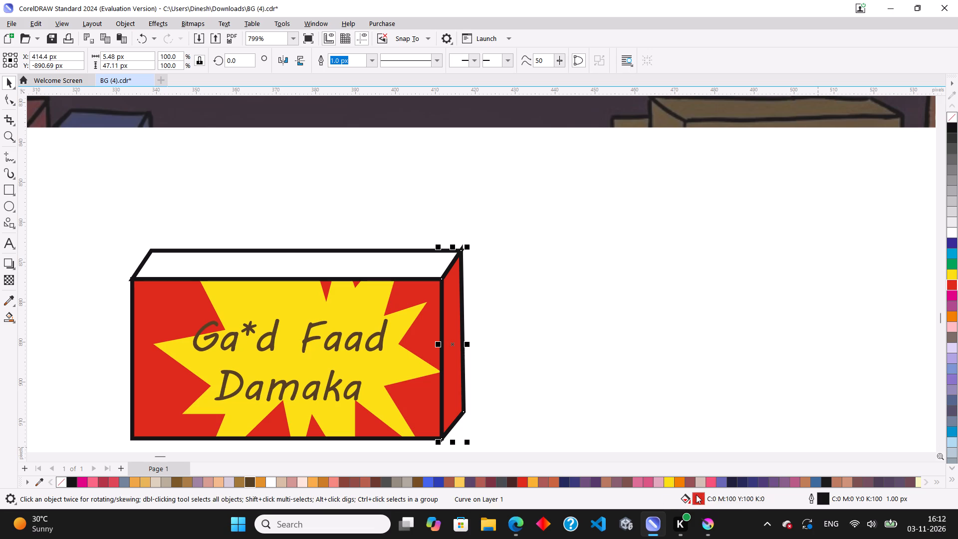
double_click(696, 495)
click(335, 143)
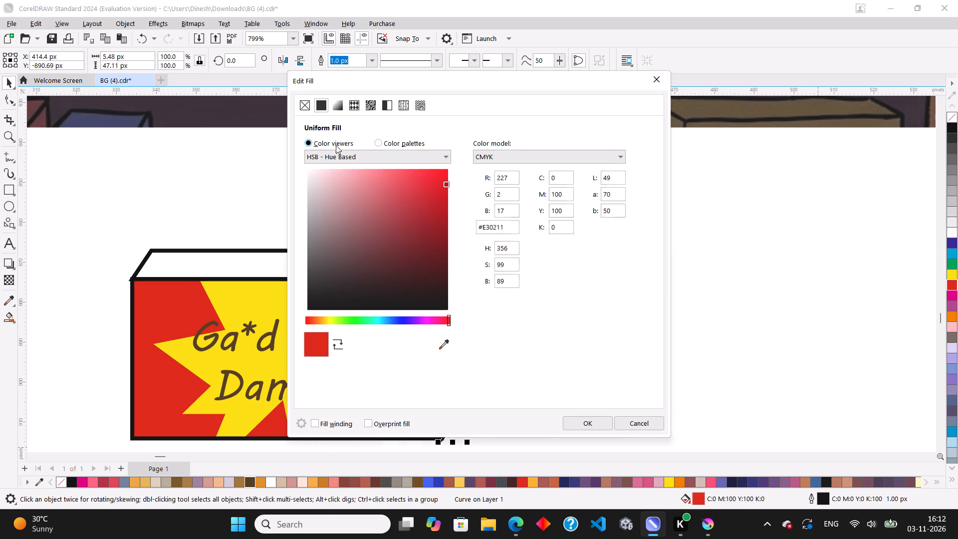
click(441, 230)
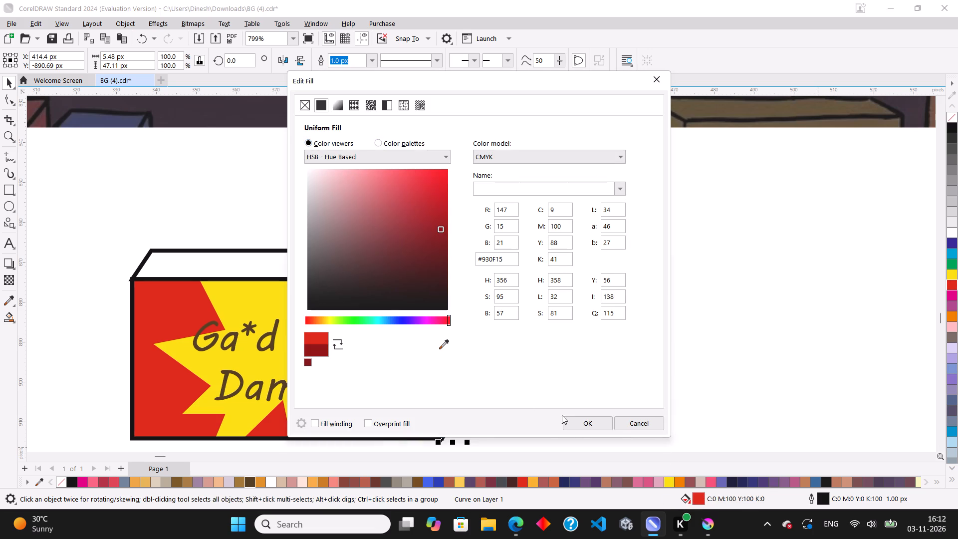
click(586, 427)
click(573, 342)
Fill the top face of the box with the same red as its front face.
click(355, 264)
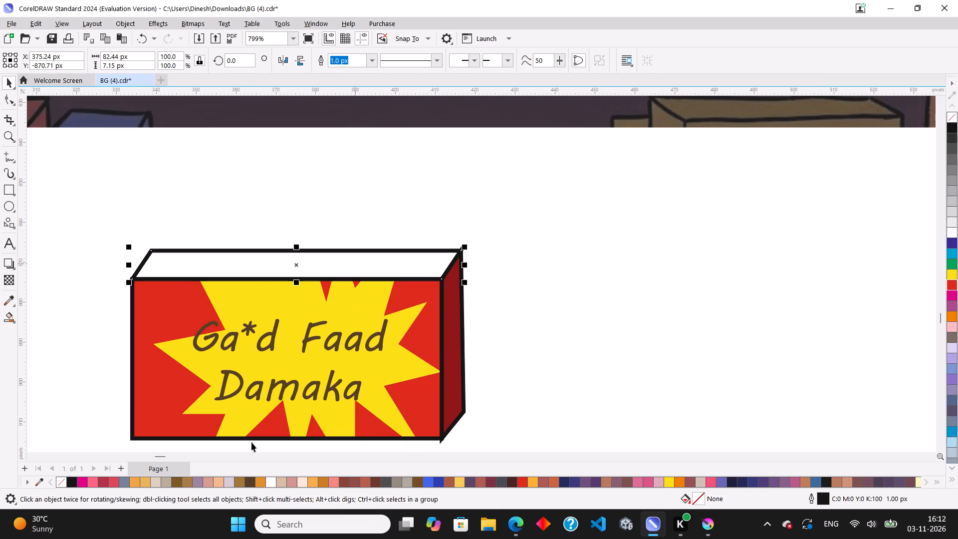
click(948, 287)
click(746, 290)
Group all parts of the "Ga*d Faad Damaka" box into one object.
scroll(394, 304, down, 8)
drag(218, 258, 484, 394)
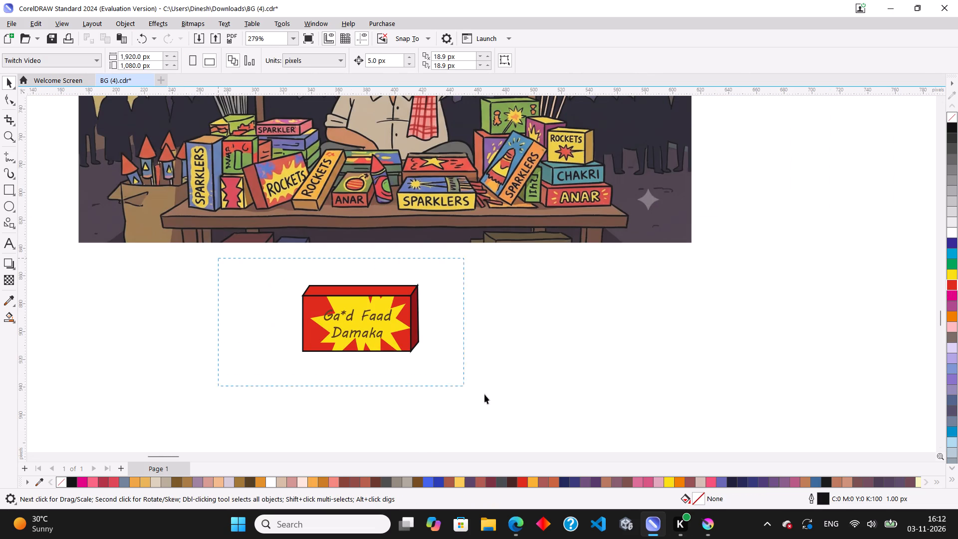
drag(484, 394, 489, 395)
key(ctrl+g)
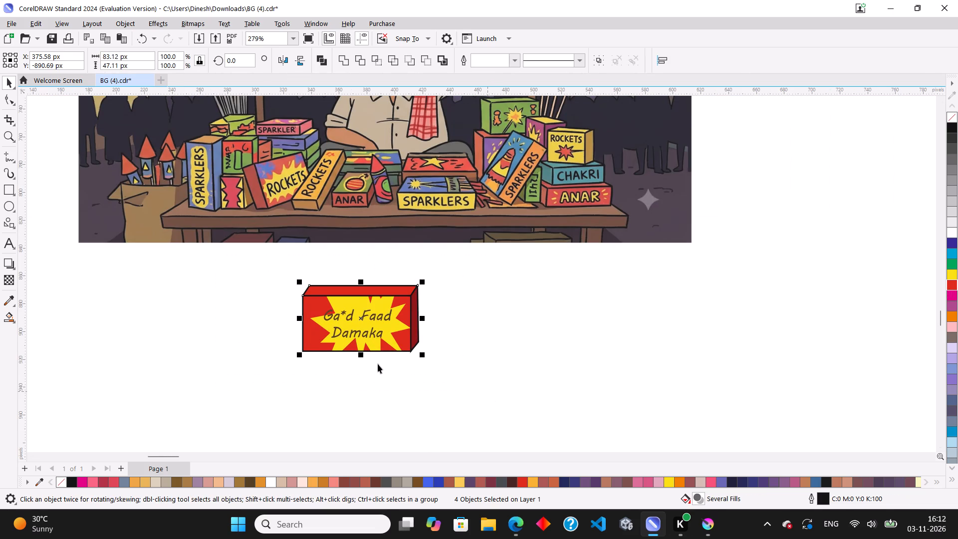
Move the grouped "Ga*d Faad Damaka" box into the third compartment of the bottom row of the shop shelves.
scroll(372, 362, down, 12)
scroll(321, 339, down, 6)
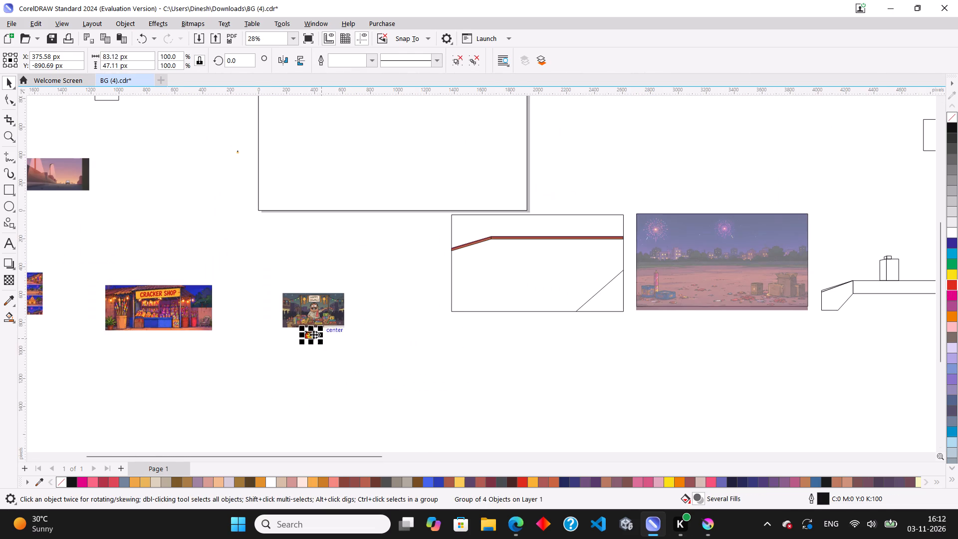
drag(311, 334, 807, 351)
scroll(368, 314, down, 4)
scroll(588, 305, down, 2)
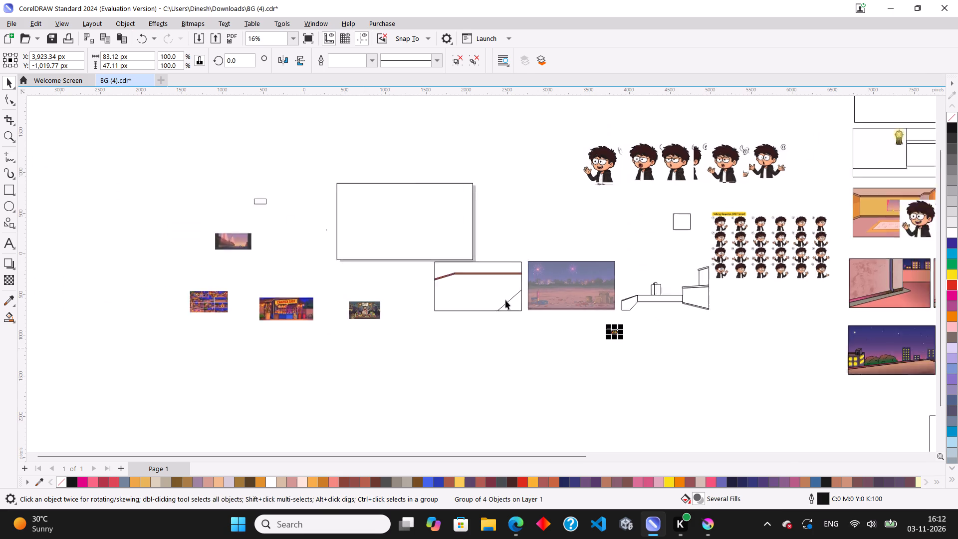
scroll(505, 300, down, 5)
scroll(840, 418, up, 7)
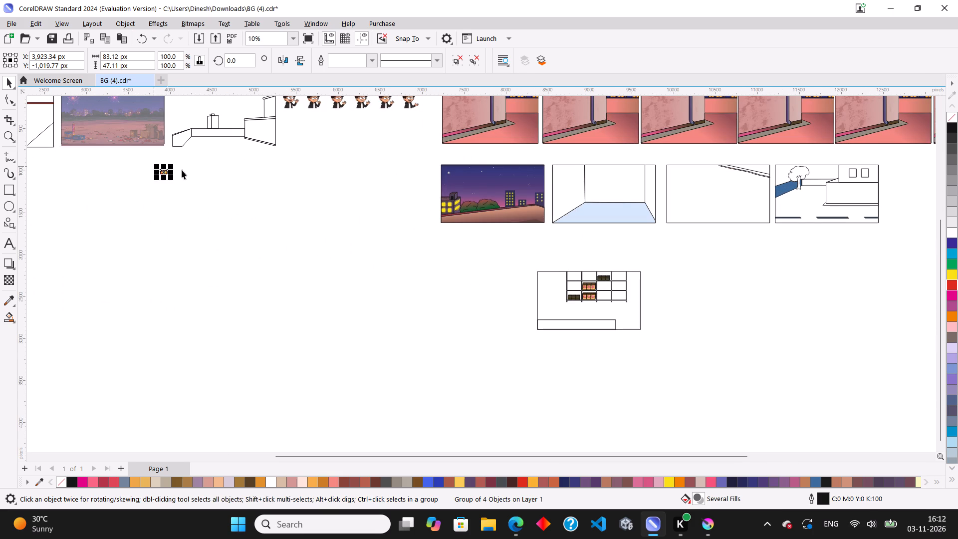
drag(162, 174, 606, 296)
scroll(604, 292, up, 20)
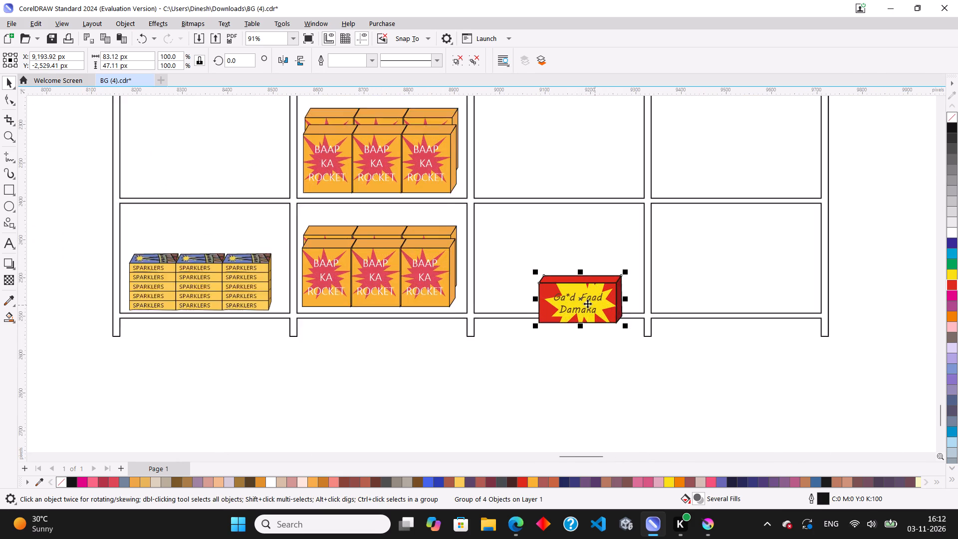
scroll(587, 303, up, 3)
drag(584, 304, 482, 282)
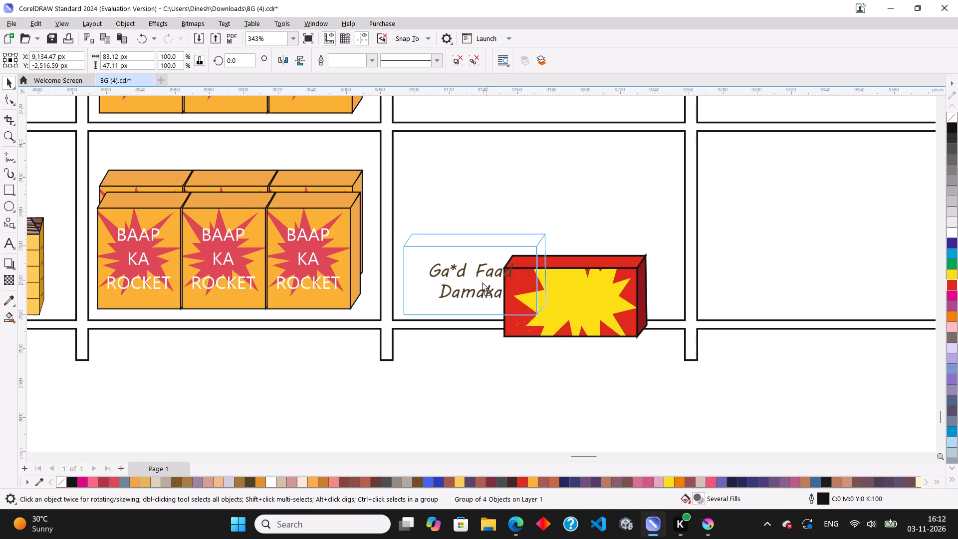
drag(482, 282, 481, 282)
Duplicate the "Ga*d Faad Damaka" box directly beside the original in the same shelf compartment.
scroll(488, 284, up, 3)
scroll(491, 277, down, 2)
drag(469, 280, 545, 282)
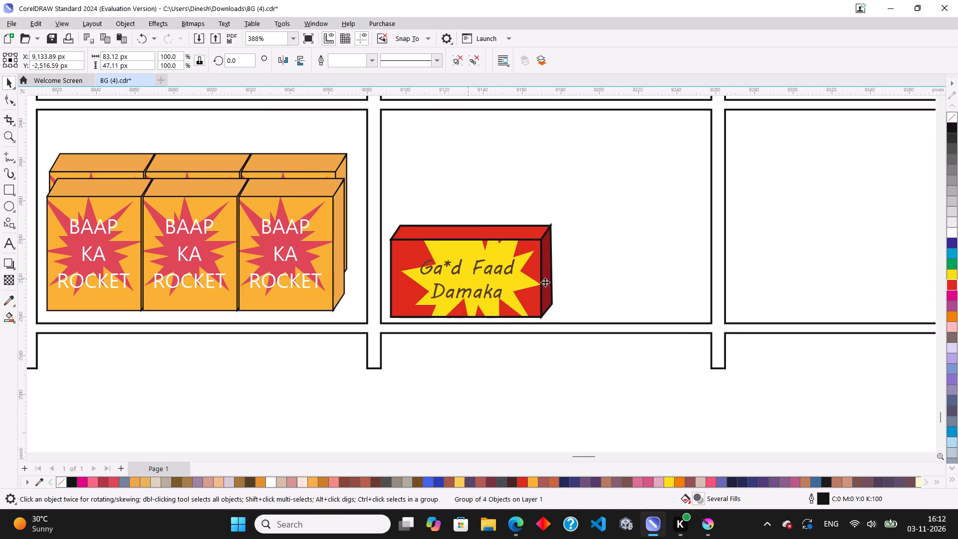
drag(545, 282, 622, 282)
ctrl+right_click(622, 282)
Raise the pair of red boxes and duplicate it twice, each copy lower and in front, making three overlapping rows of two.
shift+click(496, 269)
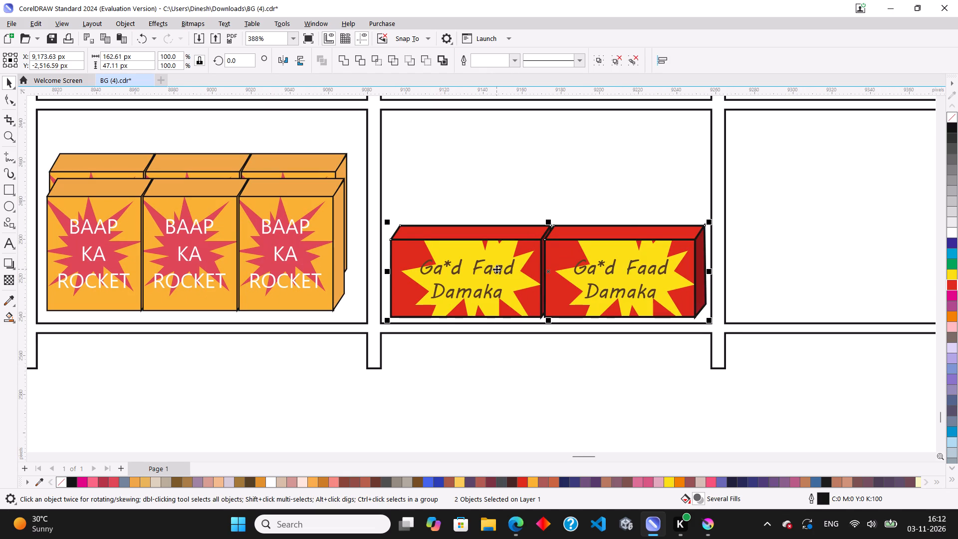
drag(582, 289, 575, 225)
drag(587, 212, 587, 216)
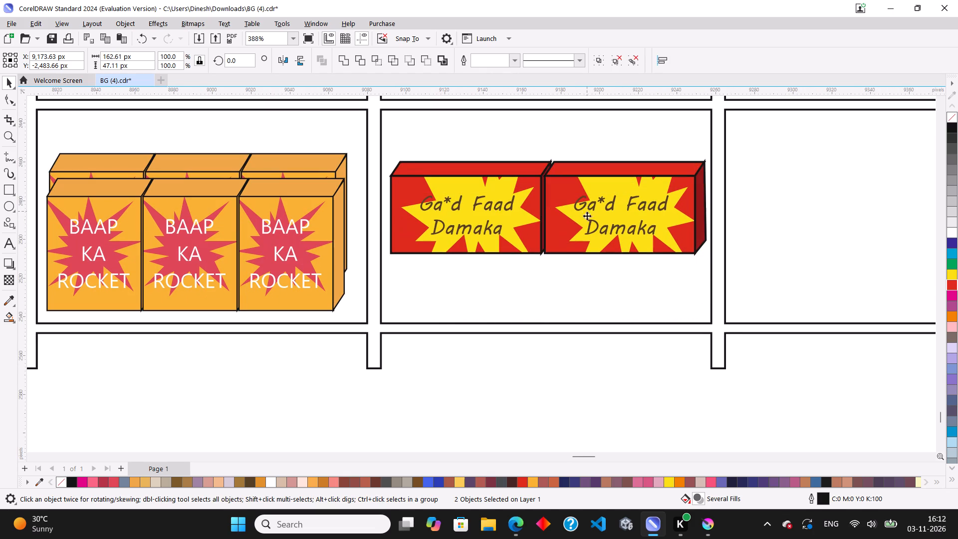
drag(587, 216, 585, 231)
ctrl+right_click(585, 231)
ctrl+drag(589, 234, 586, 252)
click(505, 245)
shift+click(605, 252)
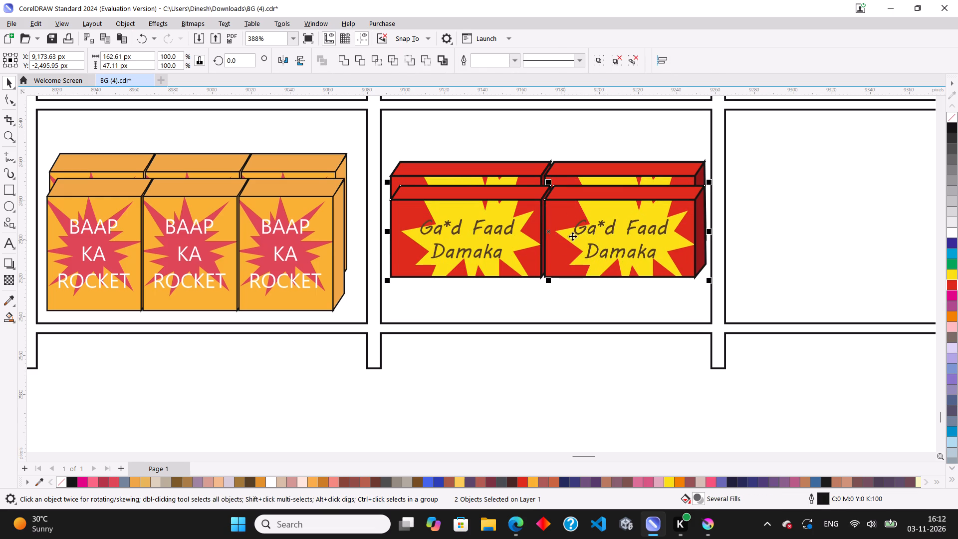
drag(577, 235, 576, 262)
ctrl+right_click(576, 262)
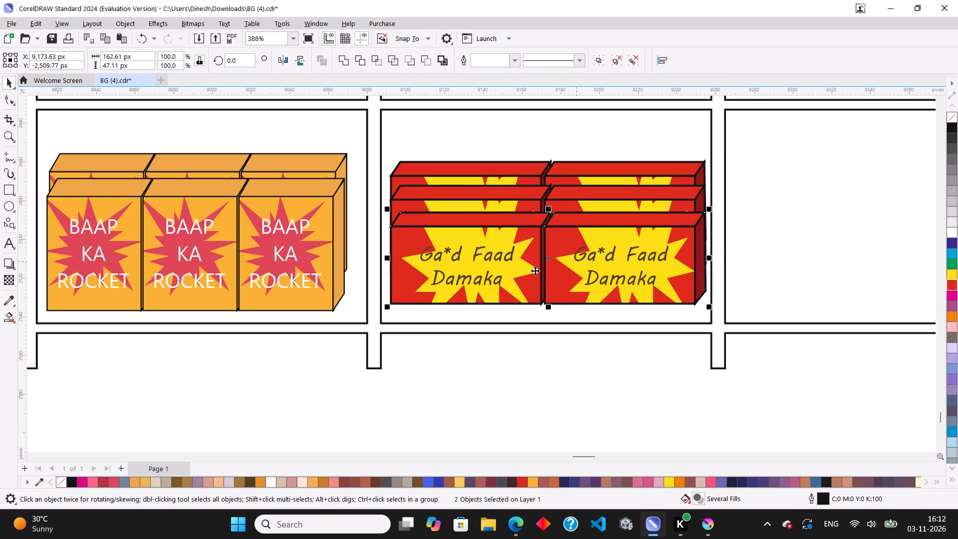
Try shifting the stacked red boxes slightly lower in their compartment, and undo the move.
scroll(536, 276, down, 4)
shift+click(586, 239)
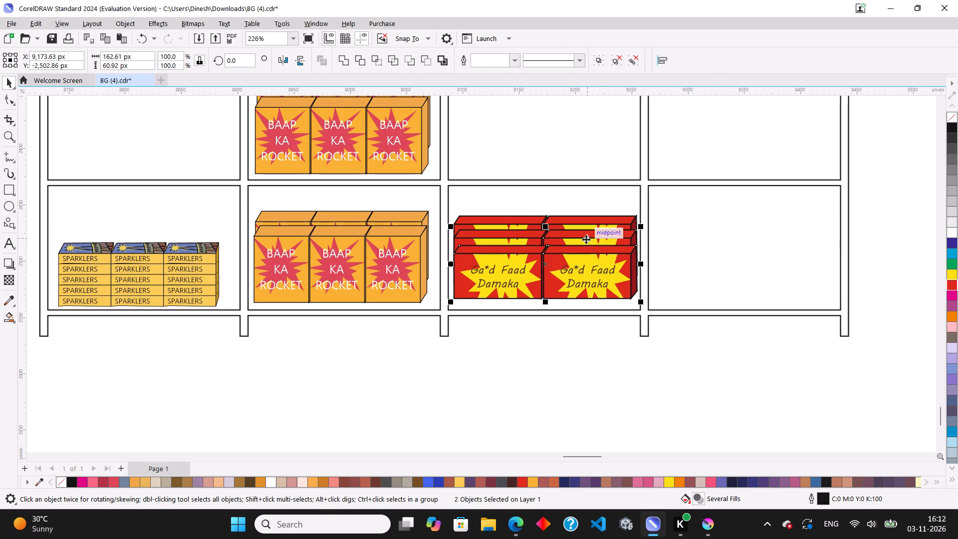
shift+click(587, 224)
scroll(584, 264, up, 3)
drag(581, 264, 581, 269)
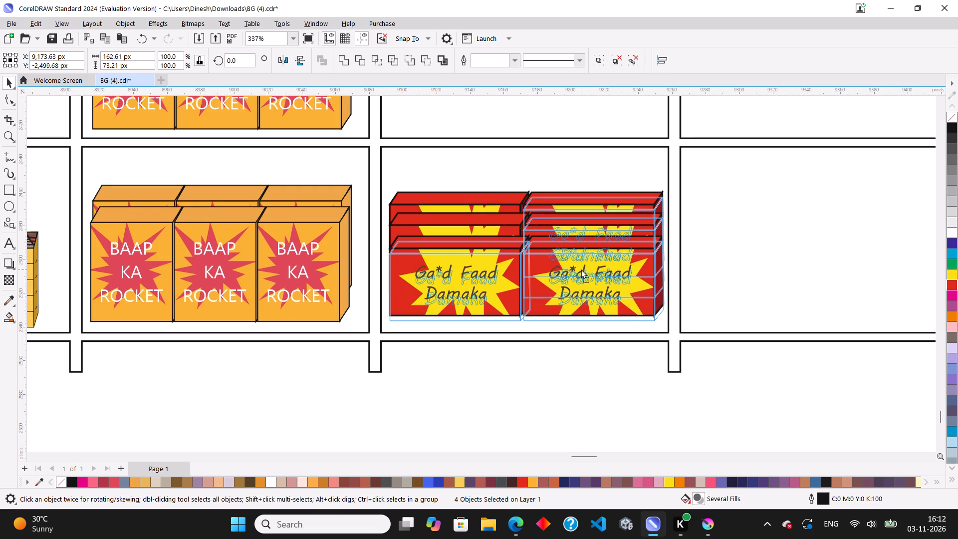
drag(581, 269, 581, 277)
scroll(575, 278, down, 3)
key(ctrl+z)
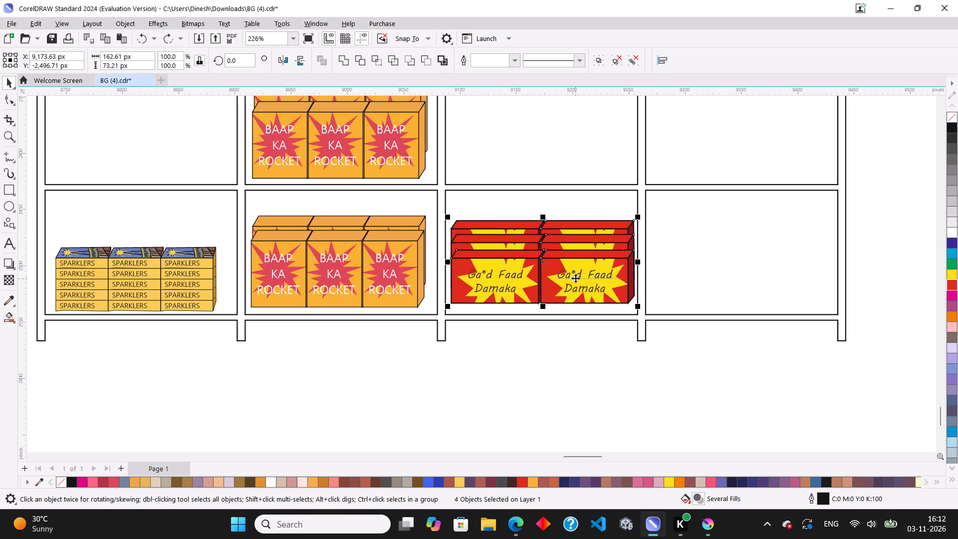
Select all six "Ga*d Faad Damaka" boxes and move the stack down slightly towards the shelf board.
scroll(523, 245, up, 3)
shift+click(518, 220)
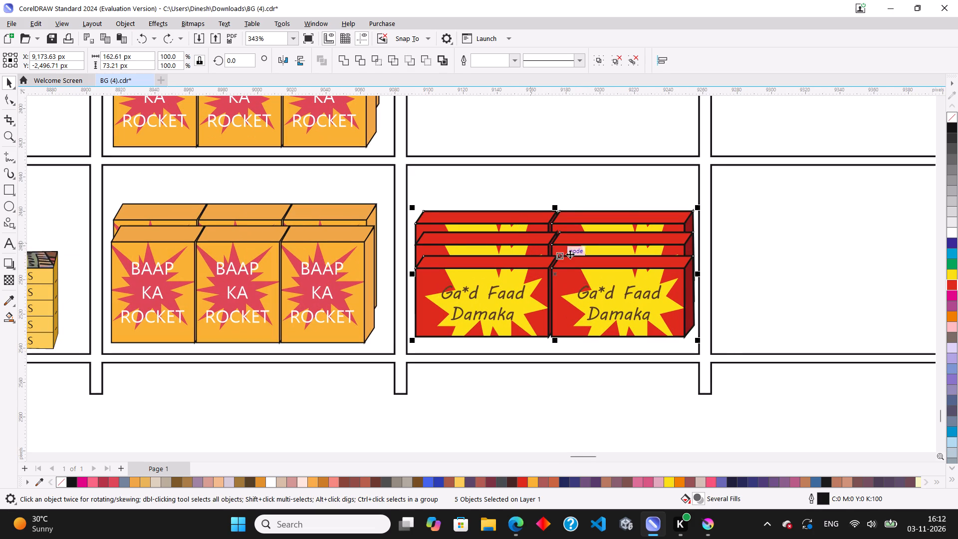
ctrl+drag(583, 253, 584, 269)
click(509, 268)
shift+click(587, 273)
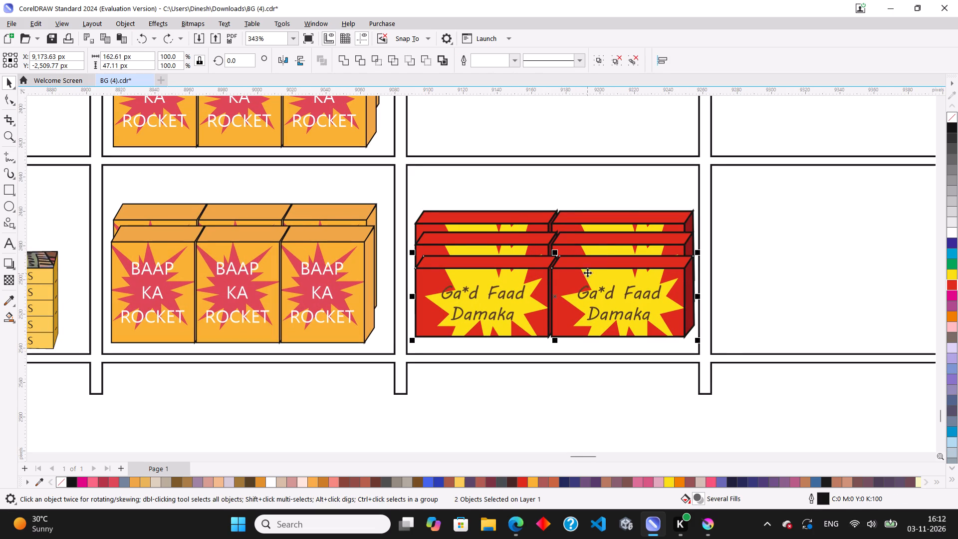
shift+click(599, 241)
shift+click(498, 232)
shift+click(511, 216)
shift+click(596, 225)
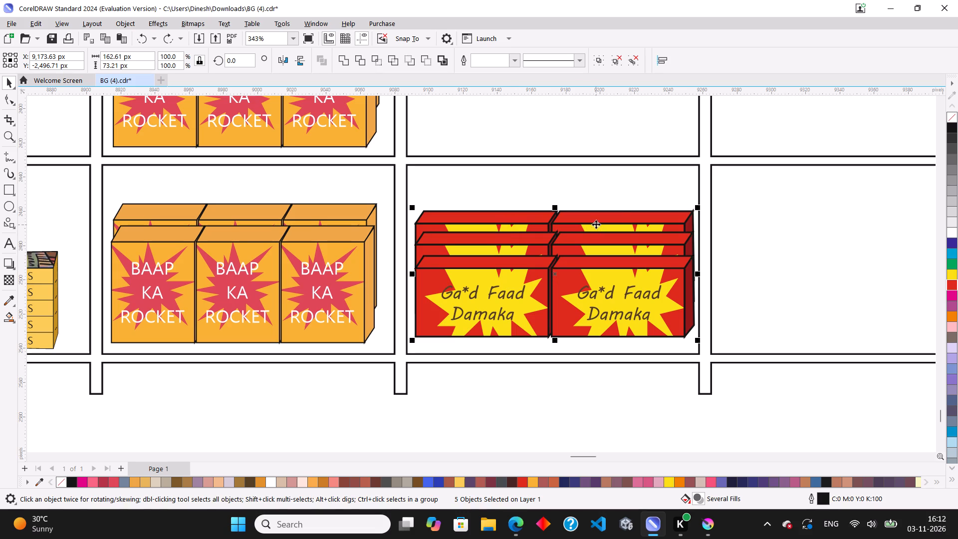
scroll(582, 262, up, 1)
ctrl+drag(584, 272, 583, 285)
scroll(504, 283, down, 9)
scroll(548, 299, down, 1)
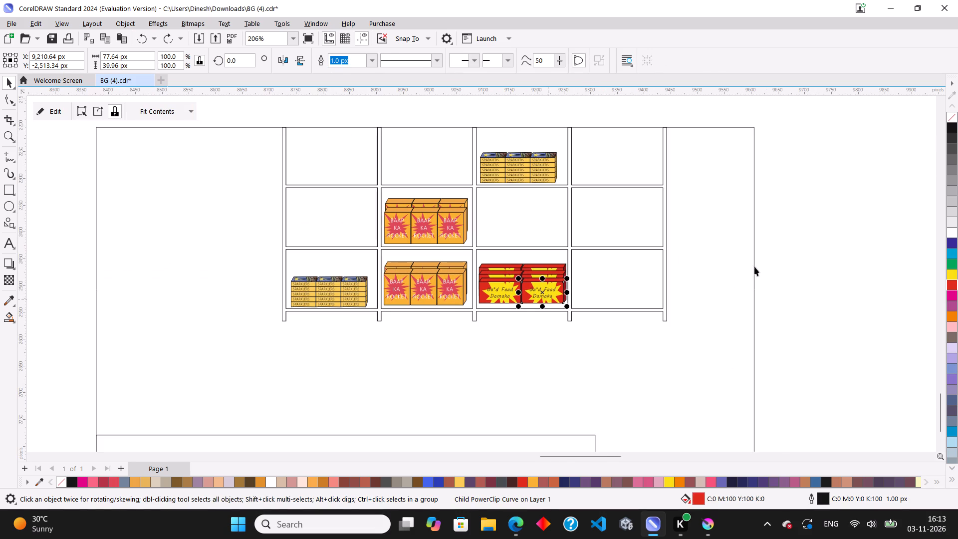
click(754, 267)
click(835, 242)
drag(832, 236, 472, 314)
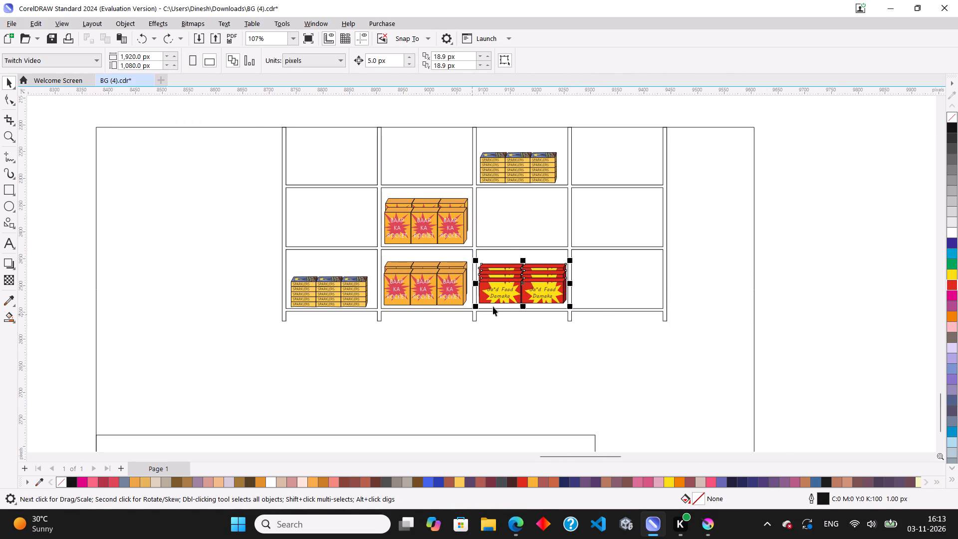
scroll(510, 299, up, 7)
drag(539, 278, 538, 284)
scroll(531, 306, down, 7)
click(809, 294)
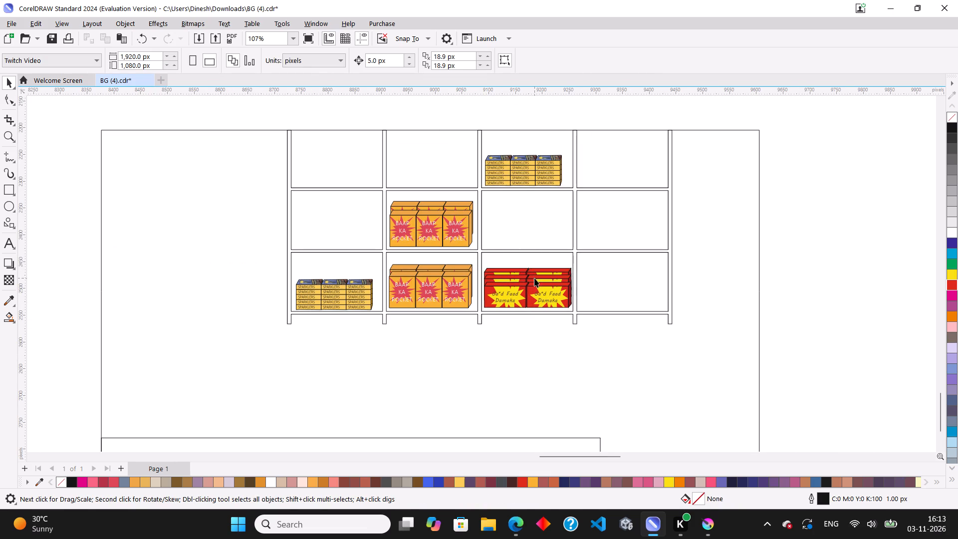
Copy the six-box "Ga*d Faad Damaka" stack into the first compartment of the middle shelf row.
drag(845, 264, 460, 324)
scroll(527, 280, up, 2)
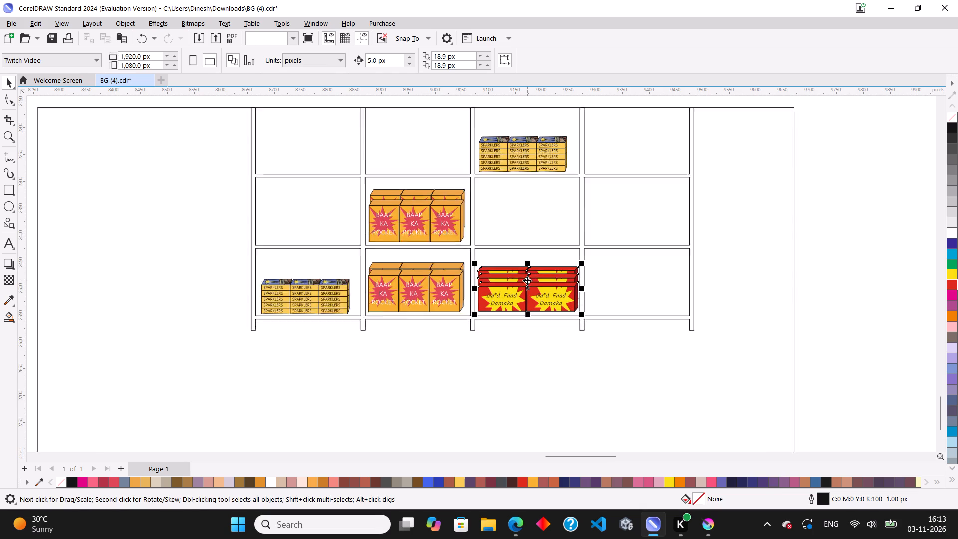
drag(527, 284, 272, 205)
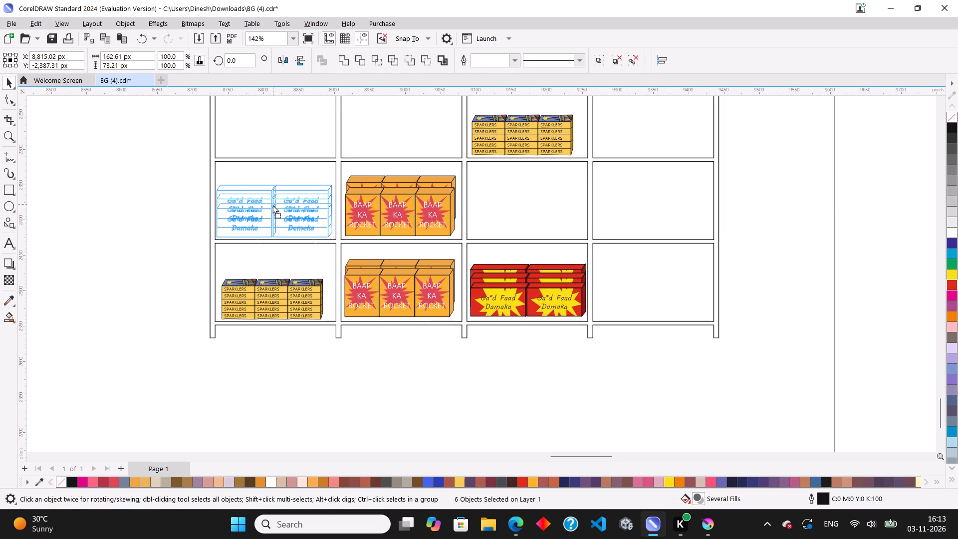
drag(272, 205, 274, 204)
right_click(274, 204)
scroll(274, 204, down, 6)
click(665, 233)
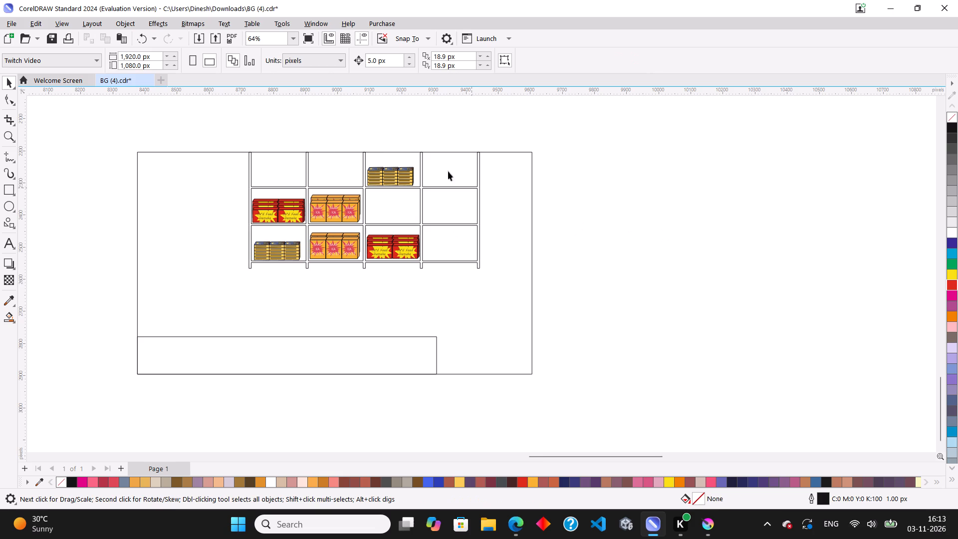
Copy the "BAAP KA ROCKET" stack from the middle row into the last compartment of the top shelf row.
scroll(333, 127, up, 3)
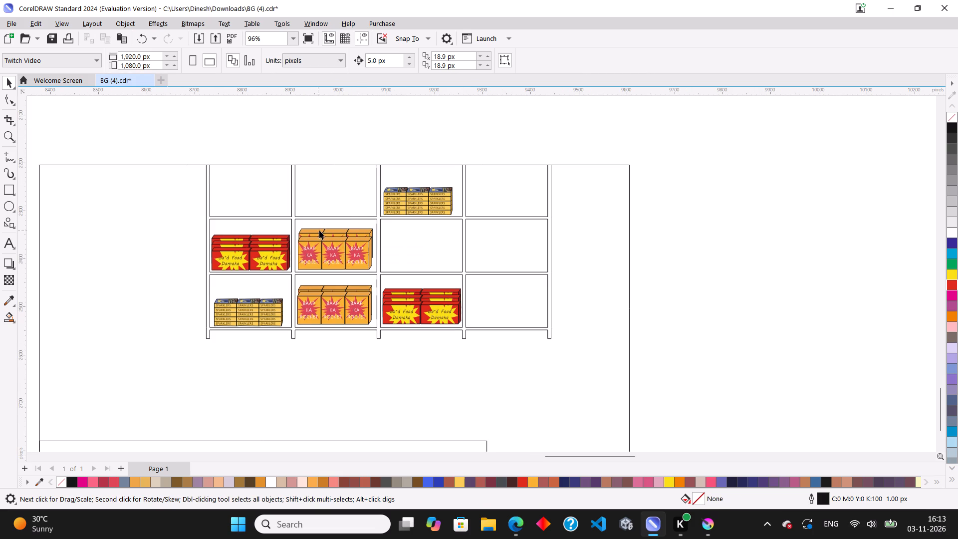
drag(293, 129, 377, 274)
drag(335, 247, 505, 190)
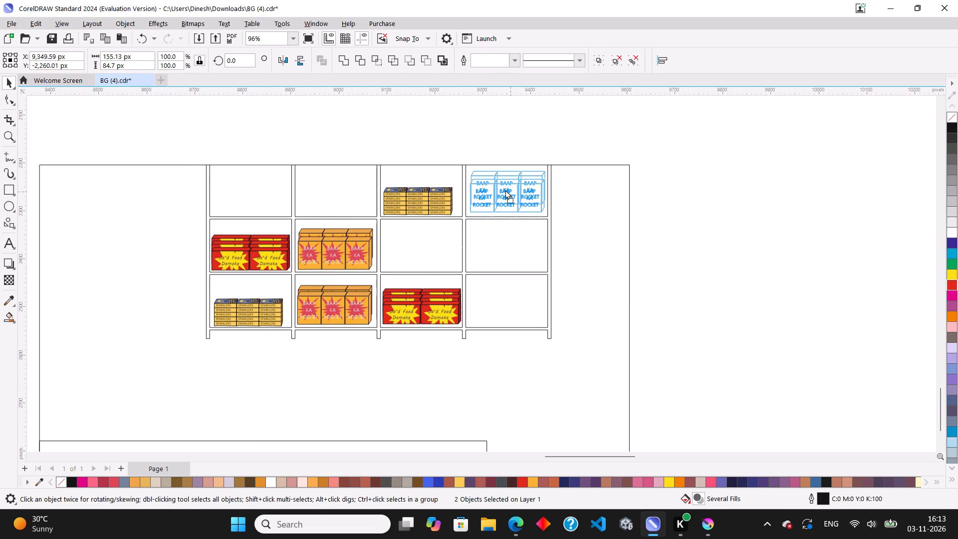
drag(505, 190, 505, 191)
right_click(505, 191)
click(731, 259)
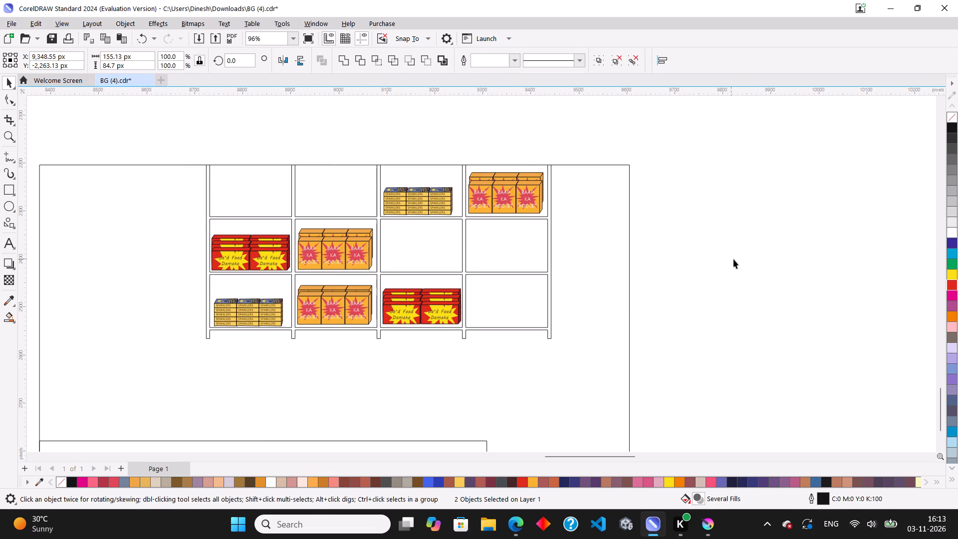
Draw a tall, narrow rectangle about 68 by 286 px in the empty area left of the shop scene.
scroll(737, 272, down, 4)
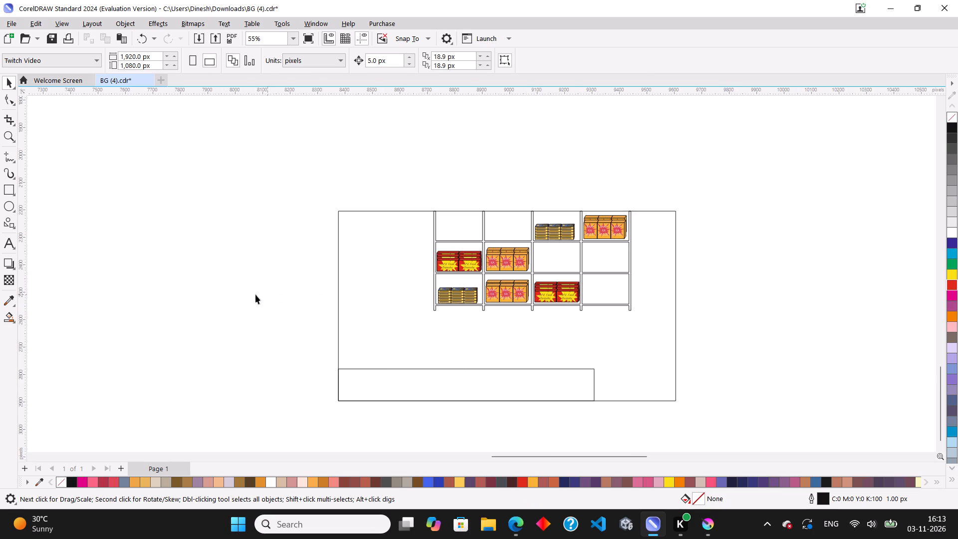
click(249, 294)
scroll(615, 295, up, 3)
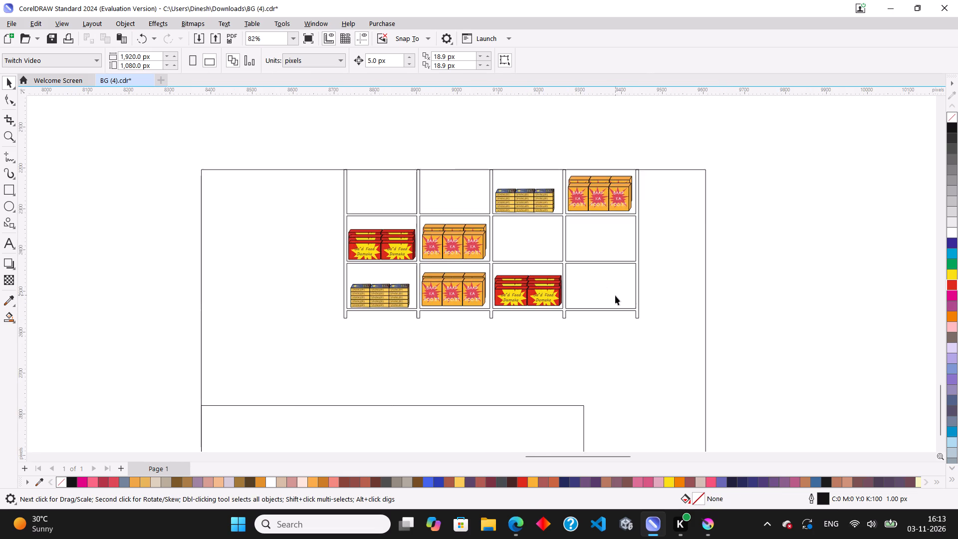
scroll(634, 294, down, 4)
click(10, 193)
scroll(186, 270, up, 2)
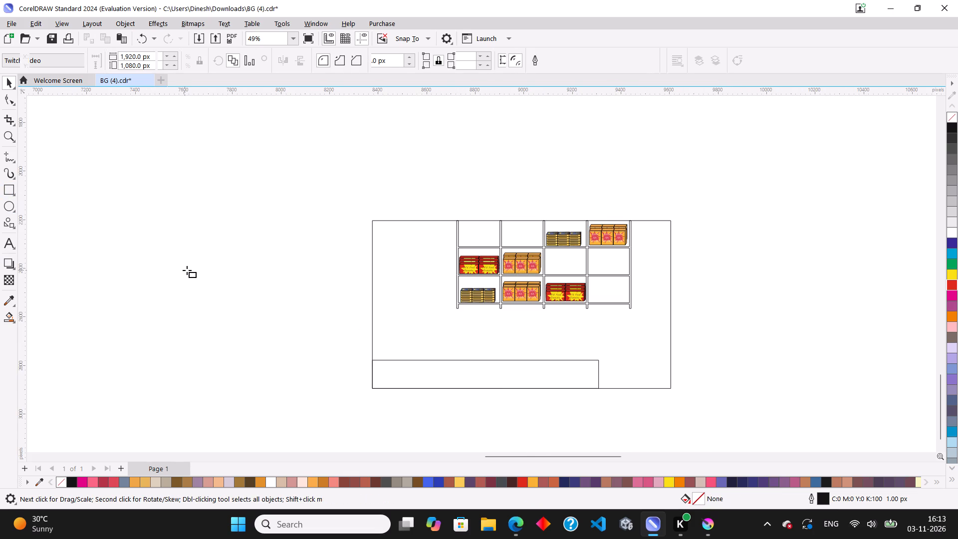
scroll(187, 270, up, 4)
drag(210, 218, 253, 367)
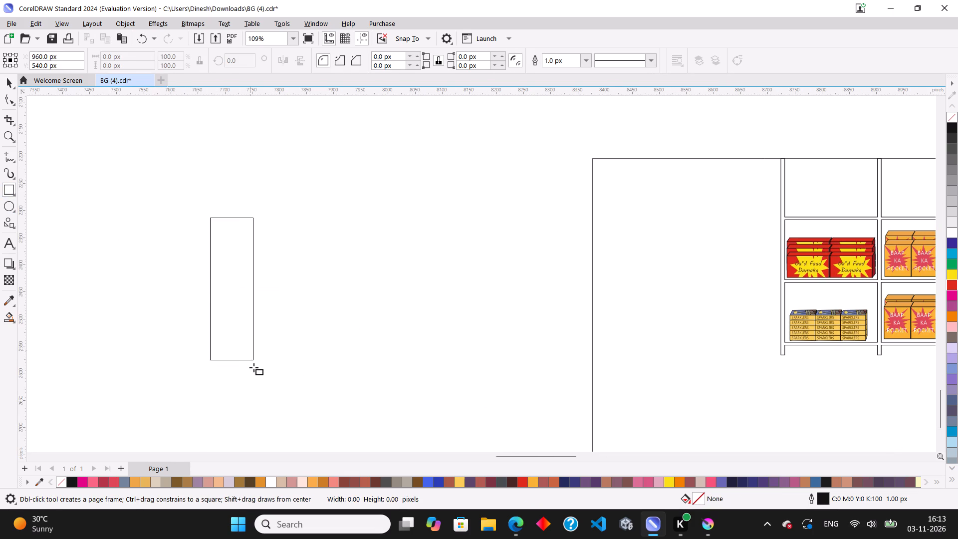
drag(253, 367, 247, 373)
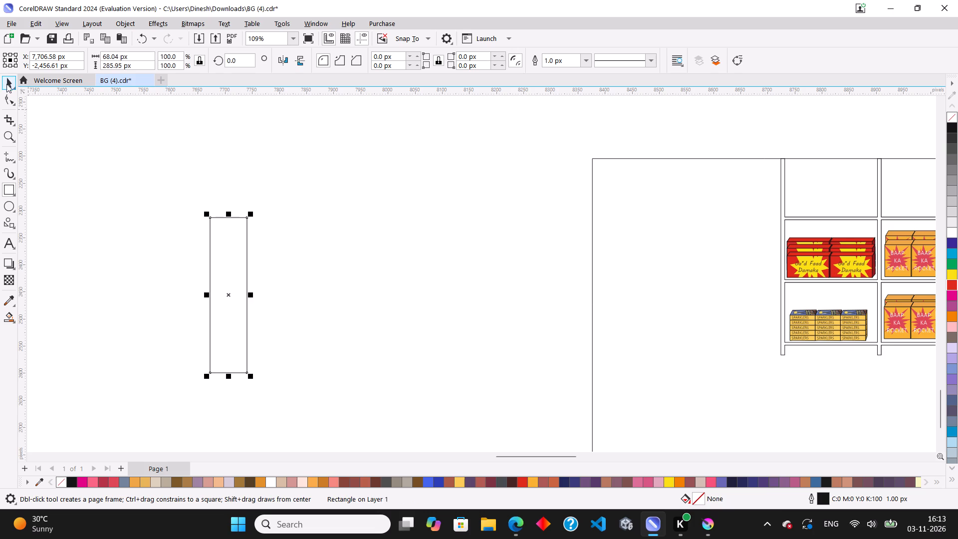
click(6, 84)
click(183, 176)
Round all four corners of the tall rectangle to about 12 px and shift the shape slightly to the right.
click(234, 311)
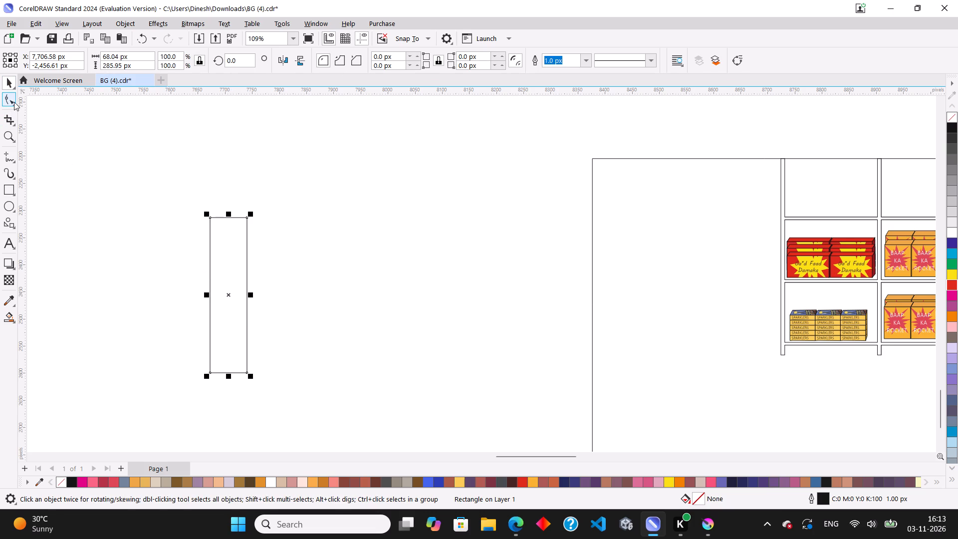
click(14, 101)
scroll(217, 356, up, 2)
drag(208, 175, 213, 187)
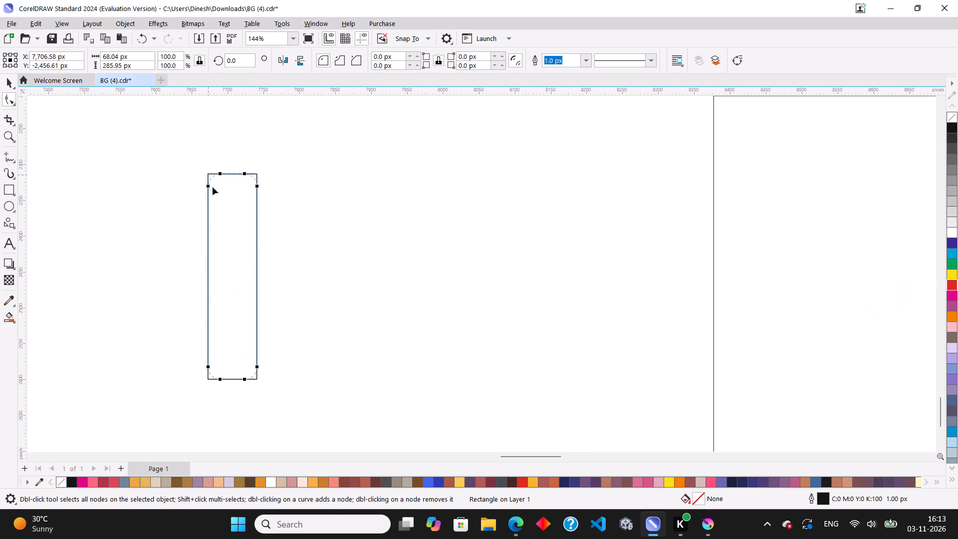
drag(213, 187, 220, 200)
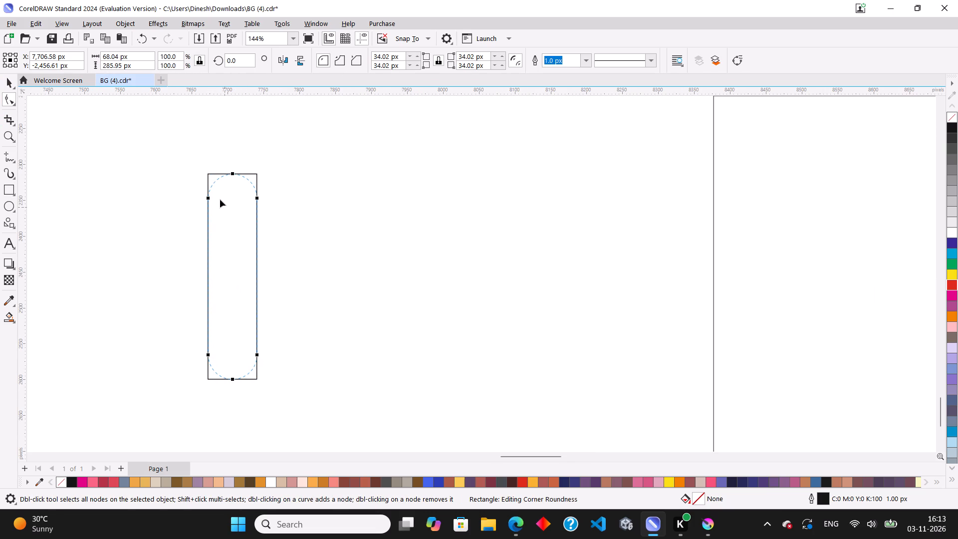
drag(220, 200, 207, 183)
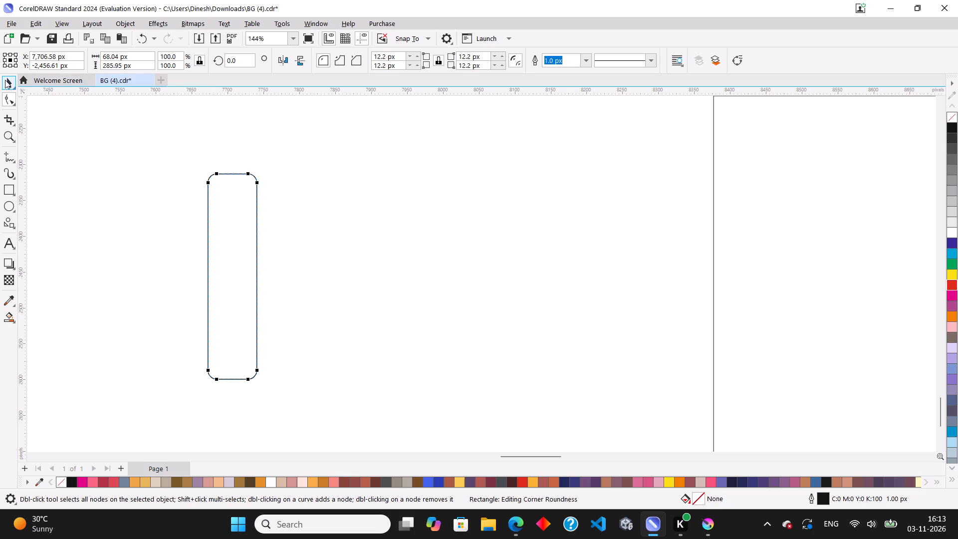
click(2, 83)
click(160, 228)
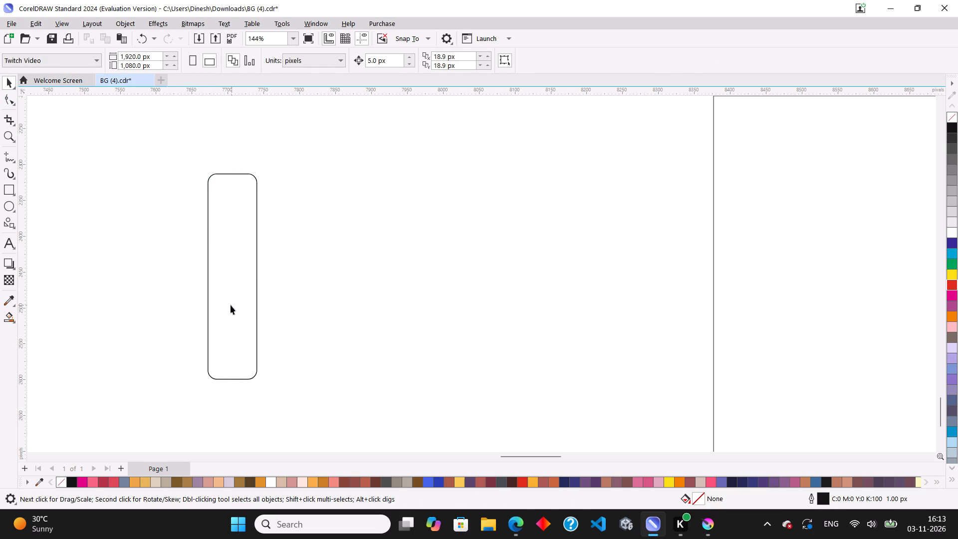
click(233, 305)
drag(237, 311, 312, 309)
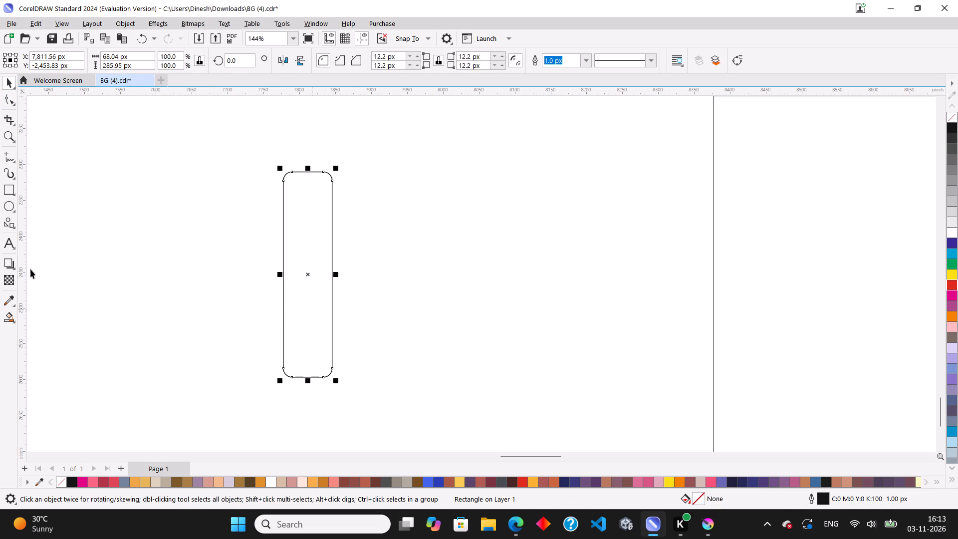
Draw a lightning bolt about 92 by 270 px beside the rounded rectangle, using the basic common shape.
click(15, 229)
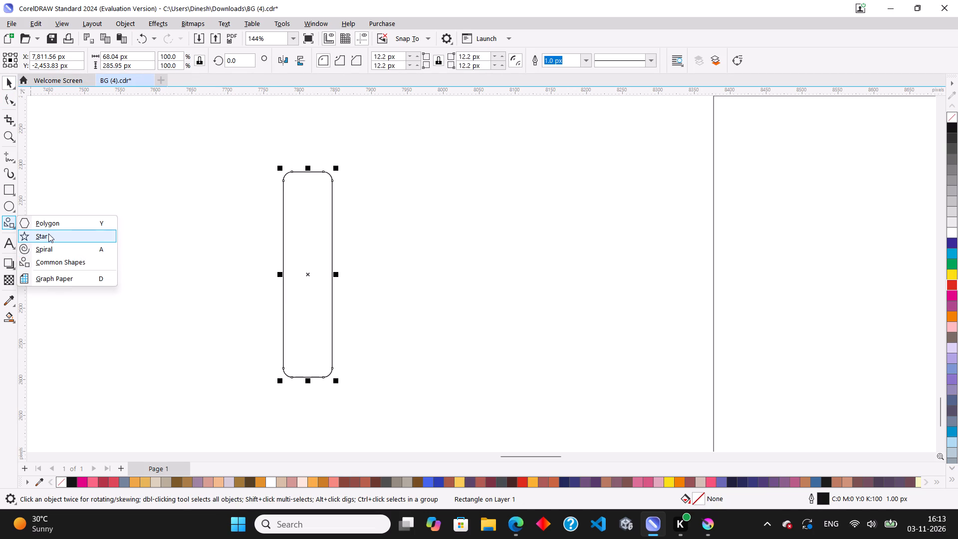
click(48, 234)
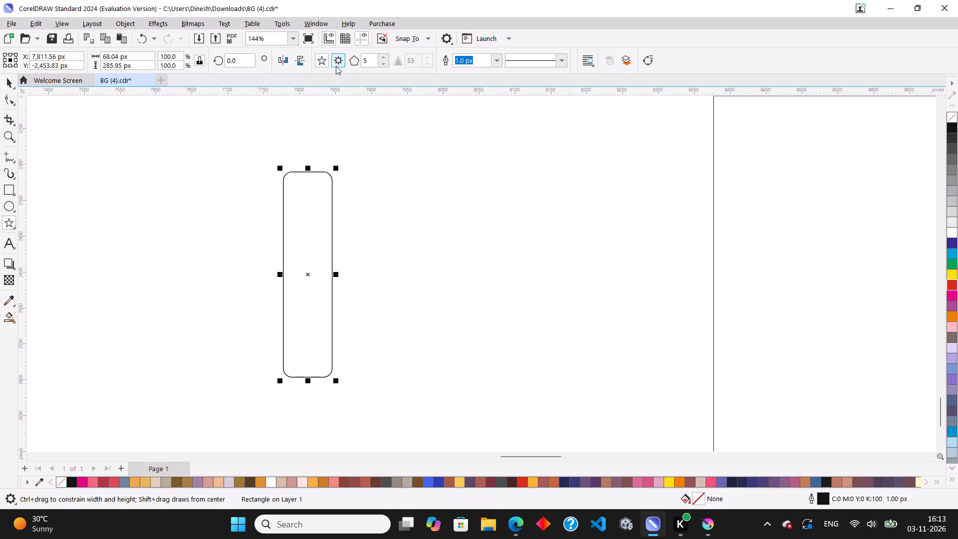
click(15, 228)
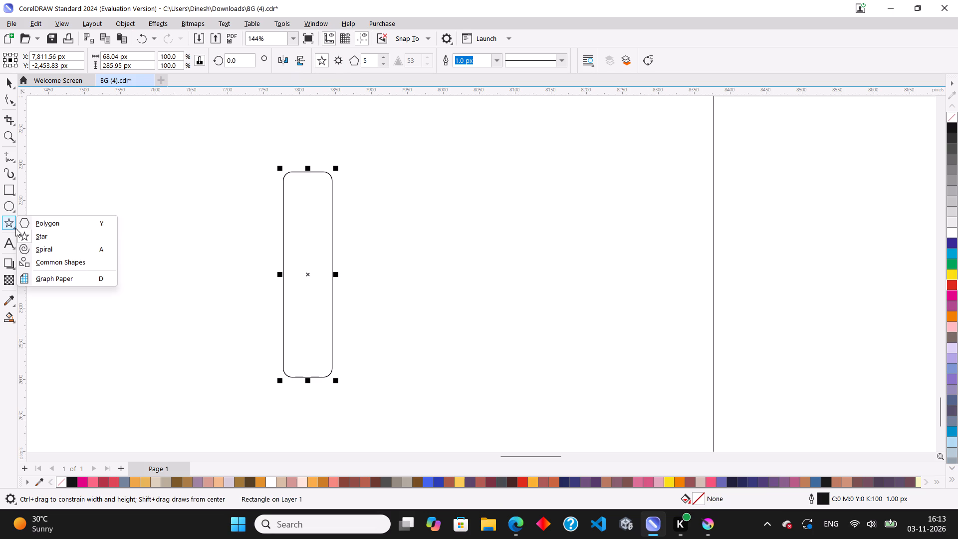
click(50, 259)
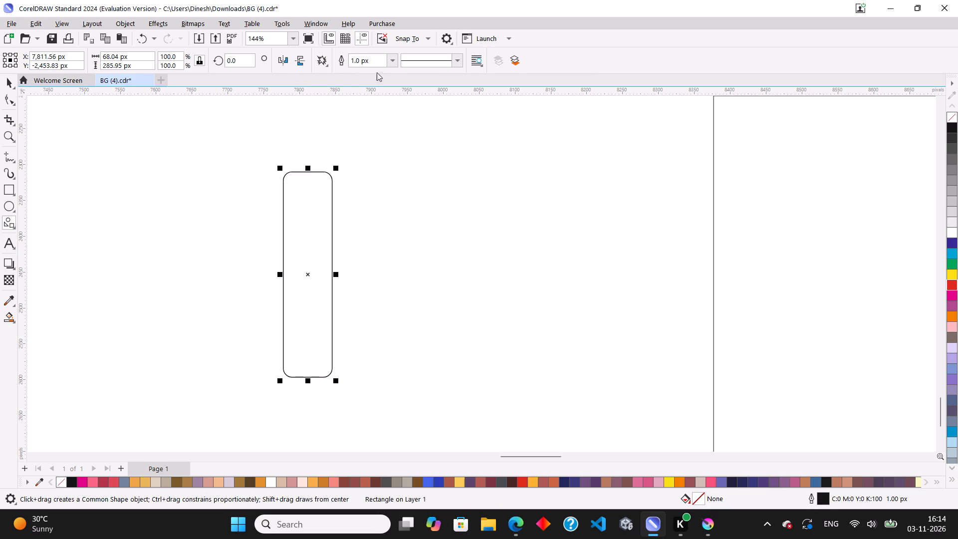
click(328, 66)
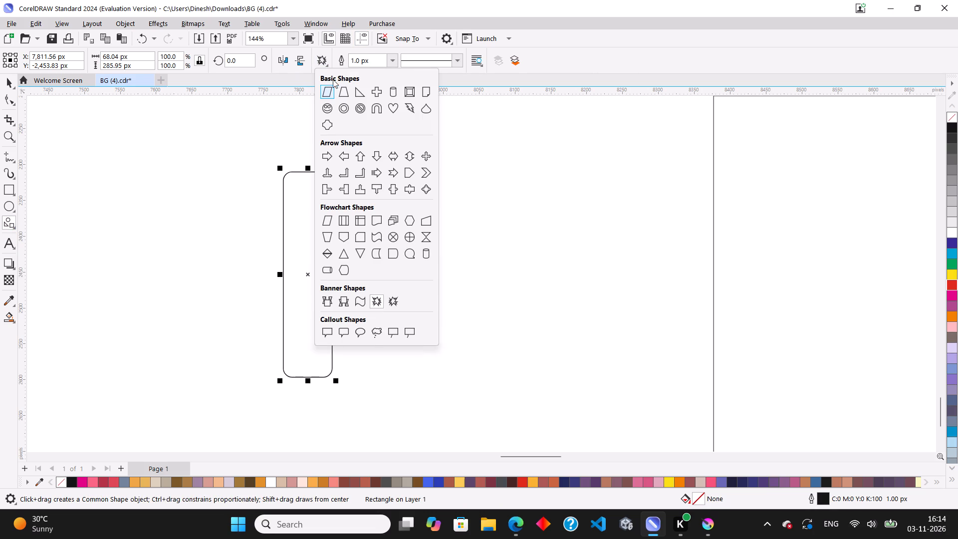
click(410, 106)
drag(167, 147, 257, 277)
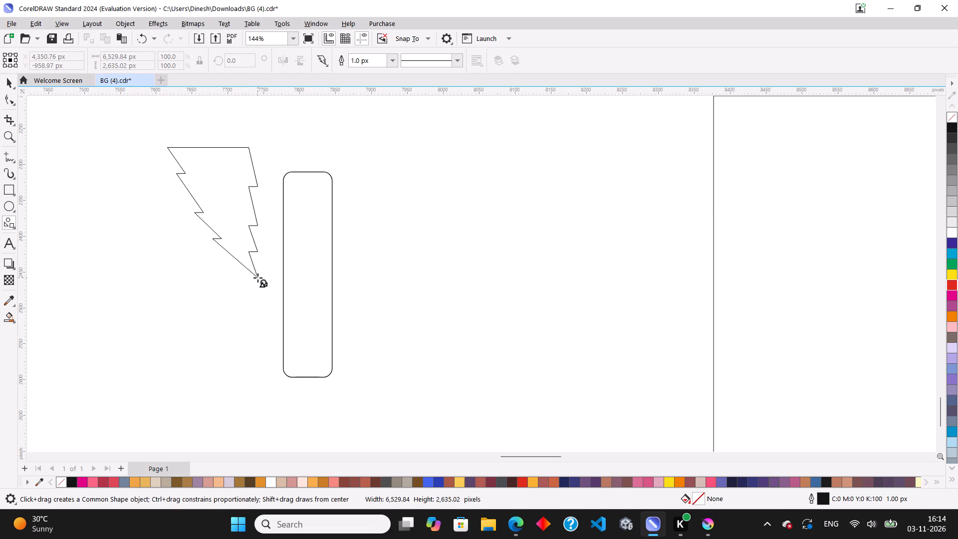
drag(257, 277, 234, 341)
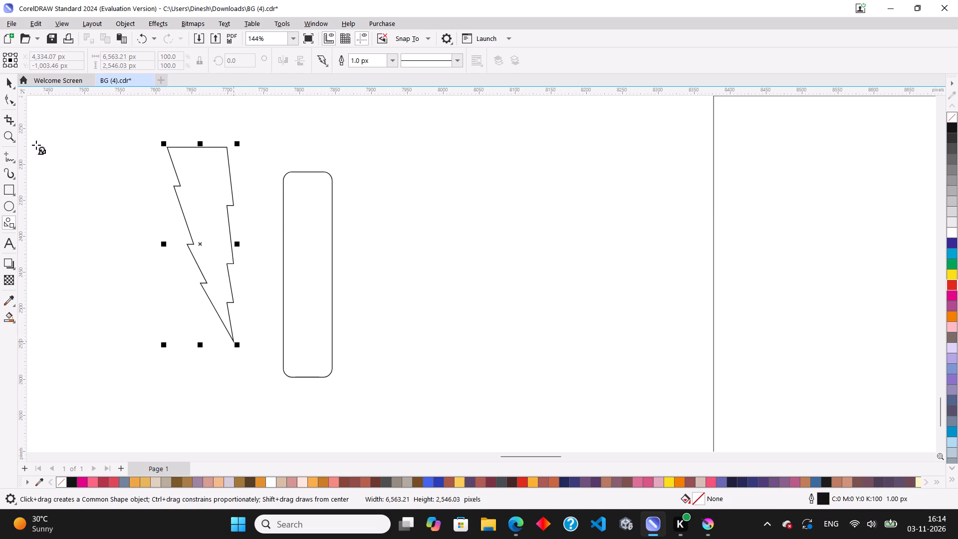
click(6, 87)
Move the lightning bolt onto the rounded rectangle and scale it down to about 59 by 172 px.
drag(197, 241, 290, 284)
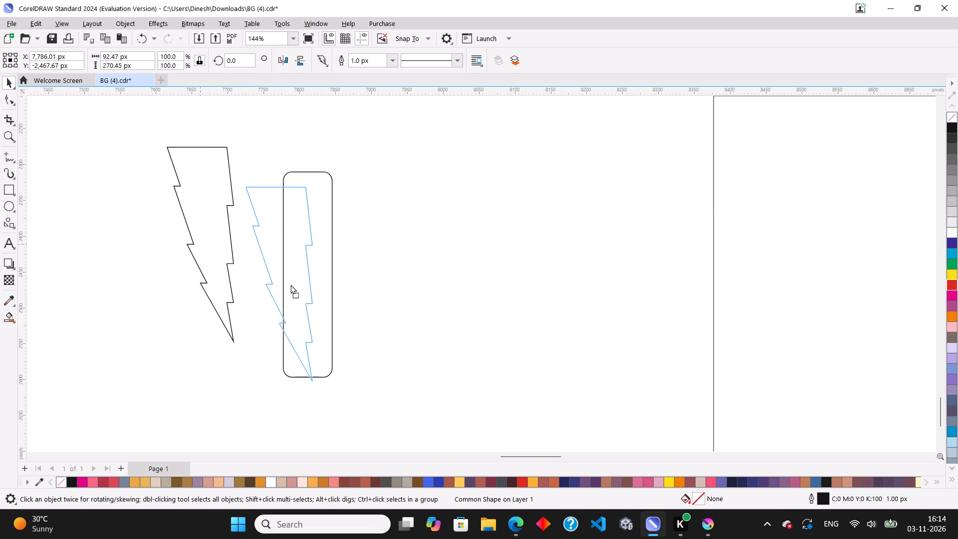
drag(290, 284, 303, 288)
shift+drag(341, 393, 324, 371)
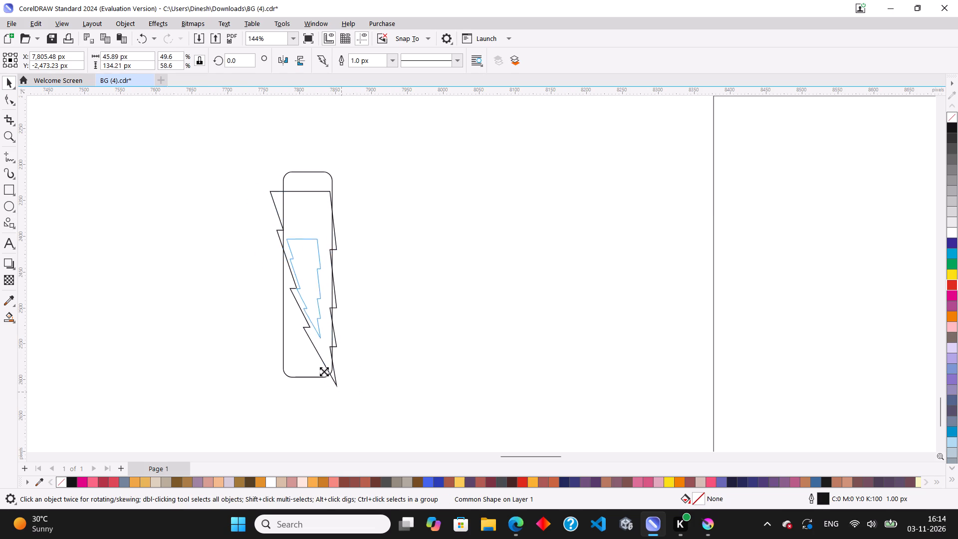
shift+drag(324, 371, 323, 370)
scroll(320, 281, up, 2)
shift+drag(324, 355, 333, 372)
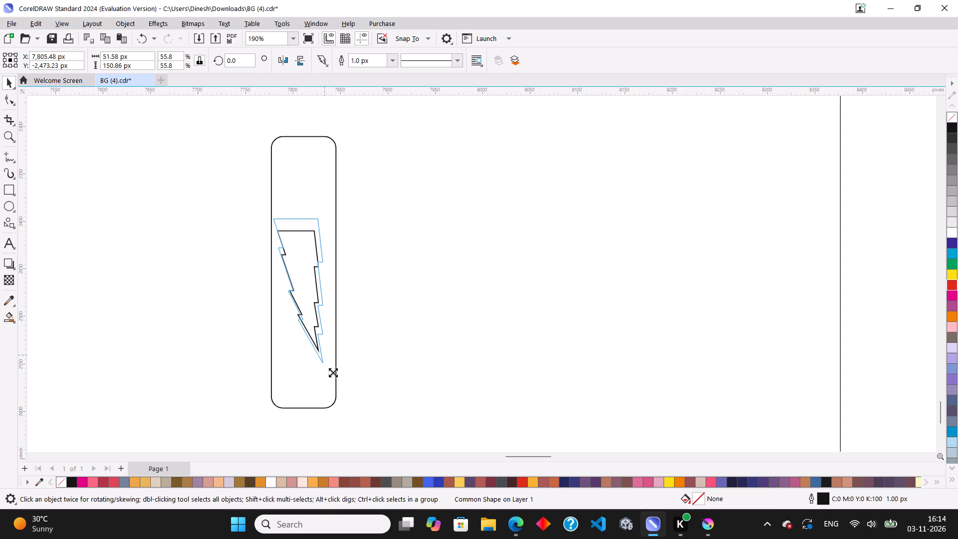
shift+drag(333, 372, 335, 377)
drag(313, 302, 314, 287)
right_click(308, 268)
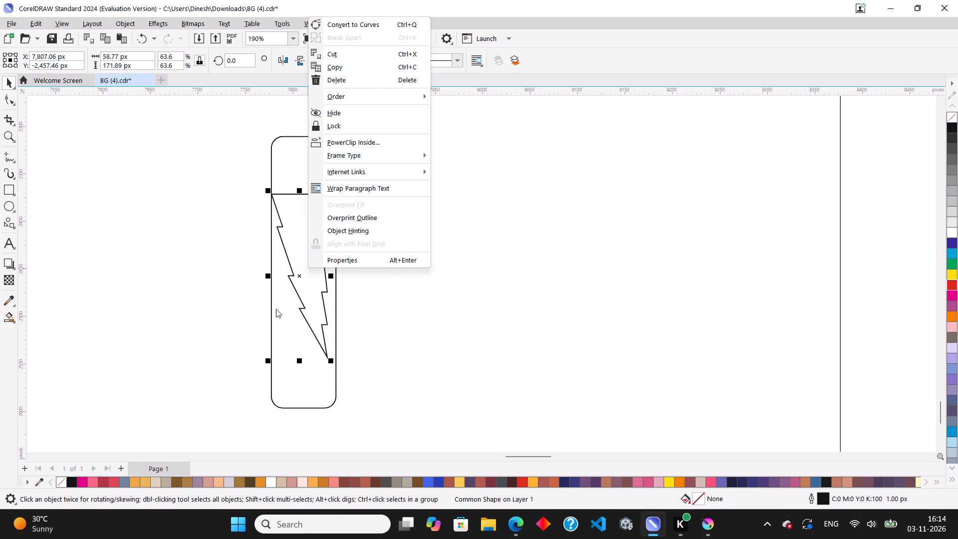
click(236, 305)
Fill the lightning bolt with dark blue (C:100 M:100 Y:0 K:0) and the rounded rectangle with magenta.
click(303, 288)
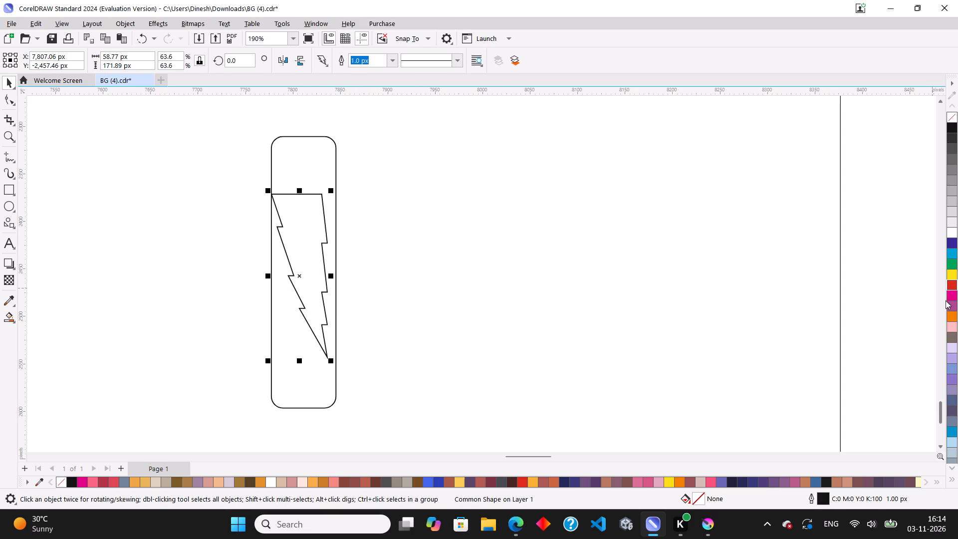
click(949, 243)
click(311, 198)
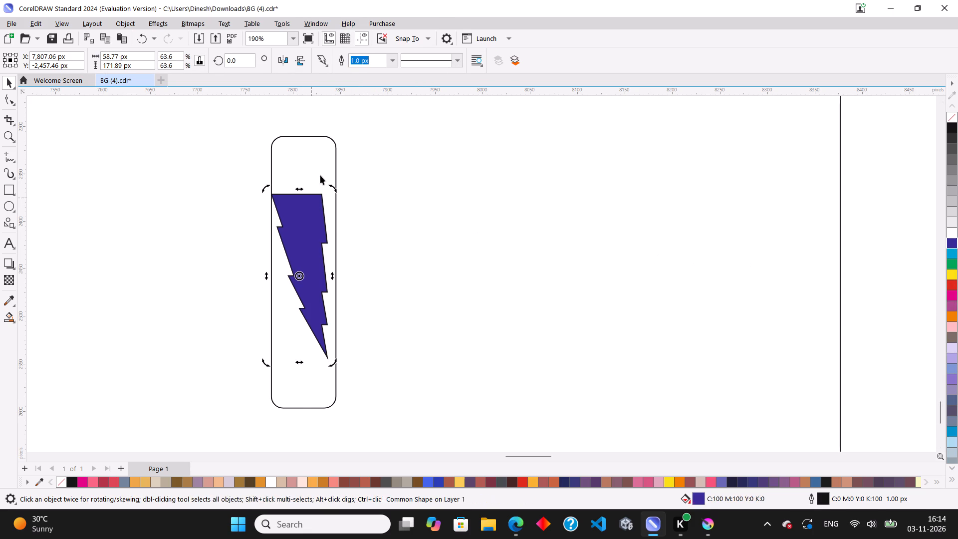
click(320, 175)
click(951, 296)
click(719, 244)
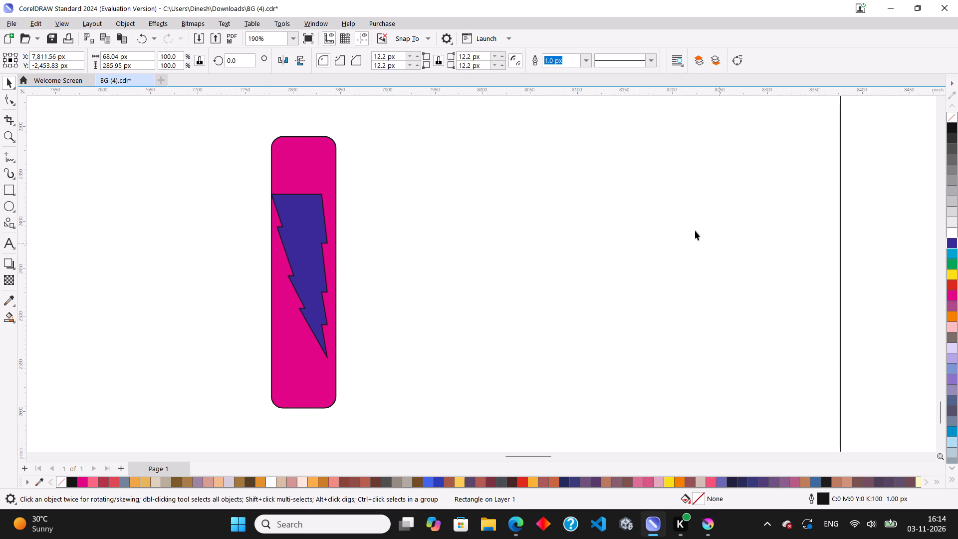
Remove the outline from the blue lightning bolt.
drag(442, 162, 205, 362)
scroll(322, 255, up, 4)
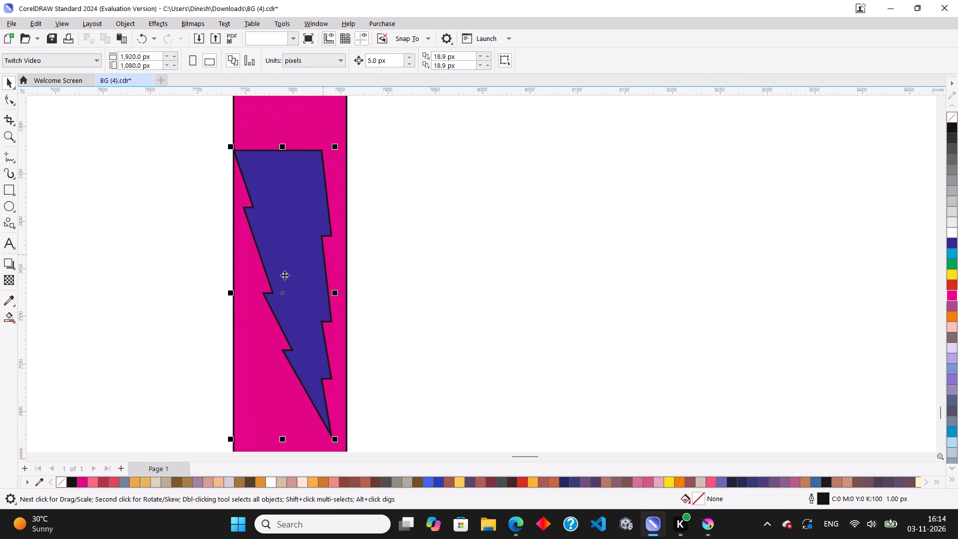
right_click(64, 478)
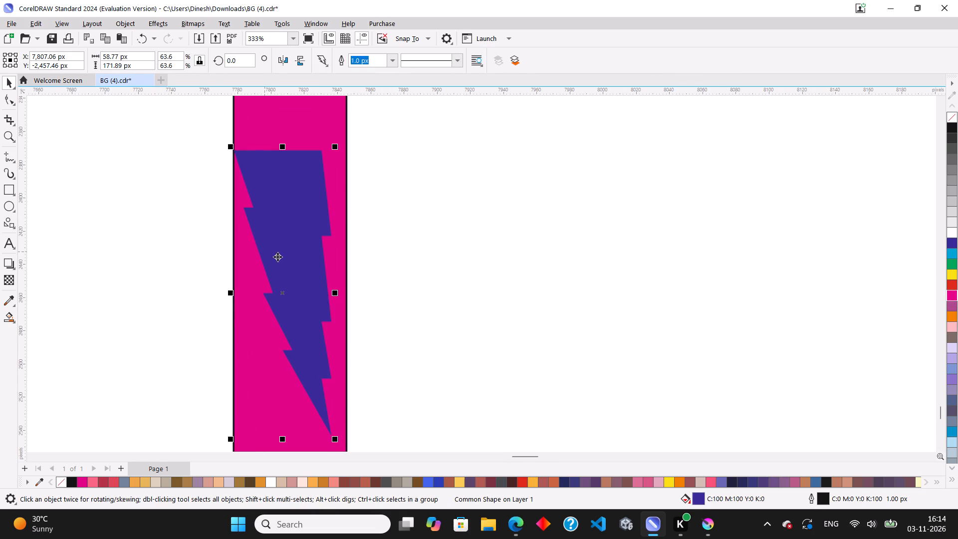
Reposition the blue lightning bolt on the magenta rounded rectangle and enlarge it to about 73 by 259 px.
drag(285, 259, 291, 281)
scroll(279, 222, down, 2)
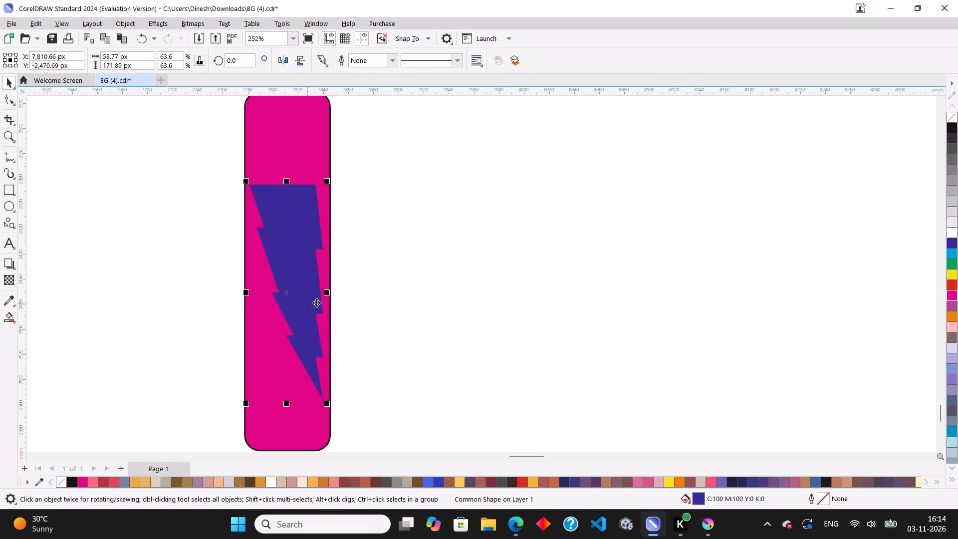
shift+drag(328, 292, 321, 291)
drag(285, 269, 278, 265)
shift+drag(314, 402, 390, 454)
scroll(355, 392, down, 8)
scroll(344, 368, up, 3)
drag(331, 348, 325, 362)
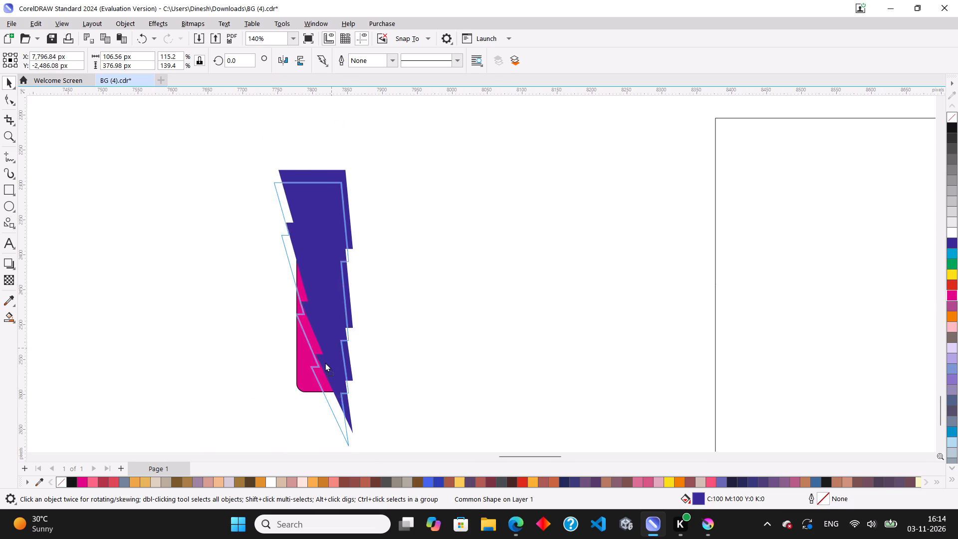
drag(325, 362, 324, 363)
scroll(325, 308, down, 3)
shift+drag(343, 405, 333, 393)
scroll(338, 341, up, 3)
drag(310, 312, 317, 307)
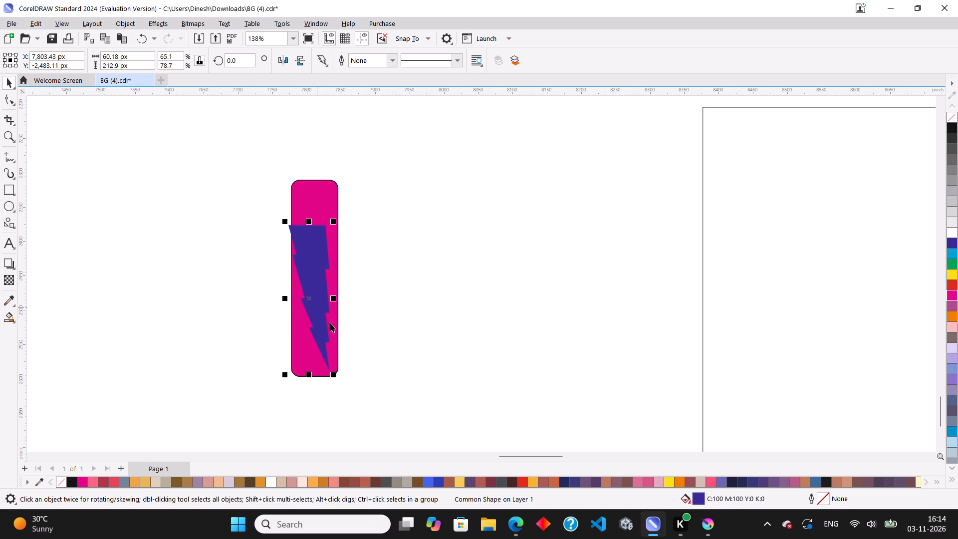
shift+drag(334, 376, 345, 392)
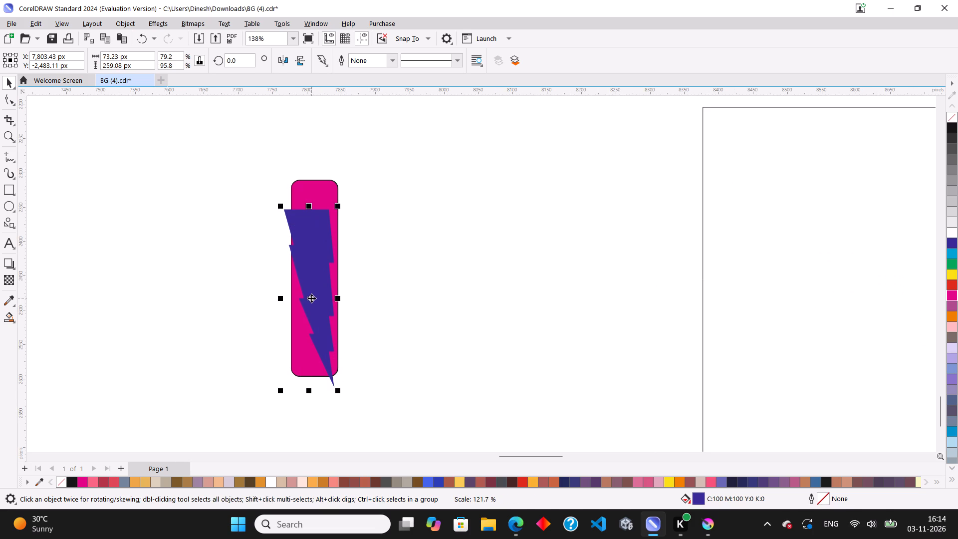
Move the lightning bolt up and slightly left so its top sits near the rounded rectangle's top edge.
drag(311, 298, 307, 267)
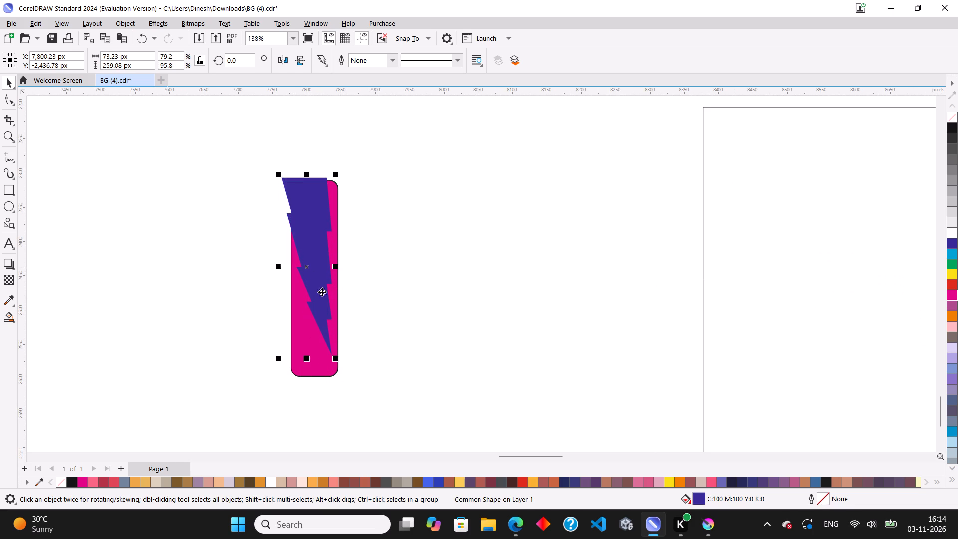
scroll(320, 314, up, 2)
drag(320, 313, 317, 319)
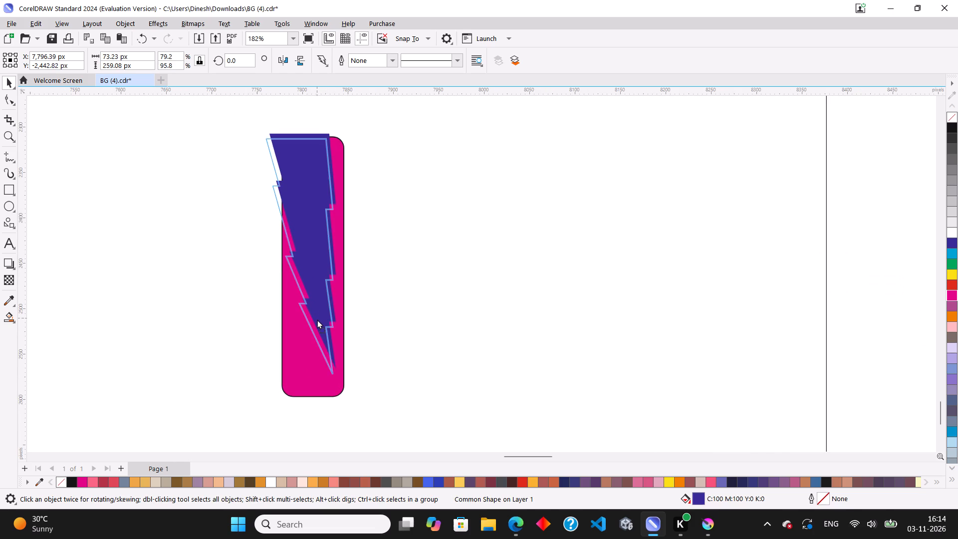
drag(317, 319, 317, 320)
PowerClip the lightning bolt inside the magenta rounded rectangle.
right_click(317, 278)
click(354, 155)
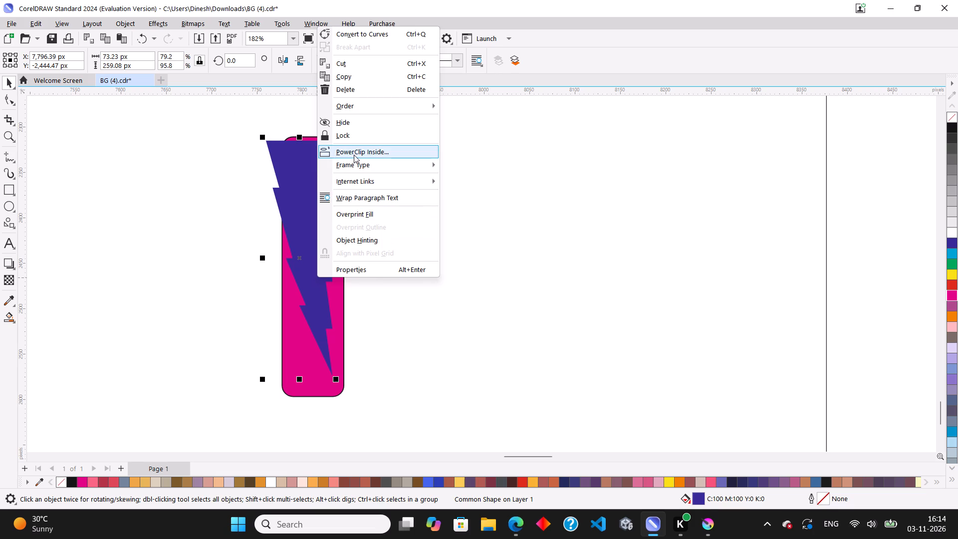
click(340, 187)
click(371, 214)
Nudge the PowerClip rectangle slightly up and shift the clipped bolt up and right until it covers the rectangle's top edge.
click(323, 228)
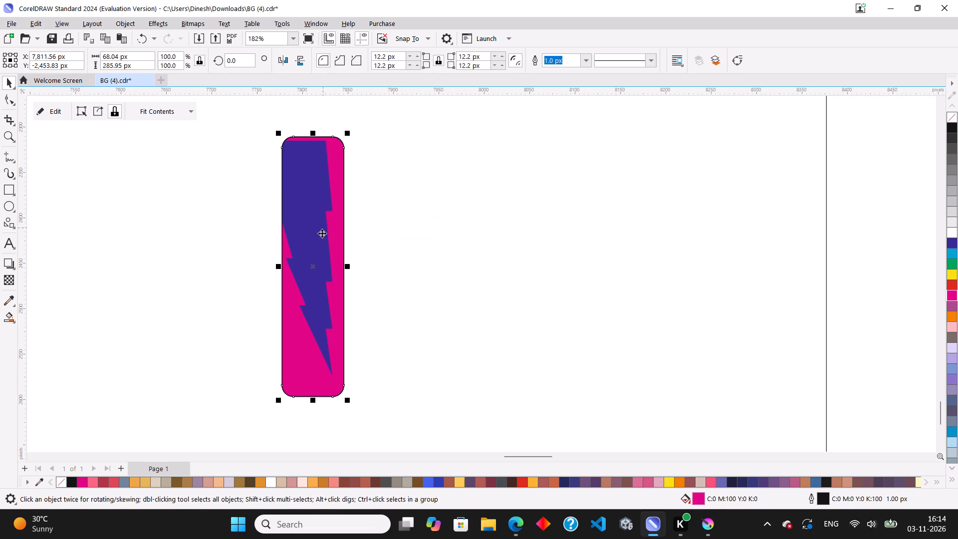
drag(321, 233, 320, 228)
alt+click(320, 231)
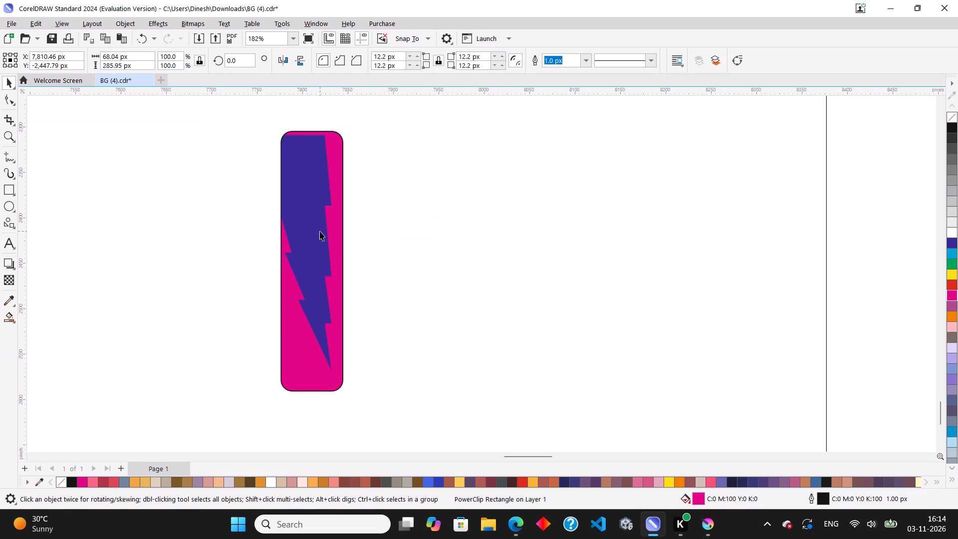
drag(319, 223, 324, 215)
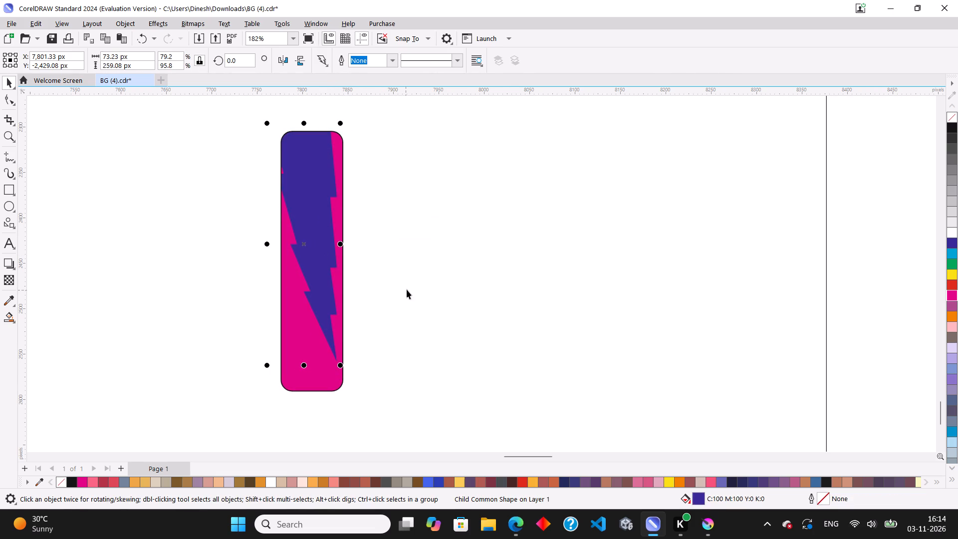
click(407, 289)
Duplicate the lightning bolt inside the PowerClip frame and mirror the copy vertically.
scroll(350, 321, down, 1)
click(326, 298)
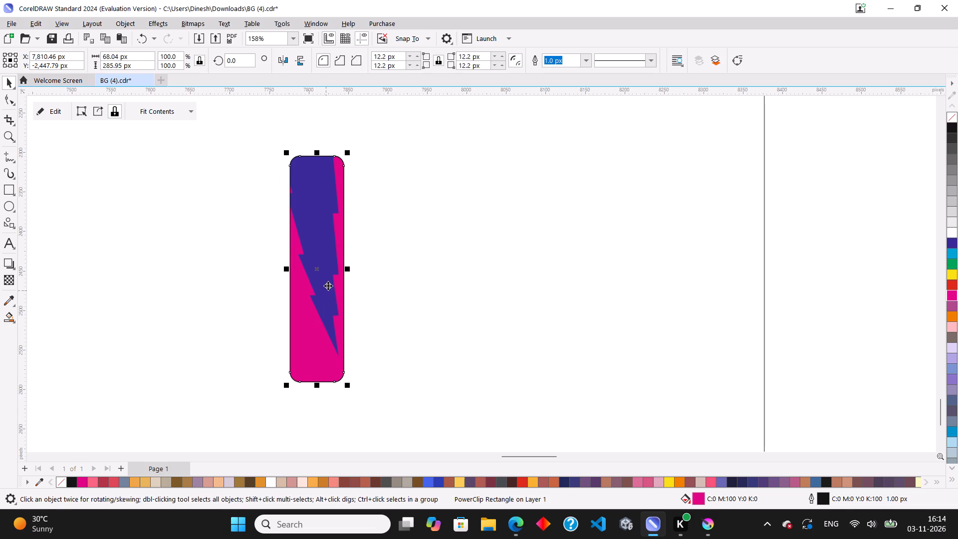
click(328, 269)
click(173, 277)
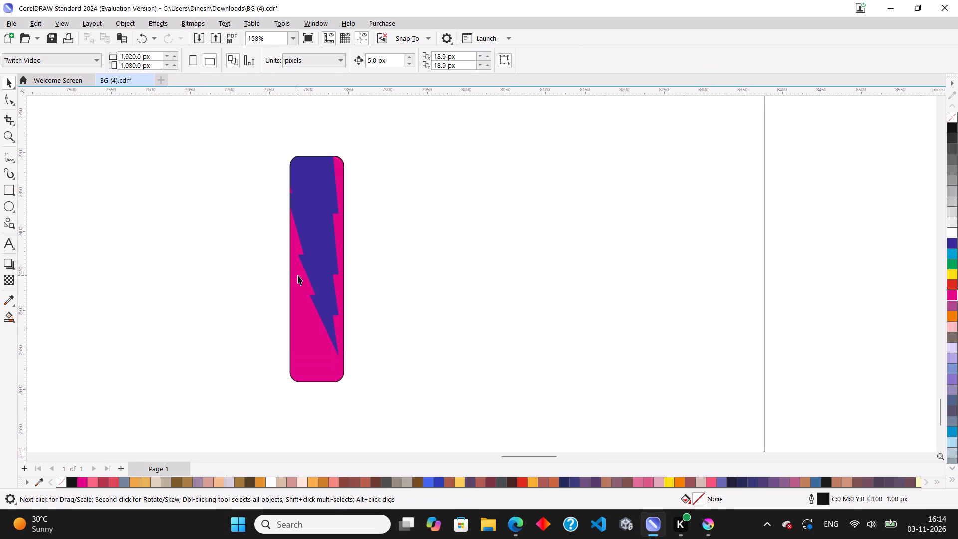
alt+click(317, 274)
drag(319, 232, 322, 270)
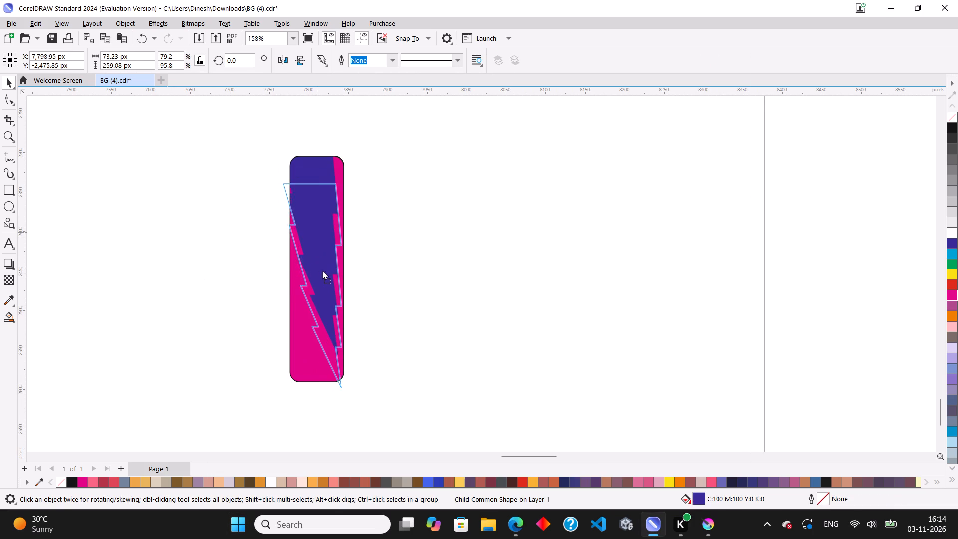
drag(322, 270, 323, 278)
right_click(323, 277)
click(297, 65)
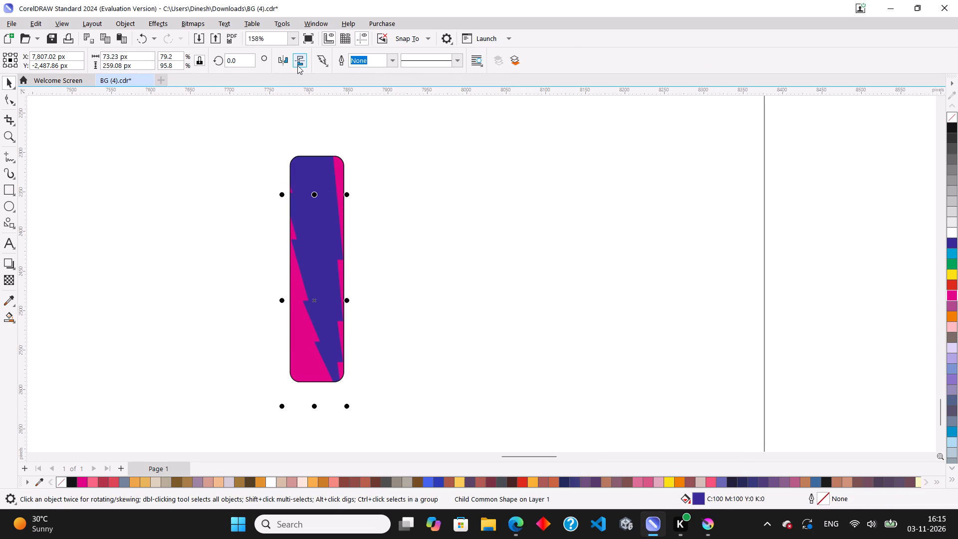
Shrink the mirrored bolt to about 24 by 84 px and place it at the rounded rectangle's bottom-left corner.
drag(324, 344, 290, 427)
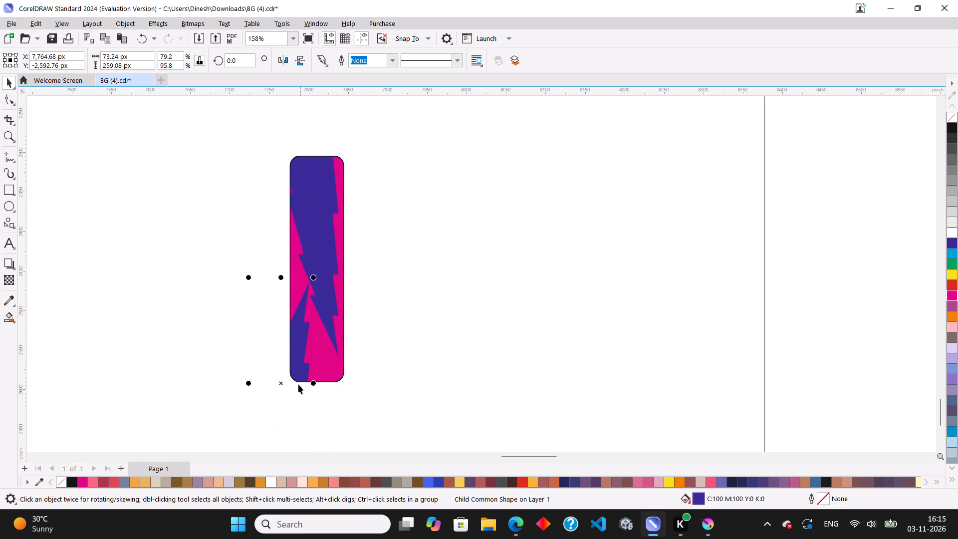
drag(301, 351, 303, 387)
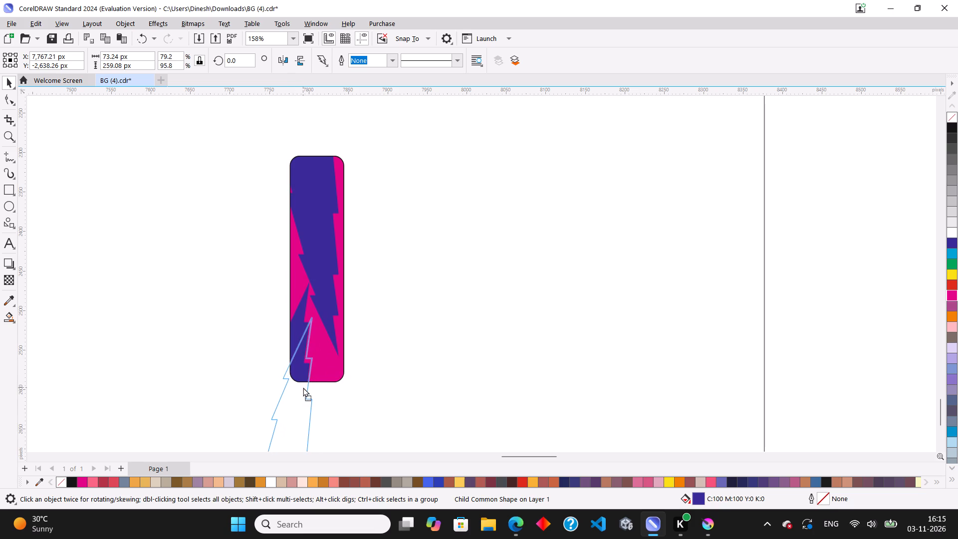
scroll(308, 265, down, 7)
scroll(324, 353, up, 2)
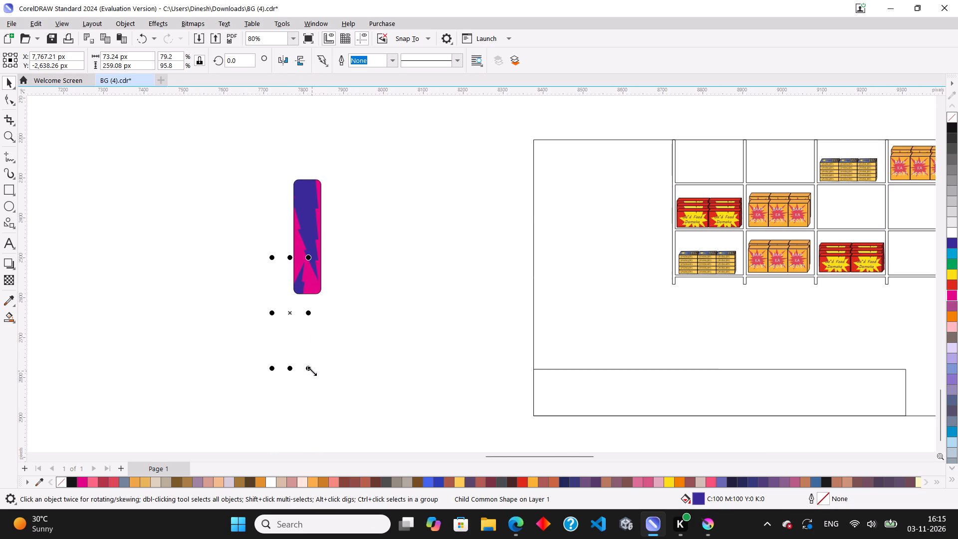
drag(312, 371, 292, 334)
scroll(290, 287, up, 2)
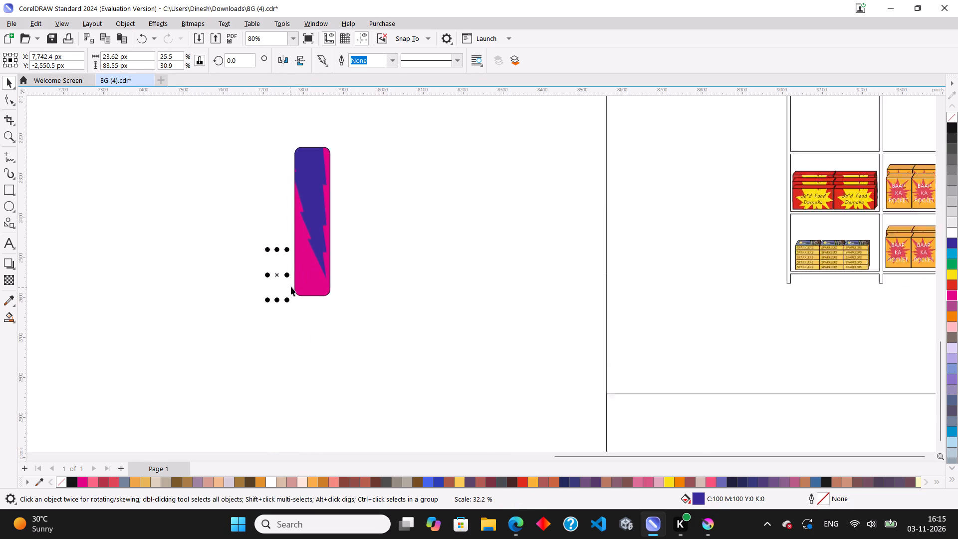
scroll(291, 286, up, 3)
drag(270, 269, 307, 287)
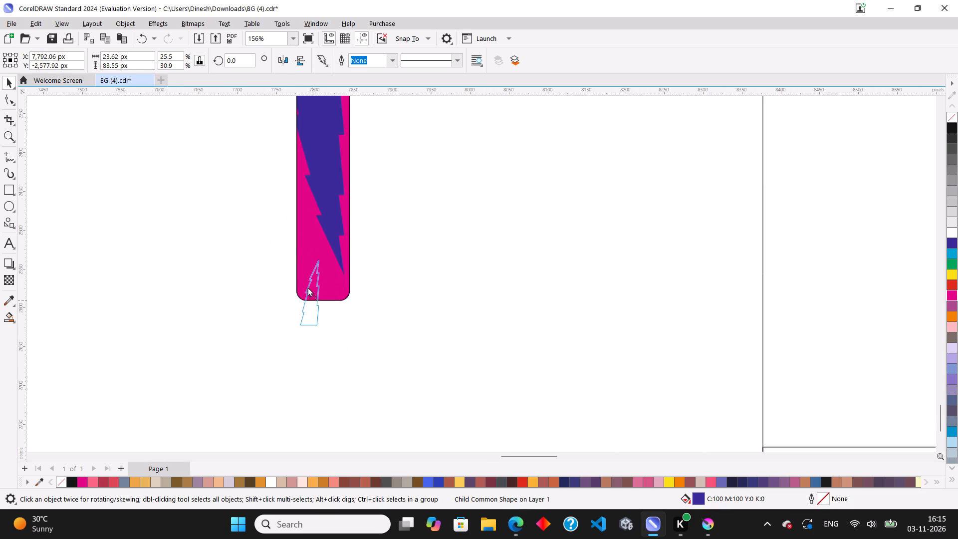
drag(307, 287, 307, 281)
click(439, 265)
Add the artistic text "Fussi Shot" beside the rounded rectangle.
scroll(321, 306, down, 4)
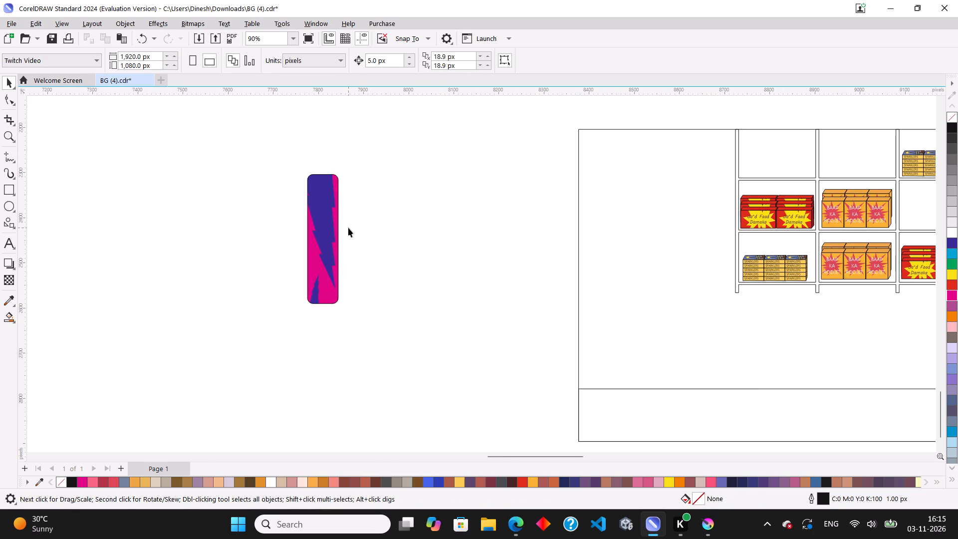
scroll(348, 226, up, 5)
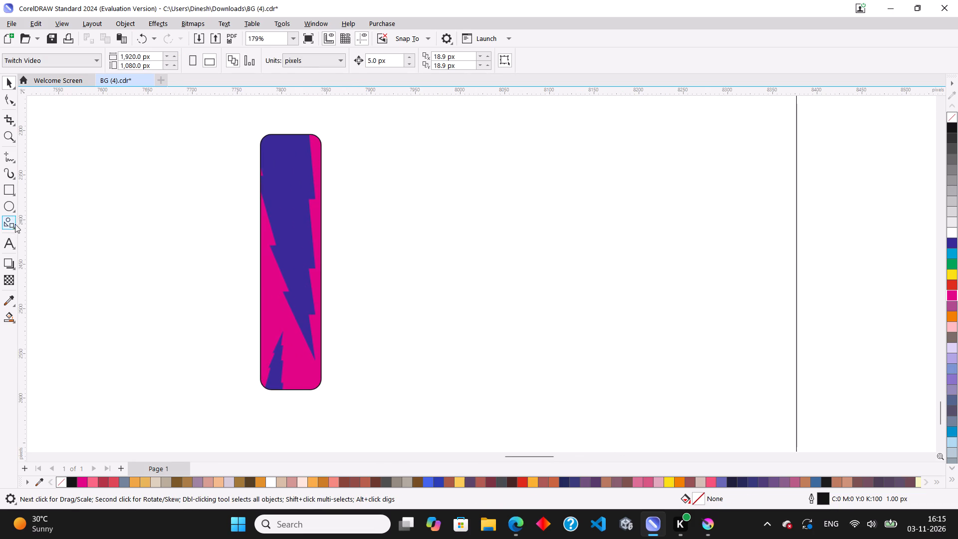
click(8, 243)
click(395, 323)
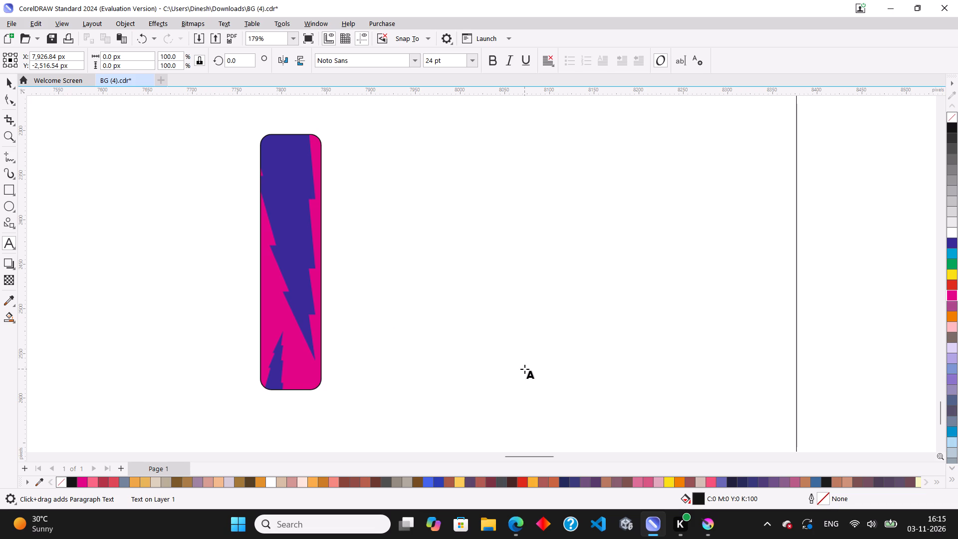
key(shift+f)
key(s)
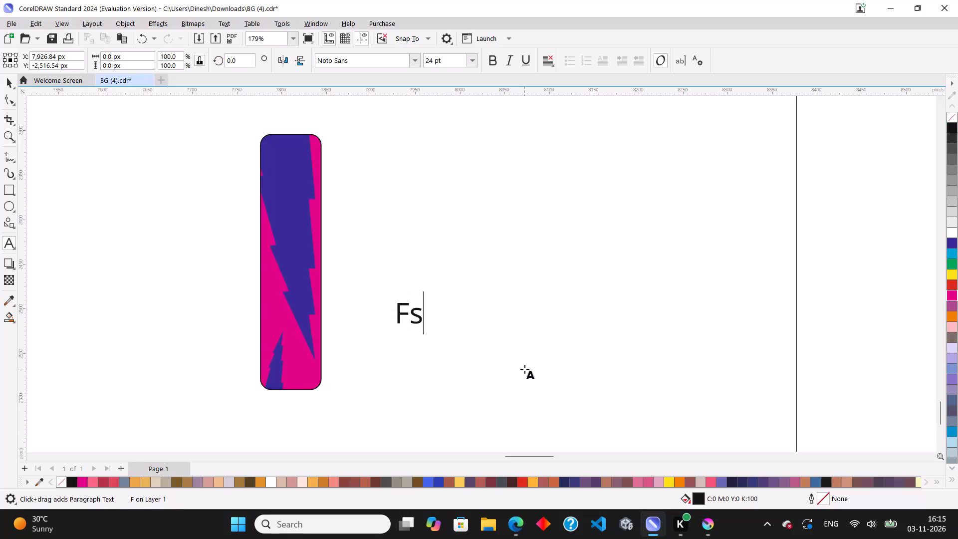
key(BackSpace)
text(ussi)
key(space)
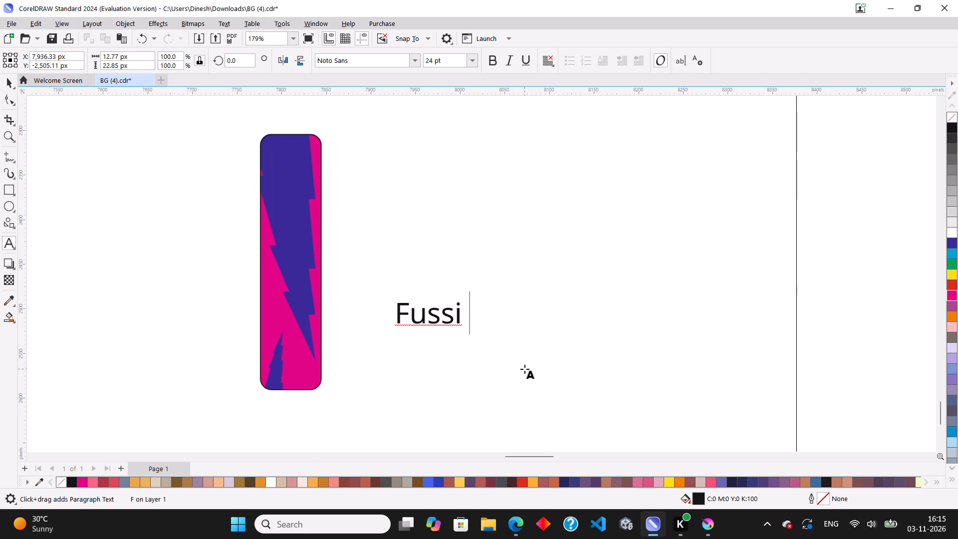
text(Shot)
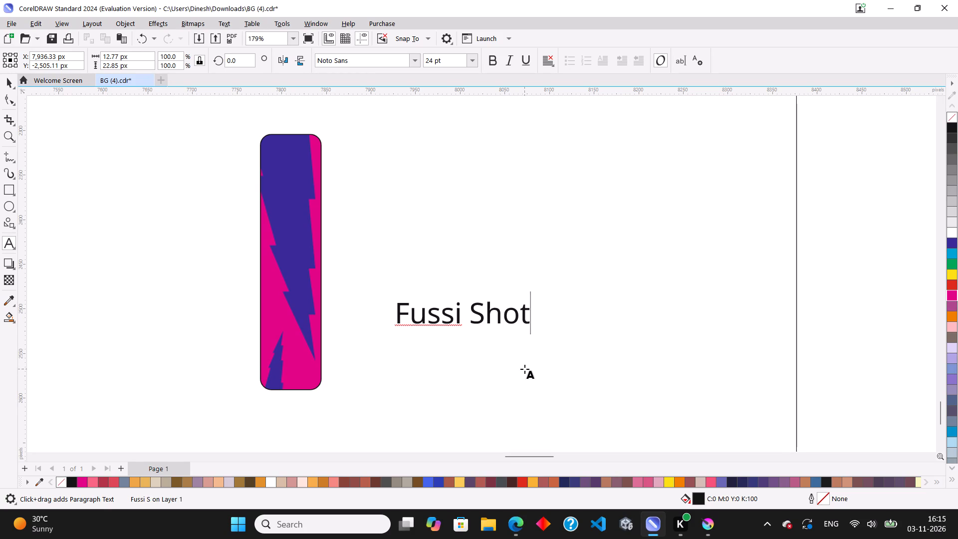
Set the "Fussi Shot" text to the MV Boli font and fill it with yellow.
click(10, 83)
click(413, 60)
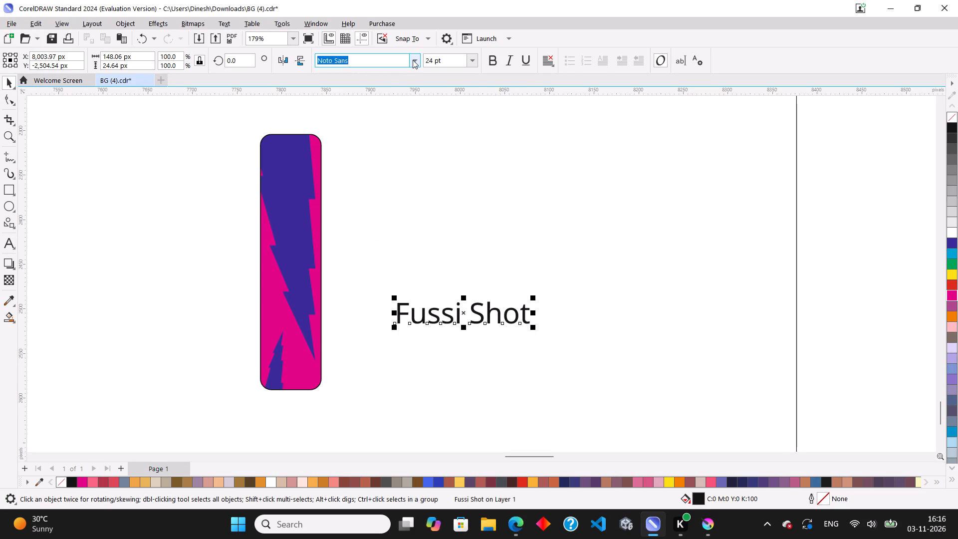
click(378, 100)
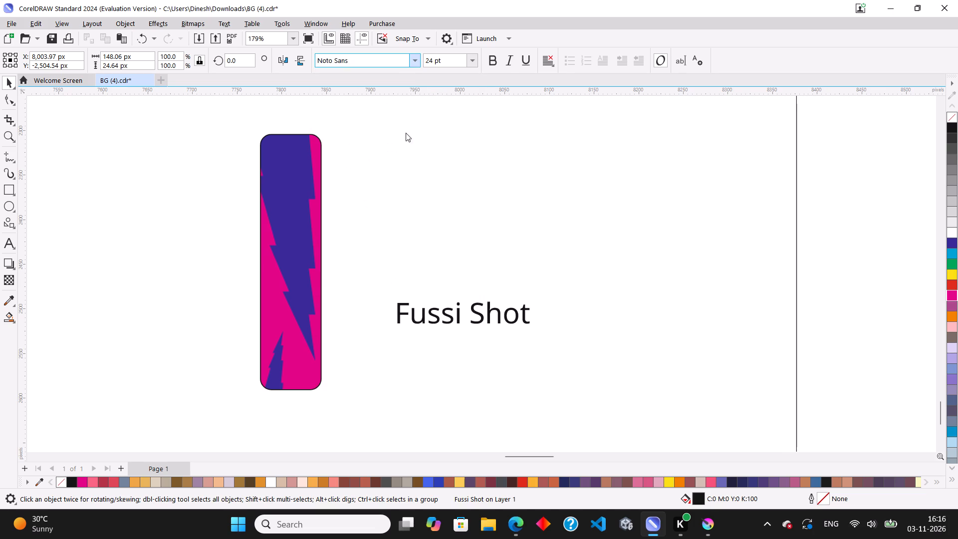
click(954, 276)
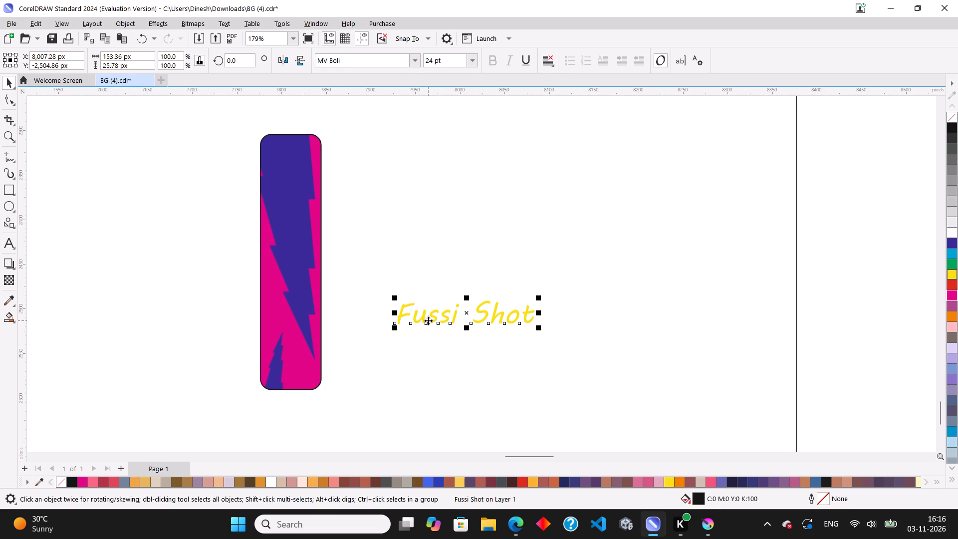
Rotate the "Fussi Shot" text counterclockwise by about 90 degrees so it reads upward.
click(466, 312)
drag(541, 331, 514, 231)
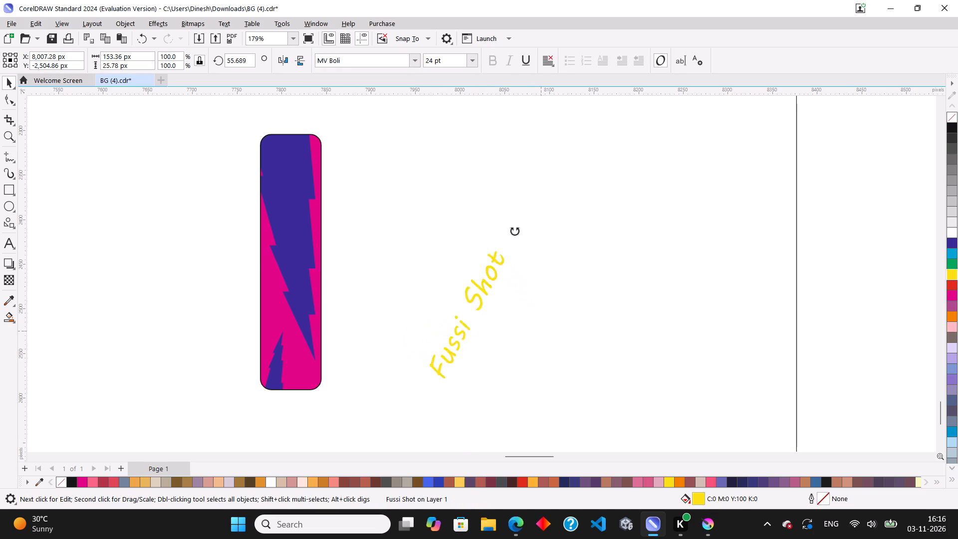
drag(514, 231, 482, 242)
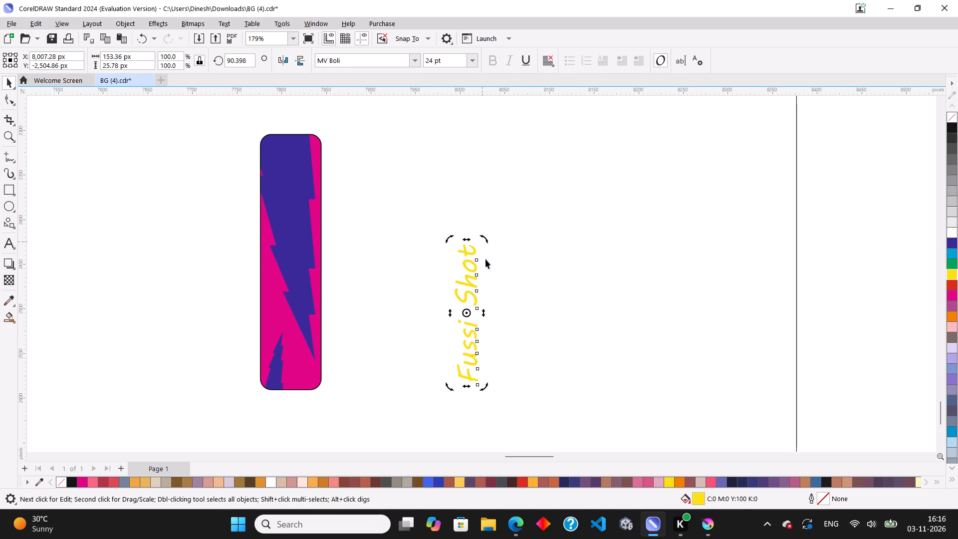
click(507, 290)
Move the rotated text onto the rounded rectangle, centred across its width over the large bolt.
click(472, 293)
drag(468, 312, 237, 271)
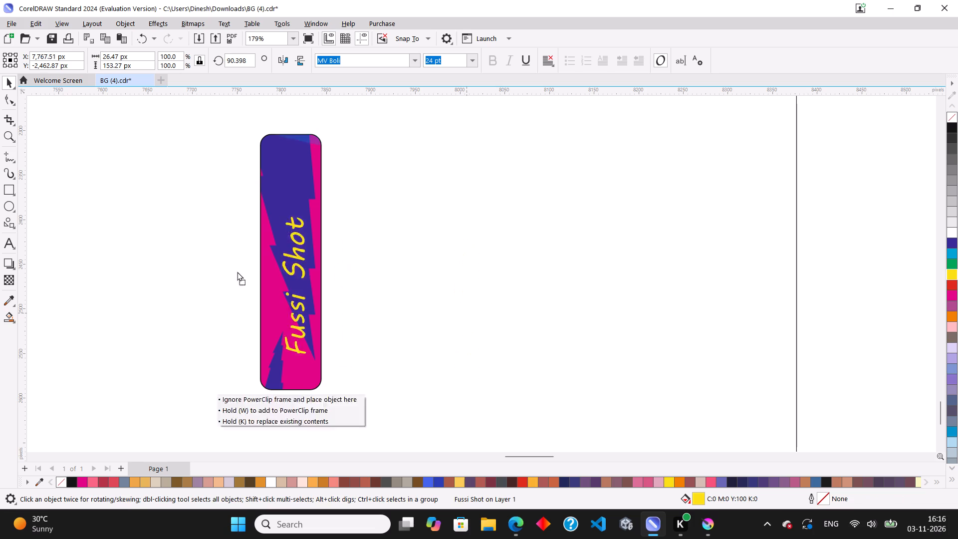
drag(237, 271, 290, 254)
click(407, 277)
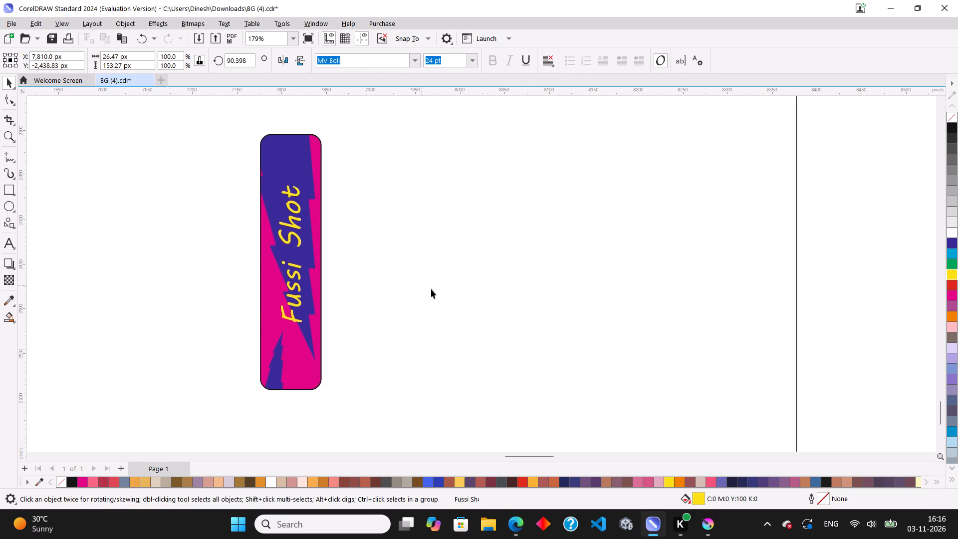
Open the rotated text for editing and select the word "Fussi".
scroll(284, 284, up, 3)
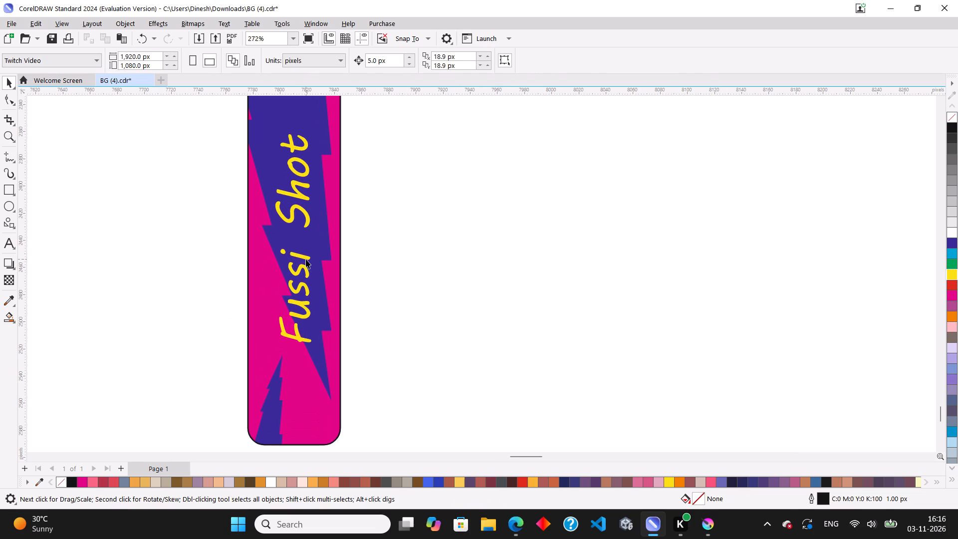
double_click(306, 259)
drag(305, 255, 295, 372)
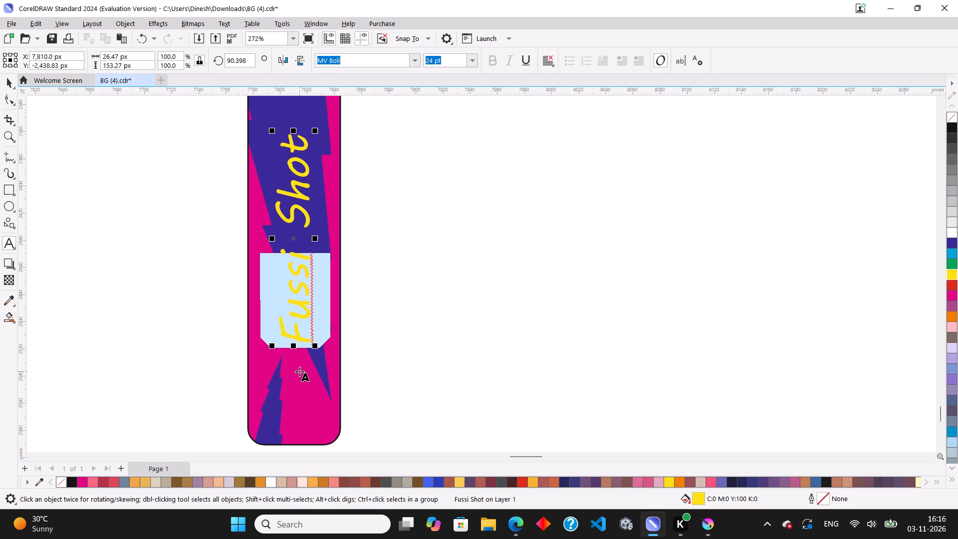
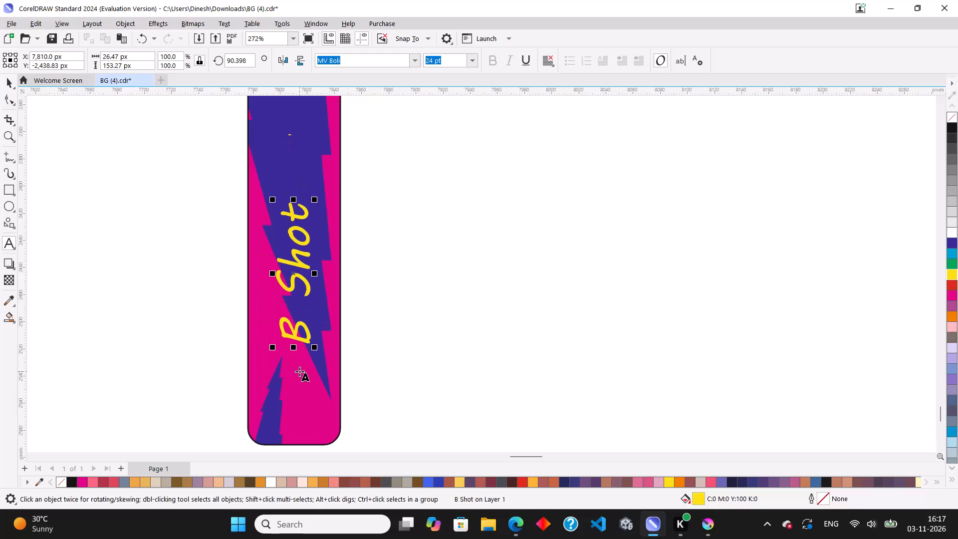
Complete the first word of the vertical yellow label on the magenta stick so it reads "Black Shot".
text(la)
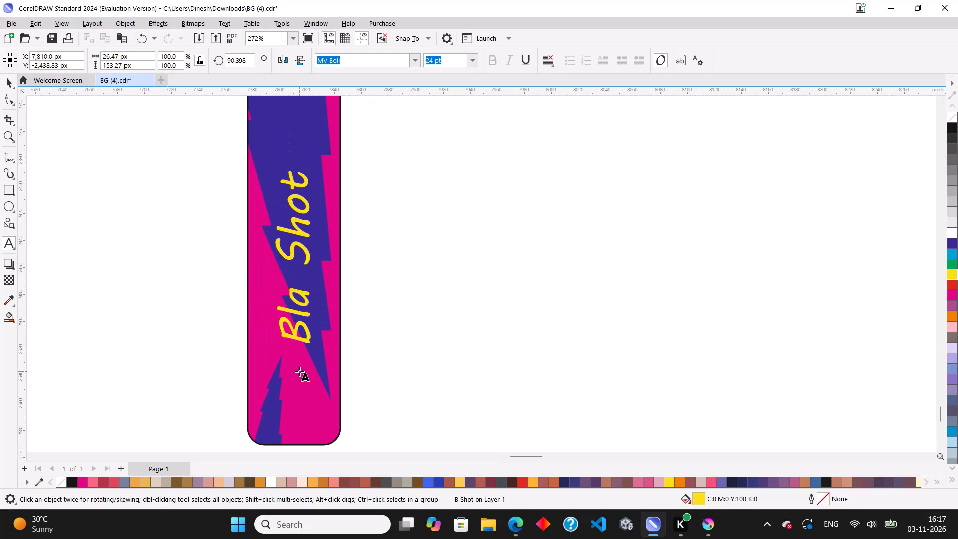
text(ck)
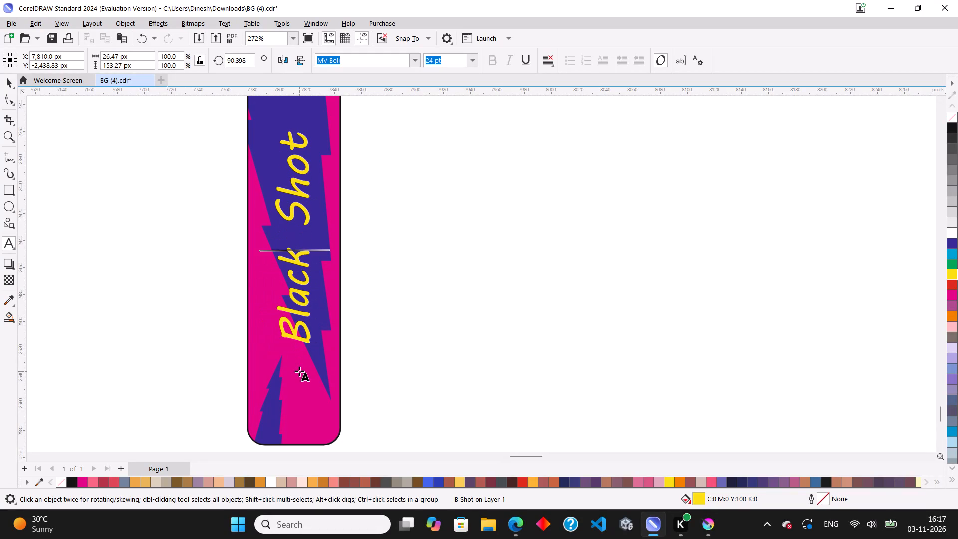
click(7, 81)
Enlarge the "Black Shot" label on the stick to about 26 pt.
scroll(436, 334, down, 8)
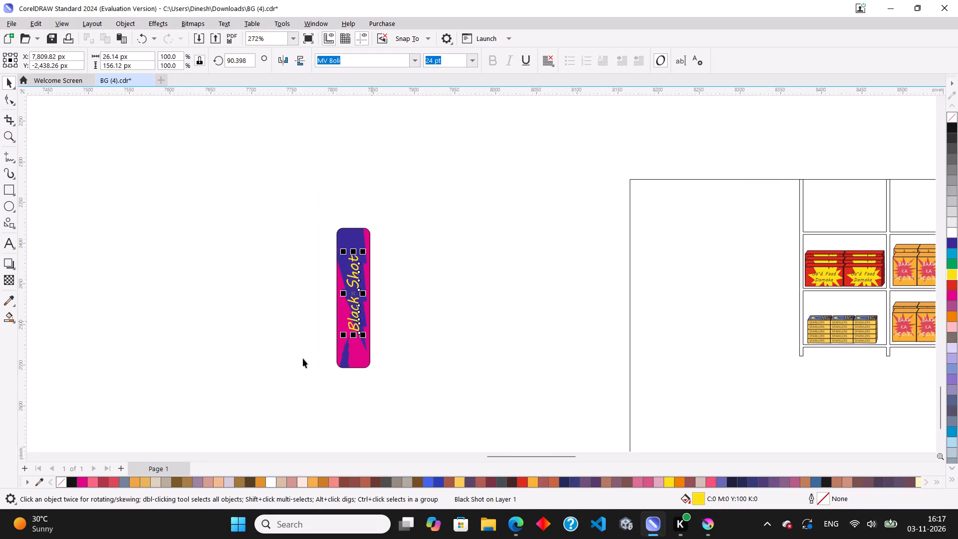
click(288, 372)
drag(297, 395, 399, 191)
click(390, 196)
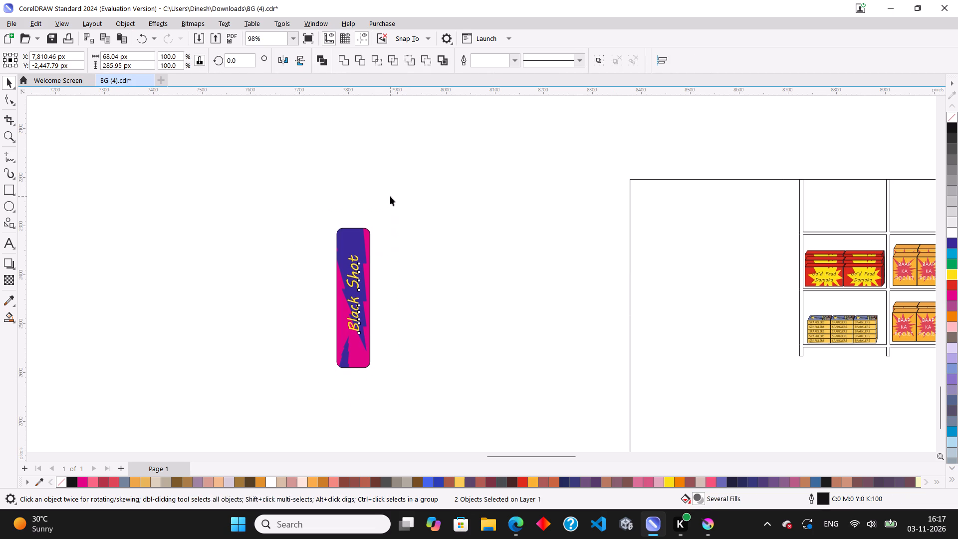
scroll(379, 361, up, 6)
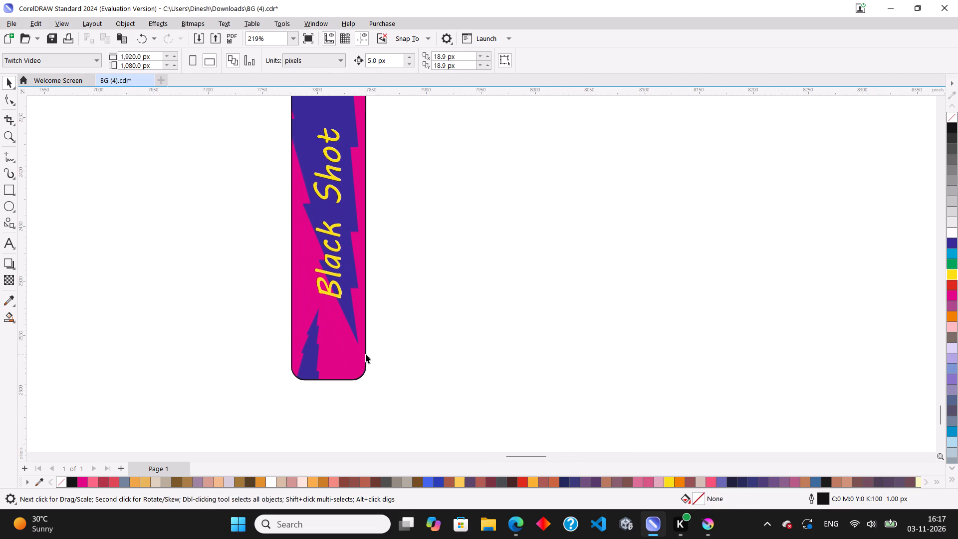
scroll(366, 354, down, 8)
click(354, 328)
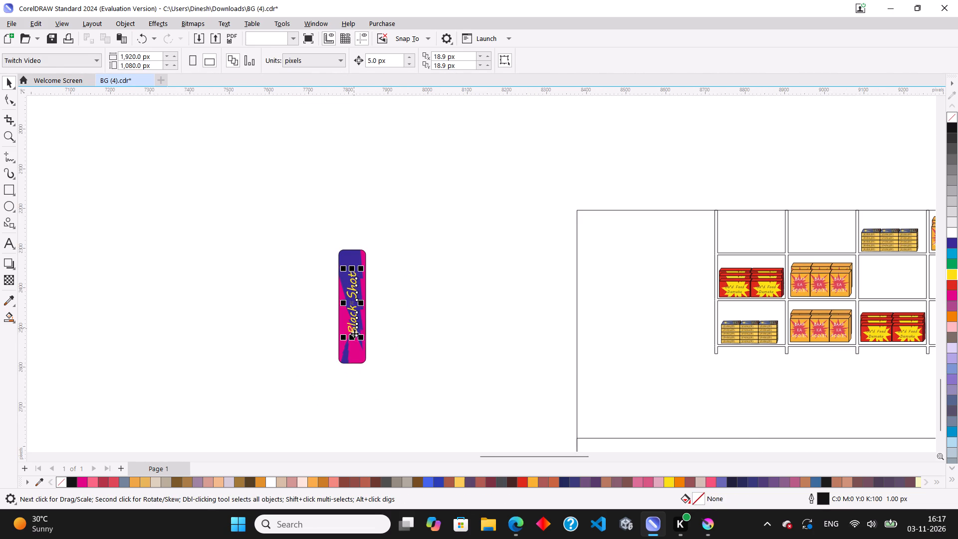
scroll(354, 333, up, 4)
shift+drag(362, 338, 364, 343)
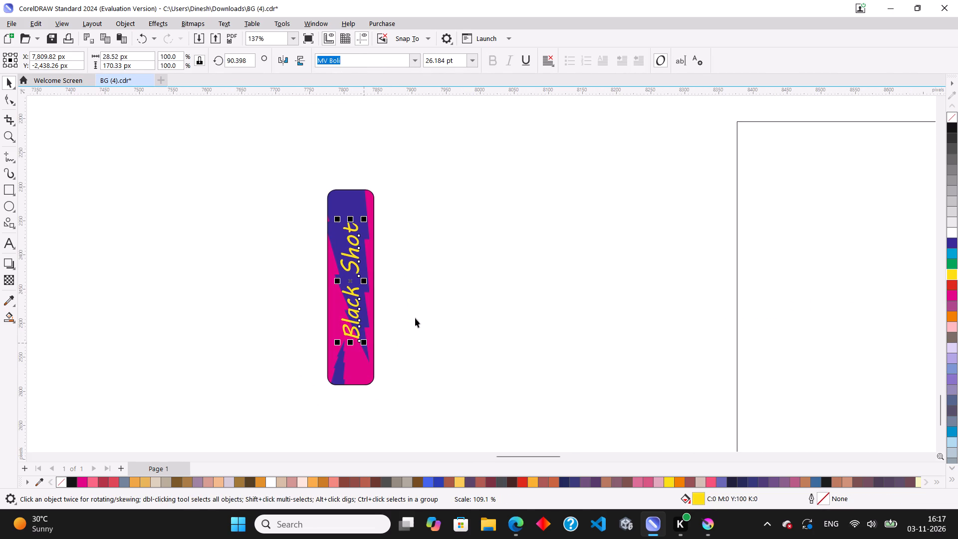
click(423, 315)
Shift the stick and its label together to about X 7,935 px and group them.
scroll(337, 288, down, 5)
drag(289, 405, 371, 195)
scroll(331, 301, down, 1)
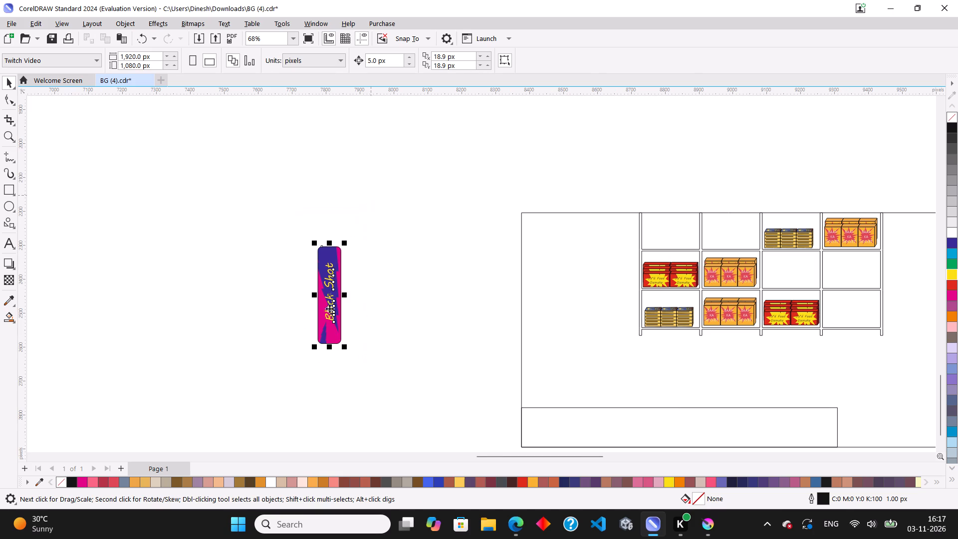
scroll(329, 308, down, 2)
drag(331, 303, 360, 303)
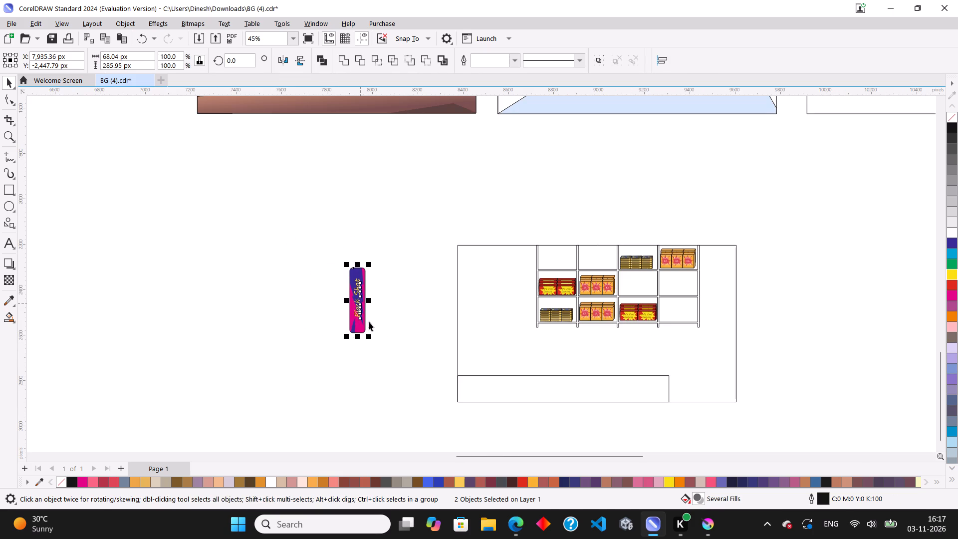
key(ctrl+g)
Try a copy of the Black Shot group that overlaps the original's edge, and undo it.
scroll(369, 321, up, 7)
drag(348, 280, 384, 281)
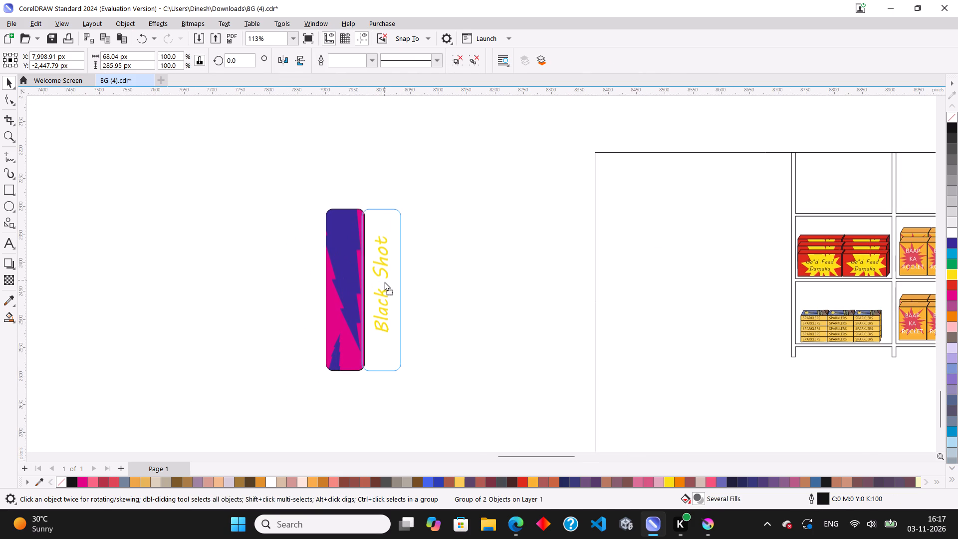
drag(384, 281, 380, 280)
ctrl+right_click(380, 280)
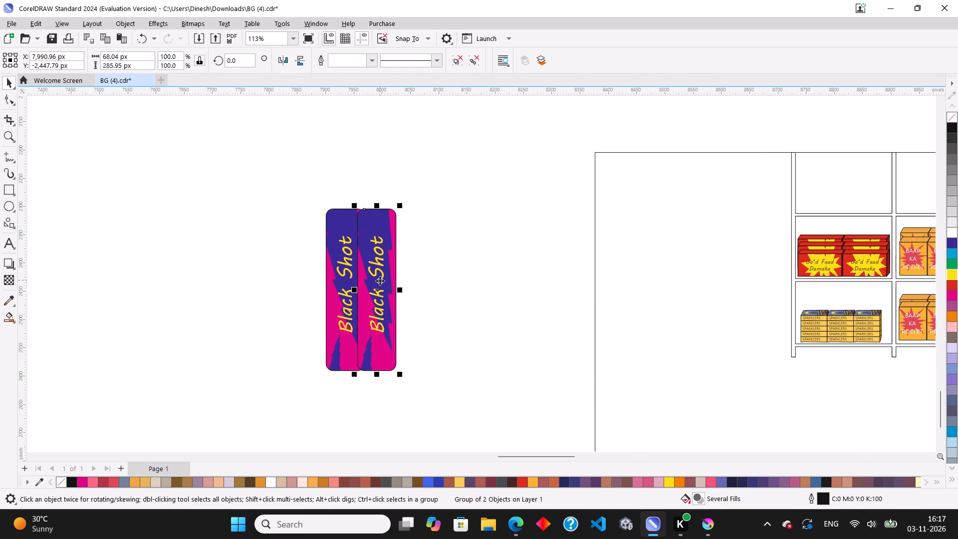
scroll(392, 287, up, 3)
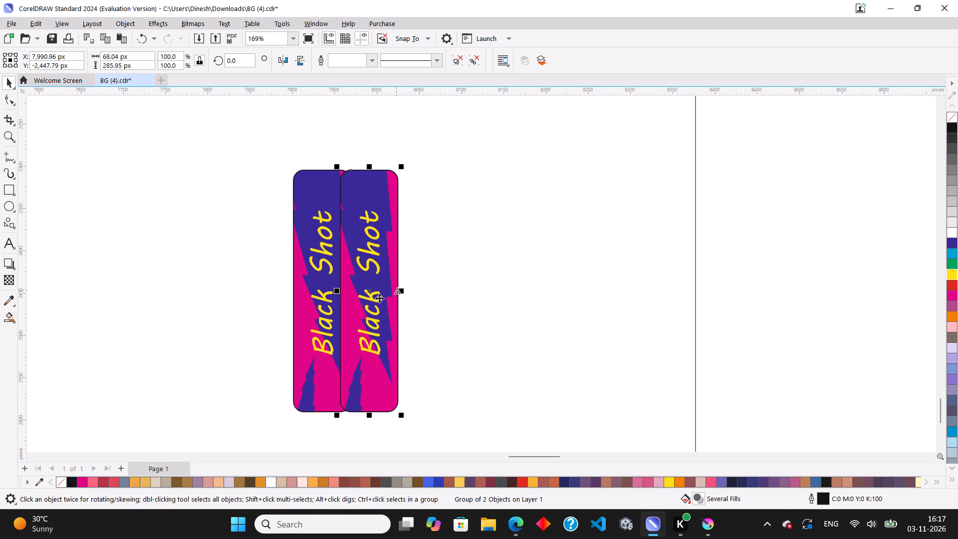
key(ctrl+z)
Build a row of five Black Shot sticks by placing a copy against the original's edge and repeating the duplication three times.
drag(341, 300, 391, 304)
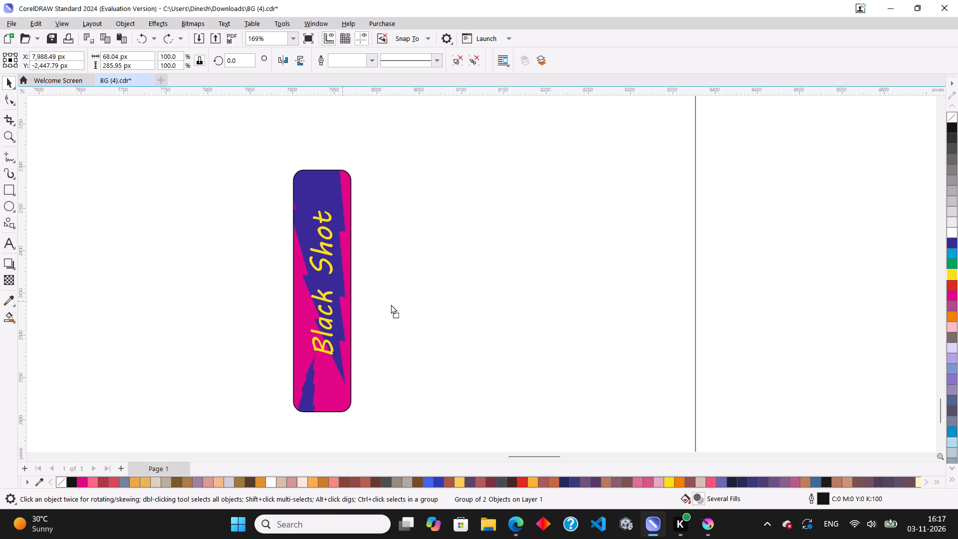
drag(391, 304, 404, 304)
ctrl+right_click(404, 304)
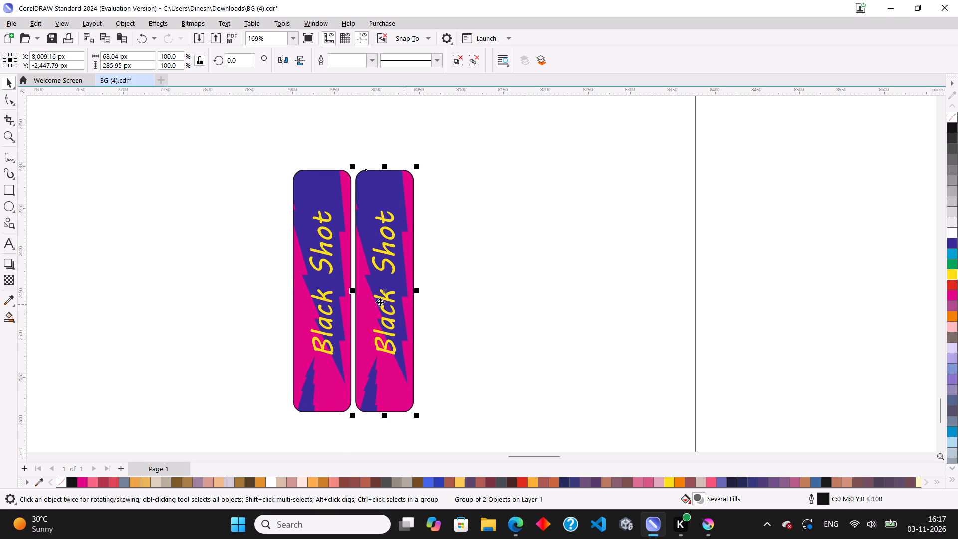
scroll(366, 289, up, 7)
drag(354, 303, 345, 303)
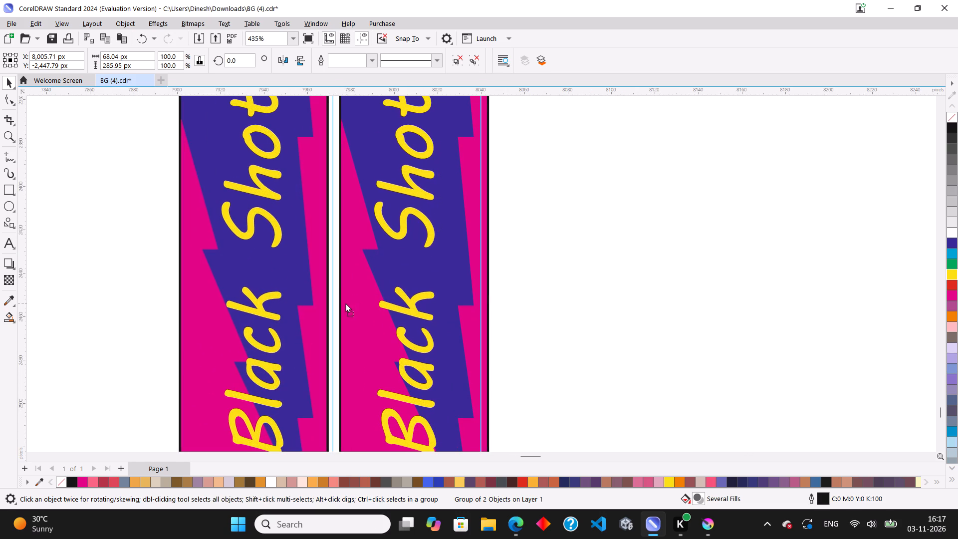
drag(345, 303, 344, 303)
scroll(344, 303, down, 9)
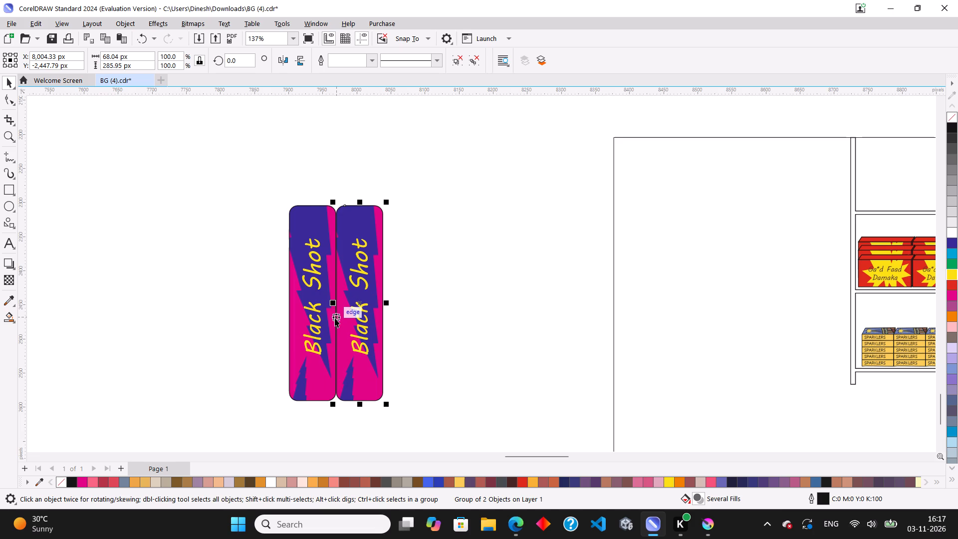
key(ctrl+d)
key(ctrl+d)
key(ctrl+d)
scroll(257, 316, down, 4)
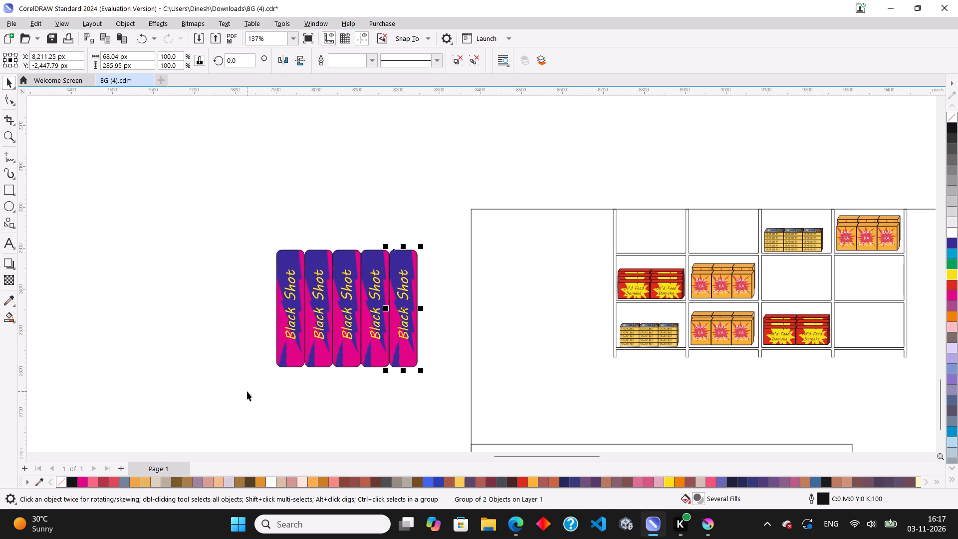
Scale the five Black Shot sticks to 18.9% and place them in the empty bottom-shelf compartment beside the Ga*d Faad Damaka boxes.
click(247, 391)
drag(243, 391, 429, 201)
scroll(338, 268, down, 4)
drag(332, 312, 714, 324)
scroll(776, 293, up, 7)
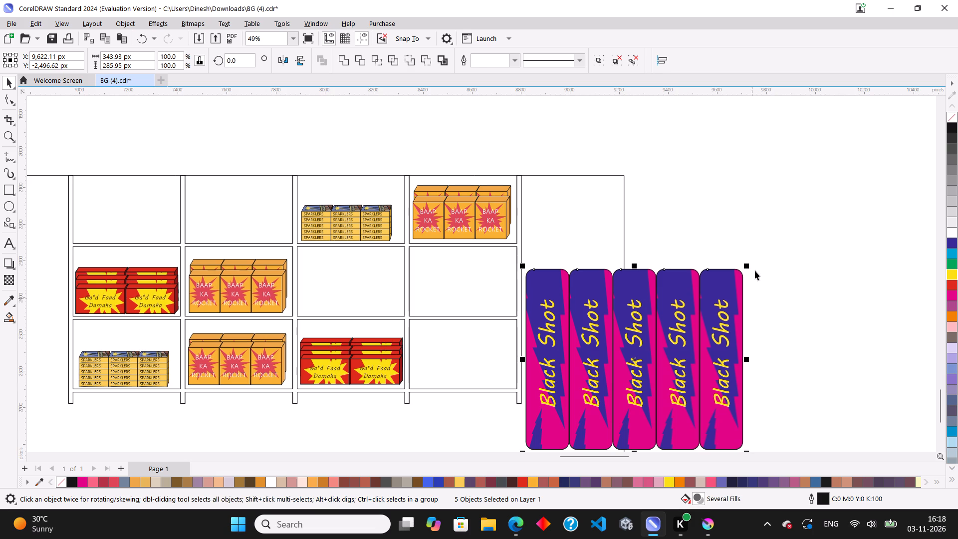
shift+drag(748, 267, 671, 340)
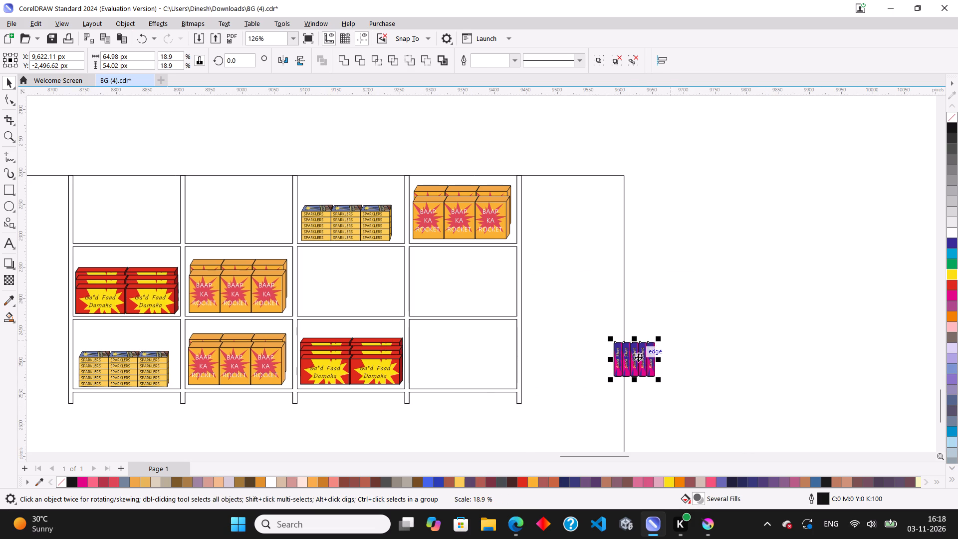
drag(638, 357, 438, 369)
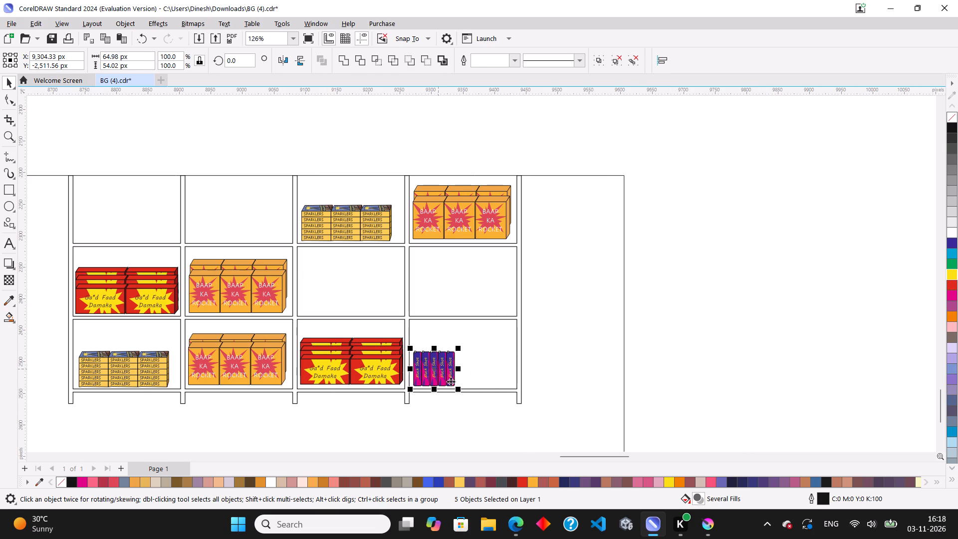
Copy the five small sticks directly beside themselves to form a row of ten, undoing the extra shift of the copy.
scroll(451, 381, up, 8)
drag(427, 372, 553, 356)
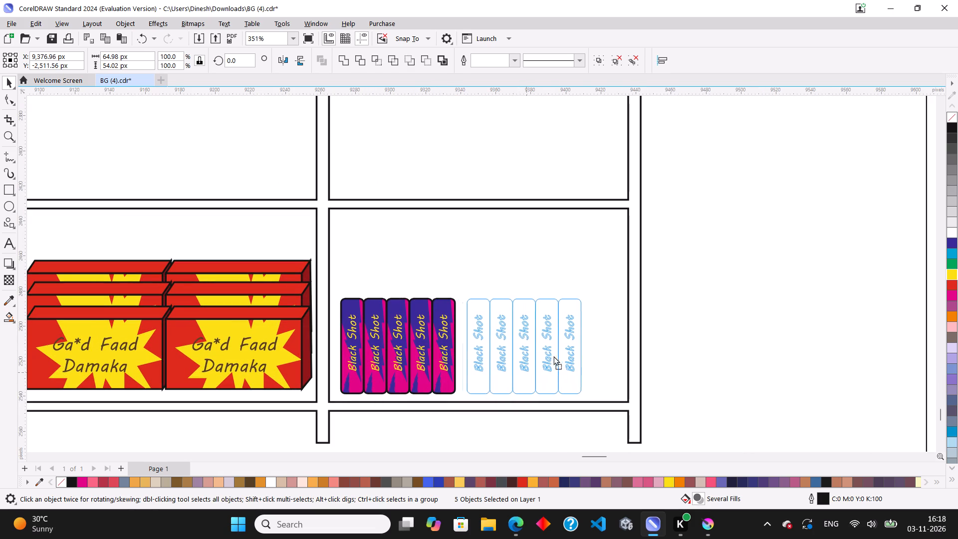
drag(553, 356, 541, 355)
ctrl+right_click(541, 355)
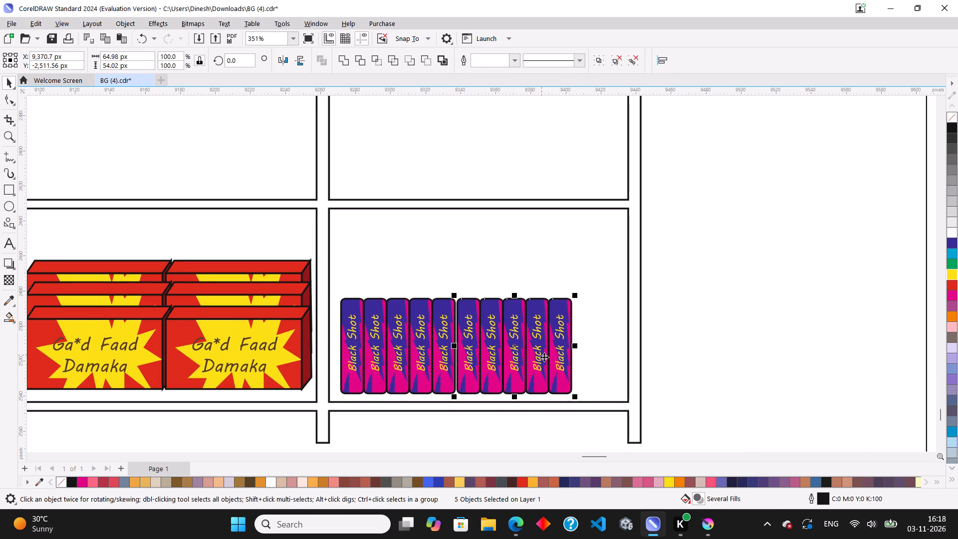
drag(481, 359, 507, 358)
key(ctrl+z)
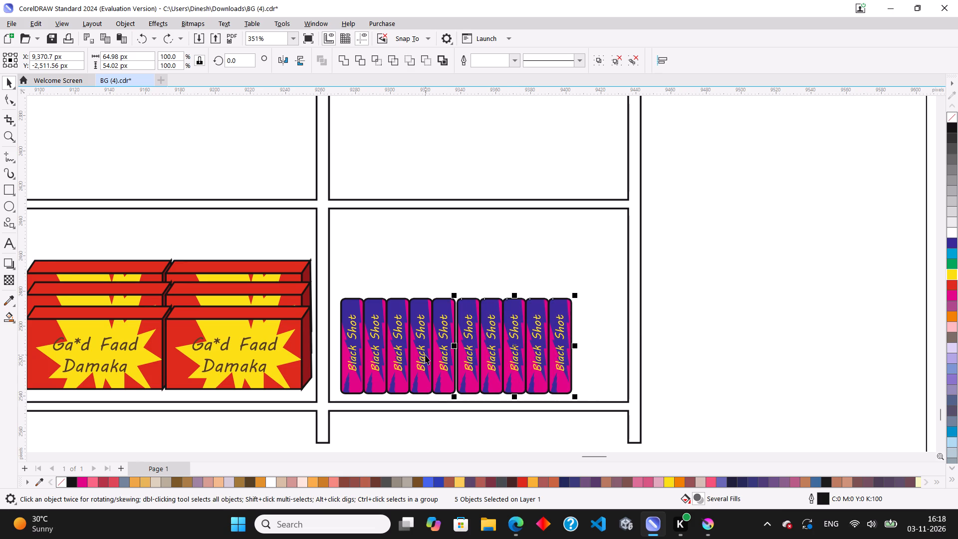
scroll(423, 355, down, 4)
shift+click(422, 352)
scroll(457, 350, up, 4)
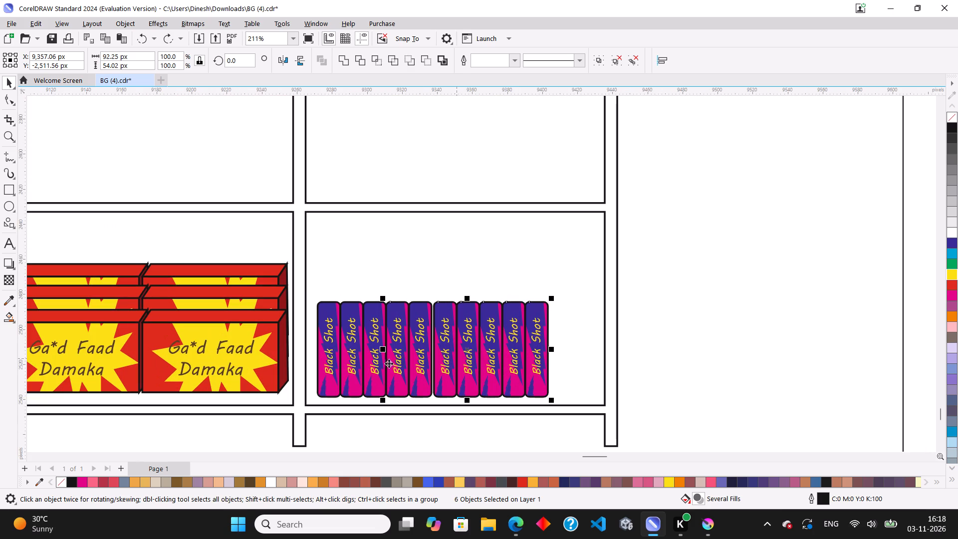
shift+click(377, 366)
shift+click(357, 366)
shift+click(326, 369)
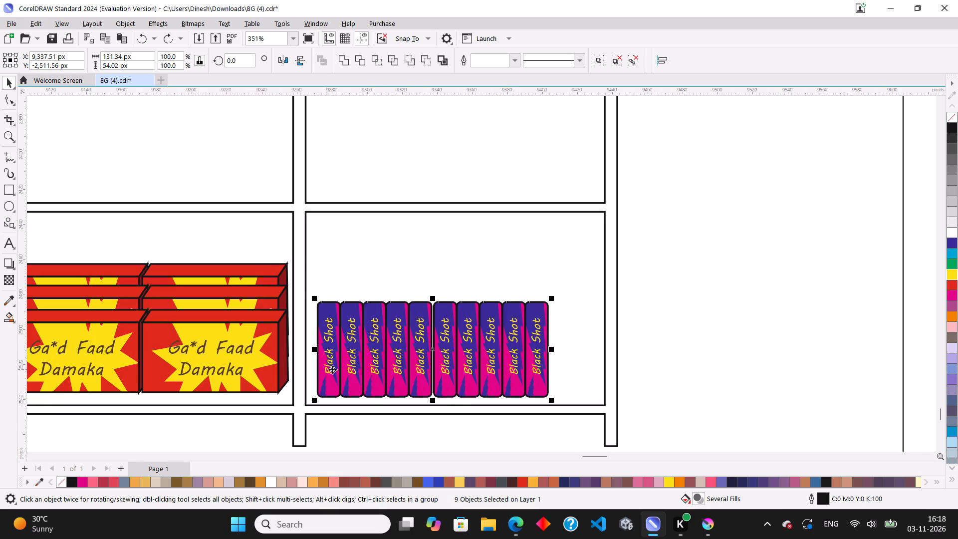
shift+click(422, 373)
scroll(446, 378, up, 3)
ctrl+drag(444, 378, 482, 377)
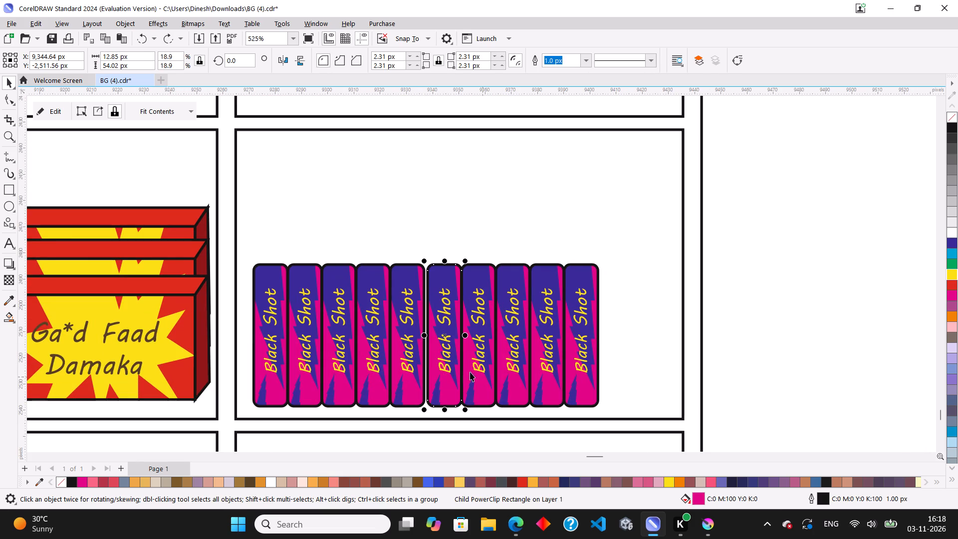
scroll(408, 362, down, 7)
Move the whole row of ten Black Shot sticks farther back in its compartment, to about X 9,359 px, Y -2,491 px.
click(765, 323)
drag(873, 277, 296, 387)
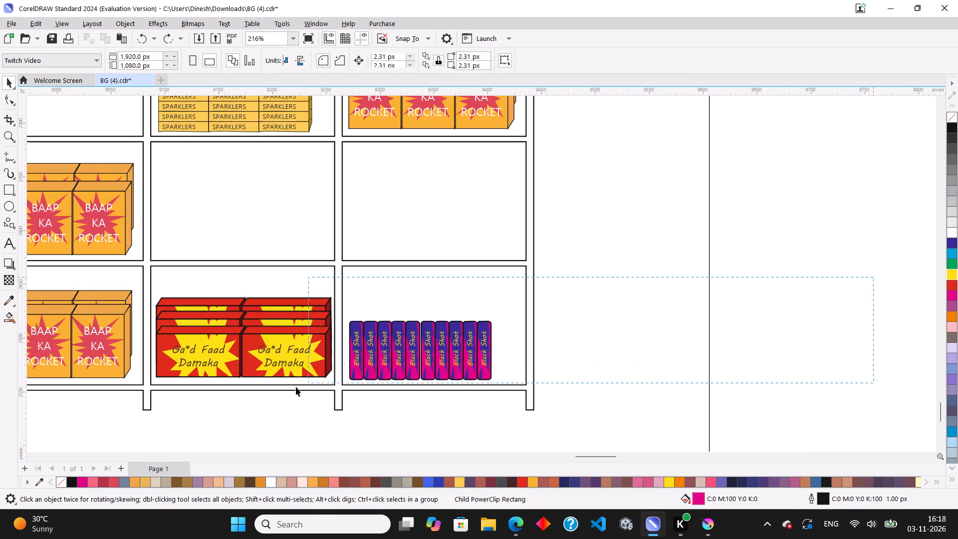
drag(296, 387, 280, 393)
scroll(409, 371, up, 3)
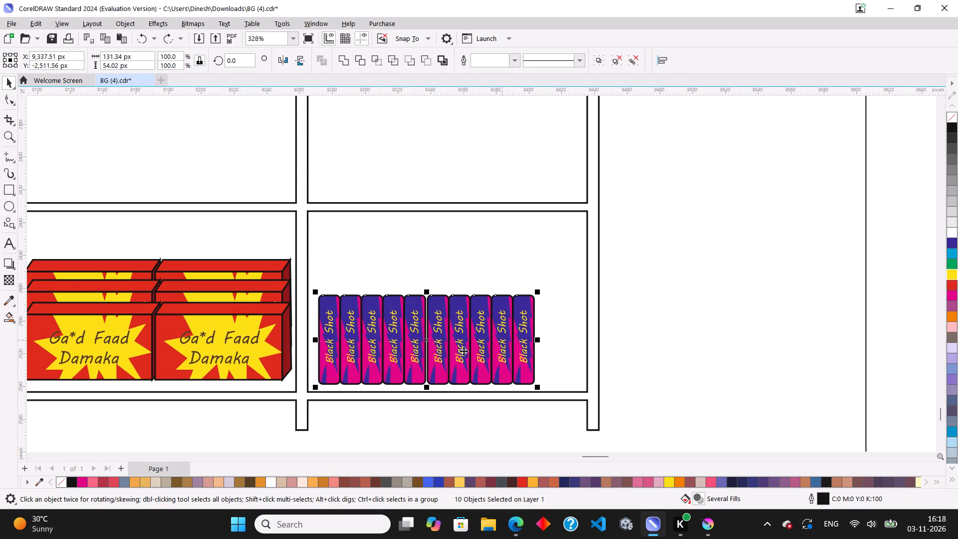
scroll(464, 351, down, 2)
drag(461, 346, 458, 328)
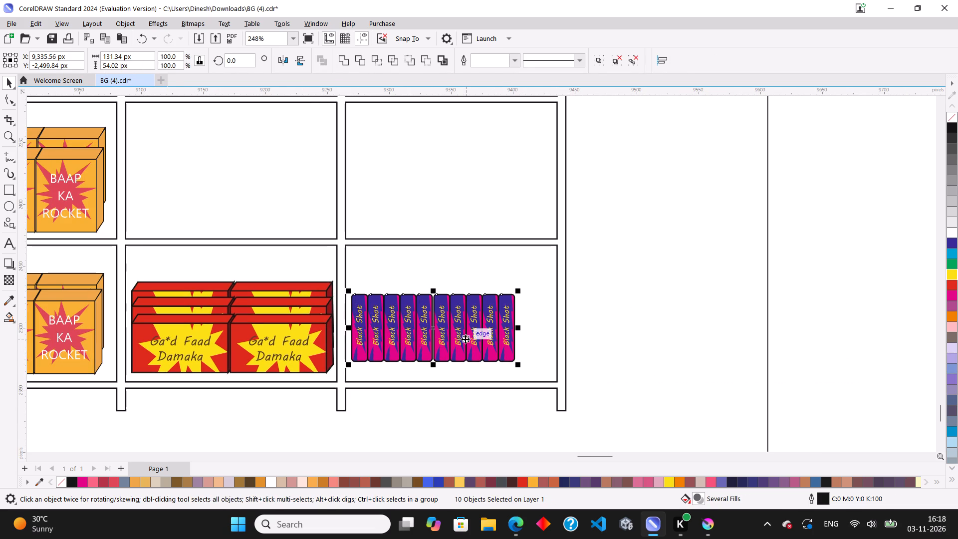
drag(460, 338, 491, 329)
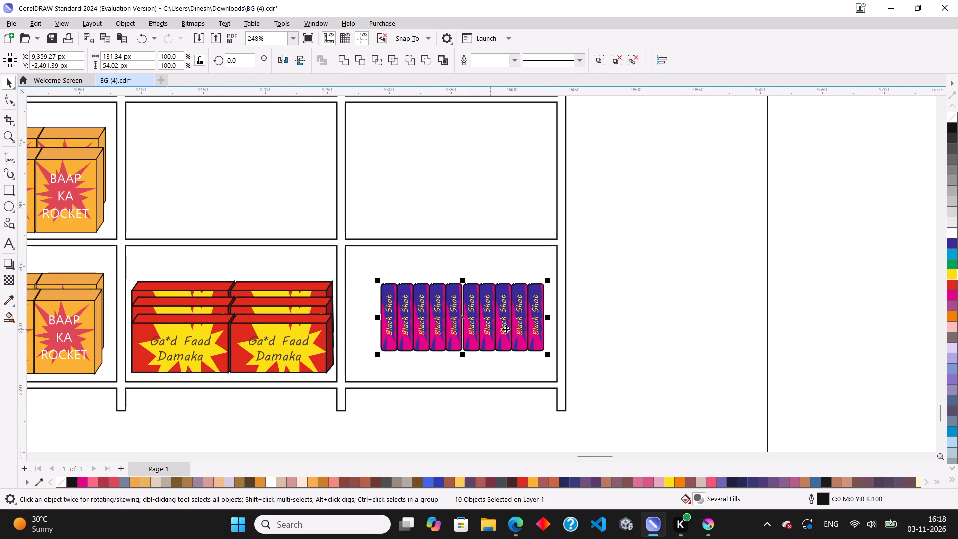
Place a copy of the ten-stick row in front of it, offset diagonally down and to the left.
drag(507, 328, 488, 342)
right_click(488, 342)
Reposition both rows of Black Shot sticks together near the floor of their bottom-shelf compartment.
click(798, 303)
drag(829, 264, 332, 398)
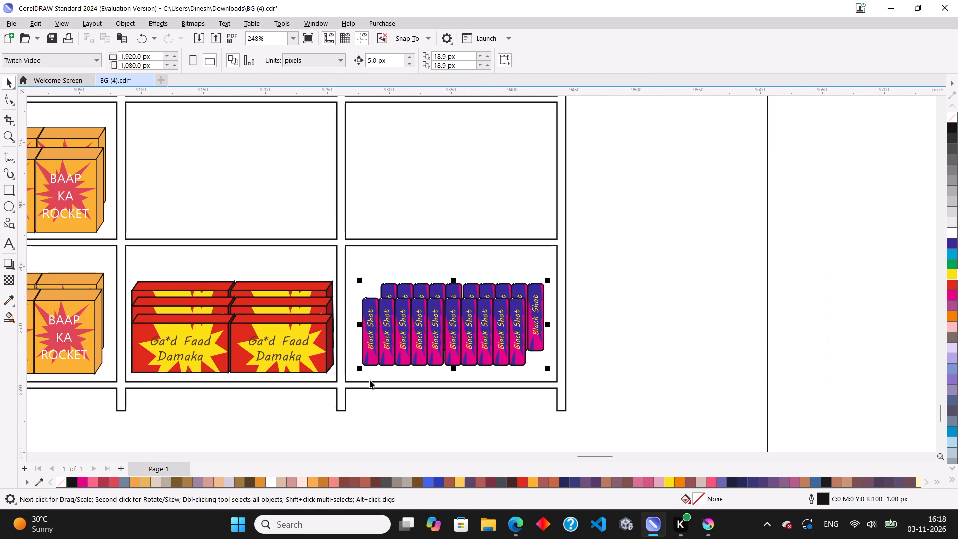
scroll(426, 346, up, 2)
drag(472, 318, 459, 336)
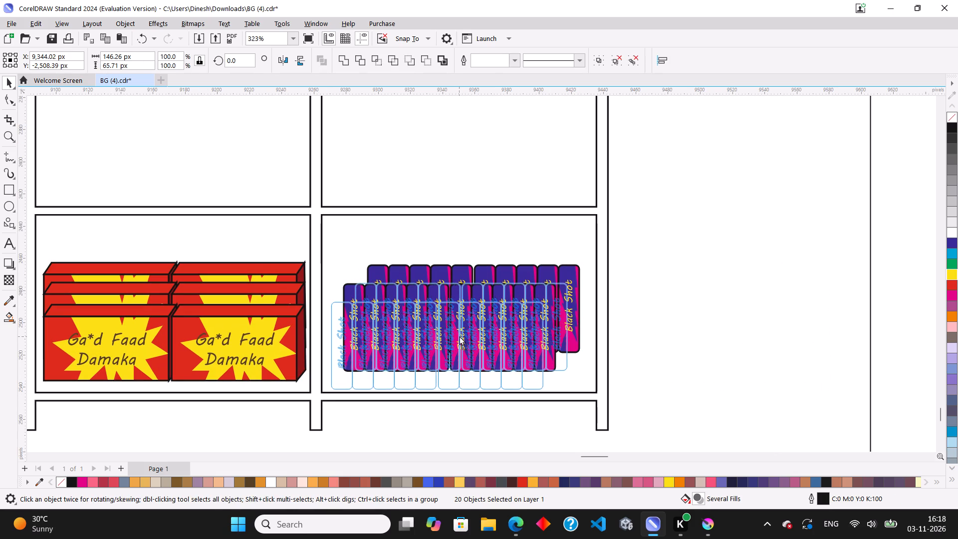
drag(459, 336, 463, 332)
scroll(464, 332, down, 4)
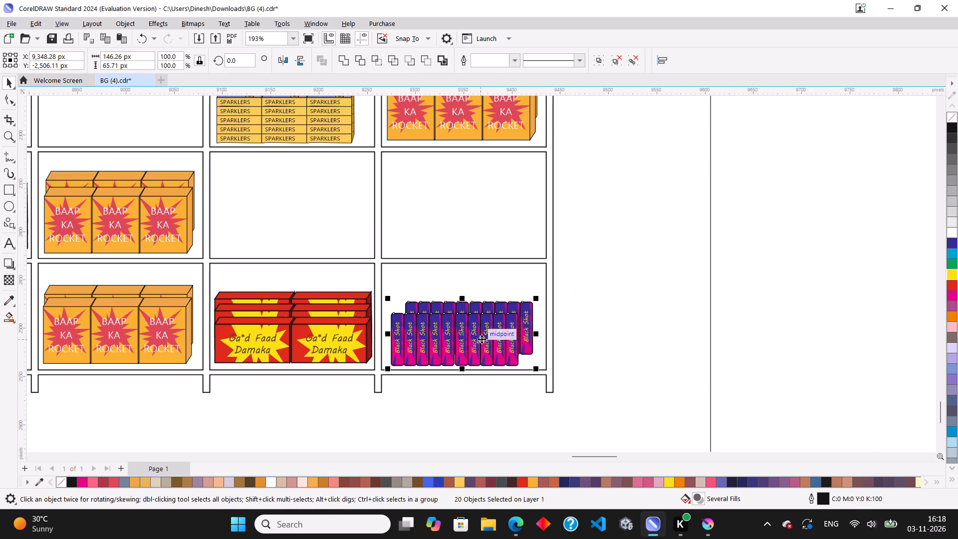
drag(476, 337, 477, 332)
Copy both Black Shot rows into the empty middle-shelf compartment above the Ga*d Faad Damaka boxes, at about X 9,173 px, Y -2,388 px.
drag(470, 337, 290, 244)
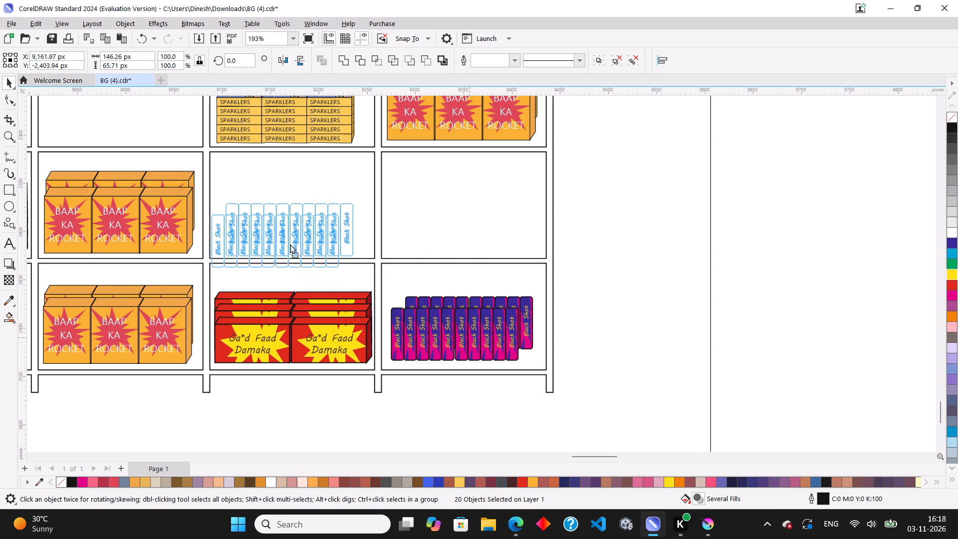
drag(290, 244, 301, 229)
right_click(301, 229)
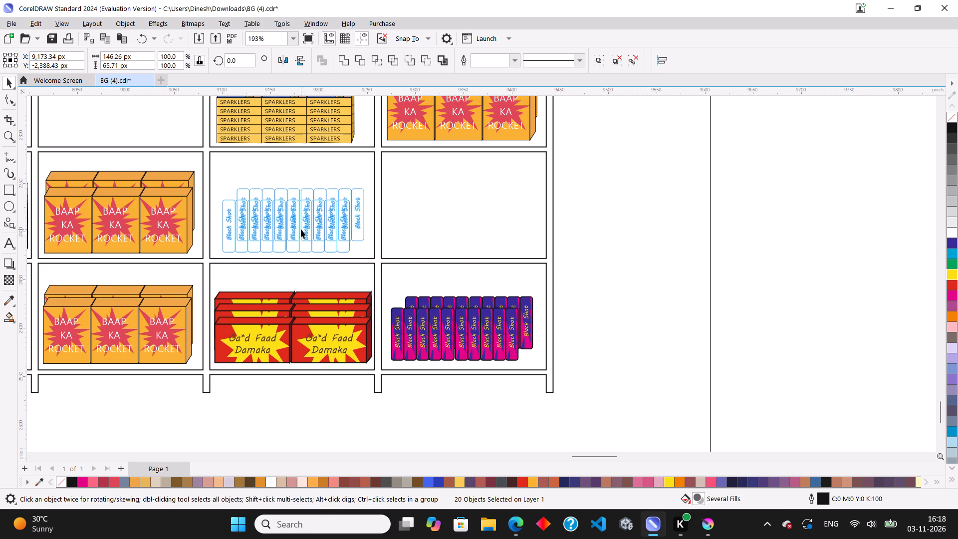
Copy both Black Shot rows into the leftmost top-shelf compartment, at about X 8,824 px, Y -2,274 px.
scroll(465, 284, down, 5)
scroll(371, 258, up, 3)
drag(394, 271, 256, 182)
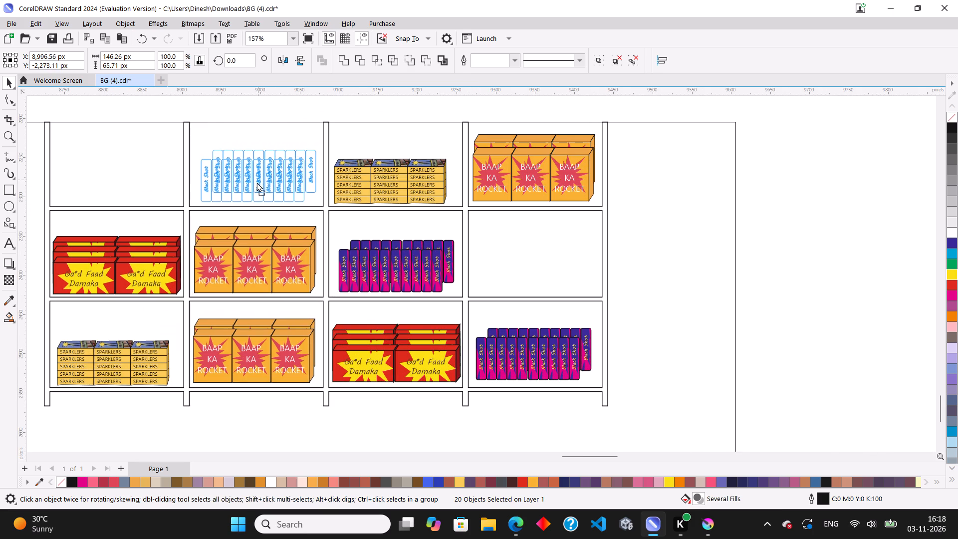
drag(256, 182, 124, 182)
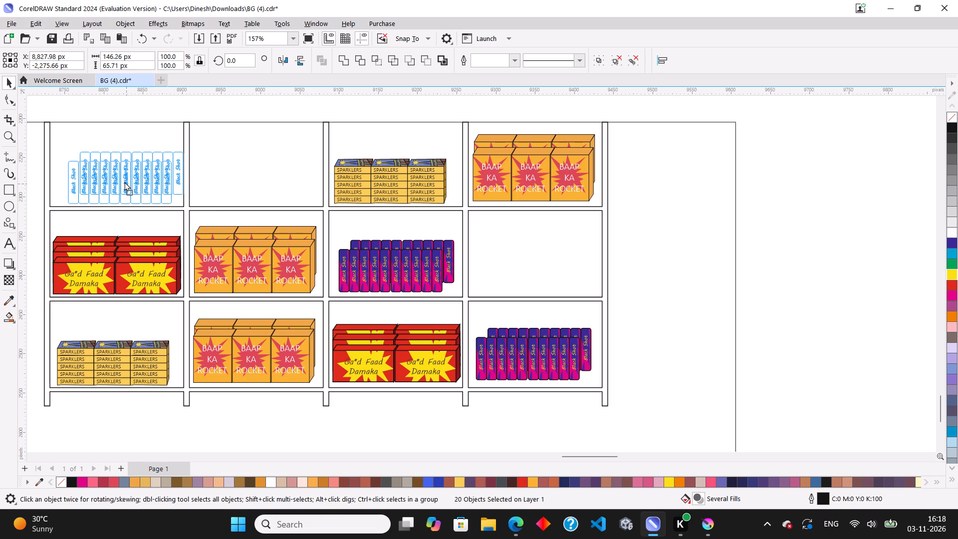
drag(124, 182, 122, 181)
right_click(122, 181)
scroll(122, 181, down, 4)
click(745, 288)
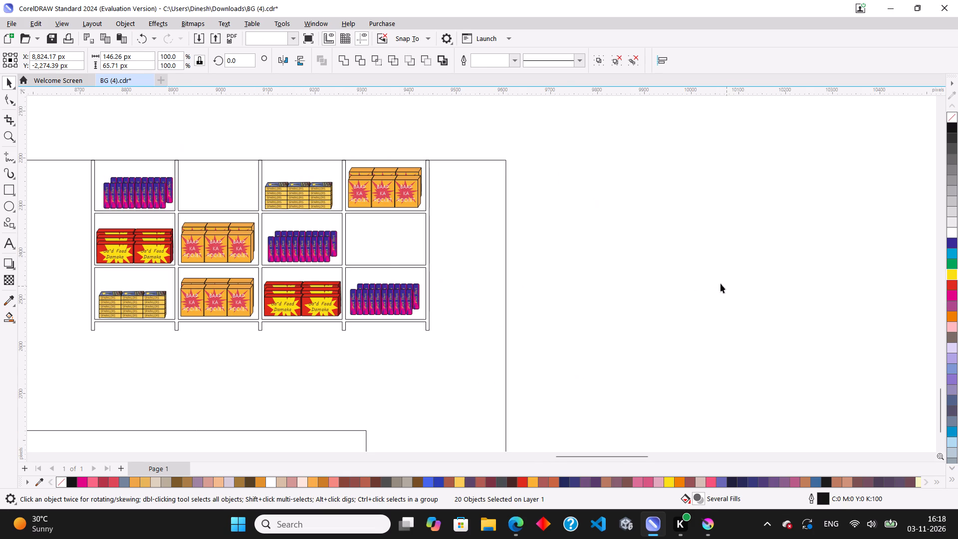
Draw a rectangle about 181 px wide and 317 px high in the top-left corner of the scene frame.
scroll(720, 283, down, 8)
scroll(720, 291, up, 4)
scroll(616, 380, up, 1)
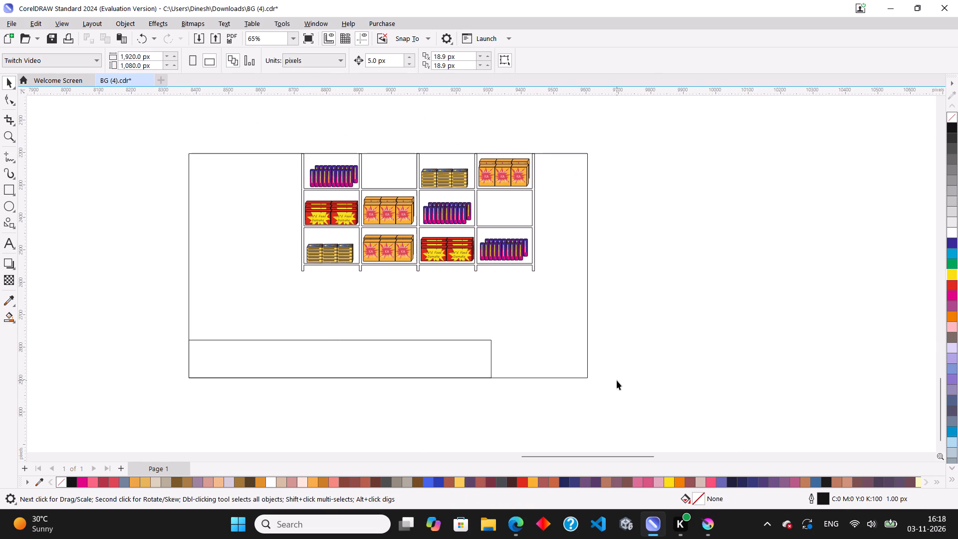
scroll(236, 196, up, 3)
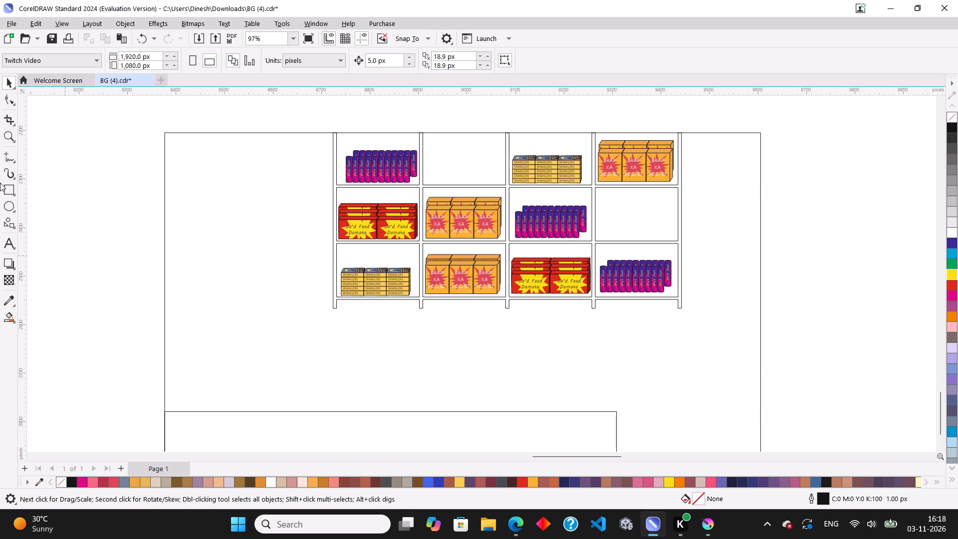
click(7, 186)
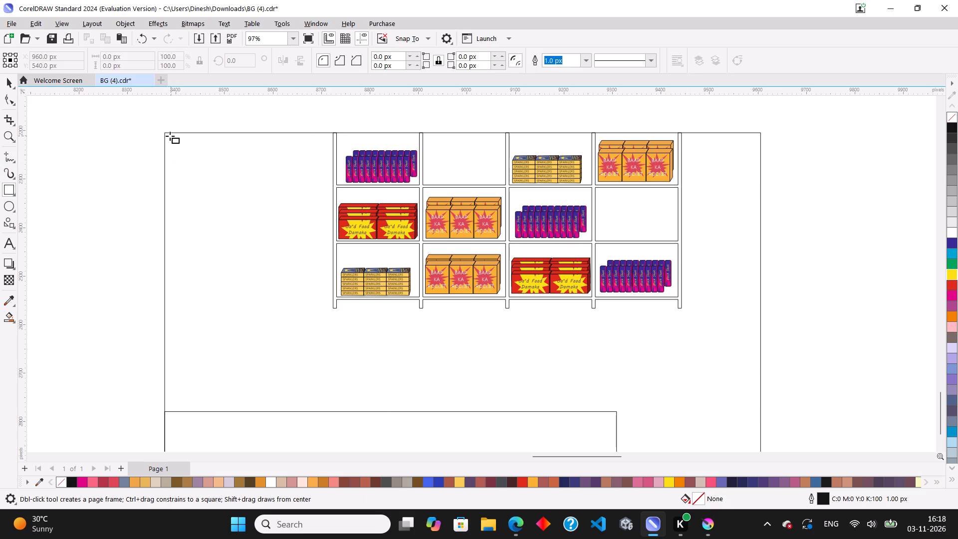
drag(164, 134, 252, 286)
click(10, 84)
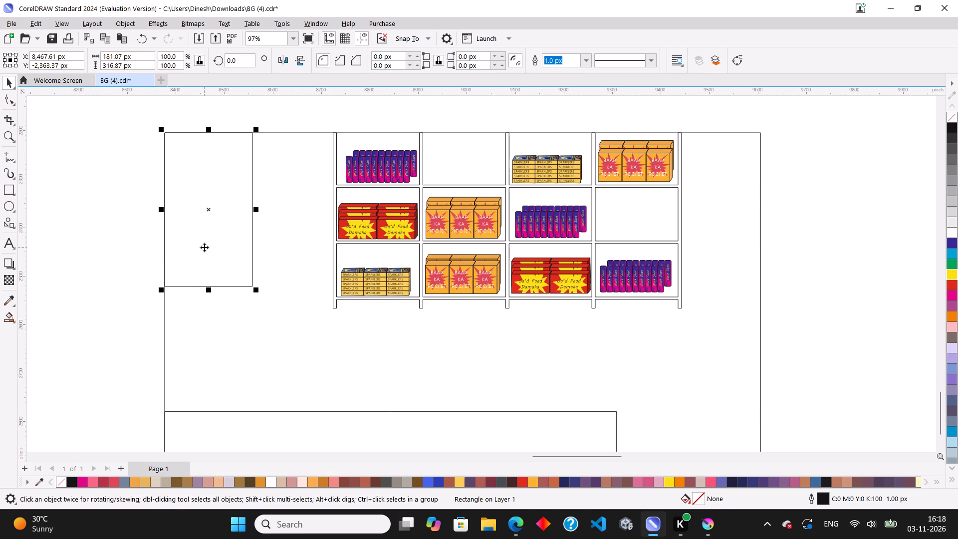
Convert the top-left rectangle to curves and move its lower-right corner up the right edge, making the bottom edge slant upward.
key(ctrl+q)
scroll(221, 249, up, 4)
click(11, 100)
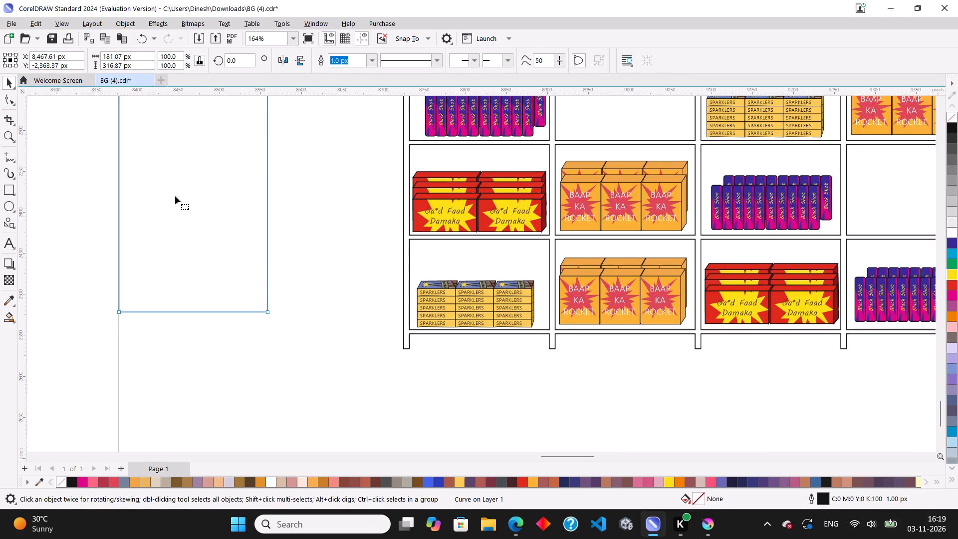
double_click(266, 260)
double_click(266, 263)
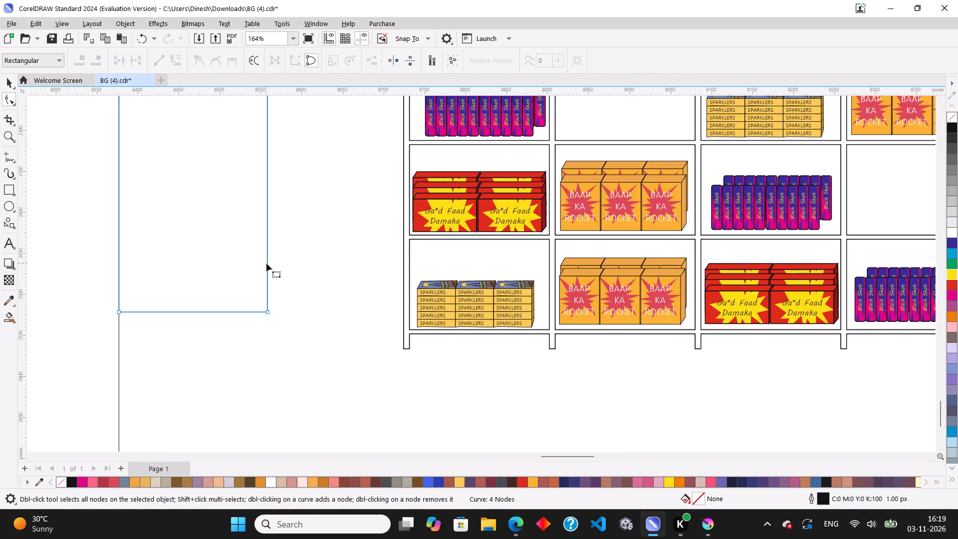
double_click(267, 264)
double_click(269, 312)
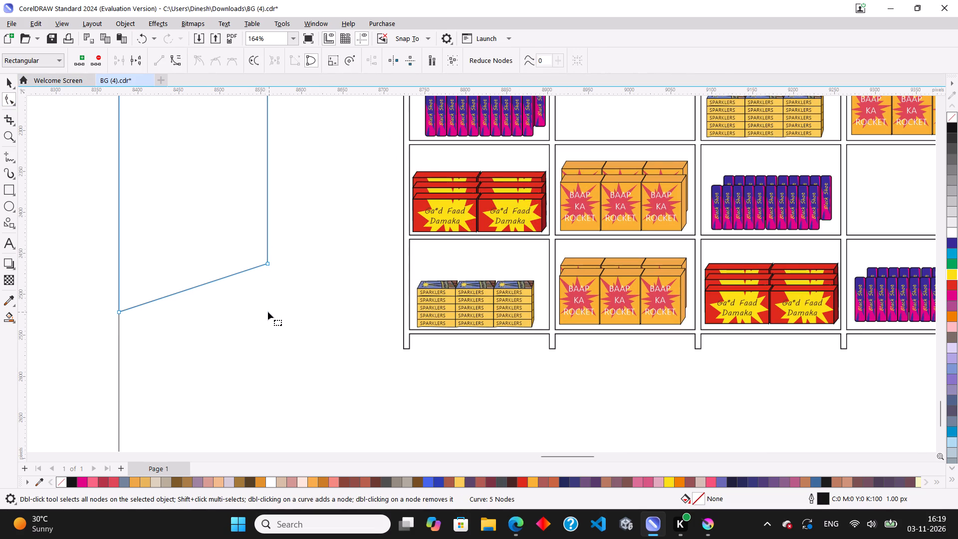
scroll(258, 290, down, 9)
scroll(255, 222, up, 2)
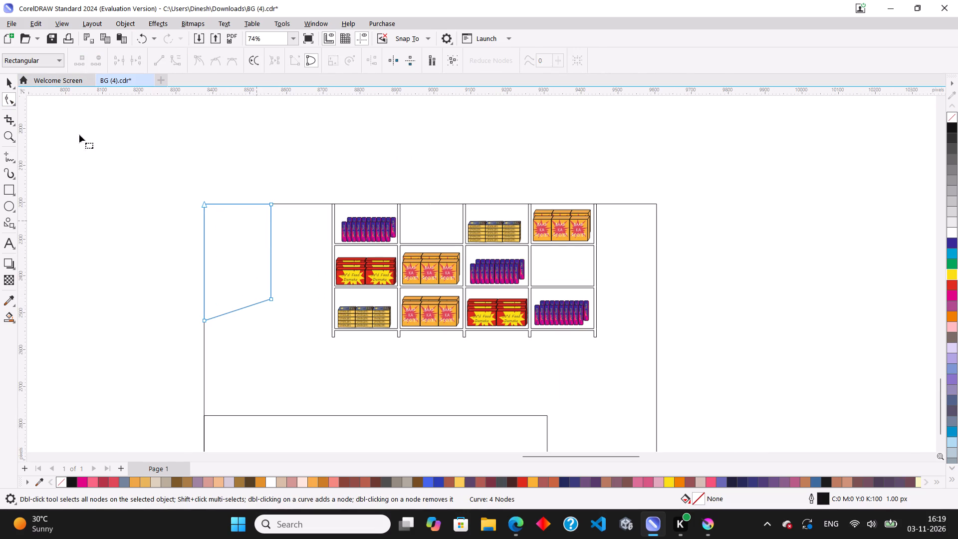
click(4, 81)
click(156, 181)
Draw a rectangle about 80 px wide and 345 px high against the shelf's right side, starting at the frame's top edge.
scroll(256, 216, down, 4)
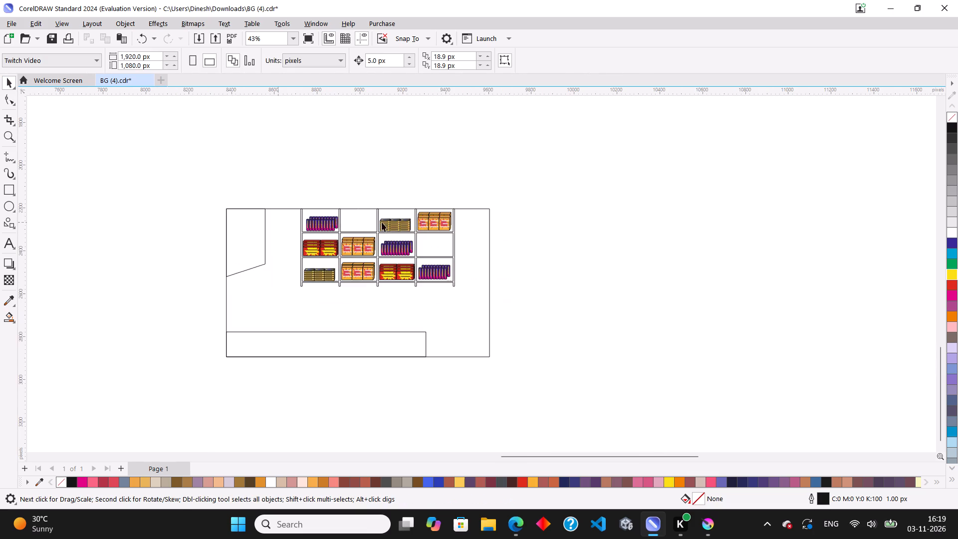
scroll(434, 224, down, 4)
scroll(492, 267, up, 7)
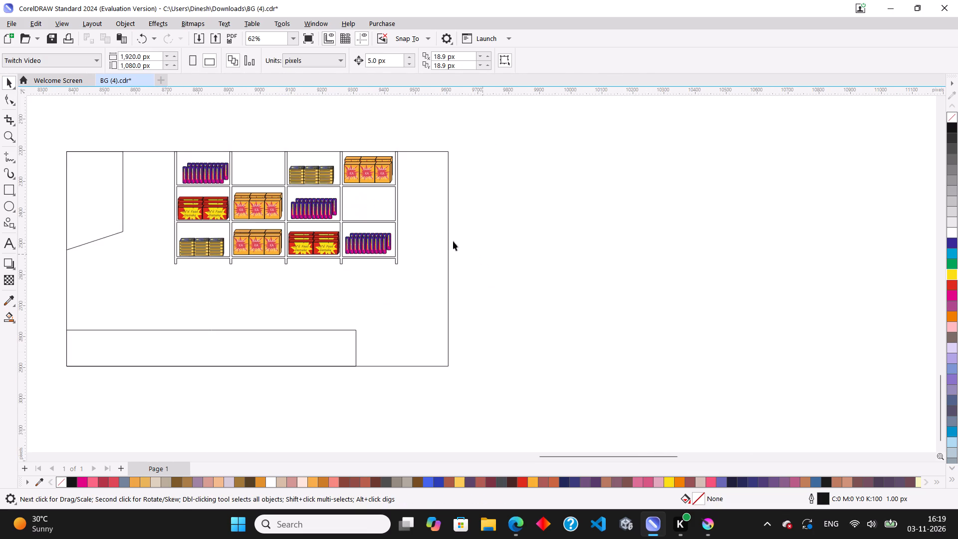
scroll(434, 235, up, 2)
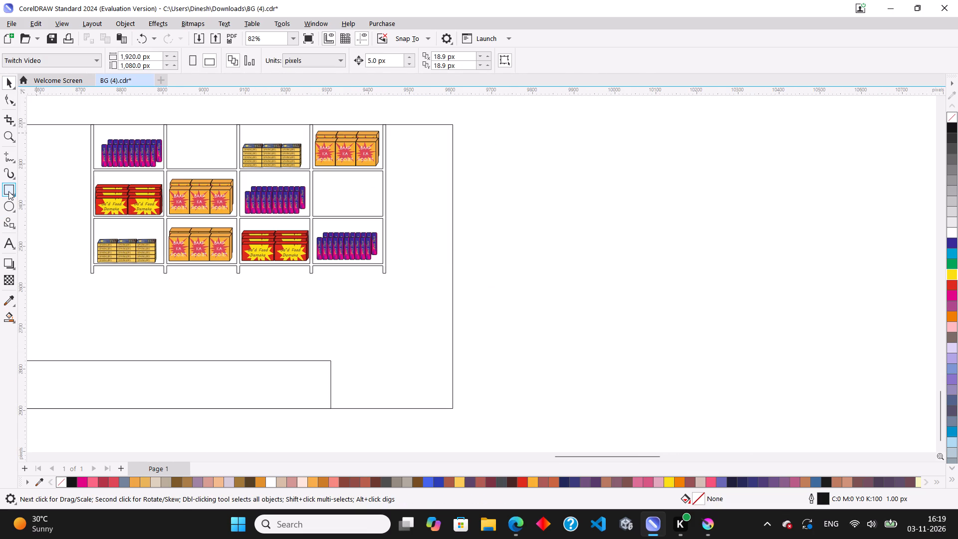
click(8, 191)
drag(388, 126, 405, 195)
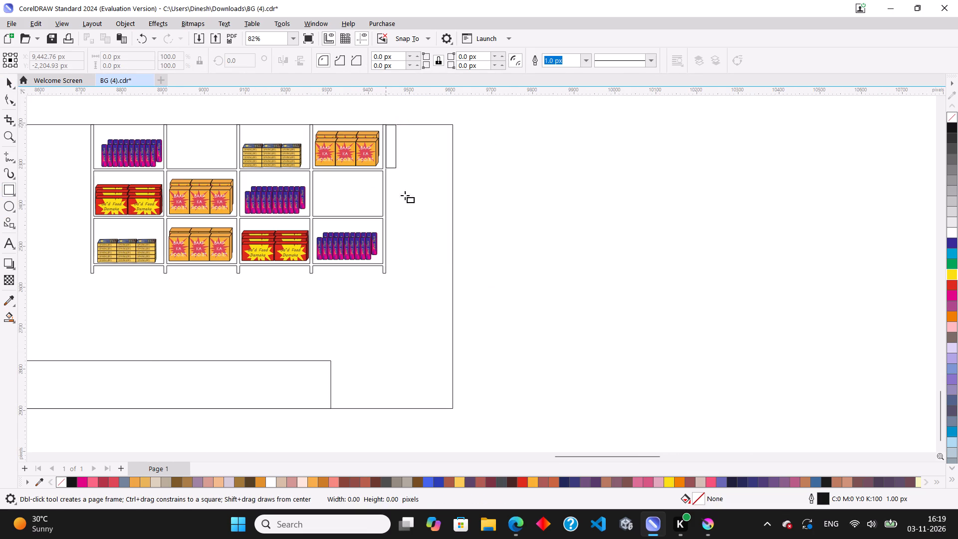
drag(405, 195, 419, 267)
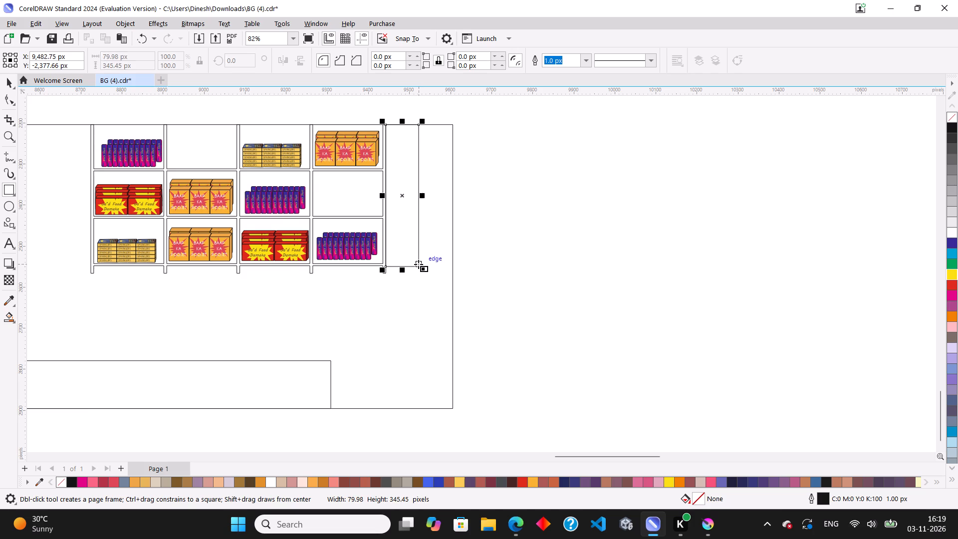
scroll(418, 264, up, 7)
click(6, 81)
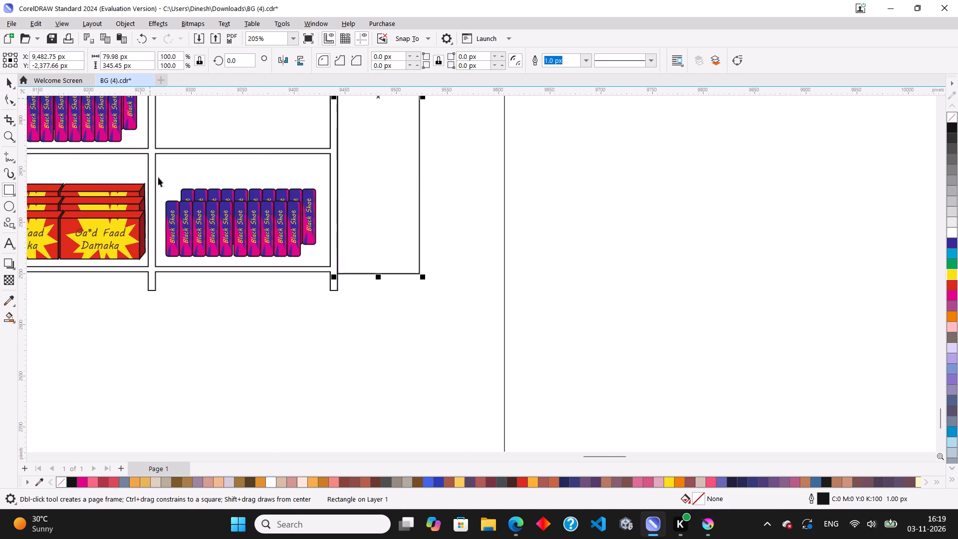
Convert the rectangle beside the shelf to curves and raise its outer lower corner so the bottom edge slants up away from the shelf.
scroll(348, 250, down, 3)
scroll(400, 273, up, 1)
key(q)
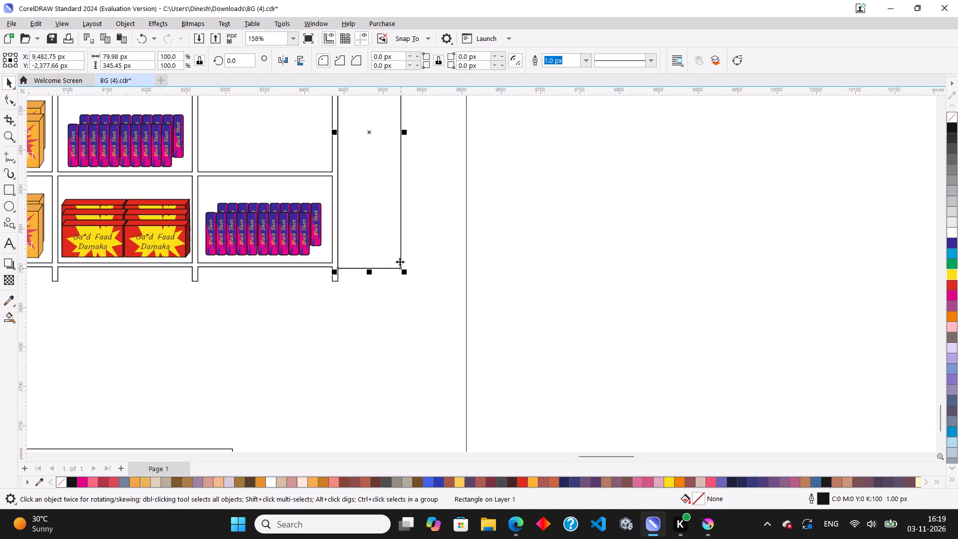
click(8, 96)
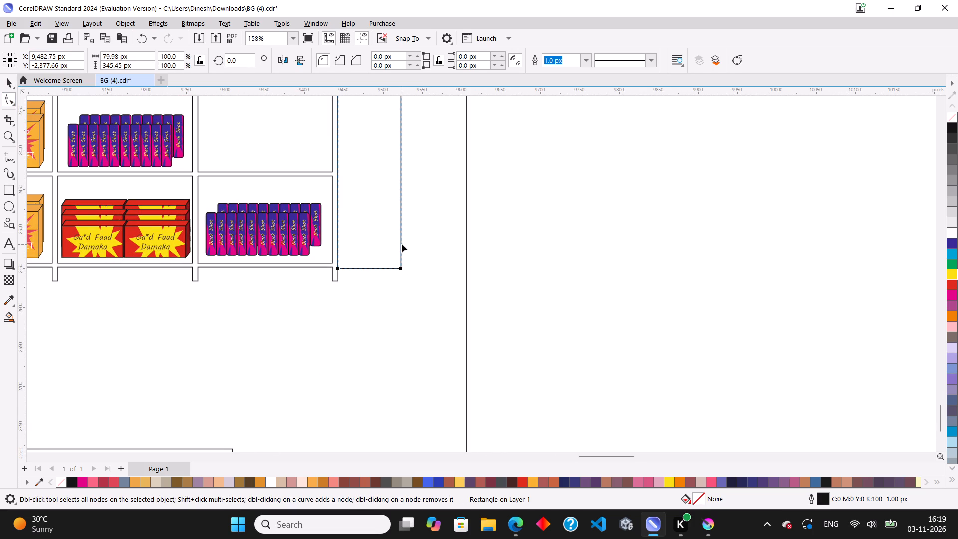
key(ctrl+q)
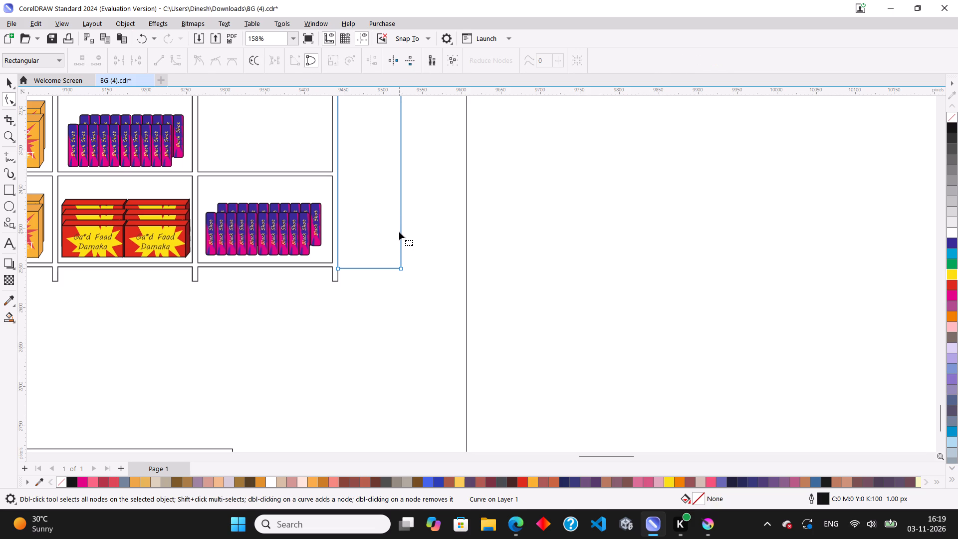
double_click(401, 234)
double_click(402, 270)
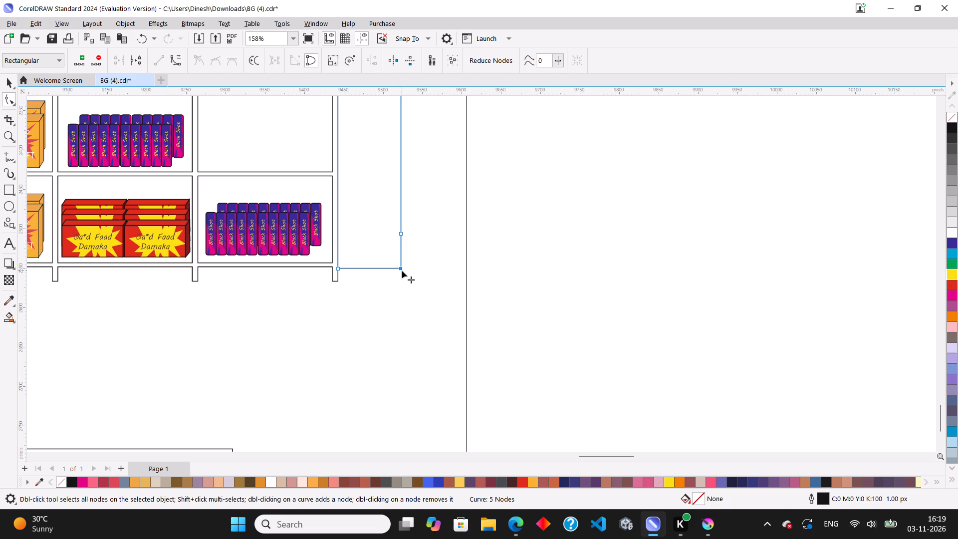
scroll(402, 270, down, 8)
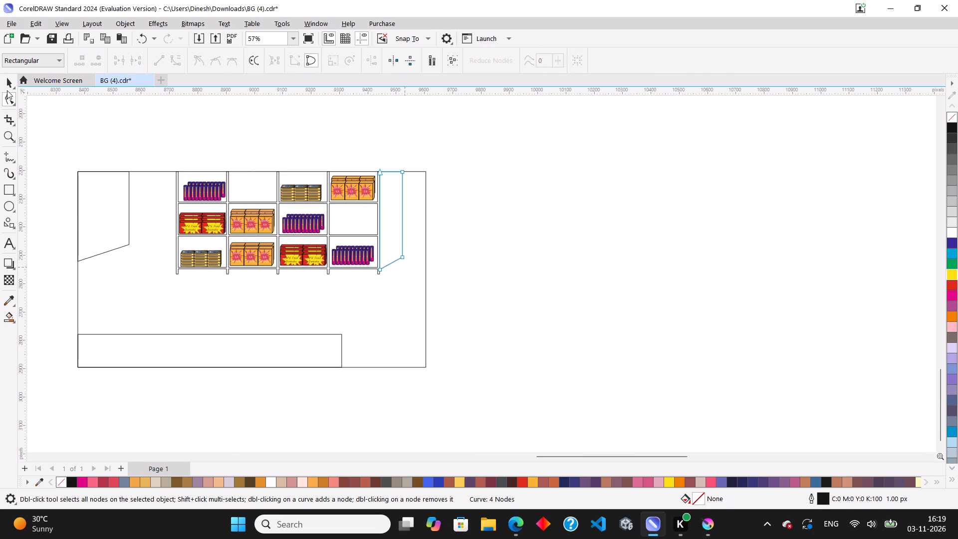
click(9, 78)
scroll(407, 241, up, 3)
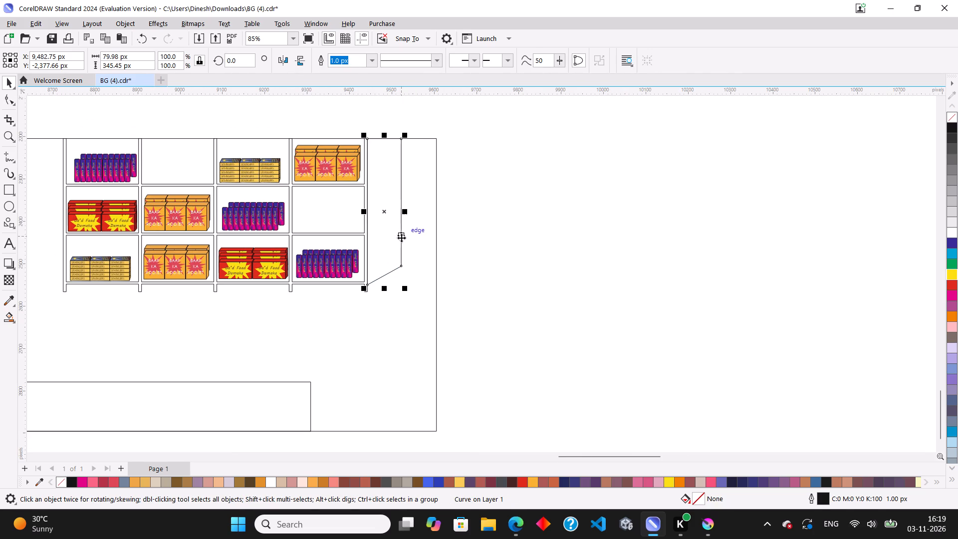
click(525, 247)
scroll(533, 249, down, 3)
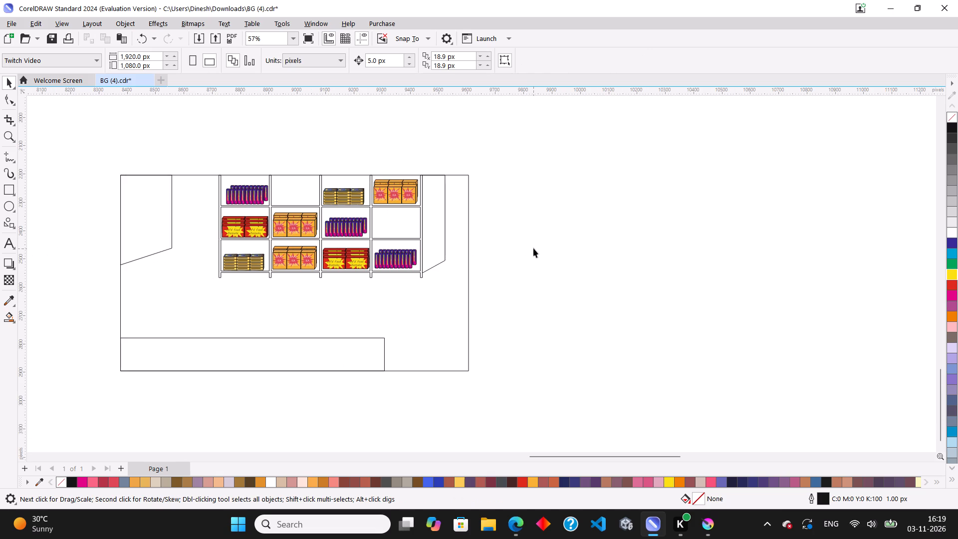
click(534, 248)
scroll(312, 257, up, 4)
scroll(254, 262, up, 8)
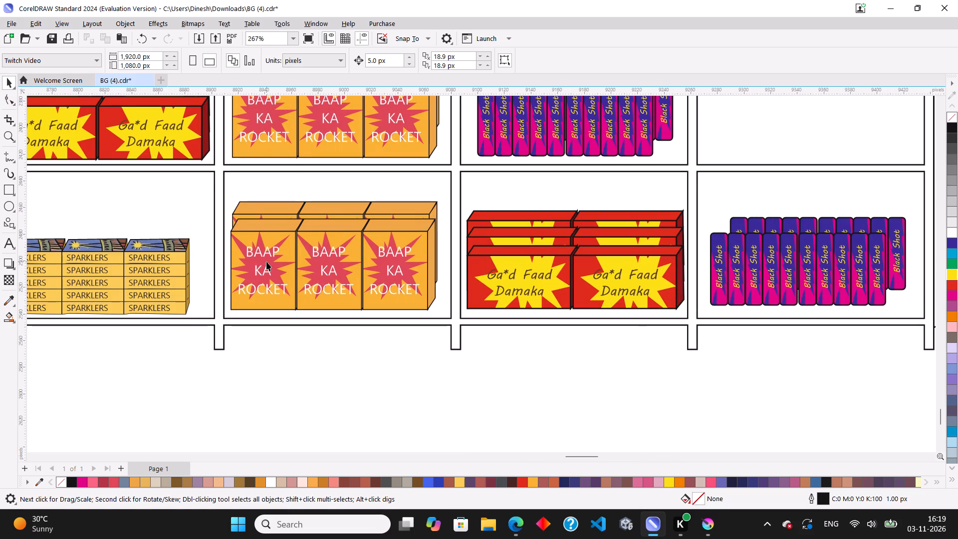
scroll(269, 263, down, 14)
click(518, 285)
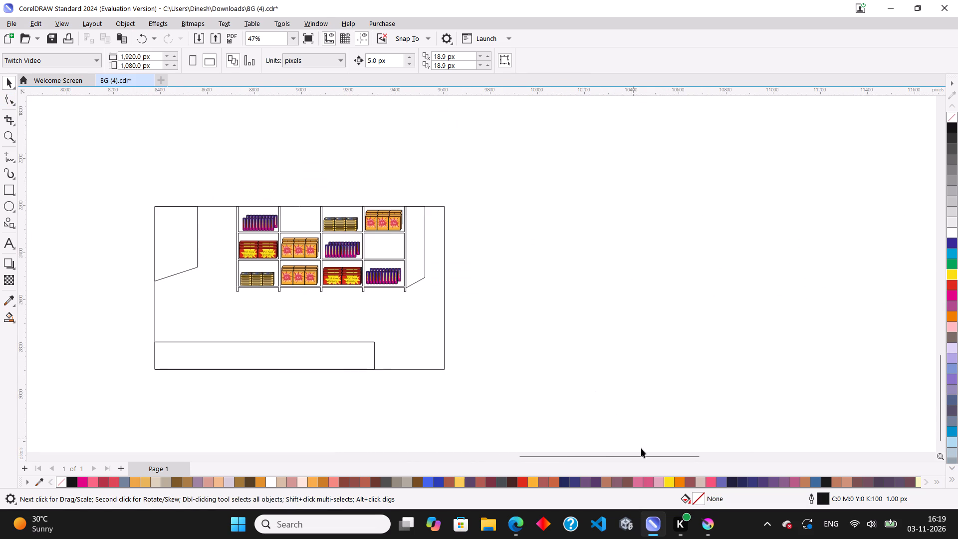
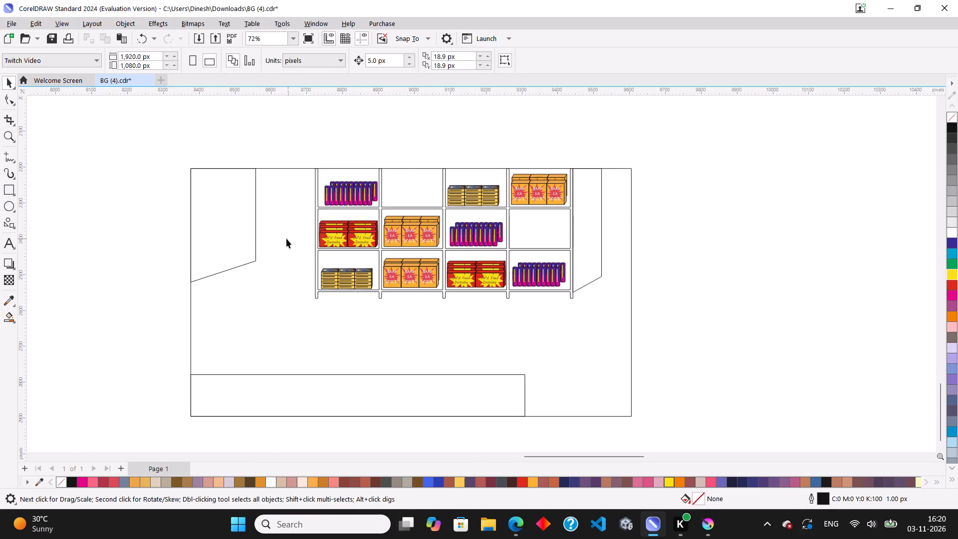
Widen the slanted panel in the scene frame's top-left corner to about 266 px, keeping its outer edge on the frame.
scroll(208, 192, up, 4)
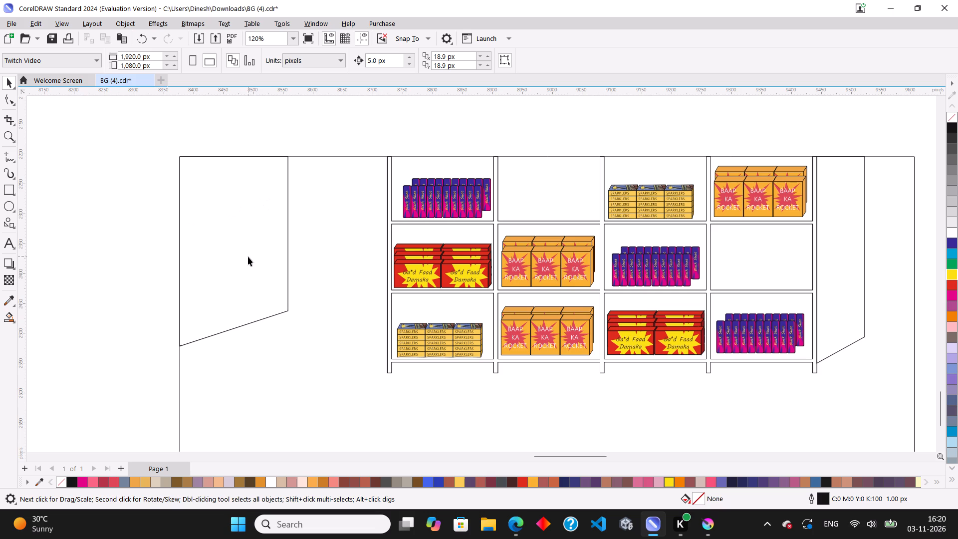
click(247, 257)
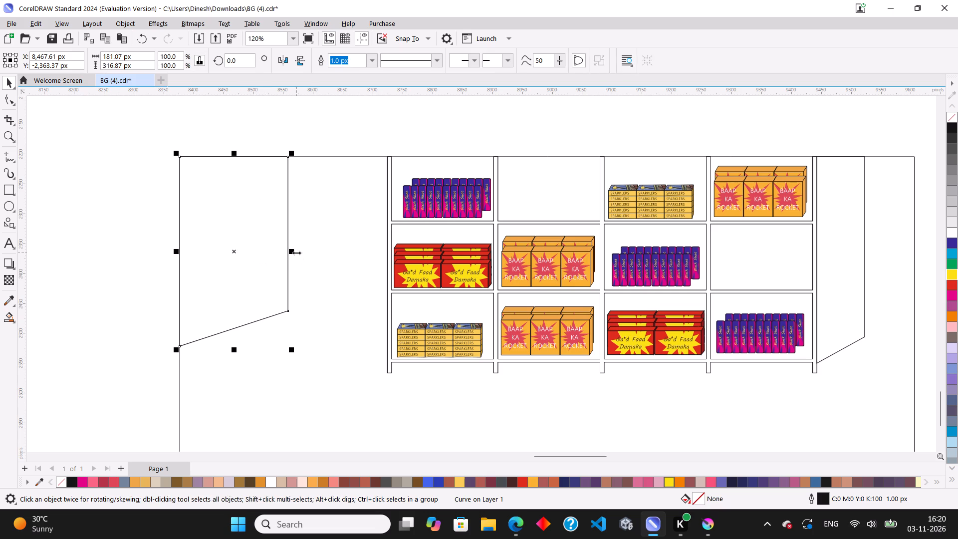
drag(296, 253, 347, 229)
Skew the widened left panel vertically so its inner edge rises above the frame, about 371 px in overall height.
scroll(351, 240, up, 3)
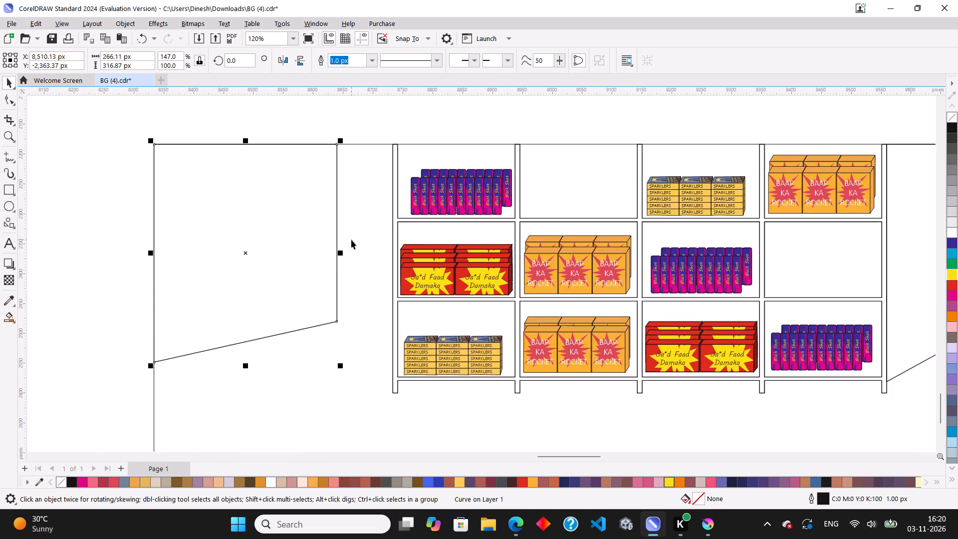
click(308, 289)
click(309, 335)
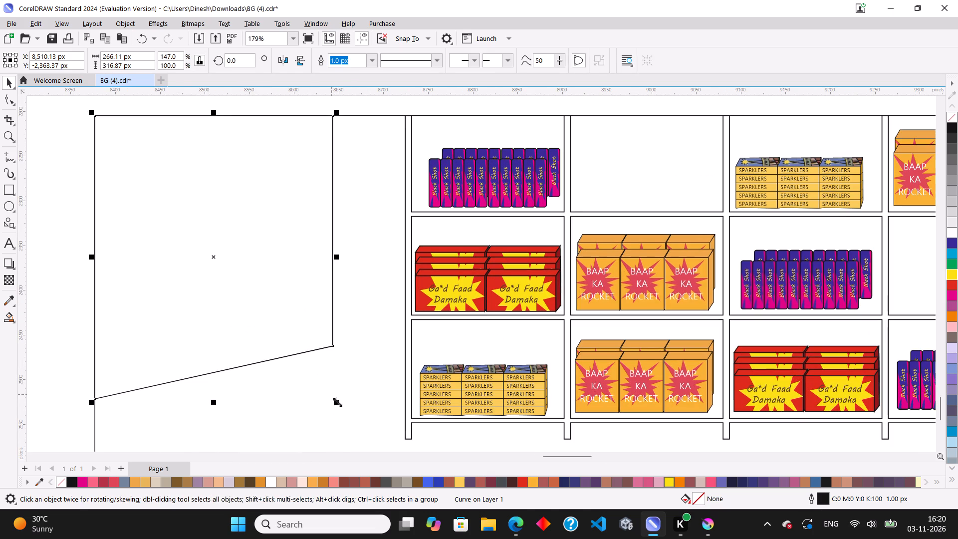
click(319, 295)
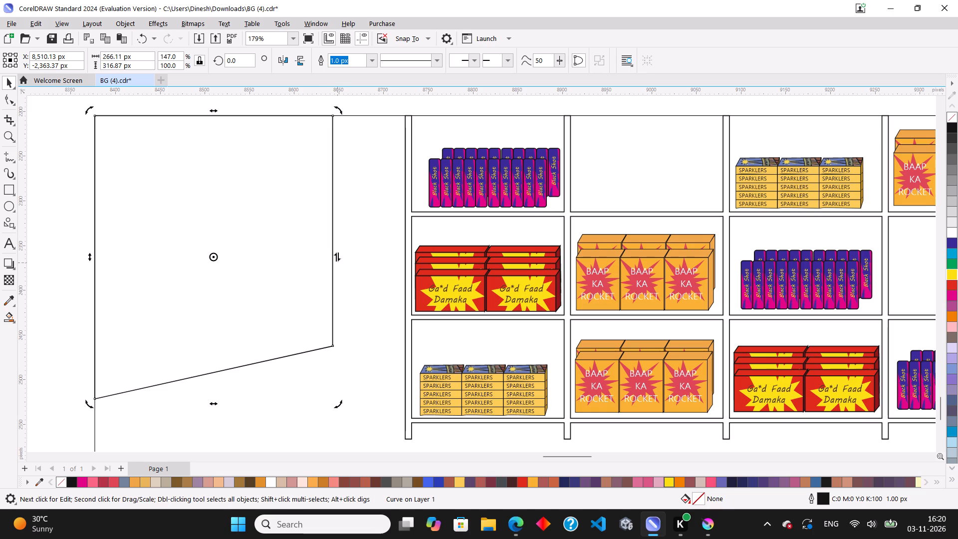
drag(337, 257, 335, 208)
scroll(348, 305, down, 4)
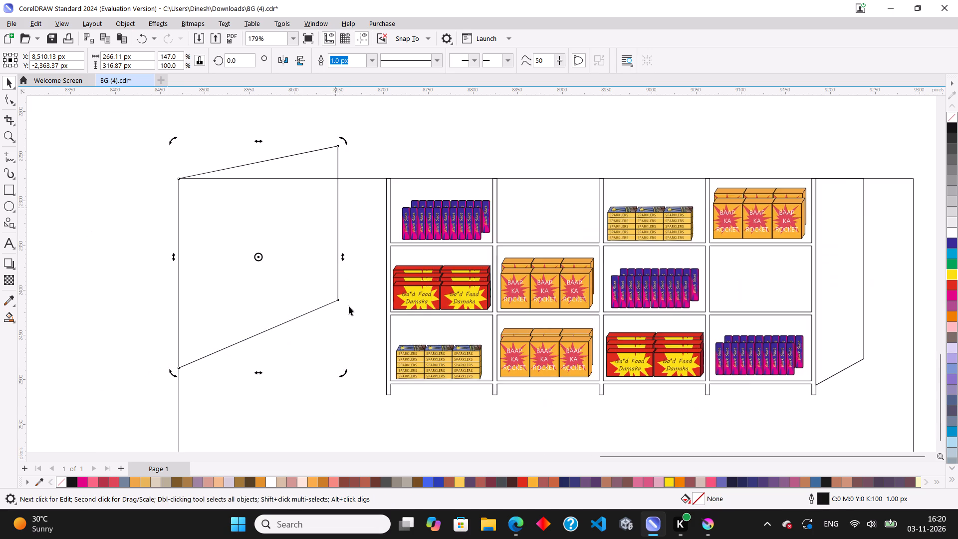
scroll(347, 303, down, 2)
click(162, 276)
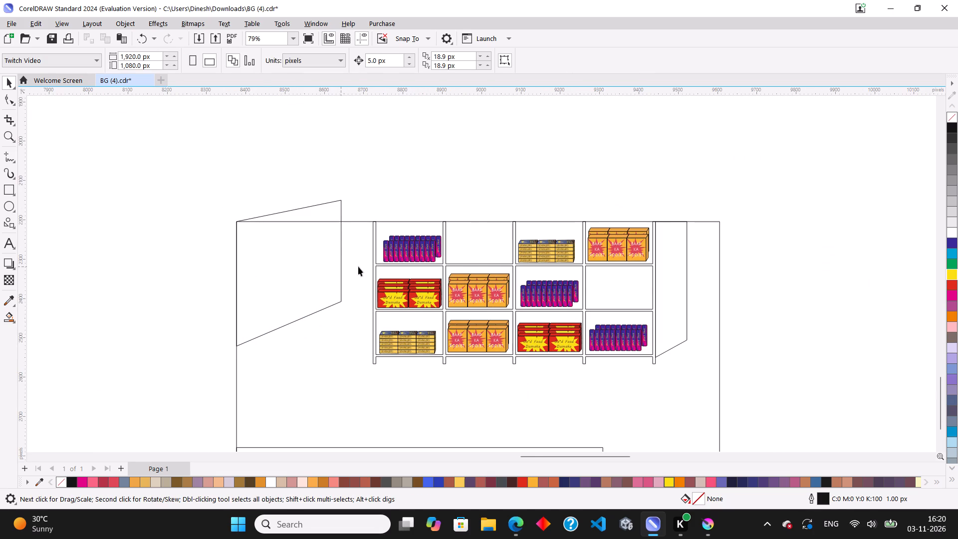
Smart Fill the part of the skewed left panel lying inside the scene frame with blue #336699 and a 0.76 px black outline.
scroll(360, 267, up, 6)
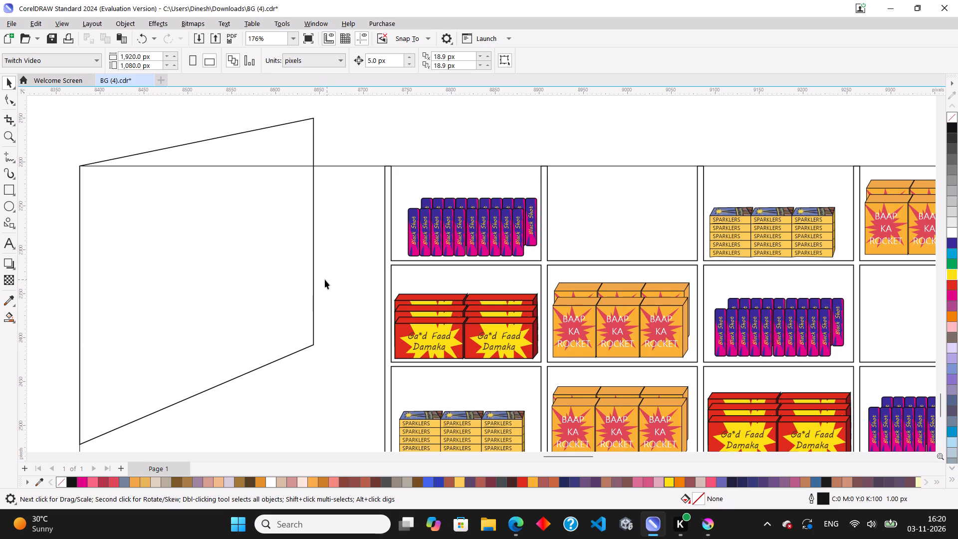
scroll(315, 279, down, 3)
click(273, 231)
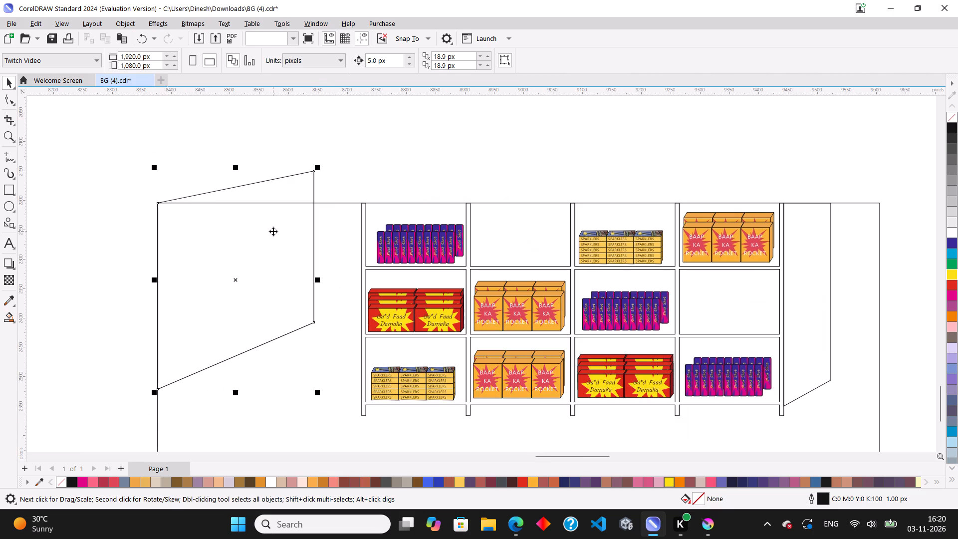
click(6, 317)
click(181, 316)
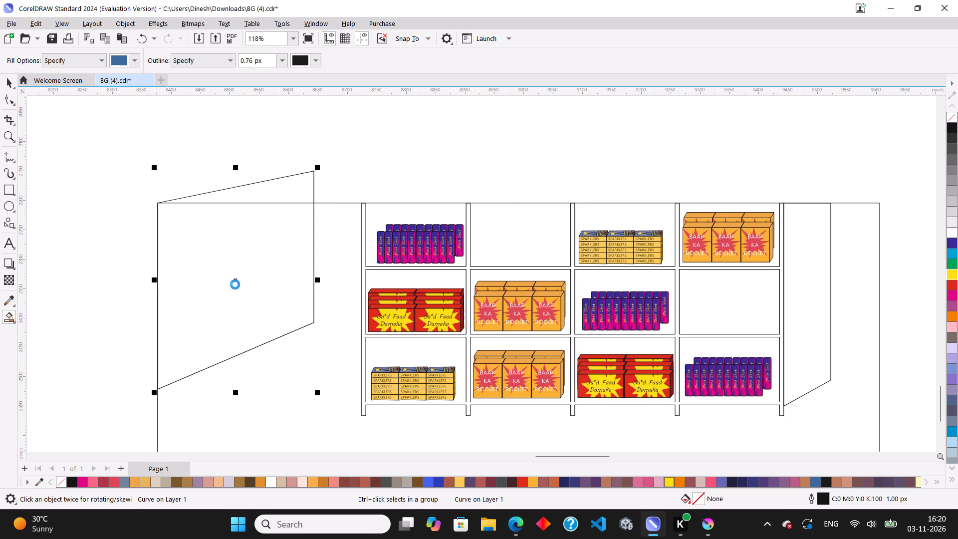
click(4, 83)
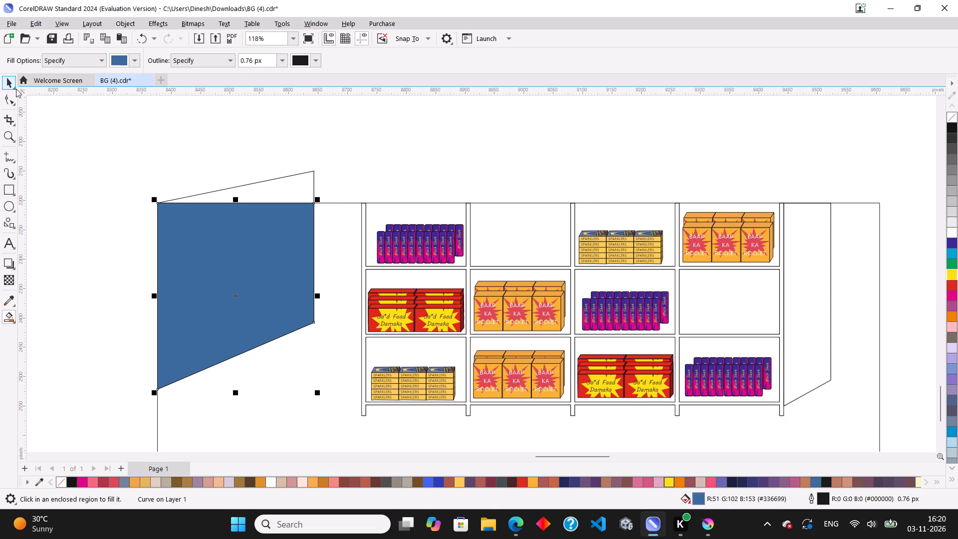
click(150, 147)
Delete the original unfilled skewed outline that sticks out above the frame, leaving the blue panel.
click(278, 184)
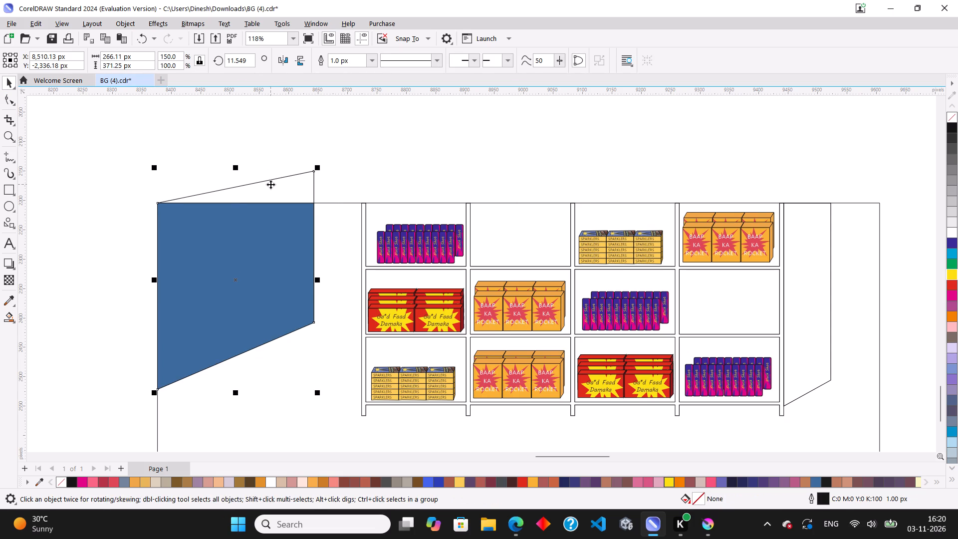
key(Delete)
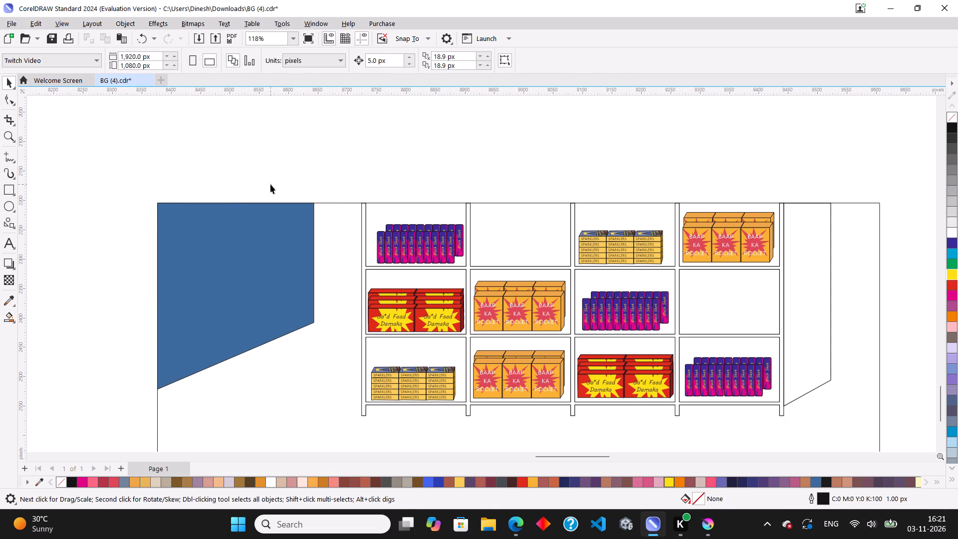
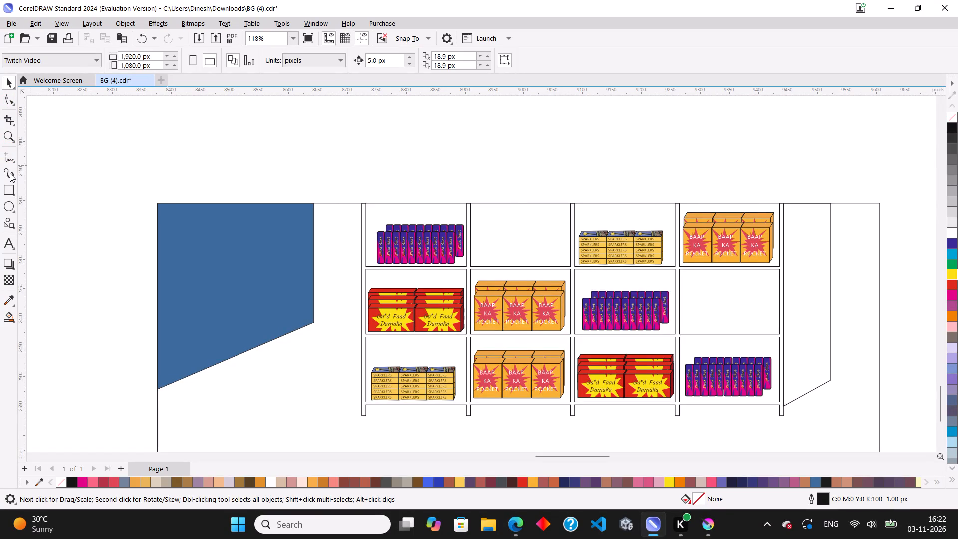
Fill the large rectangle in front of the building in the street scene with dark red #B2283F.
click(4, 79)
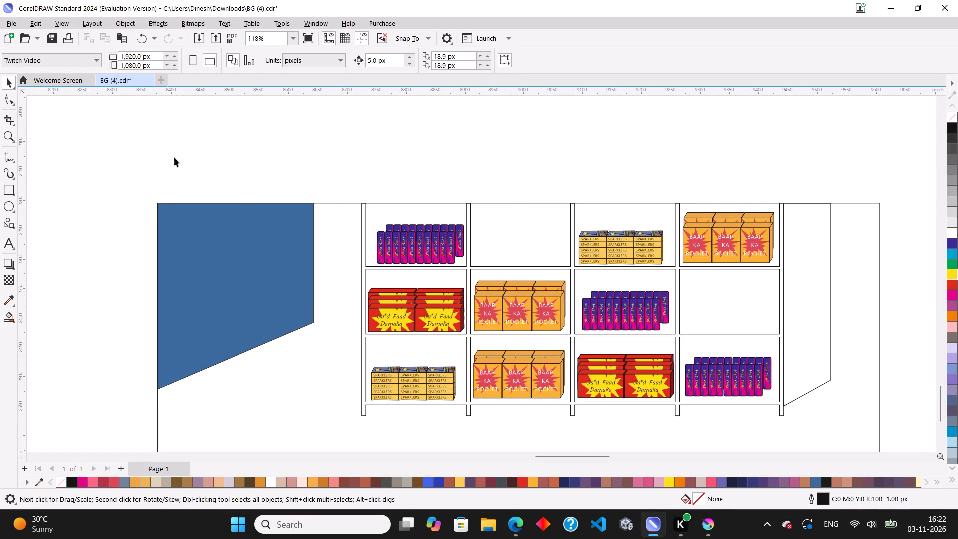
click(174, 157)
scroll(335, 210, down, 17)
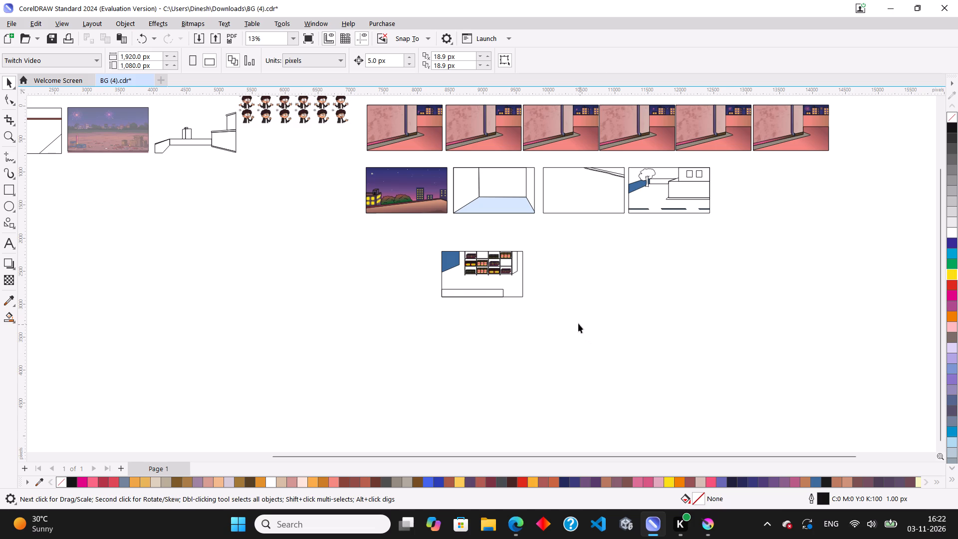
scroll(673, 195, up, 6)
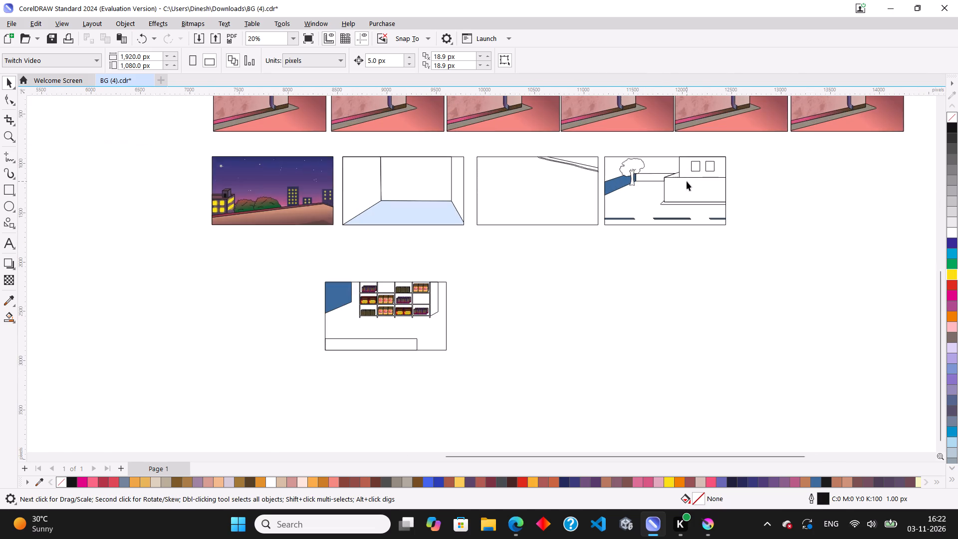
scroll(707, 180, up, 3)
click(704, 199)
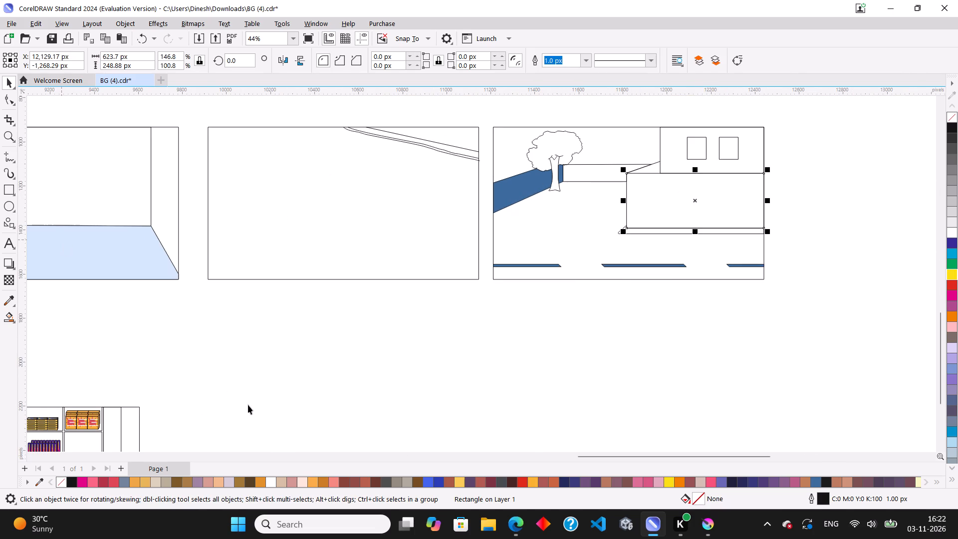
click(114, 481)
scroll(405, 289, down, 3)
scroll(671, 189, up, 2)
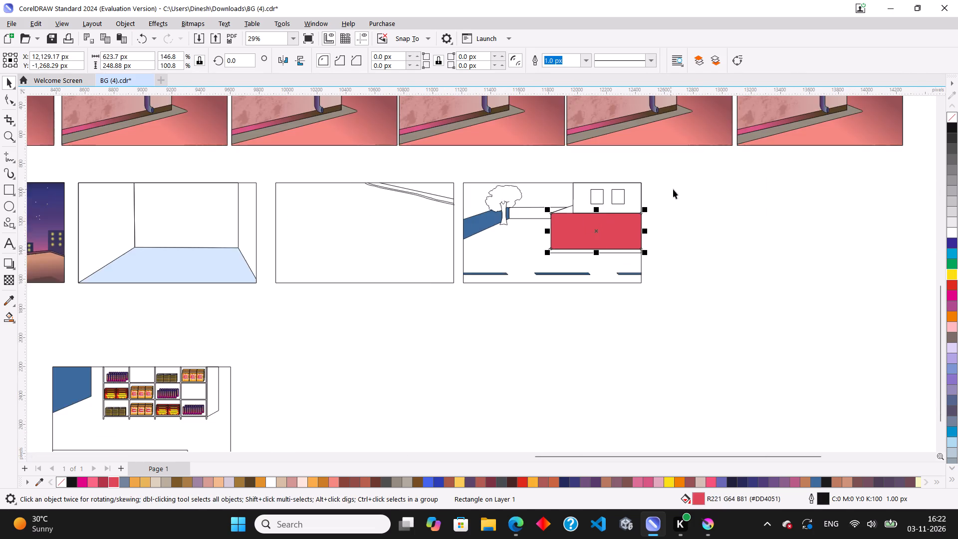
scroll(673, 189, up, 1)
scroll(626, 202, up, 3)
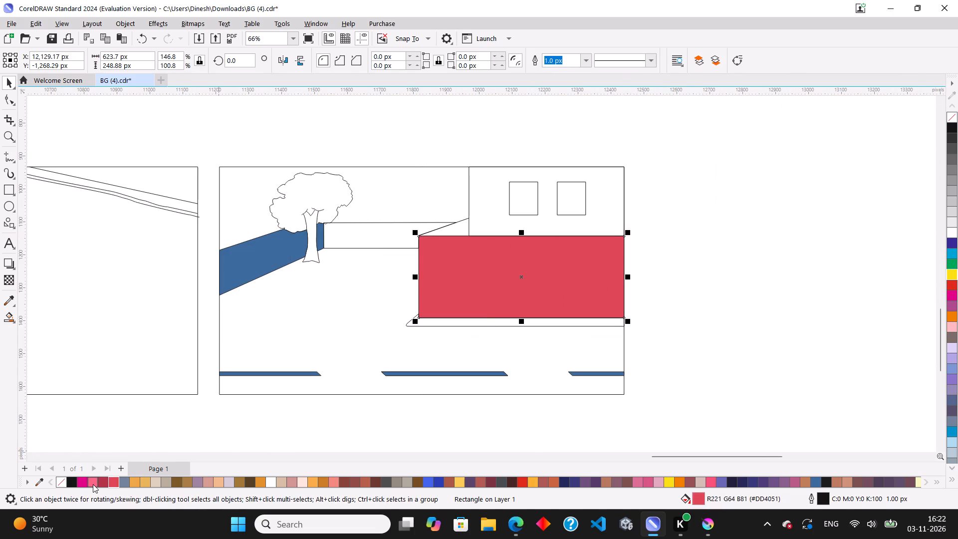
click(92, 484)
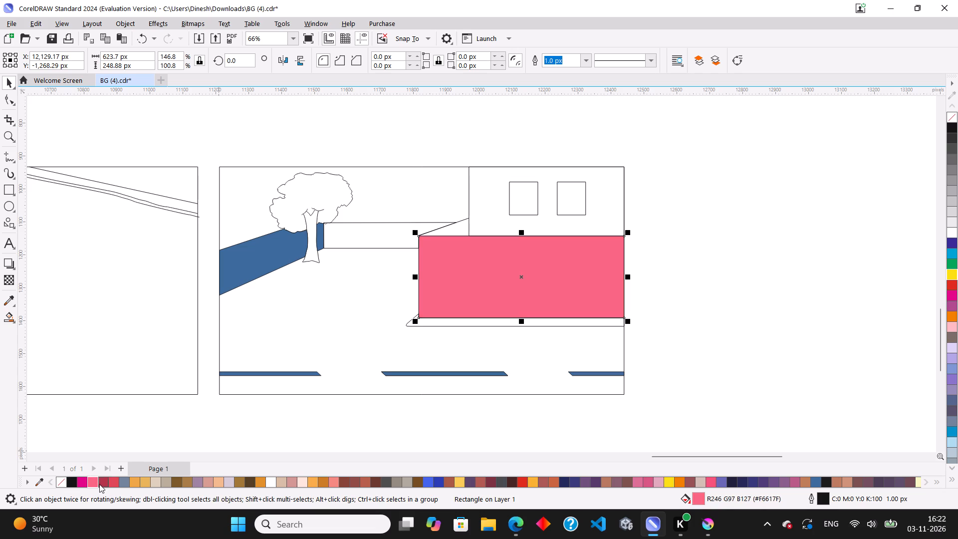
click(104, 482)
Apply a linear fountain fill to the building's front rectangle, from dark red #B2283F at its right to pink #F6617F at its upper left.
scroll(501, 302, up, 3)
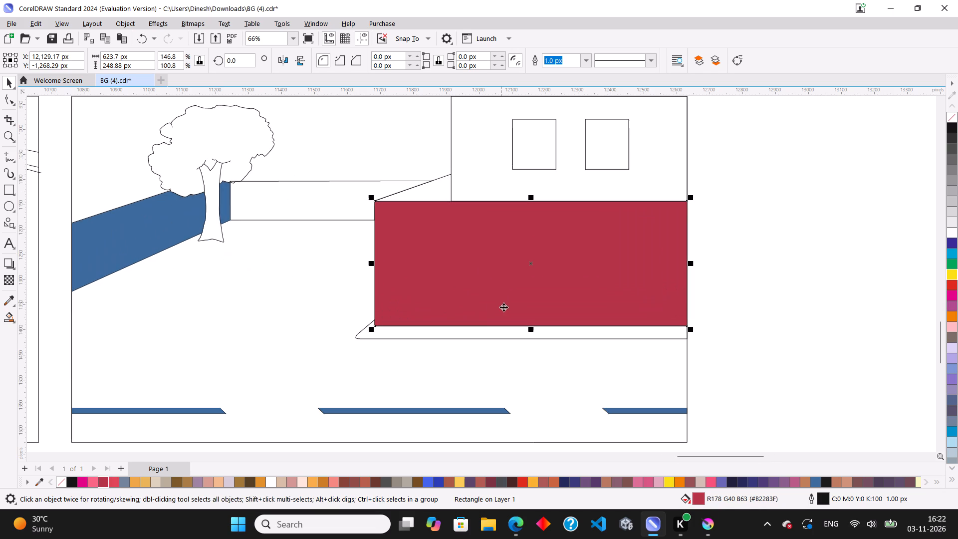
click(15, 323)
click(33, 319)
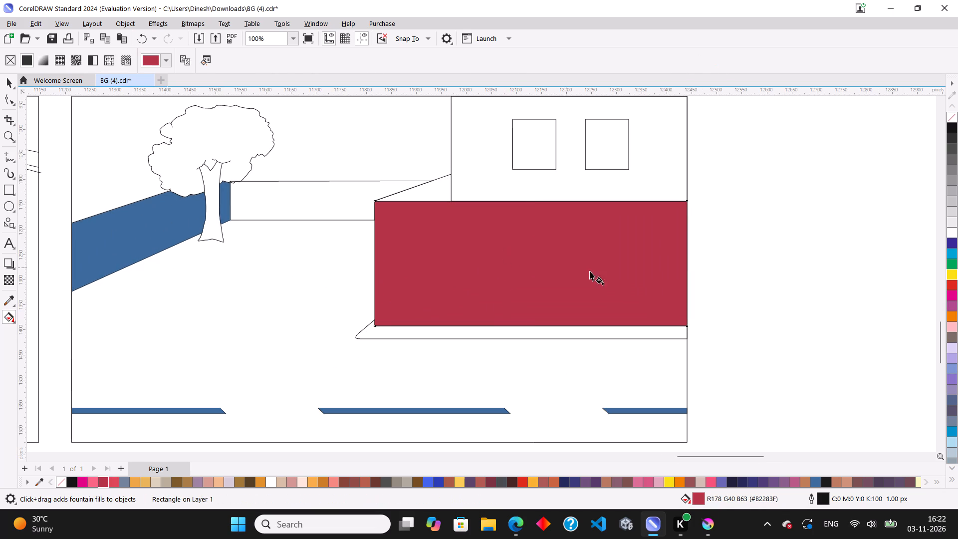
drag(676, 268, 409, 266)
click(413, 268)
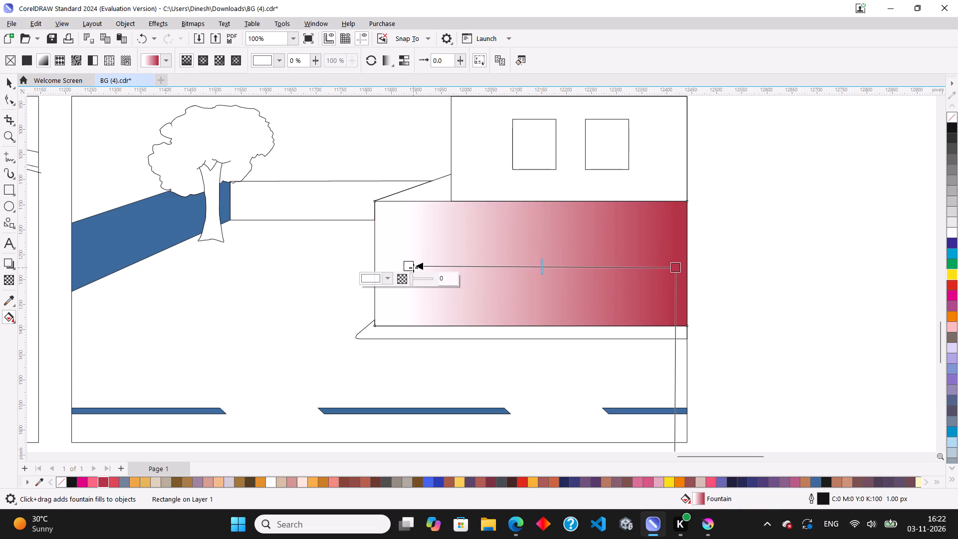
click(112, 483)
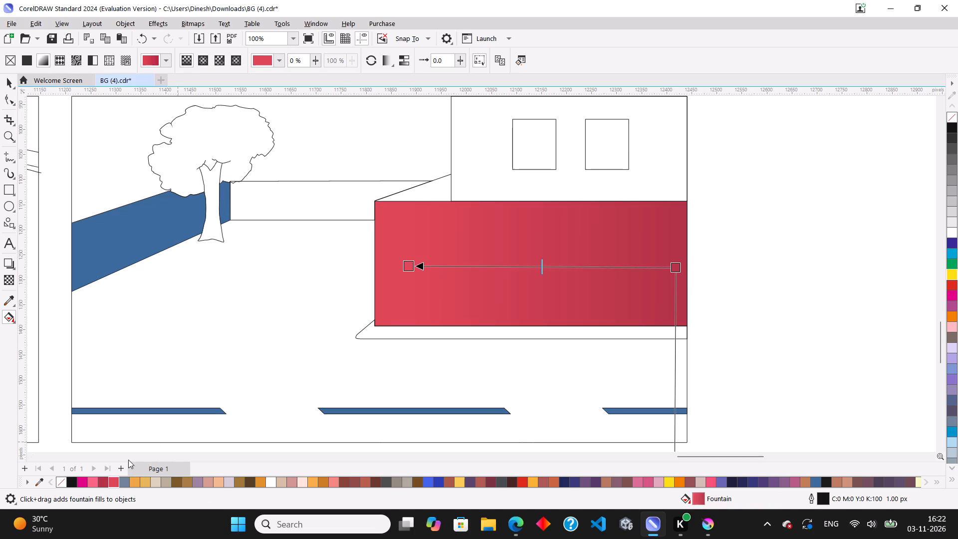
click(94, 479)
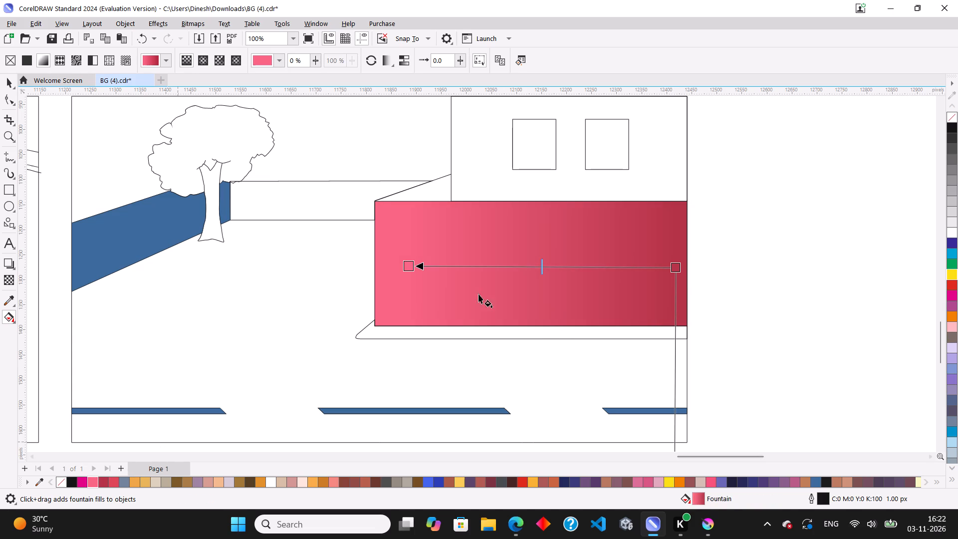
drag(408, 268, 410, 258)
drag(411, 254, 412, 235)
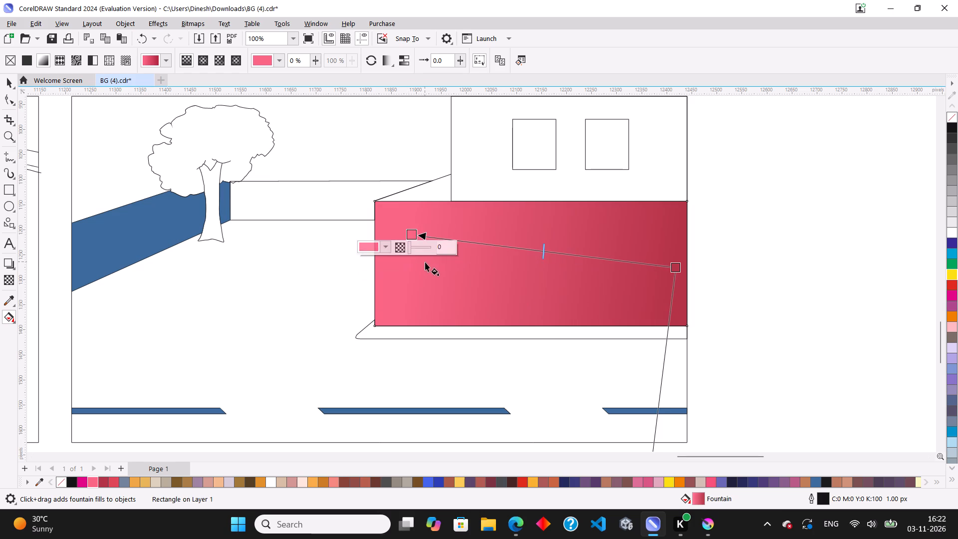
scroll(521, 346, down, 3)
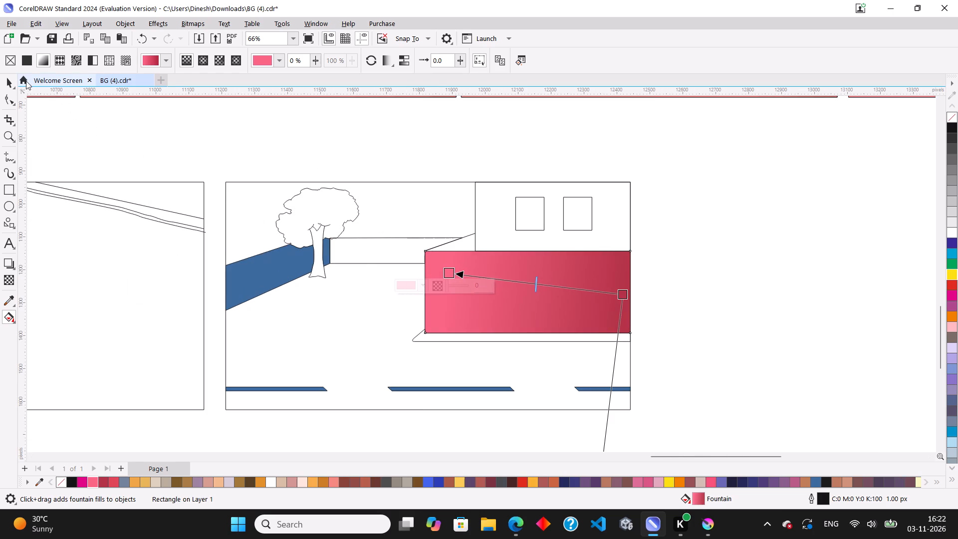
click(14, 84)
click(675, 292)
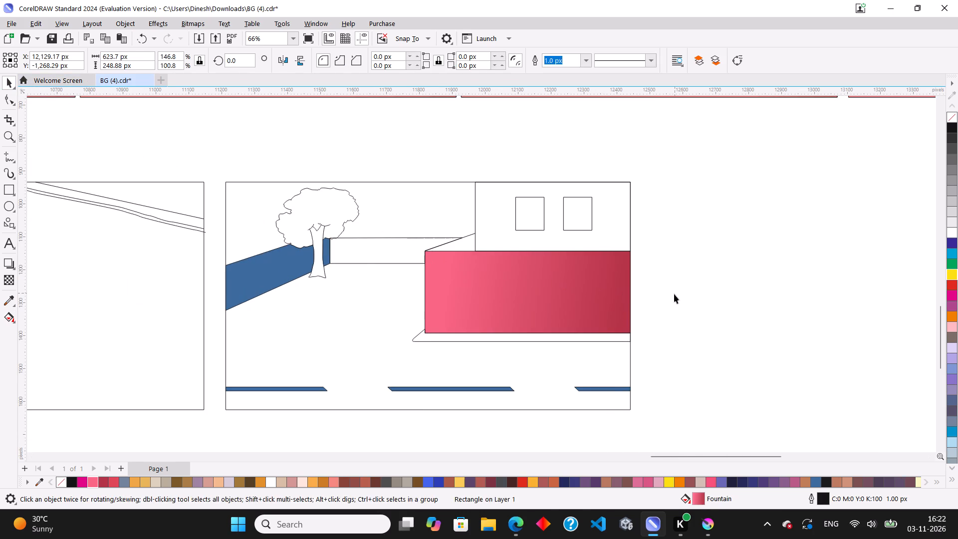
click(557, 297)
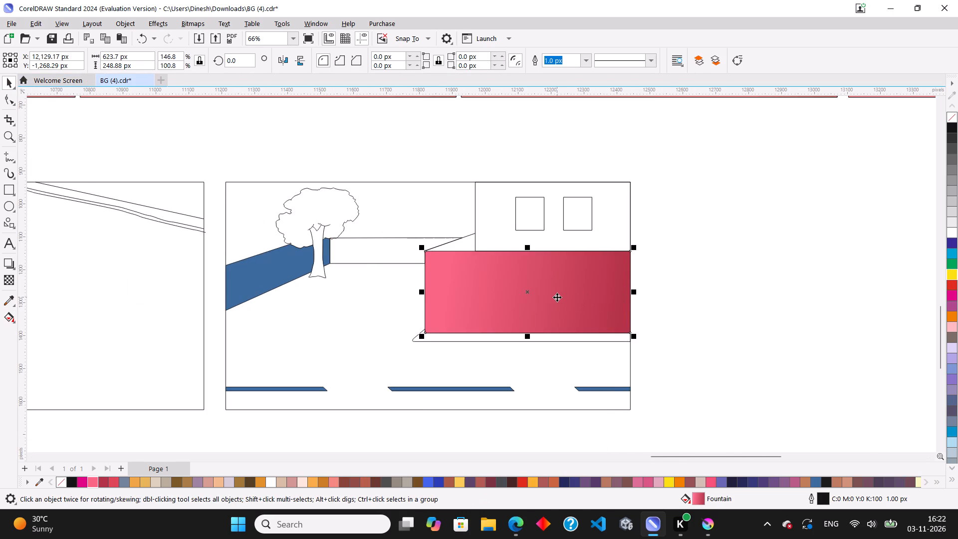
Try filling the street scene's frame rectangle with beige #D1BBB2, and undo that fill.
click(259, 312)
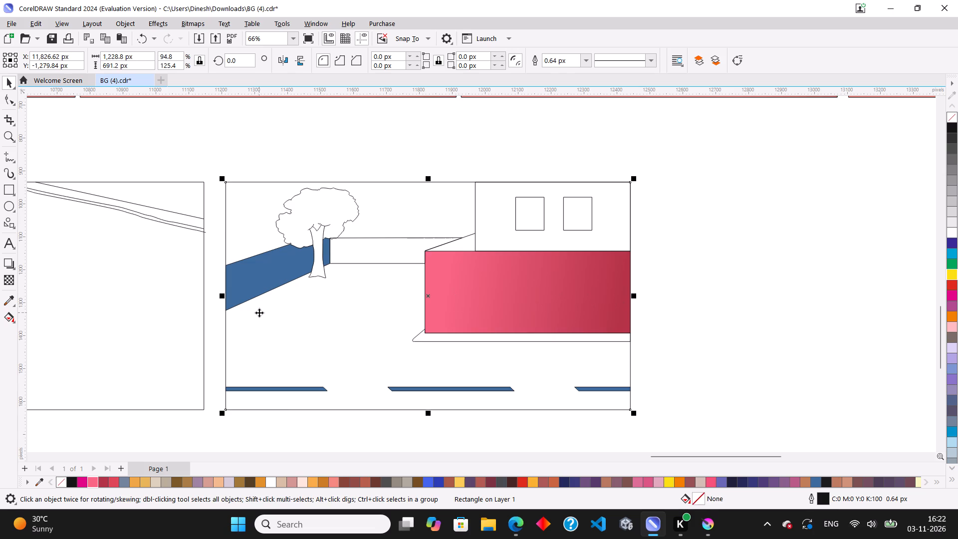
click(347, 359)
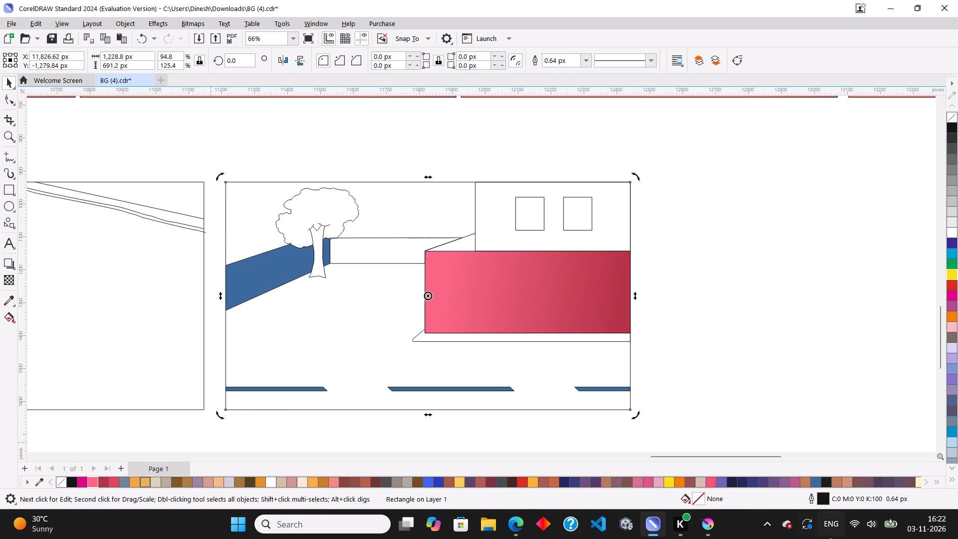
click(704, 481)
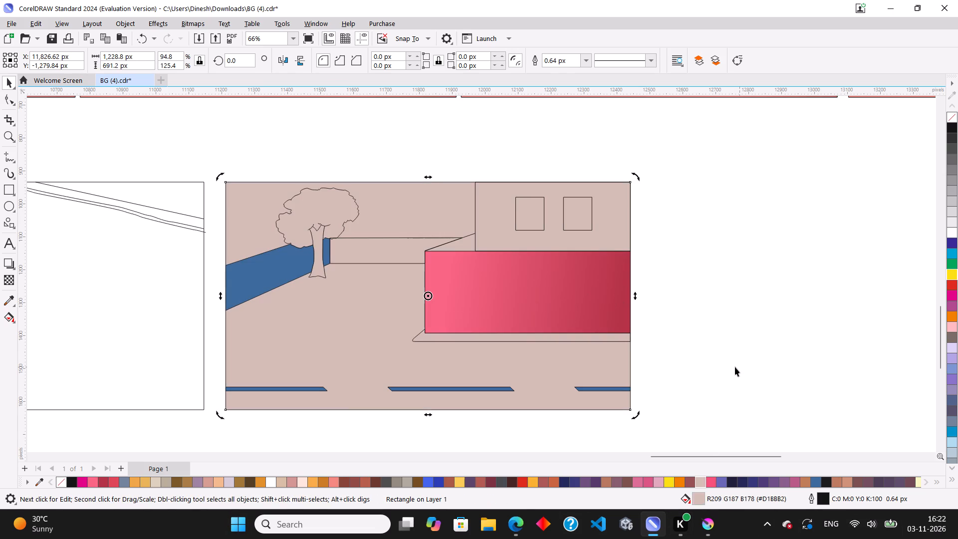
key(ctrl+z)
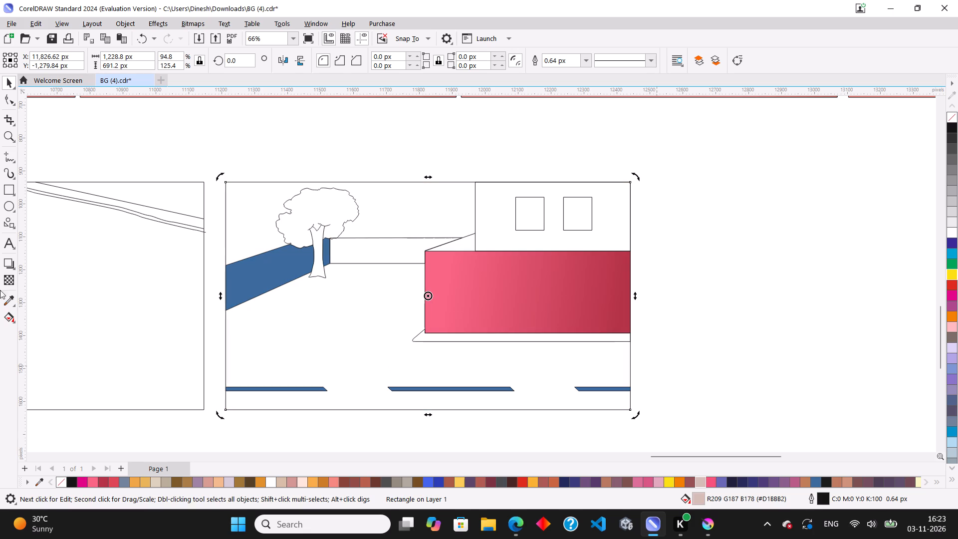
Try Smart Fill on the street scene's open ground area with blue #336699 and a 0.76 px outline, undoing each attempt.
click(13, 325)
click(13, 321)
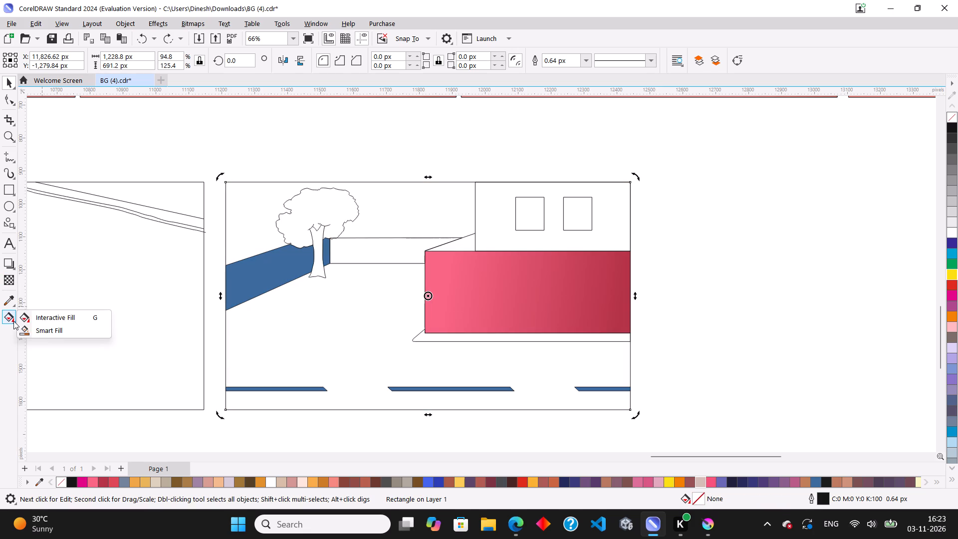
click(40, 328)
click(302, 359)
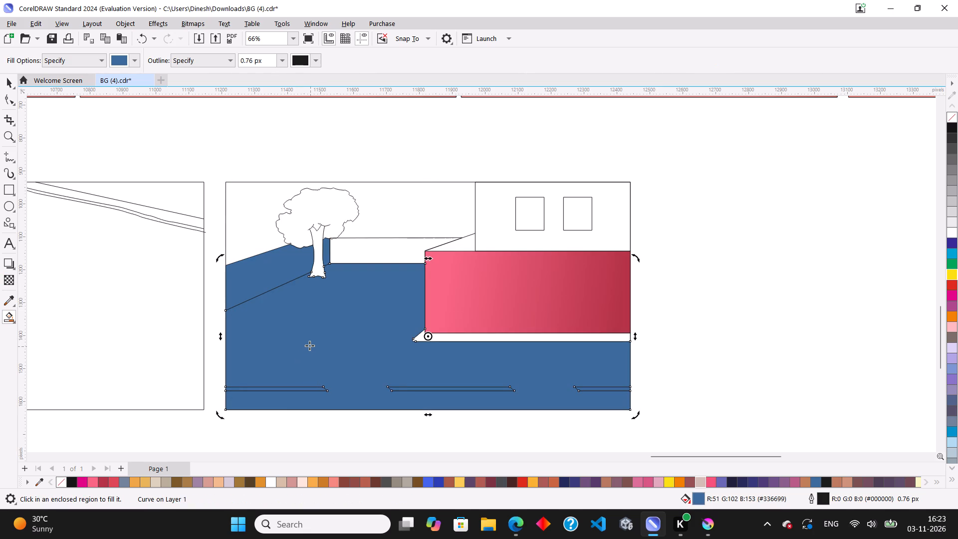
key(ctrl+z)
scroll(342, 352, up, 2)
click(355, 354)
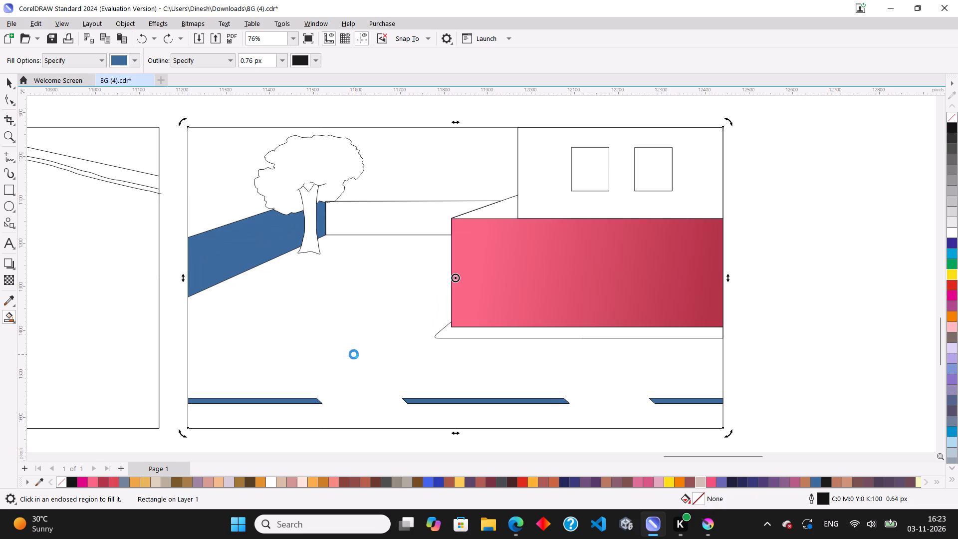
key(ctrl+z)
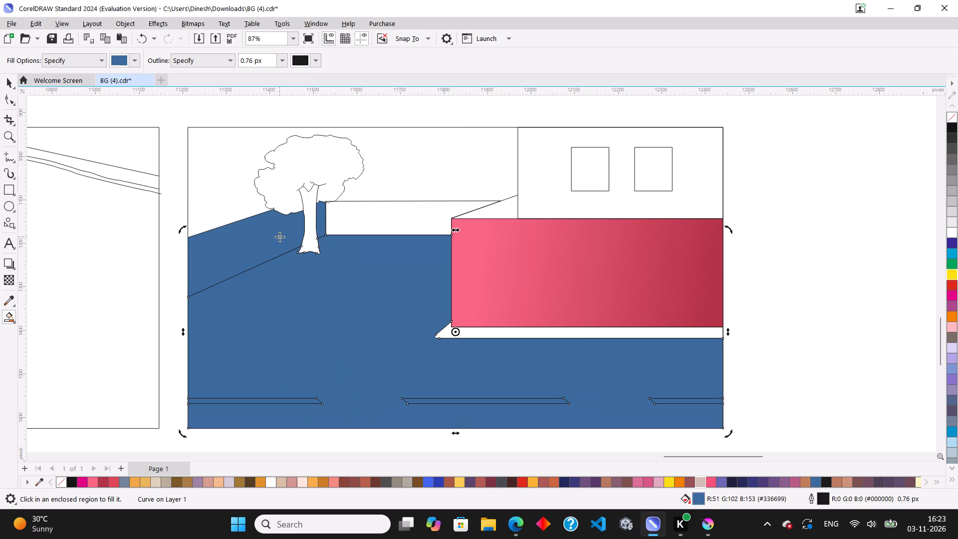
Delete the tree from the street scene, including its crown, trunk and the small V-shaped branch line.
click(9, 81)
click(312, 185)
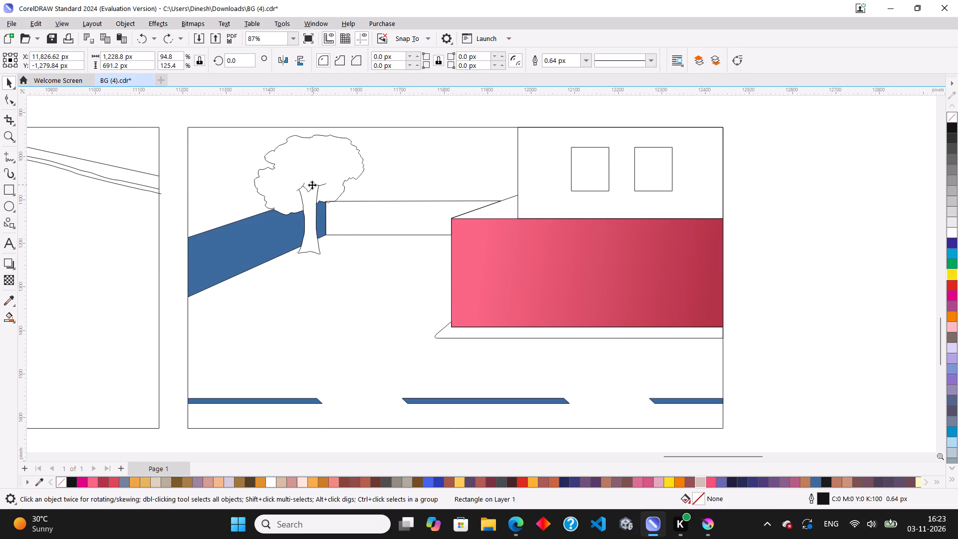
key(Delete)
click(315, 213)
key(Delete)
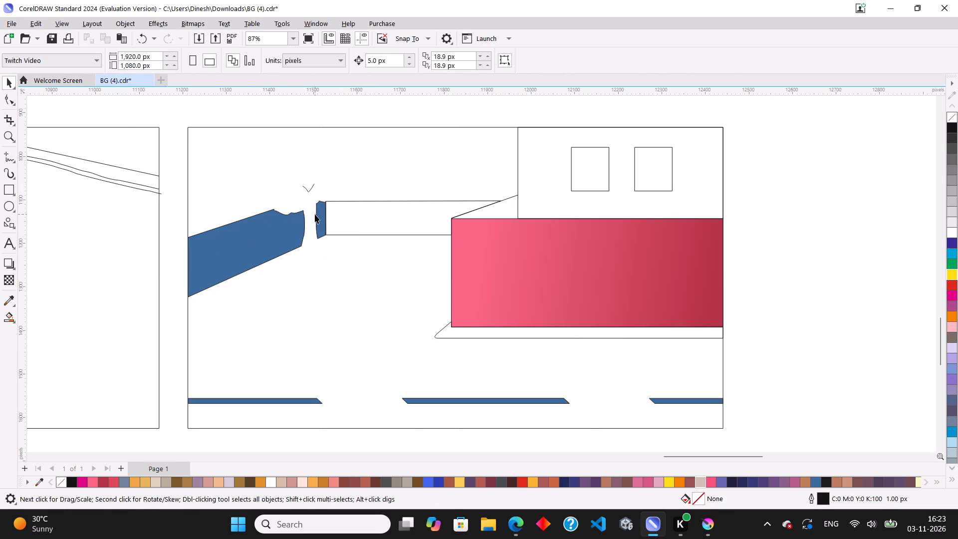
scroll(315, 214, up, 2)
click(311, 182)
key(Delete)
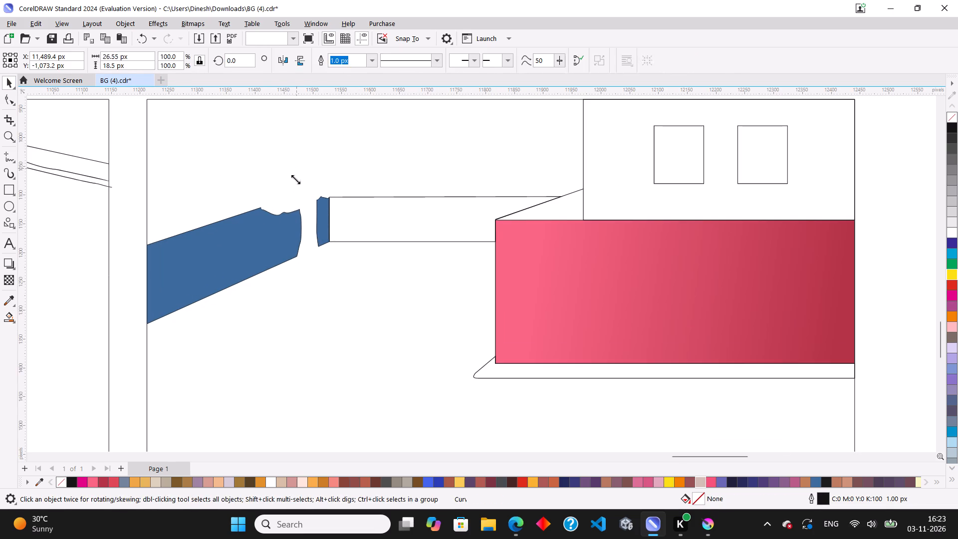
Delete the narrow blue wall piece beside the white boundary wall.
scroll(294, 191, up, 2)
click(293, 224)
click(327, 246)
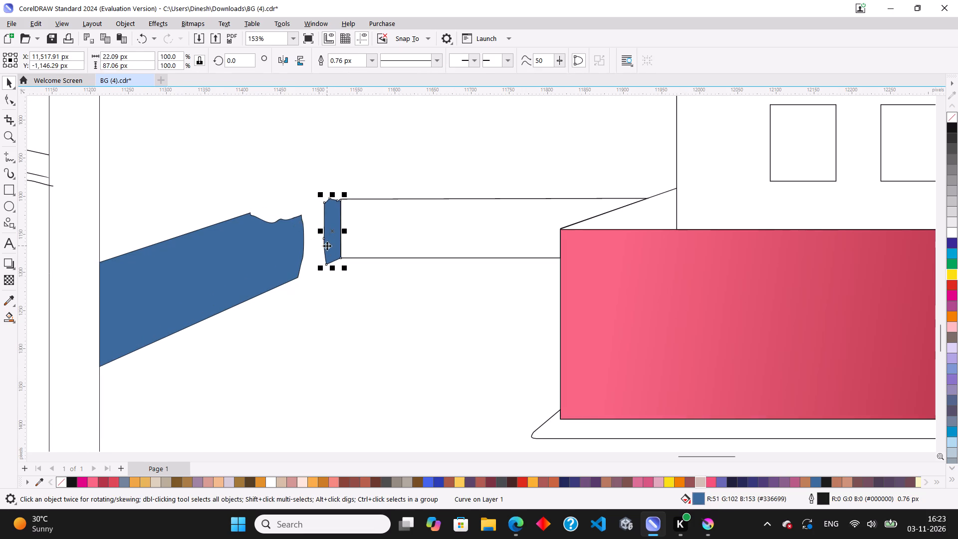
key(Delete)
Add a node on the lower edge of the slanted blue wall and delete the nodes forming its ragged right end.
click(290, 253)
click(12, 103)
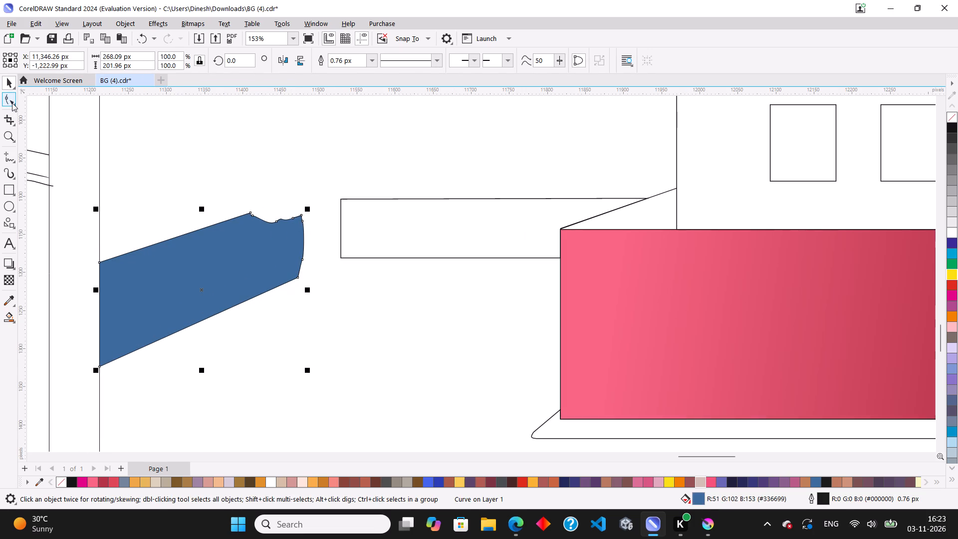
scroll(259, 230, up, 3)
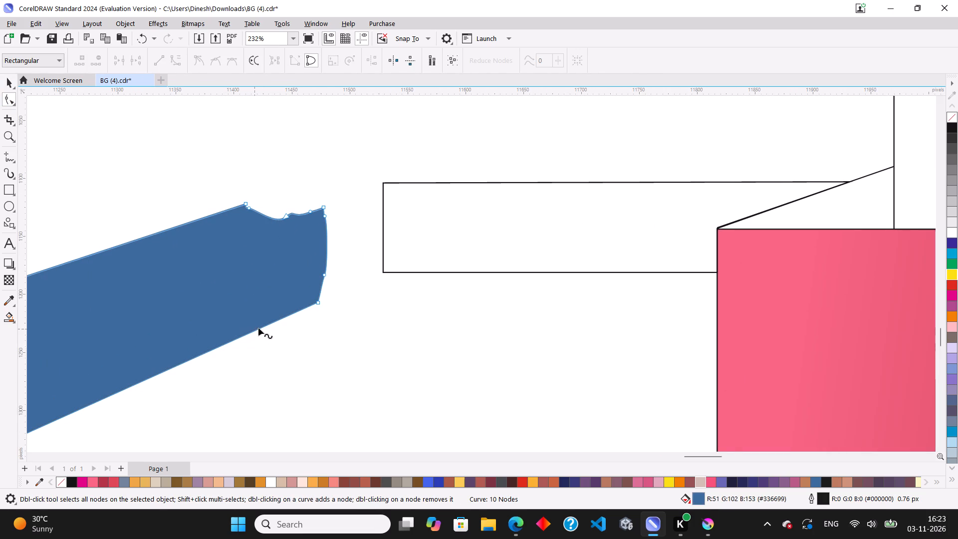
double_click(257, 328)
drag(259, 138, 339, 341)
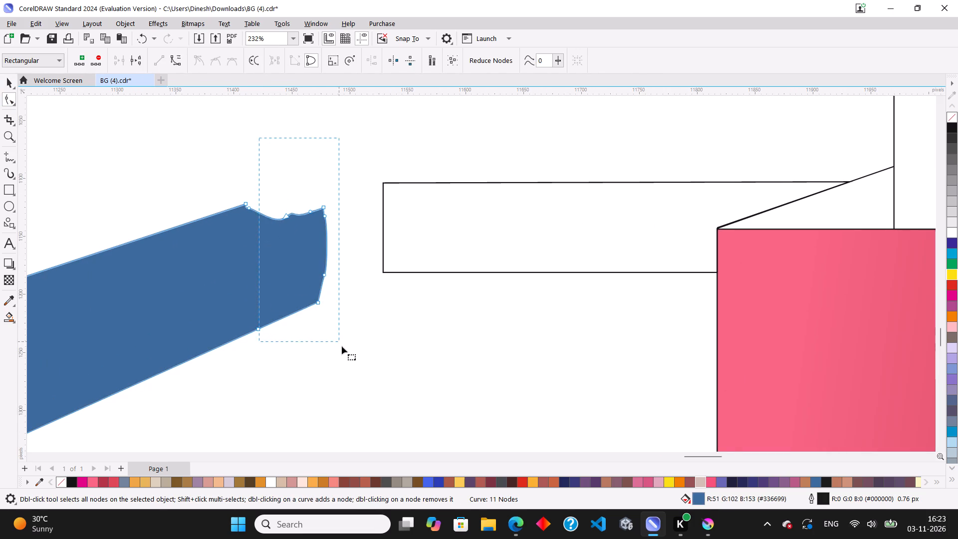
key(Delete)
scroll(323, 283, up, 2)
drag(246, 171, 232, 197)
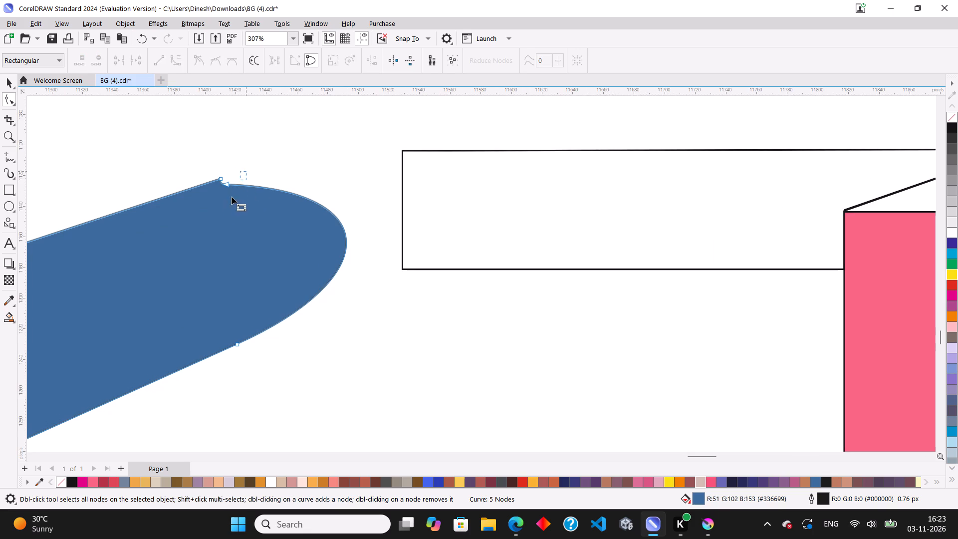
drag(232, 197, 225, 208)
key(Delete)
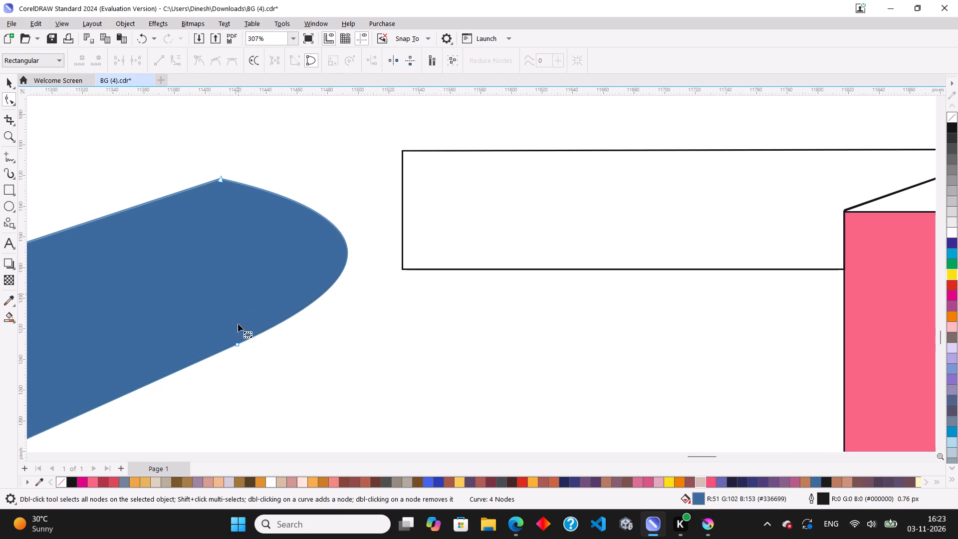
Convert the curved end segment of the slanted blue wall to a straight line.
click(237, 345)
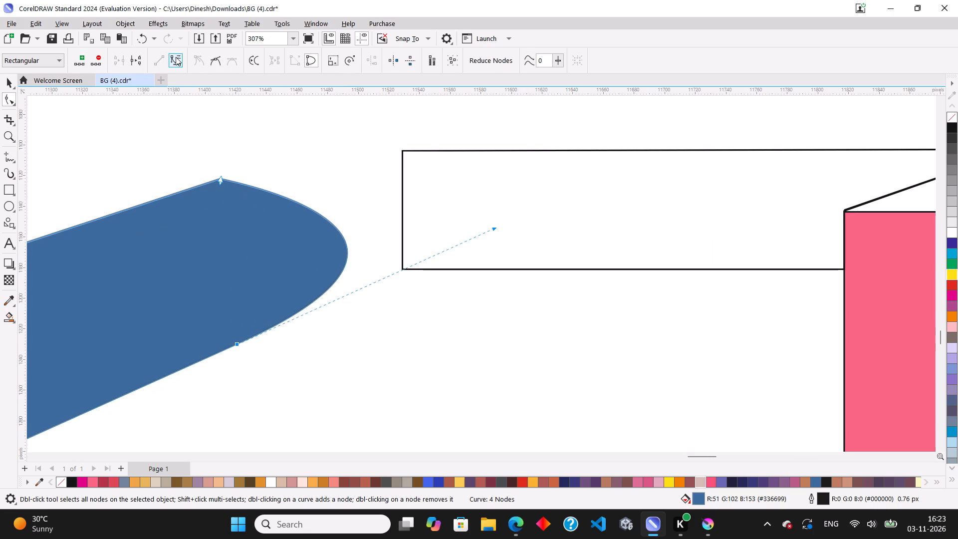
click(219, 183)
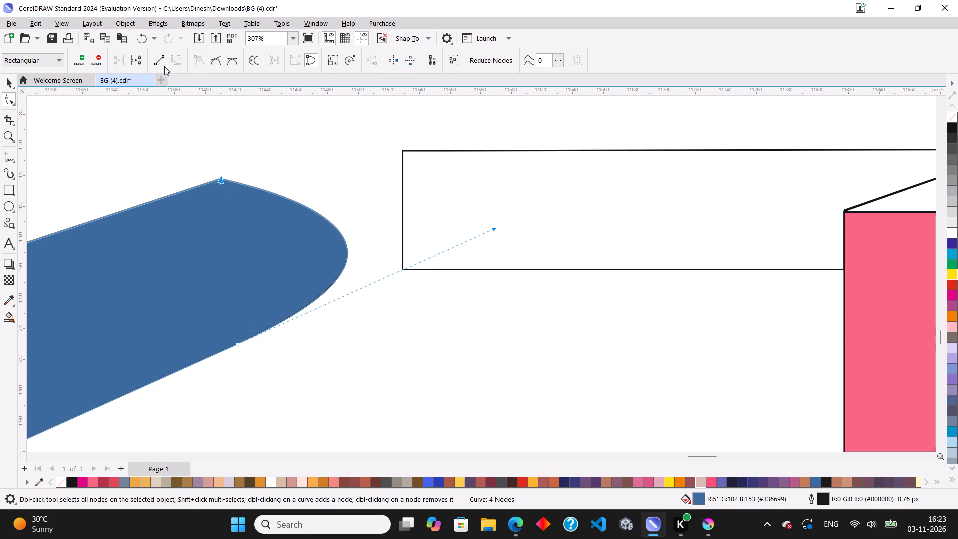
click(164, 66)
Move the slanted blue wall's two end nodes onto the upper and lower corners of the white boundary wall's left edge.
drag(239, 343, 300, 305)
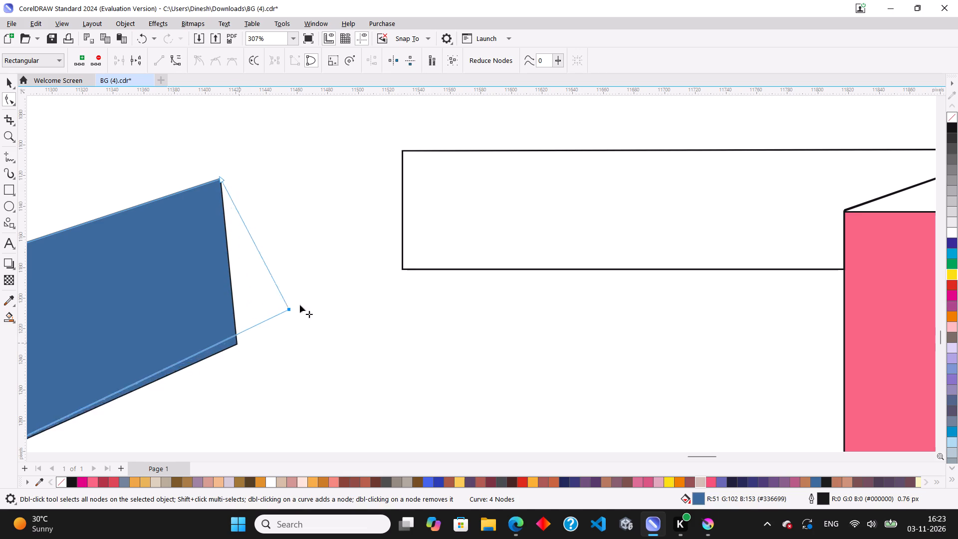
drag(300, 305, 402, 268)
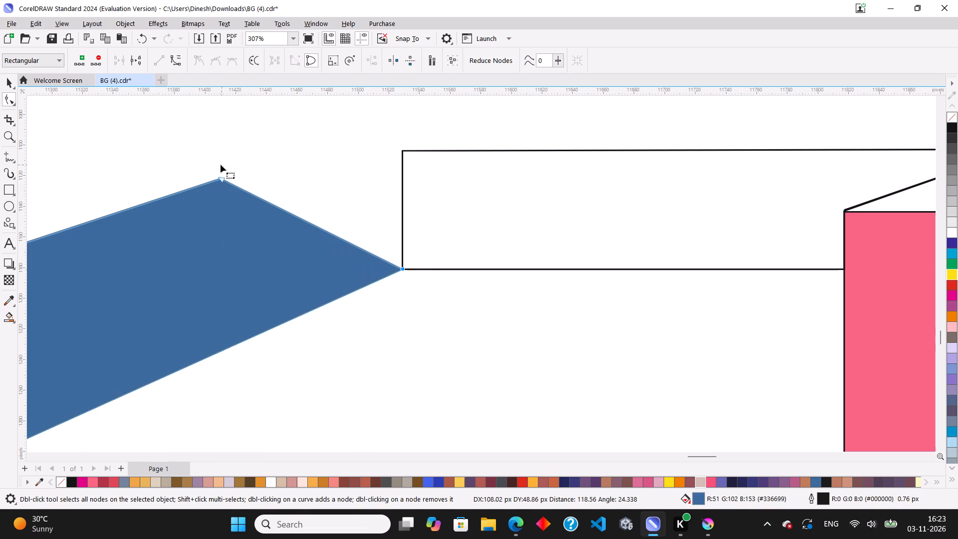
drag(222, 176, 385, 155)
click(388, 152)
drag(398, 145, 399, 144)
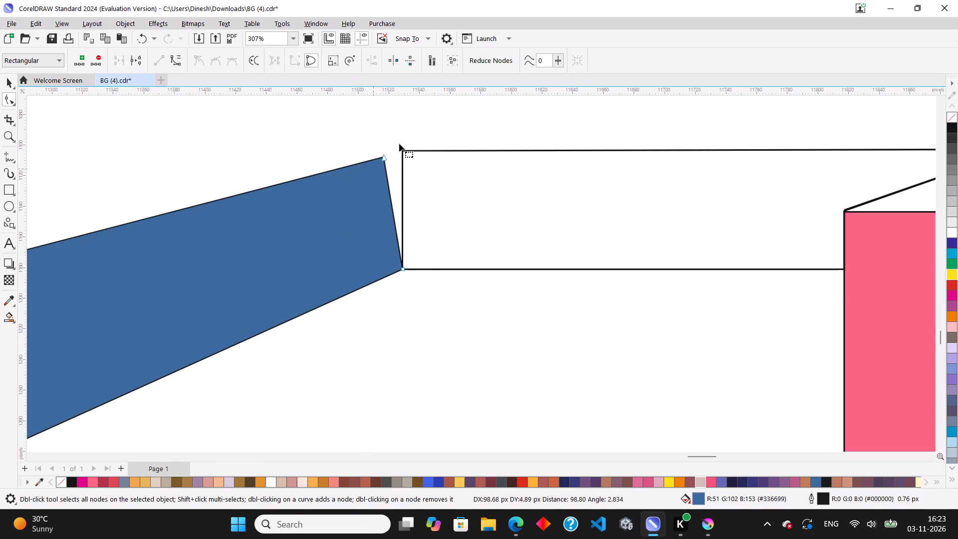
drag(399, 144, 405, 148)
click(381, 171)
drag(384, 158, 397, 147)
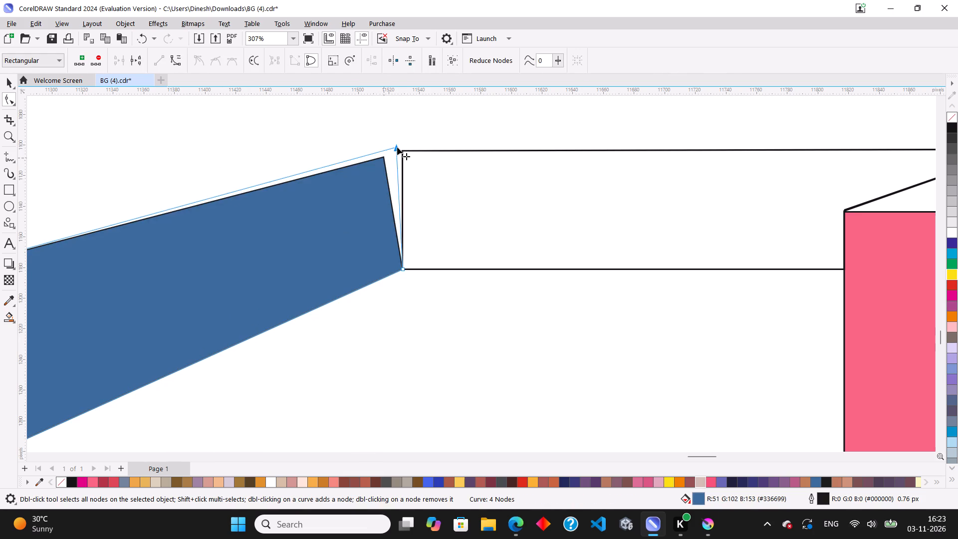
drag(397, 147, 403, 152)
scroll(382, 206, down, 6)
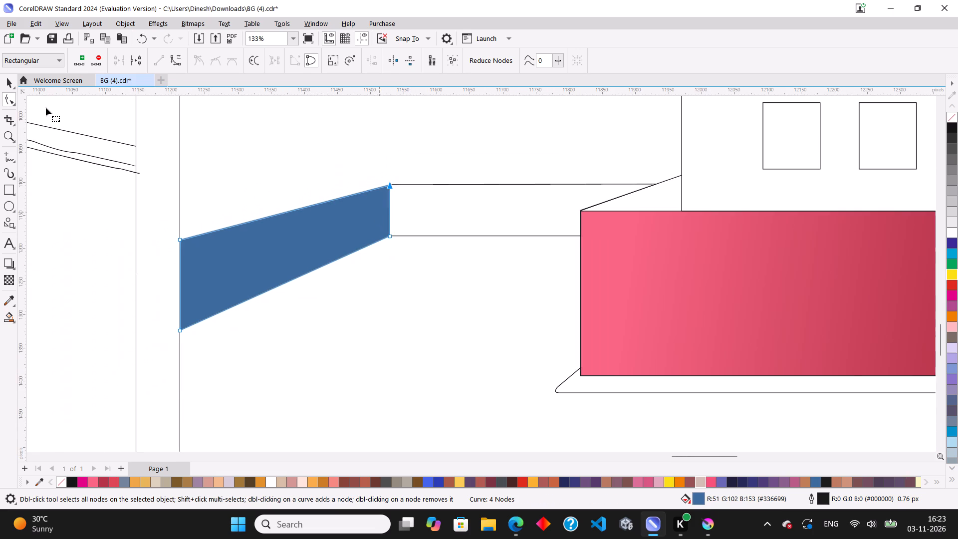
click(9, 79)
scroll(335, 236, down, 7)
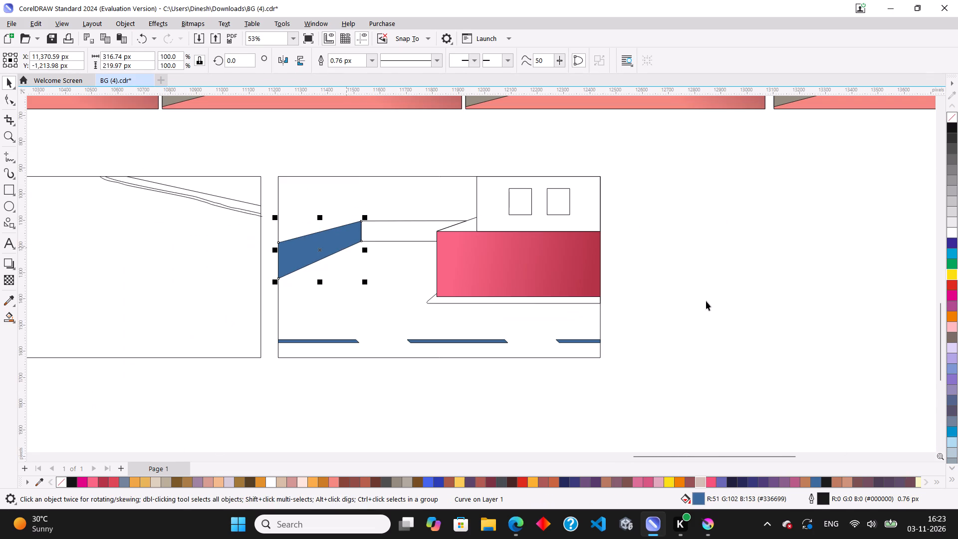
click(707, 300)
Smart Fill the street scene's open ground area with blue #336699 and a 0.76 px outline.
click(8, 317)
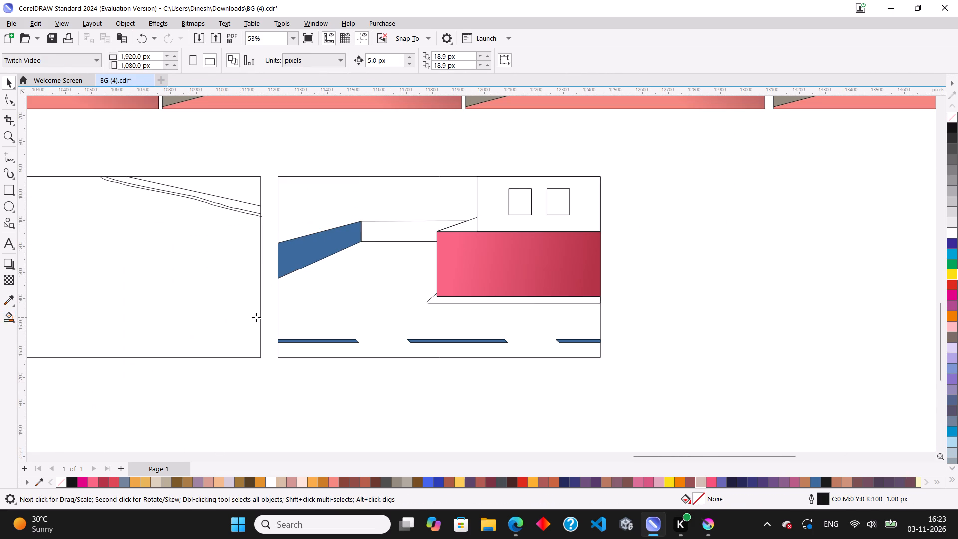
click(356, 318)
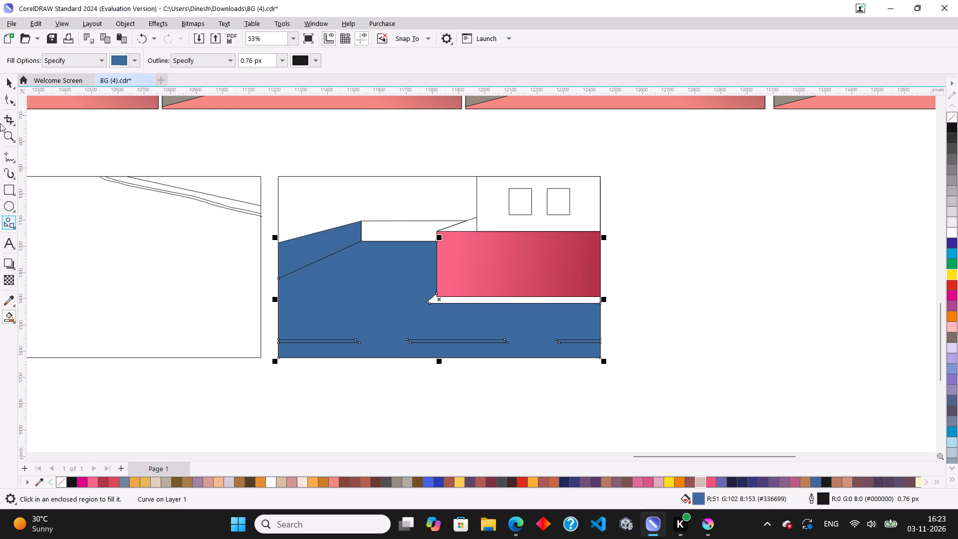
click(6, 86)
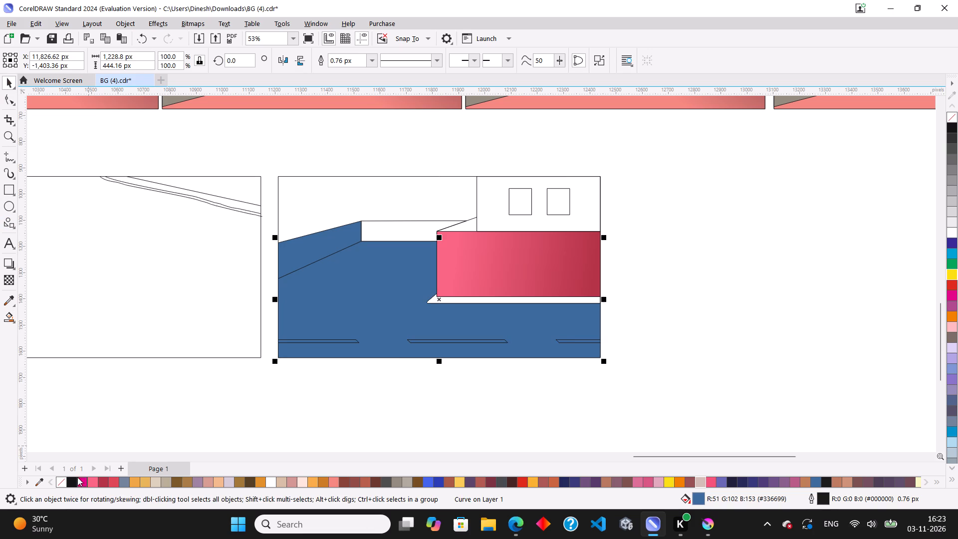
drag(369, 285, 358, 377)
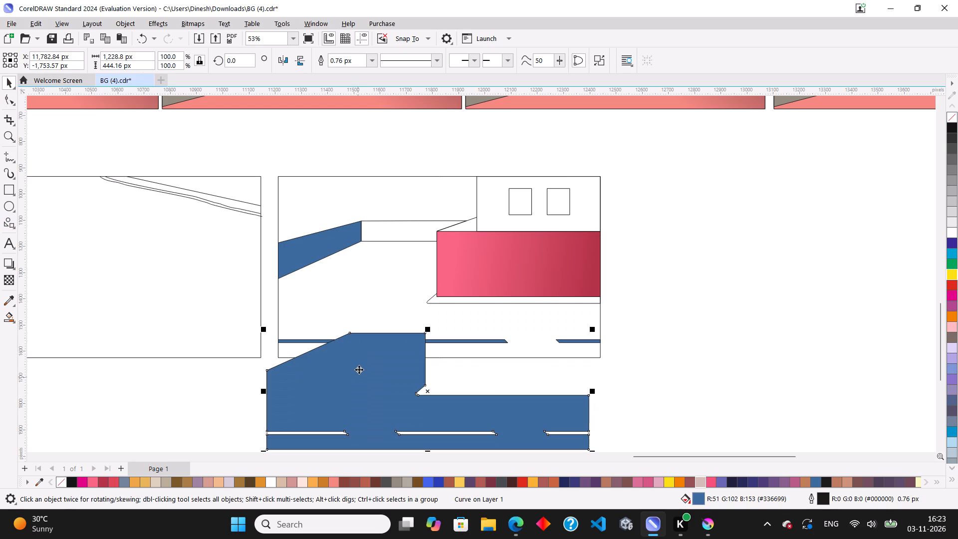
key(ctrl+z)
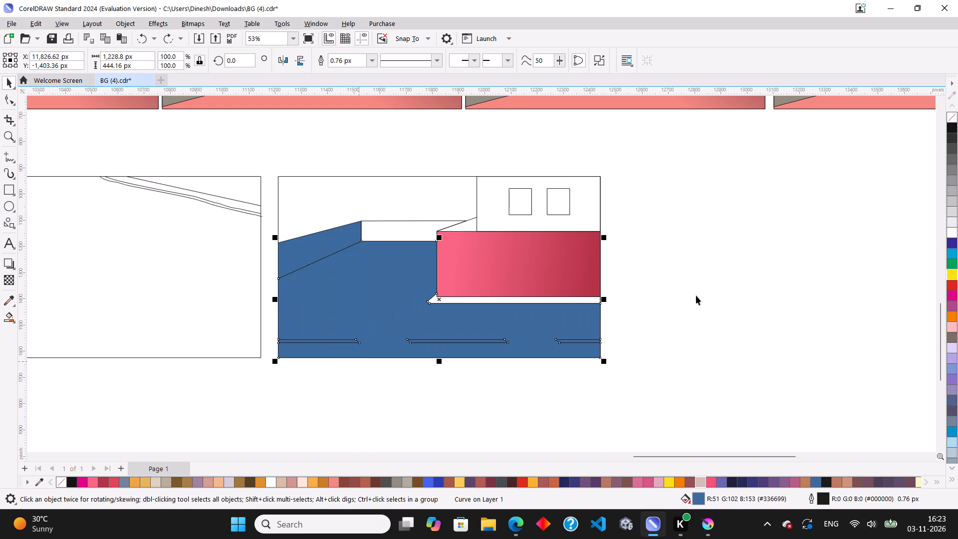
click(696, 295)
Fill the dashed lane markings on the blue road with 30% black grey and remove their outlines.
drag(698, 306, 245, 398)
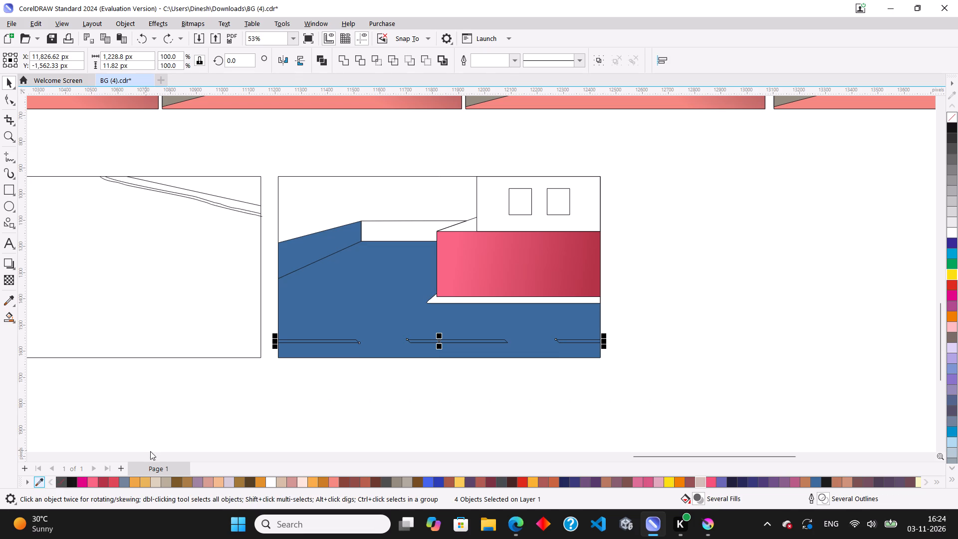
click(950, 232)
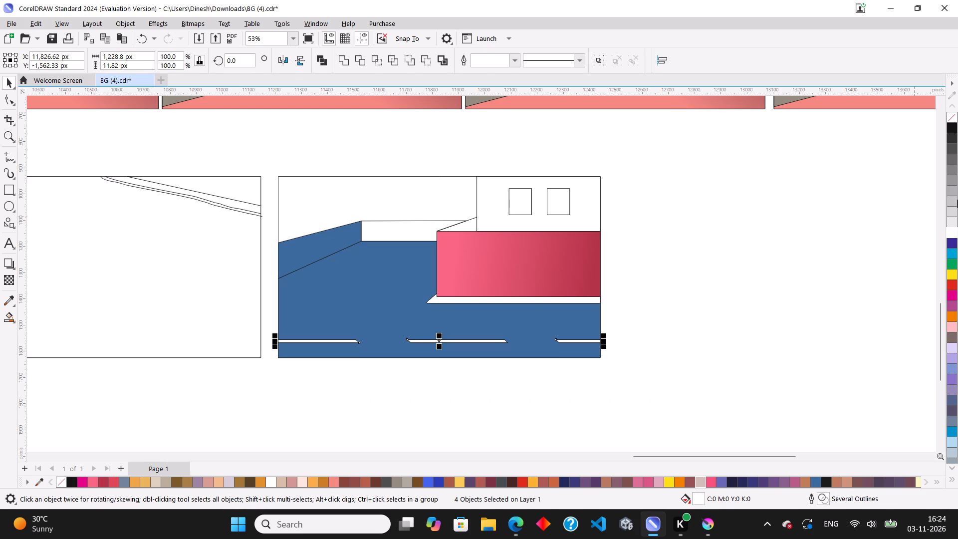
click(953, 197)
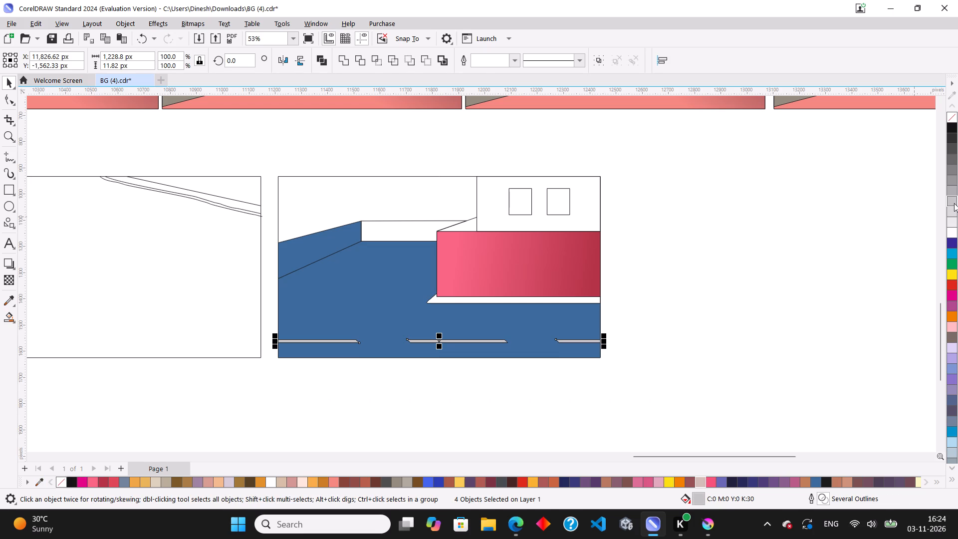
right_click(950, 119)
click(729, 227)
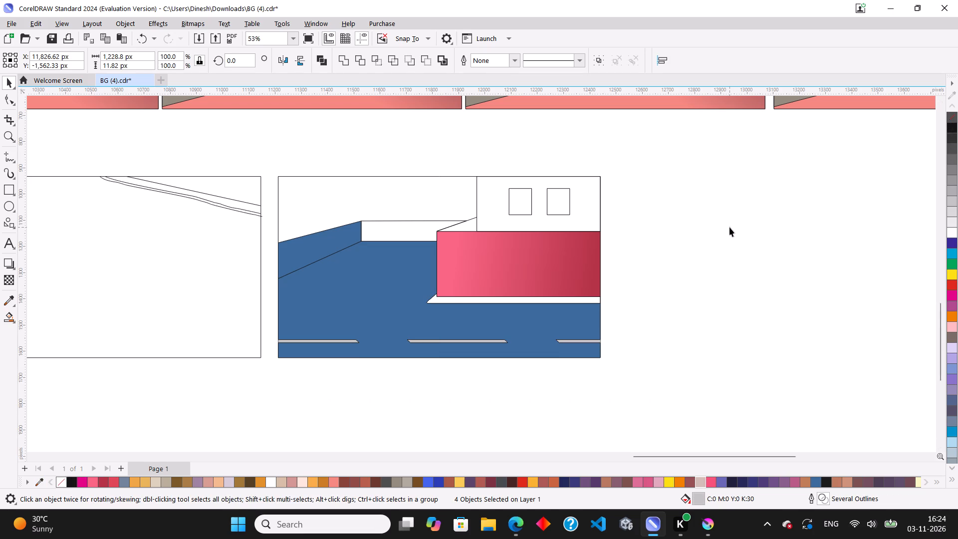
scroll(540, 330, up, 3)
drag(718, 320, 288, 347)
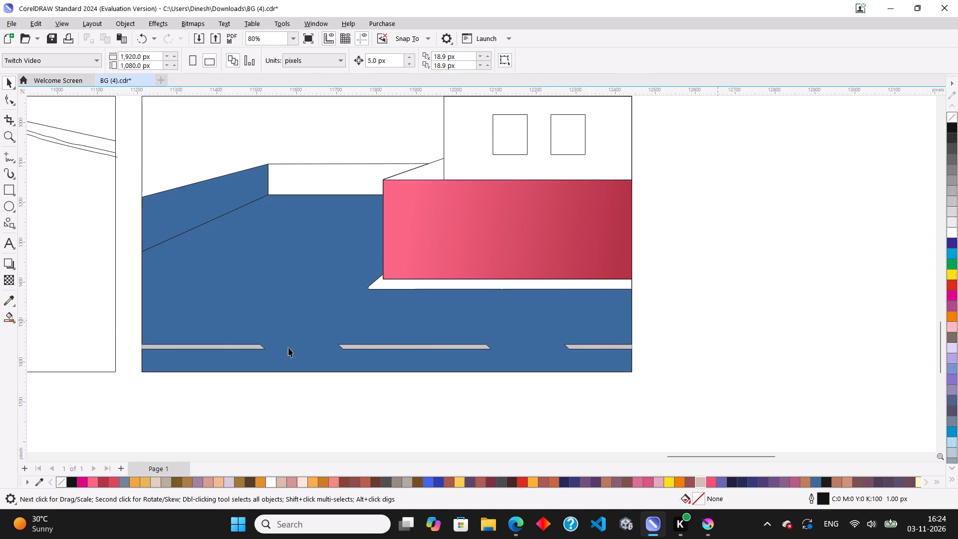
drag(288, 347, 124, 384)
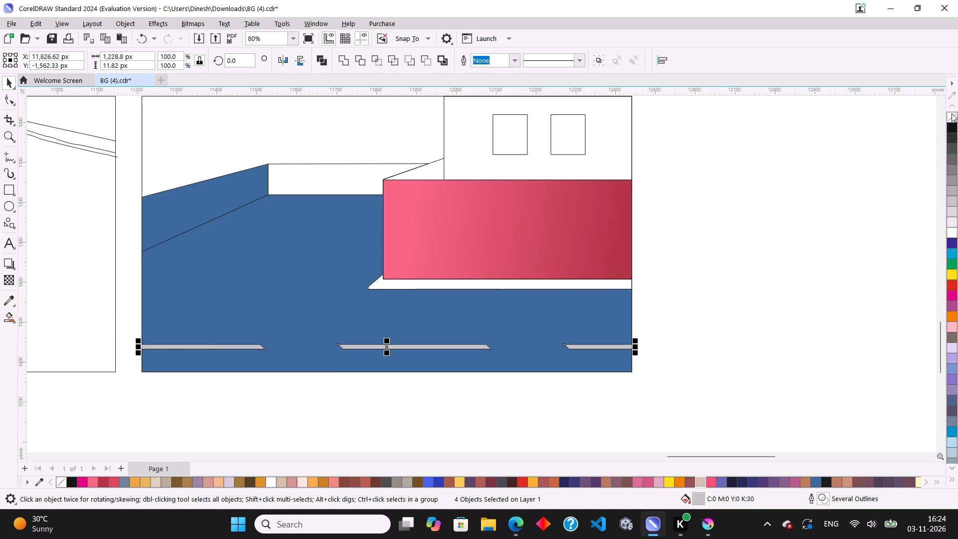
right_click(952, 117)
click(864, 222)
Remove the outline from the blue ground area.
click(541, 316)
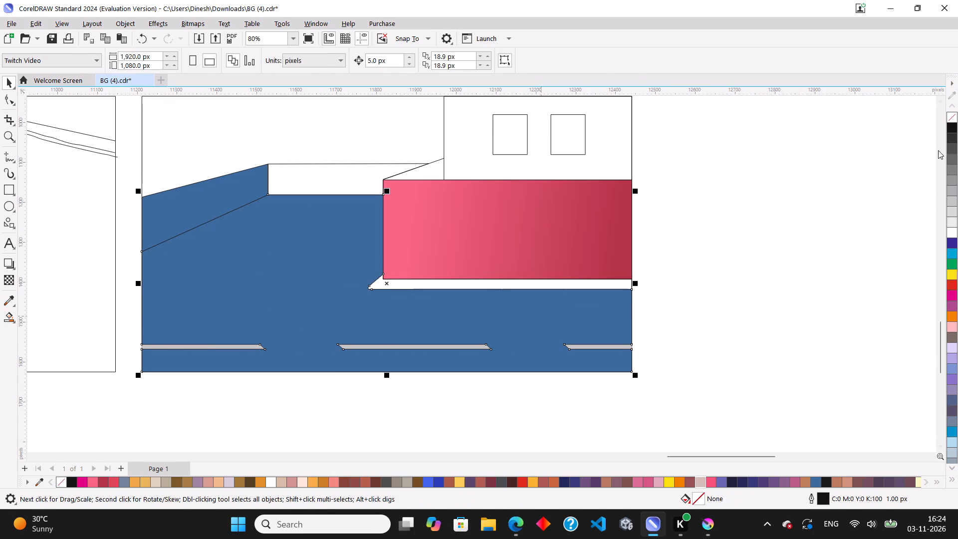
right_click(949, 118)
click(794, 211)
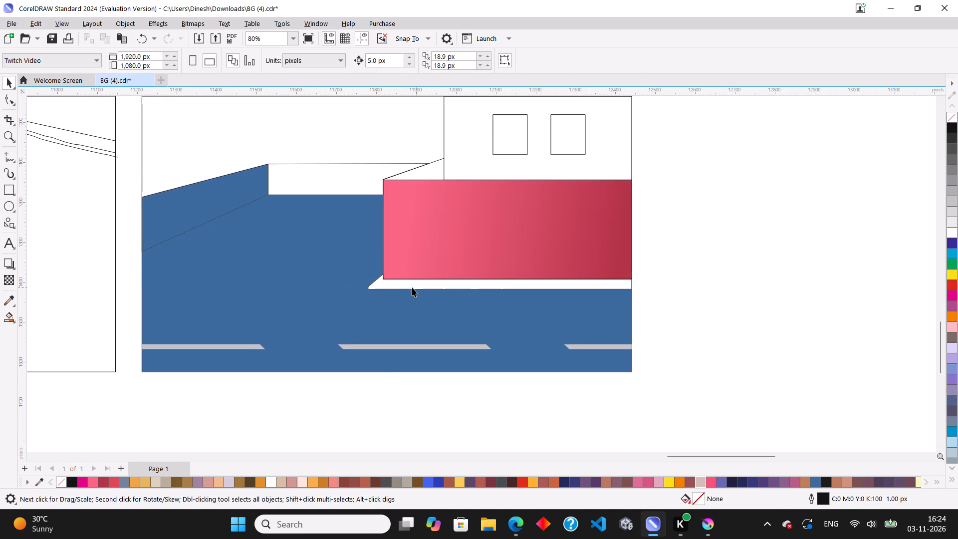
Fill the upper building rectangle above the pink wall with brown #7A4C47.
scroll(307, 263, up, 2)
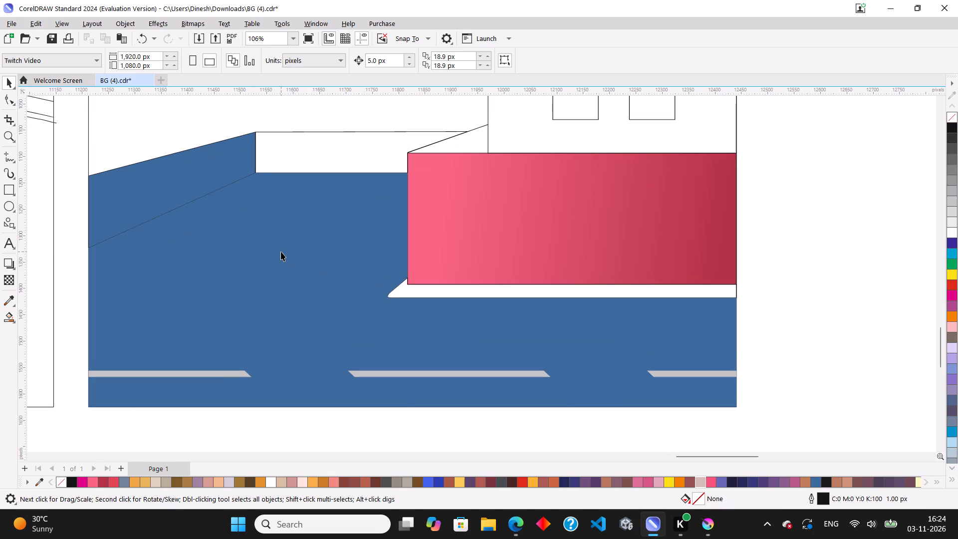
scroll(281, 252, down, 2)
scroll(383, 194, down, 3)
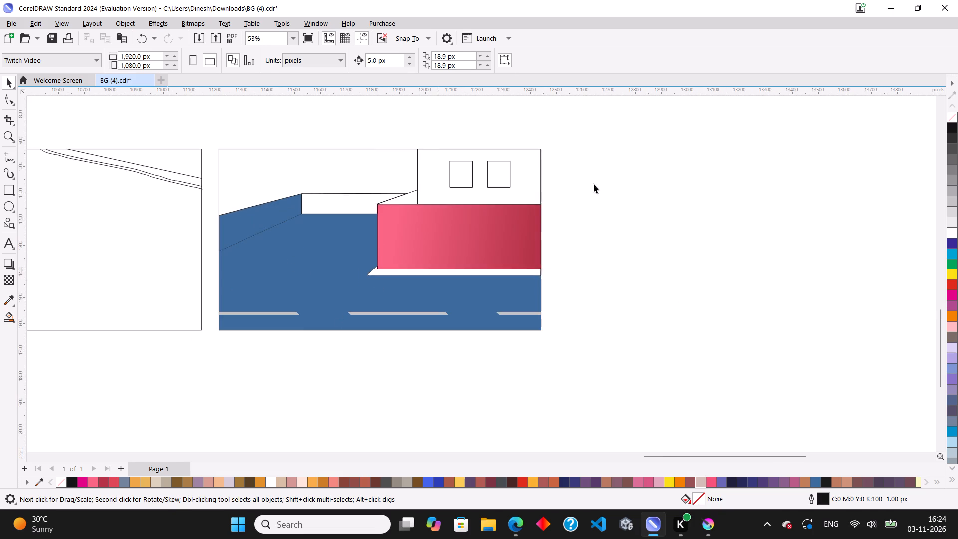
scroll(586, 182, up, 3)
click(500, 188)
scroll(503, 194, down, 3)
scroll(534, 137, up, 3)
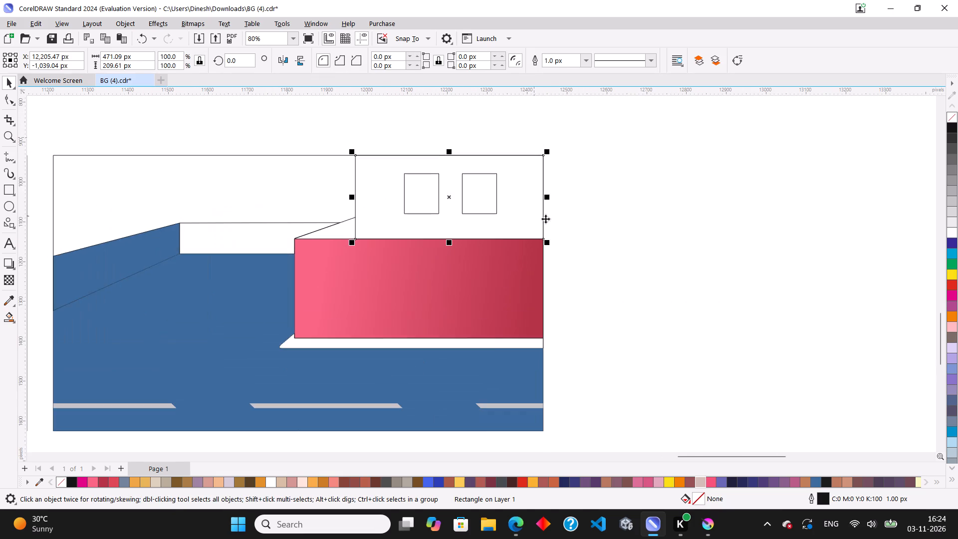
scroll(545, 219, up, 2)
click(626, 482)
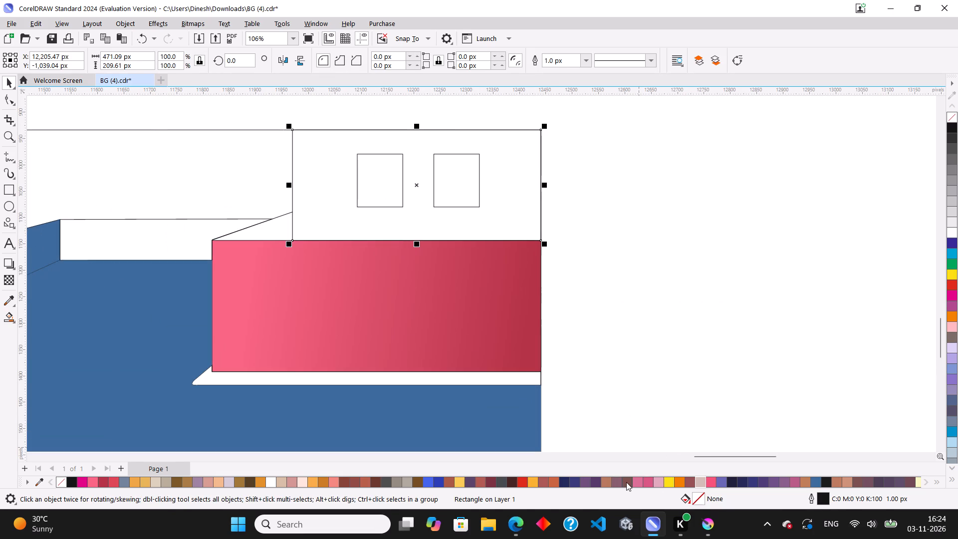
scroll(414, 150, up, 2)
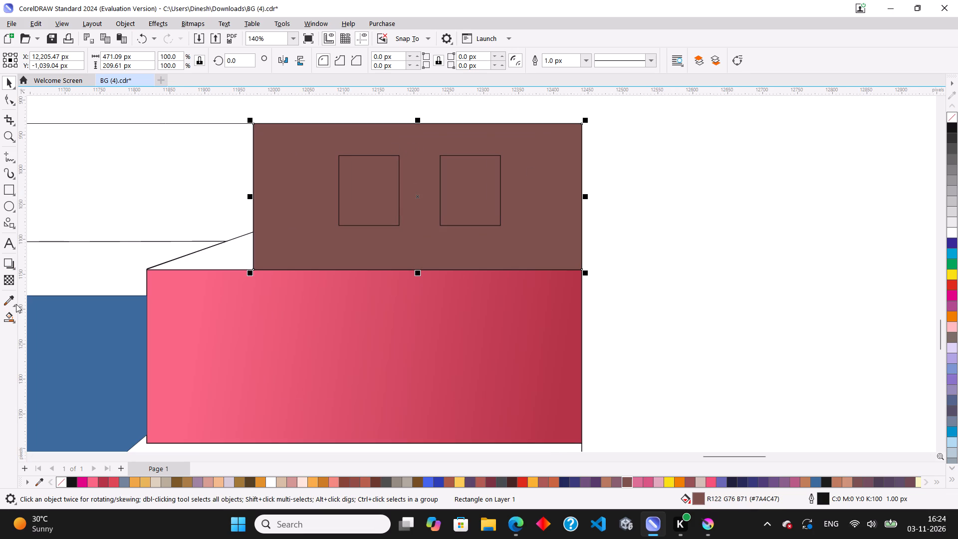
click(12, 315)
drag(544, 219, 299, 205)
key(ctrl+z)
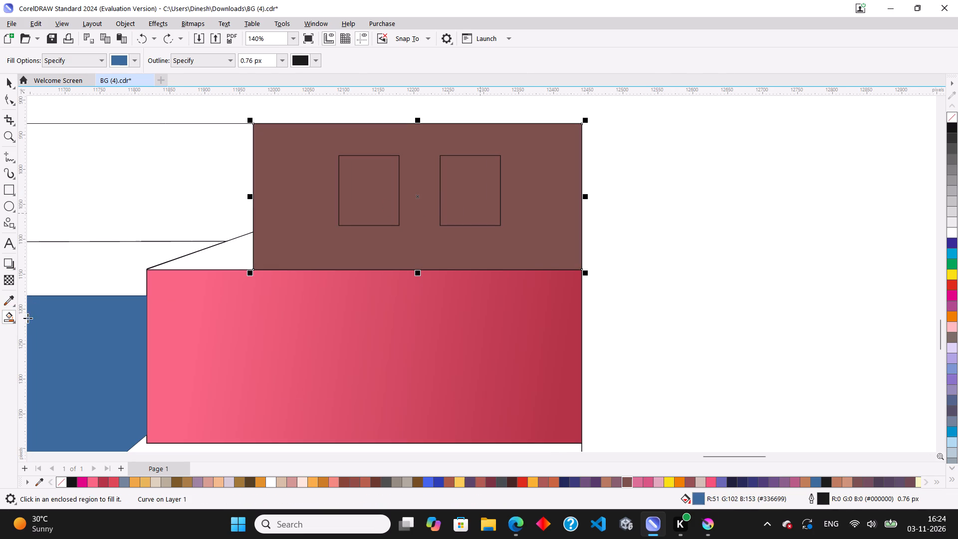
Apply a linear fountain fill across the upper building, from brown at its right side to crimson #B2283F at its left.
click(15, 321)
click(50, 322)
drag(558, 226, 299, 212)
click(299, 212)
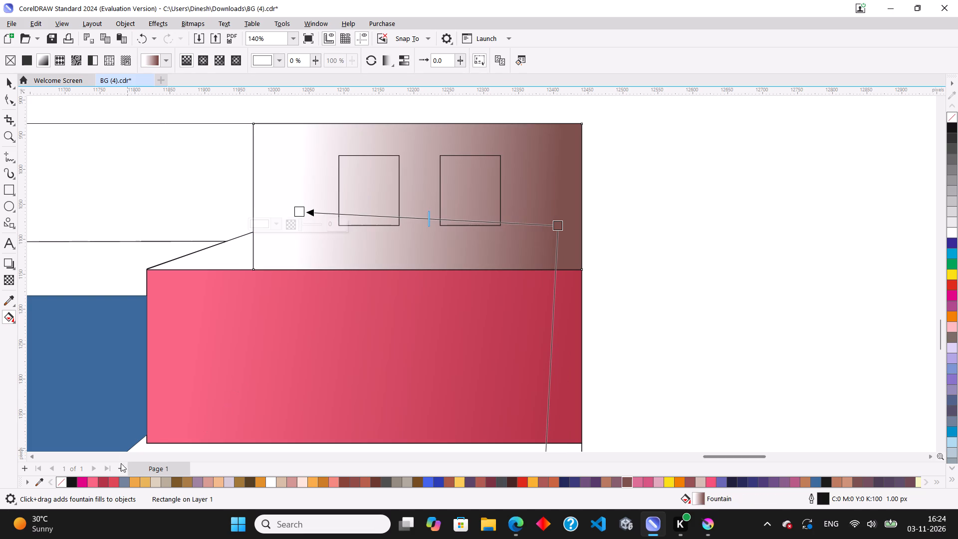
click(101, 483)
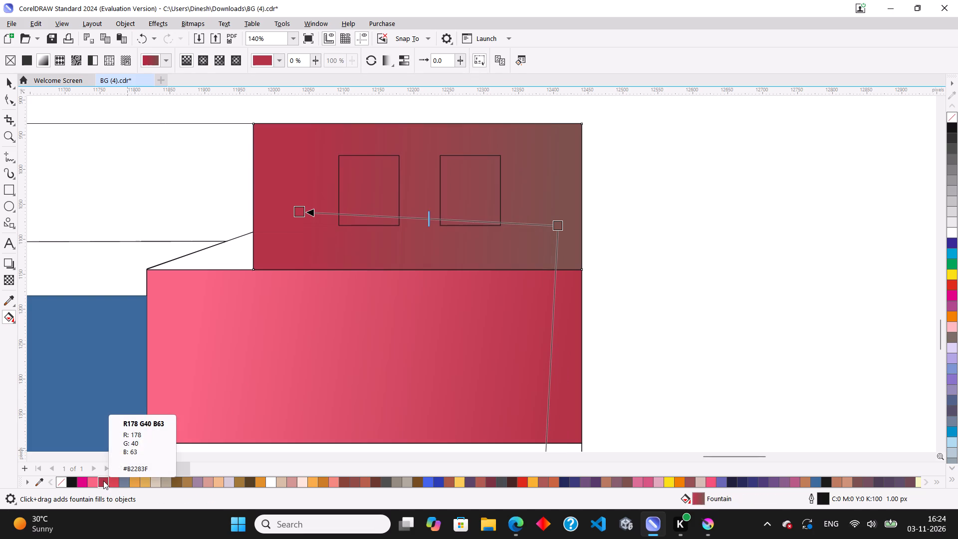
click(112, 481)
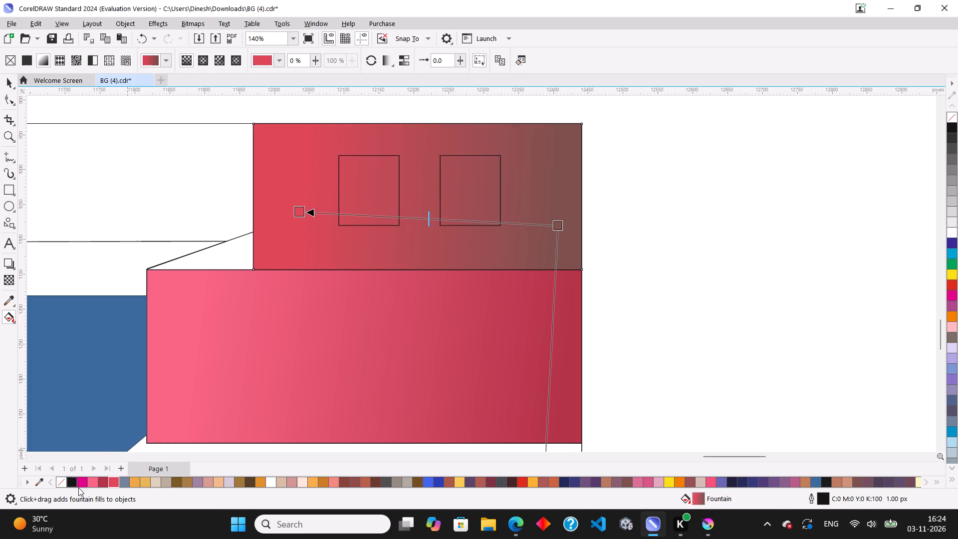
click(89, 484)
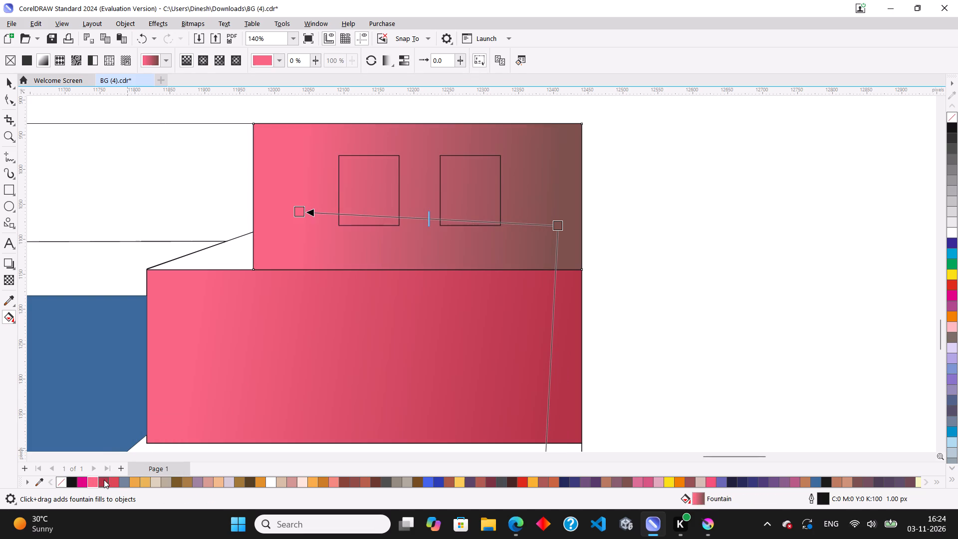
click(104, 480)
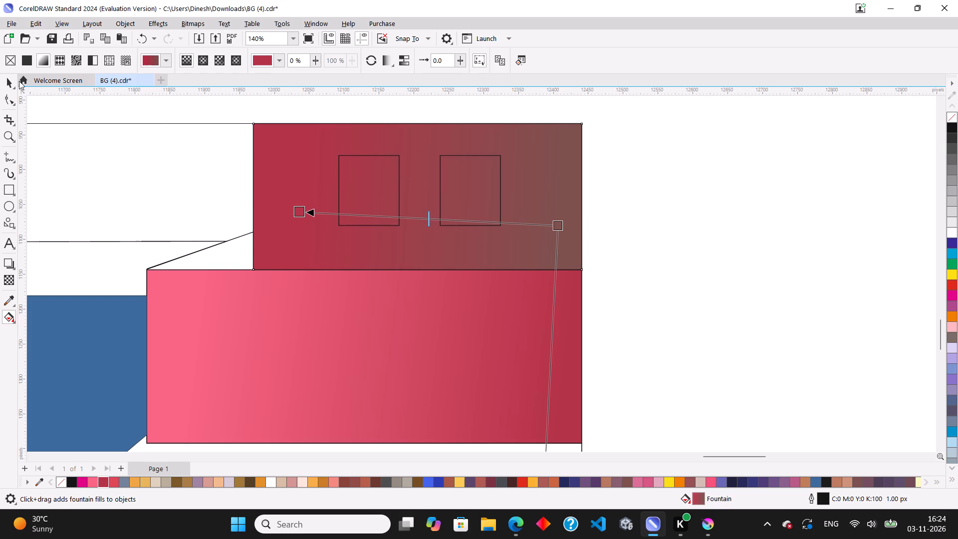
click(7, 84)
click(884, 251)
Fill both windows of the upper building with yellow.
click(483, 204)
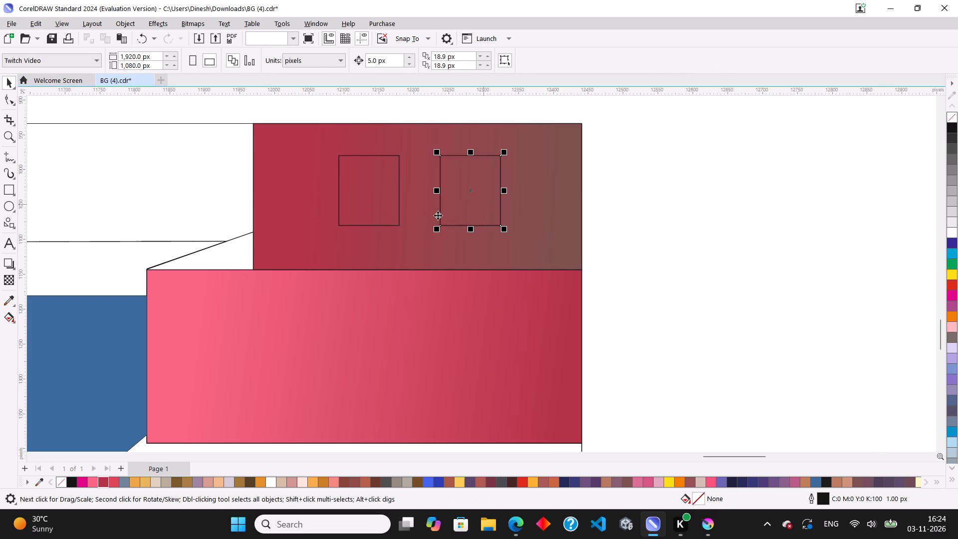
shift+click(392, 219)
click(668, 479)
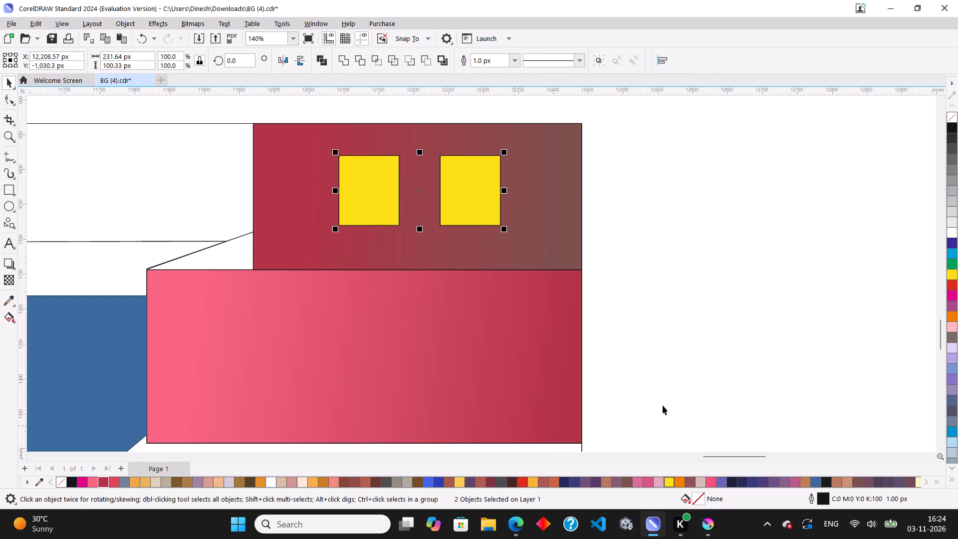
click(660, 326)
Remove the outline from both yellow windows of the upper building.
click(476, 212)
shift+click(389, 210)
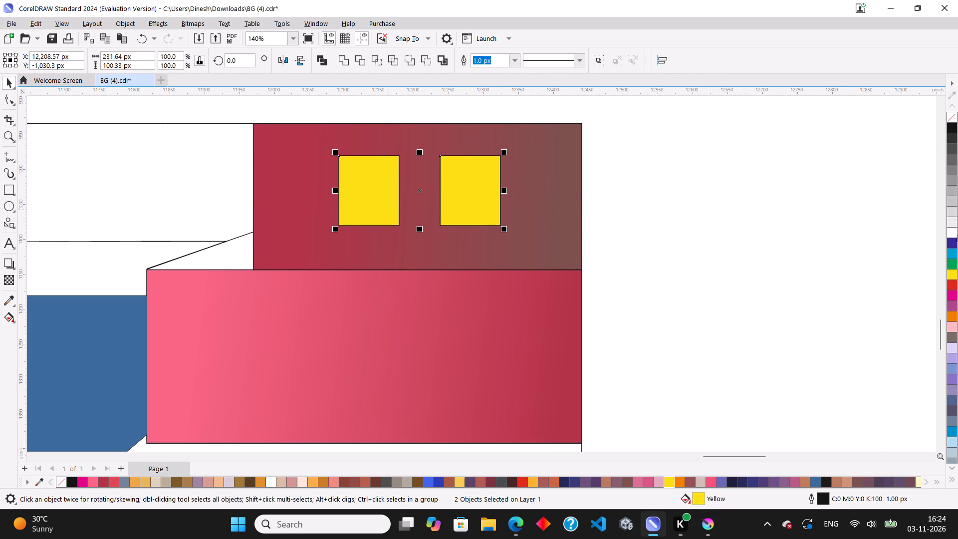
right_click(949, 115)
click(762, 238)
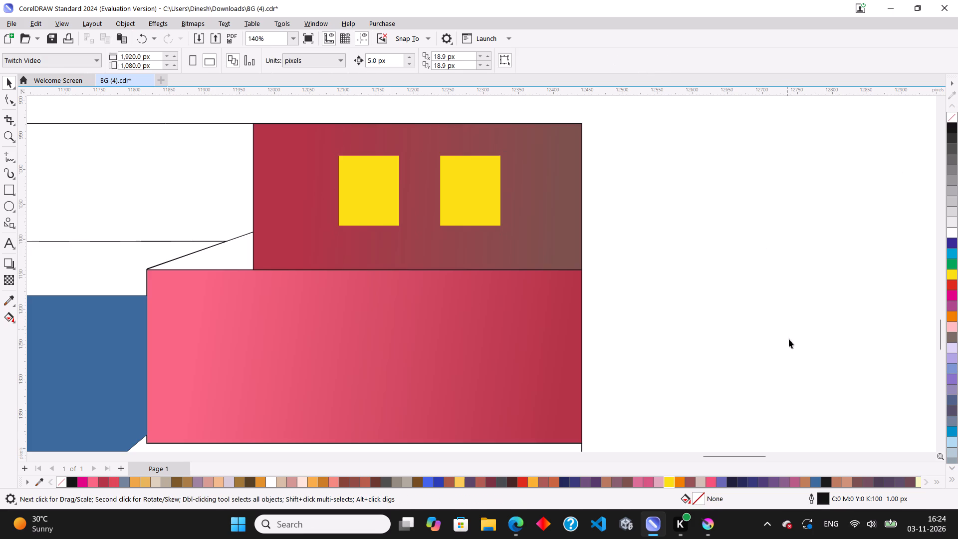
Draw a circle about 138 px across in the empty area beside the upper building.
scroll(789, 340, down, 7)
scroll(864, 357, up, 3)
scroll(724, 363, up, 1)
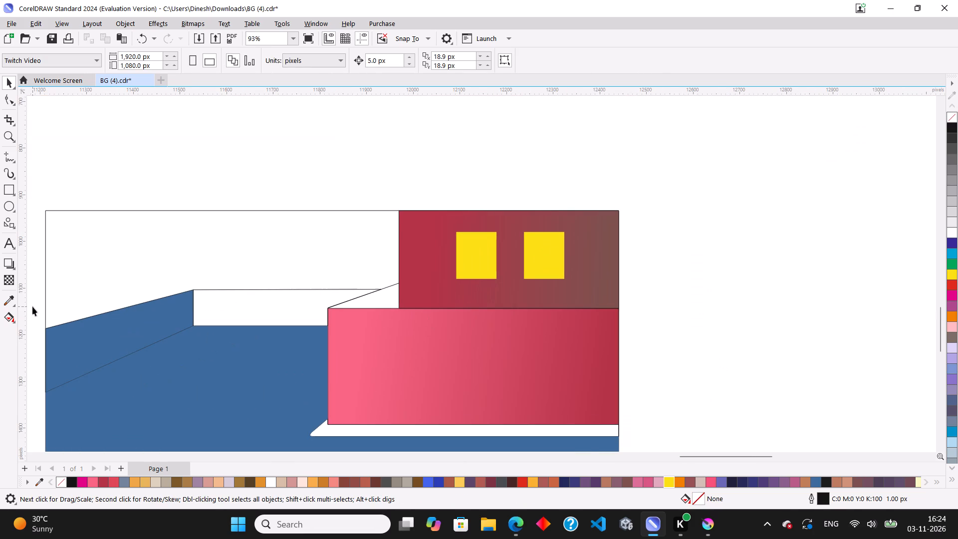
click(8, 204)
ctrl+drag(673, 231, 714, 293)
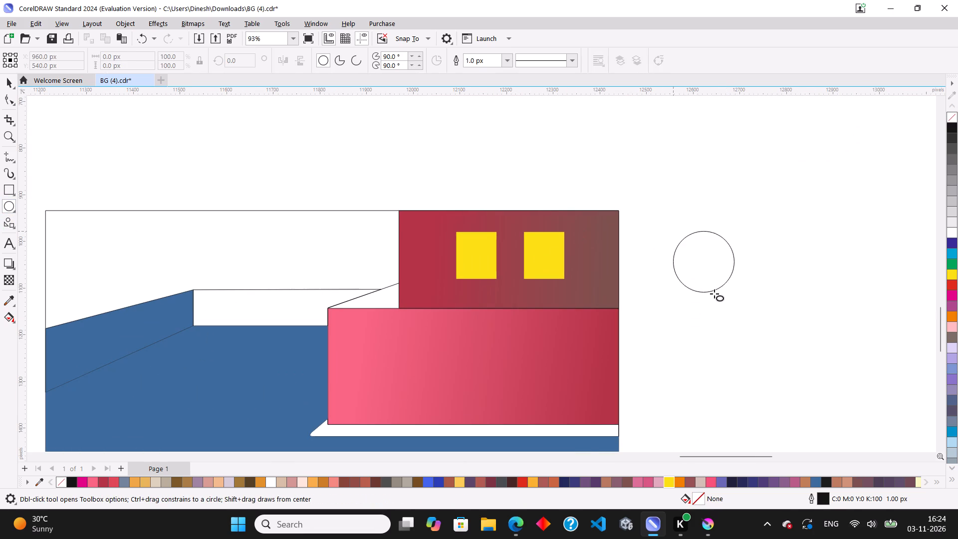
ctrl+drag(714, 293, 716, 295)
click(9, 83)
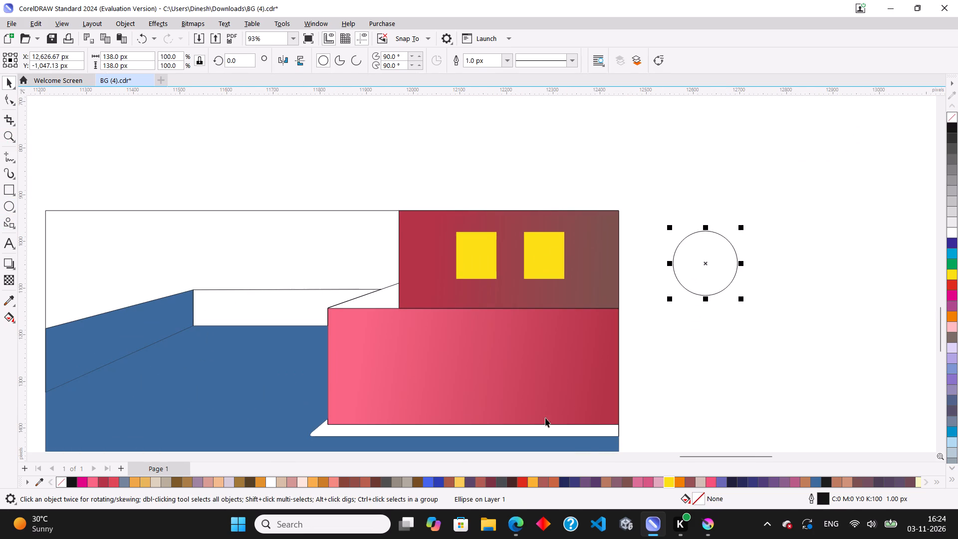
Fill the circle with light yellow C5 M0 Y78 K0 and remove its outline.
click(670, 480)
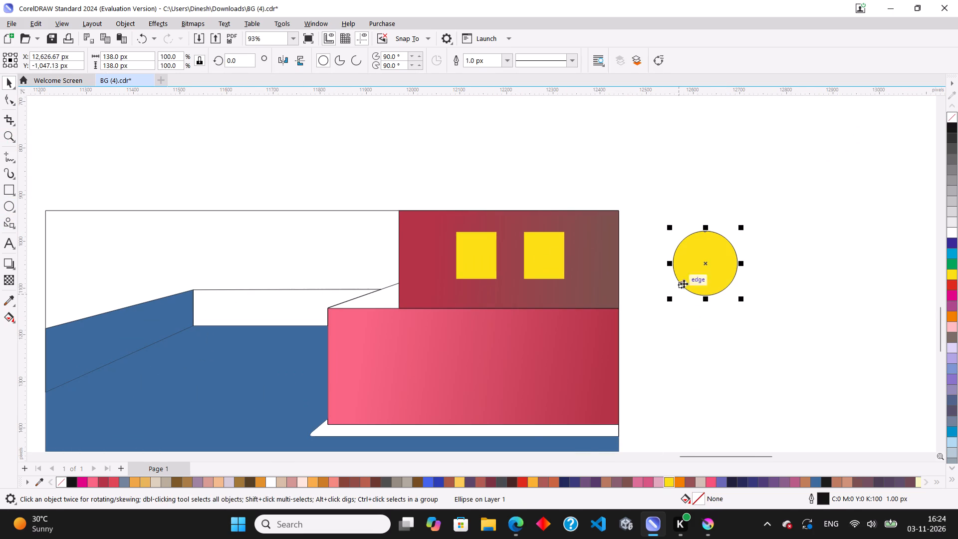
right_click(950, 120)
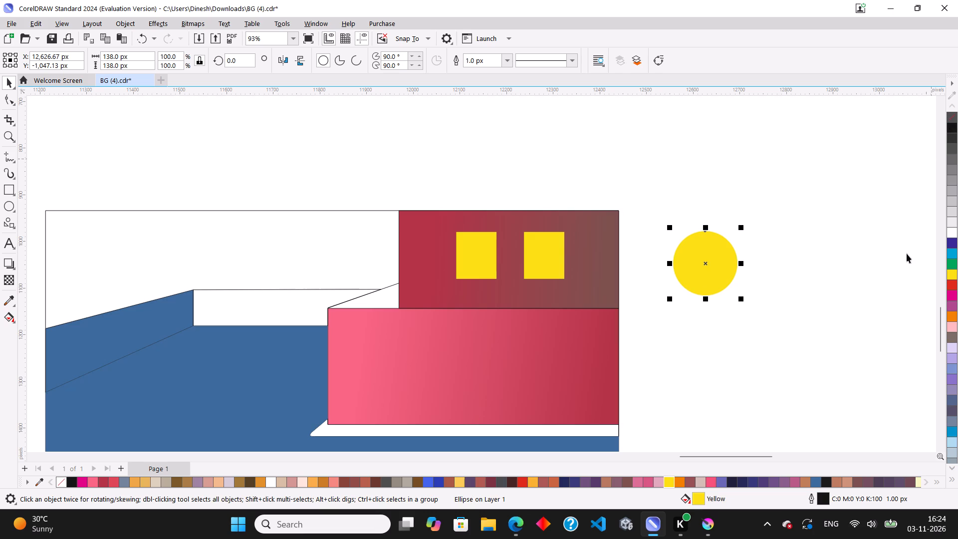
click(935, 484)
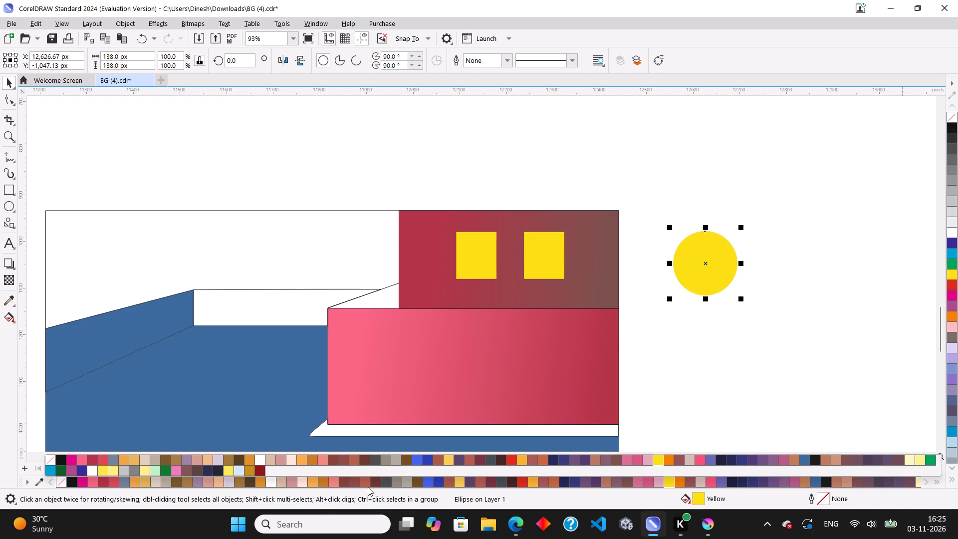
click(228, 472)
Apply an elliptical fountain transparency to the yellow circle so it fades outward like a glow.
scroll(735, 266, up, 1)
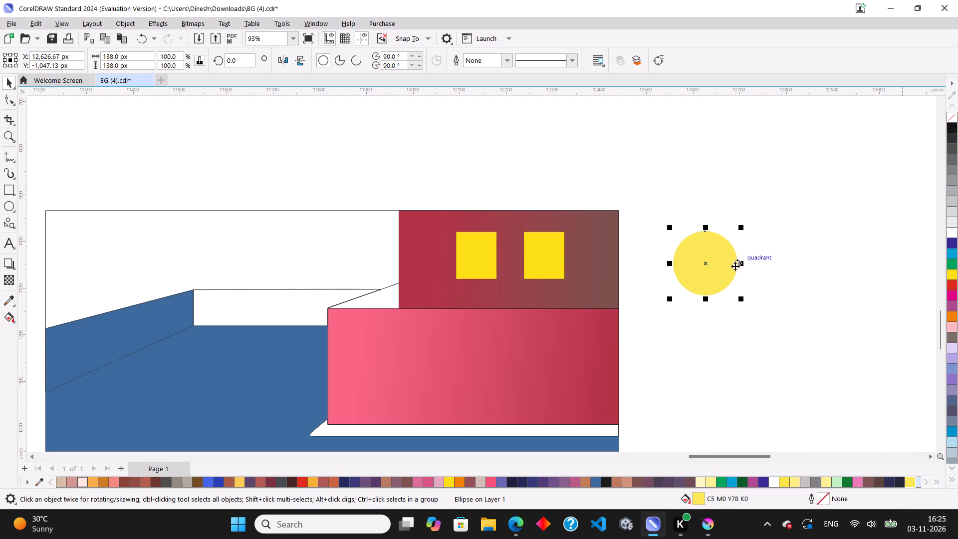
scroll(735, 266, up, 2)
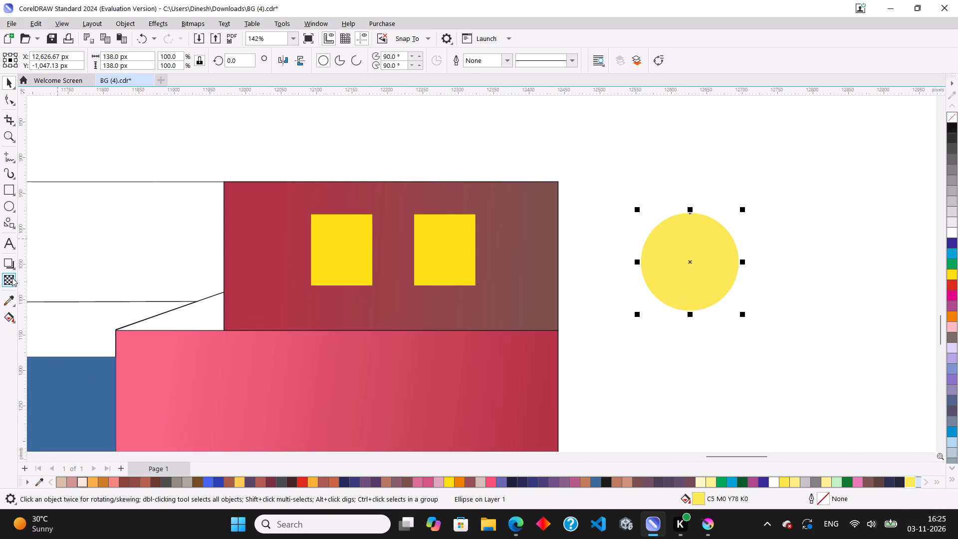
click(12, 277)
click(42, 57)
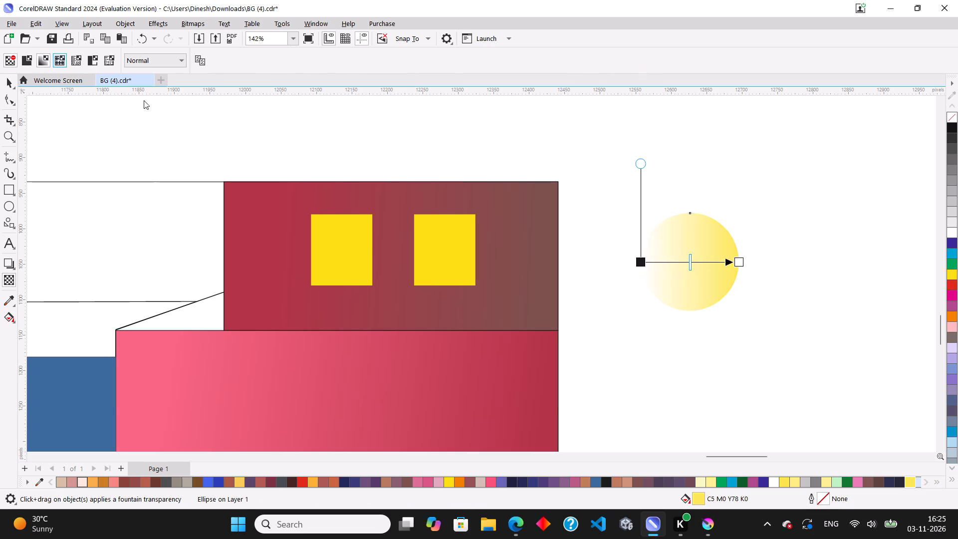
drag(640, 264, 680, 267)
click(248, 58)
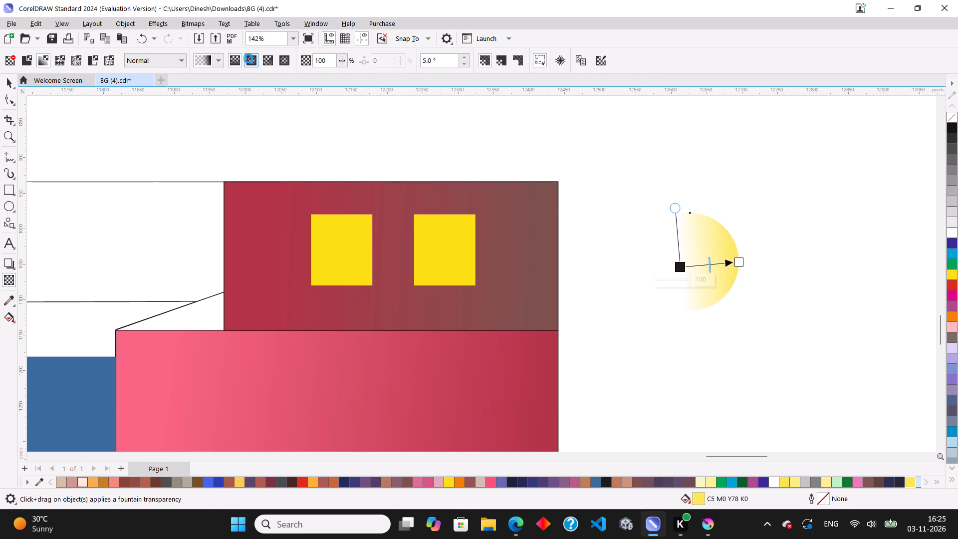
scroll(718, 255, up, 2)
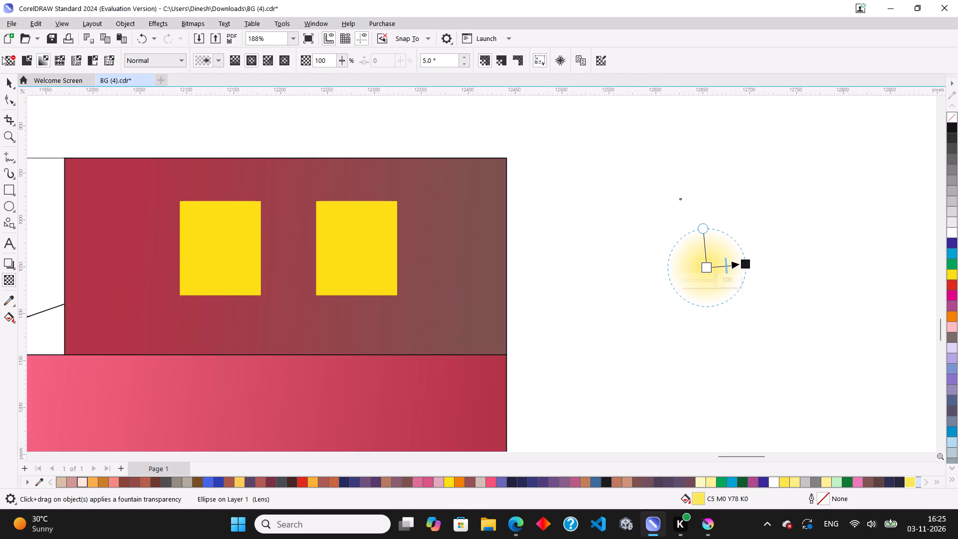
Reposition the glow circle beside the building and re-centre and widen its elliptical transparency so the fade reaches nearly to the circle's edge.
click(9, 85)
drag(718, 271, 624, 269)
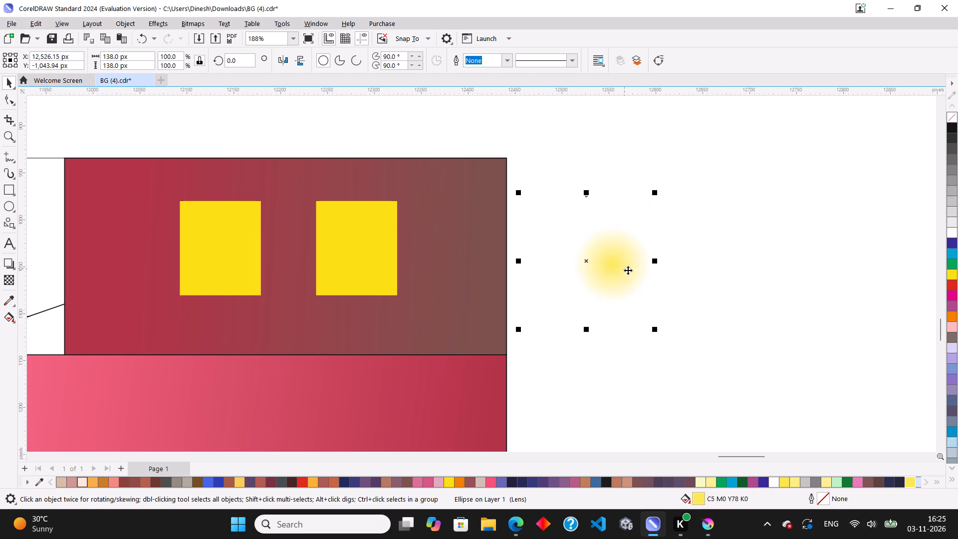
drag(630, 275, 722, 298)
drag(702, 299, 663, 299)
click(6, 278)
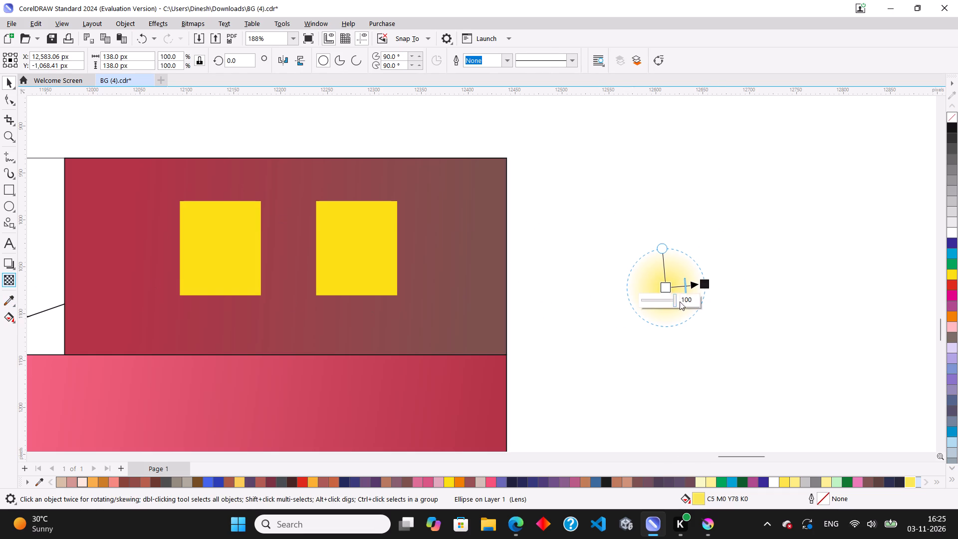
scroll(684, 301, up, 6)
drag(670, 289, 632, 288)
drag(635, 293, 641, 286)
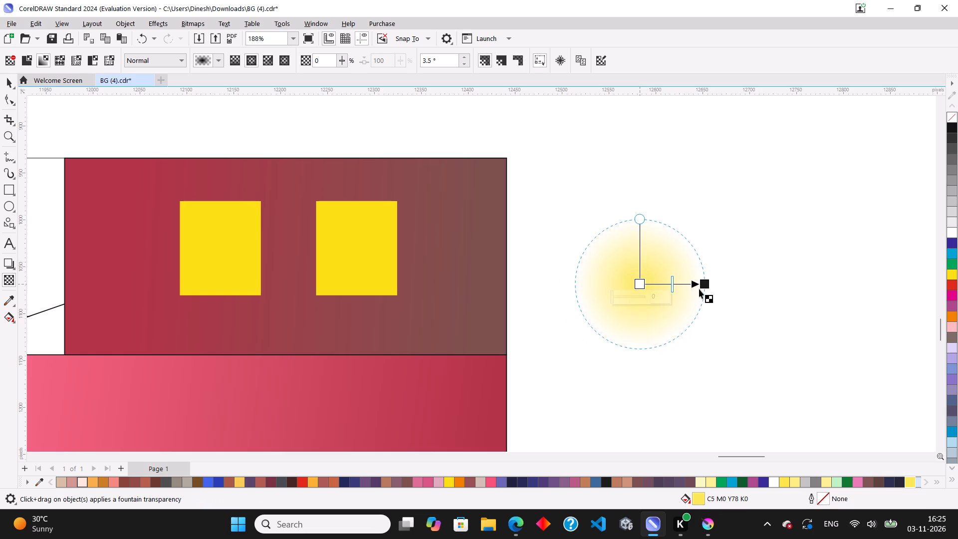
drag(705, 284, 697, 283)
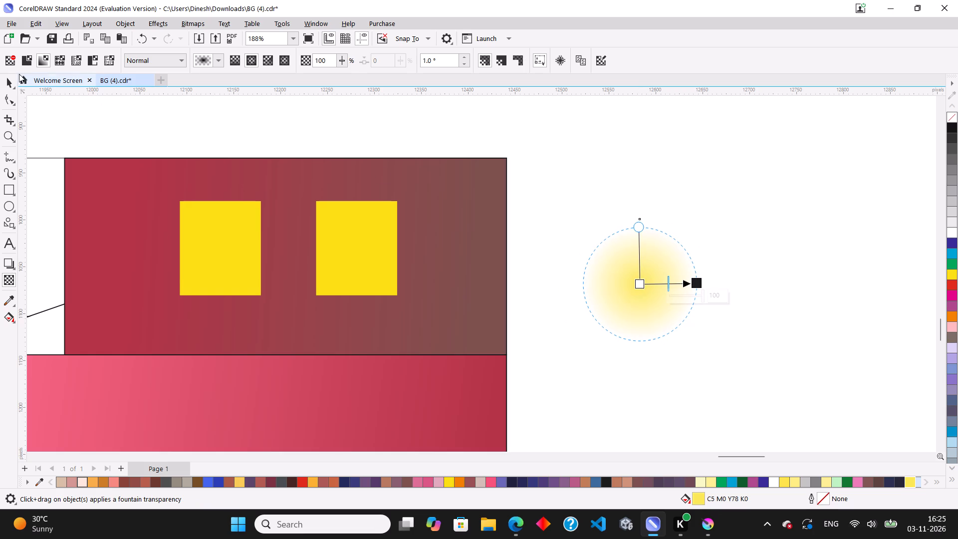
Move the glow circle over the upper building's right-hand window and enlarge it from its centre to about 196 px.
click(12, 77)
drag(660, 294, 375, 256)
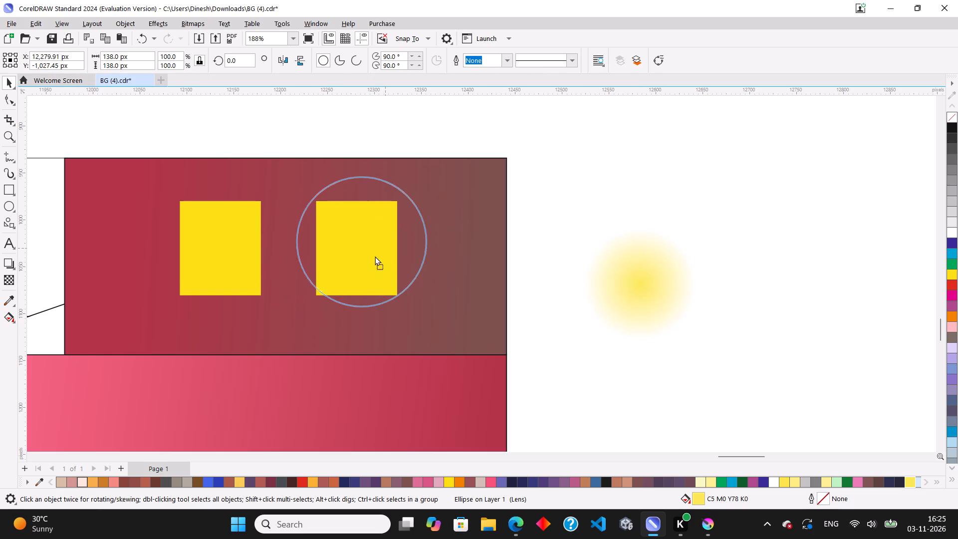
drag(375, 256, 375, 260)
shift+drag(426, 318, 481, 375)
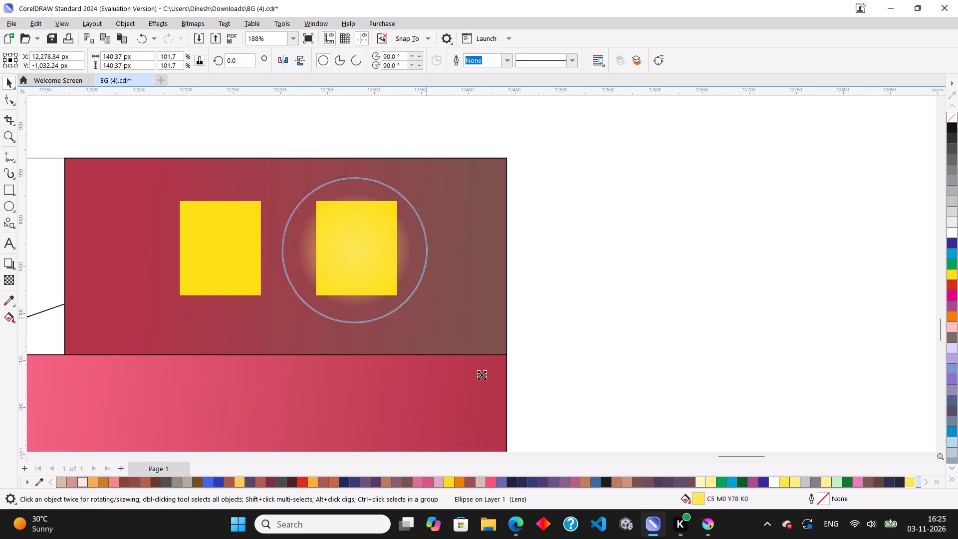
shift+drag(481, 375, 454, 350)
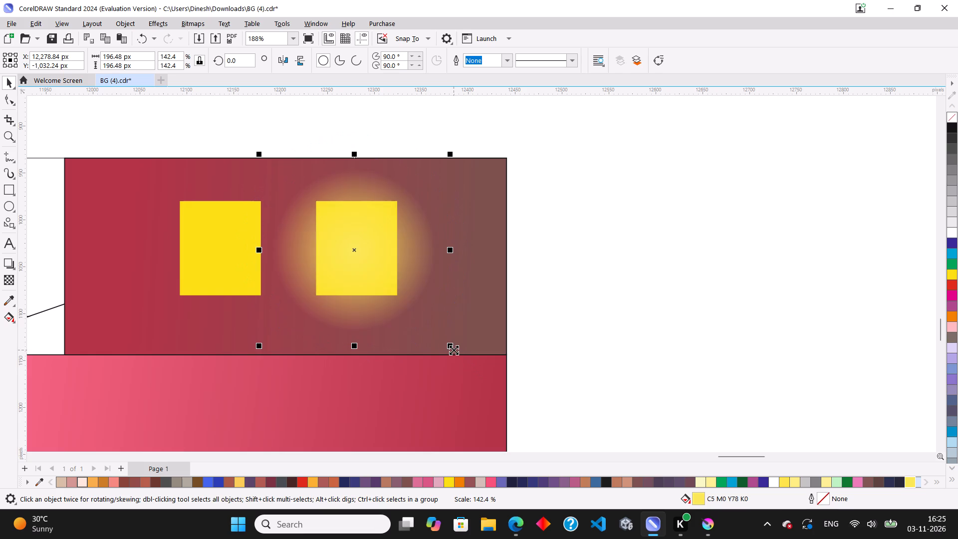
Place a copy of the glow over the upper building's left-hand window.
scroll(419, 300, down, 4)
drag(385, 281, 305, 280)
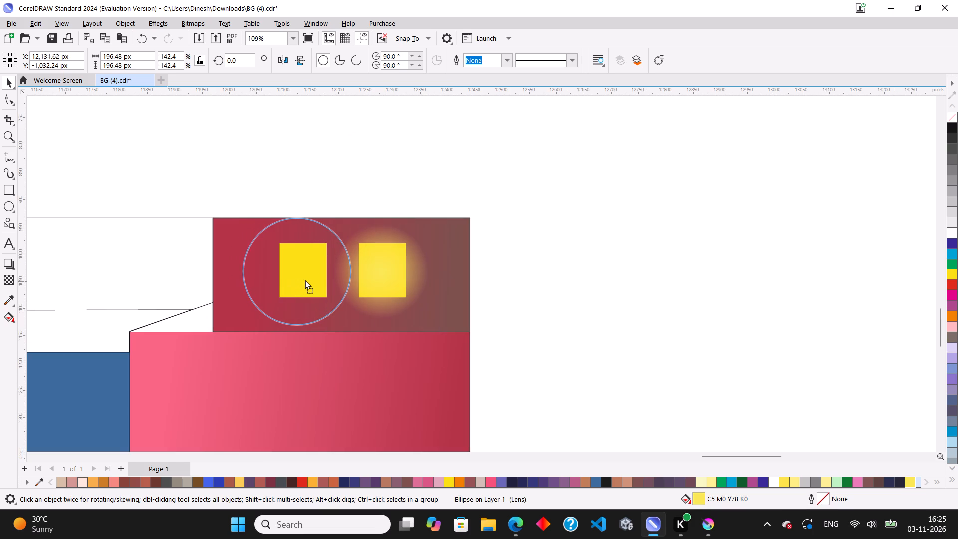
drag(305, 280, 306, 279)
ctrl+right_click(306, 279)
click(648, 274)
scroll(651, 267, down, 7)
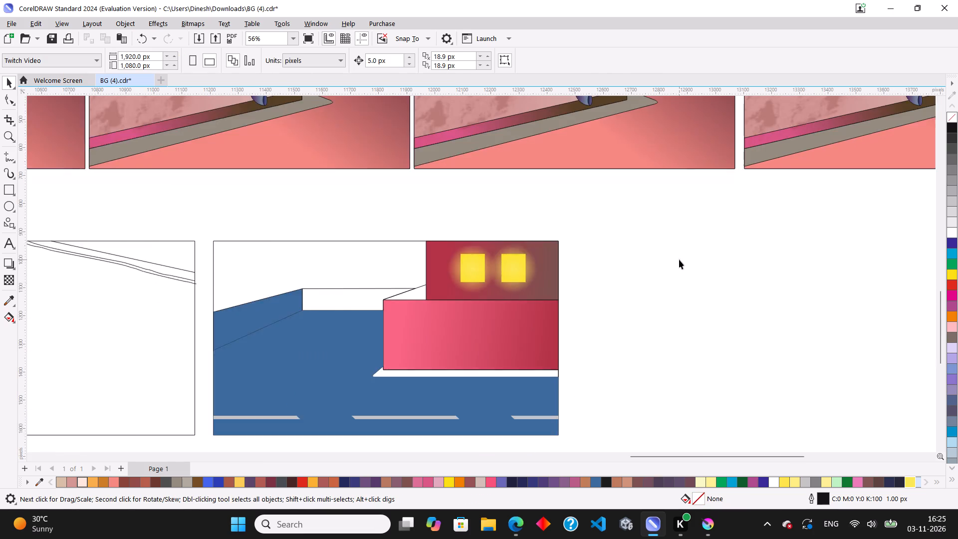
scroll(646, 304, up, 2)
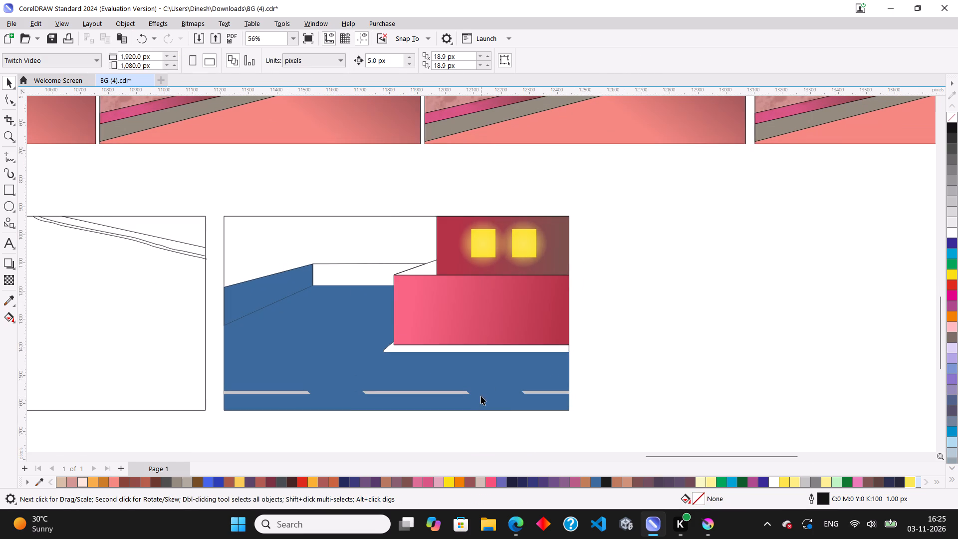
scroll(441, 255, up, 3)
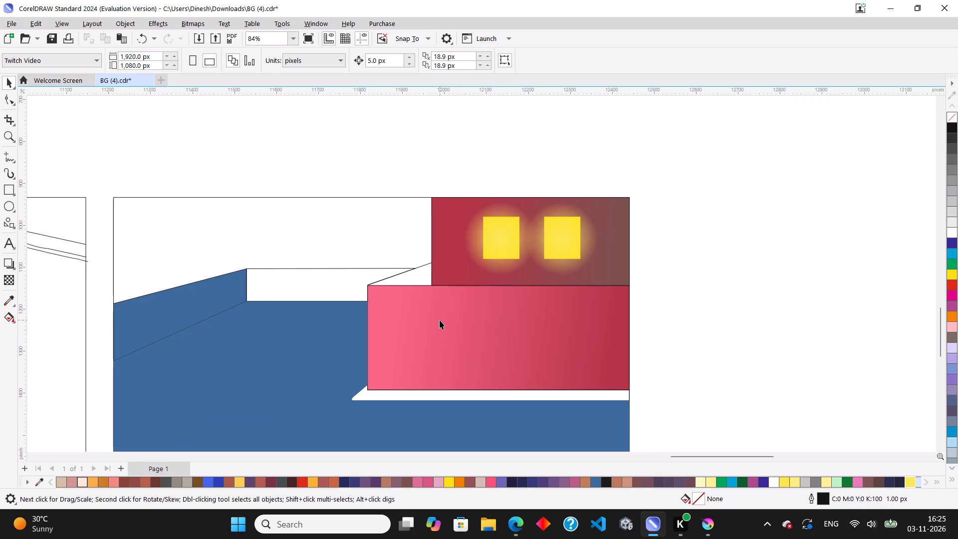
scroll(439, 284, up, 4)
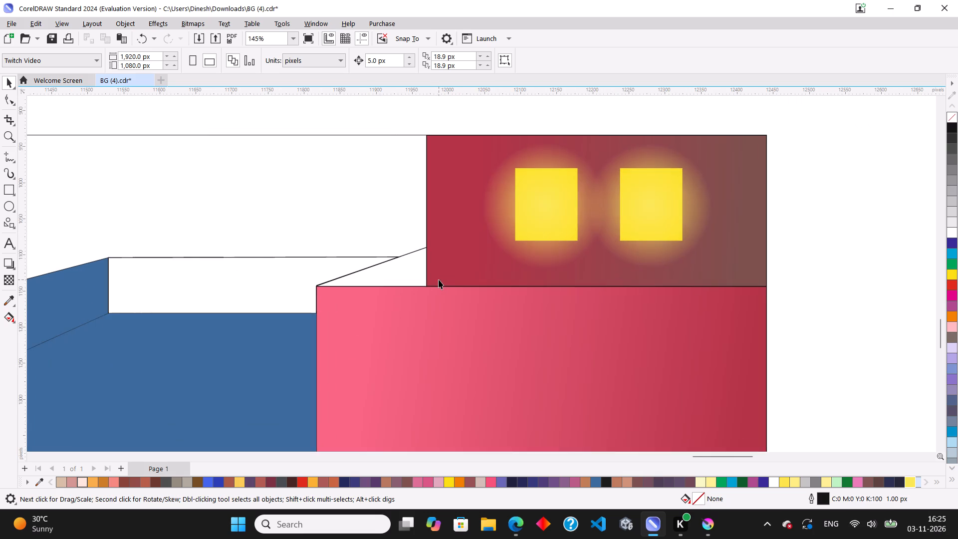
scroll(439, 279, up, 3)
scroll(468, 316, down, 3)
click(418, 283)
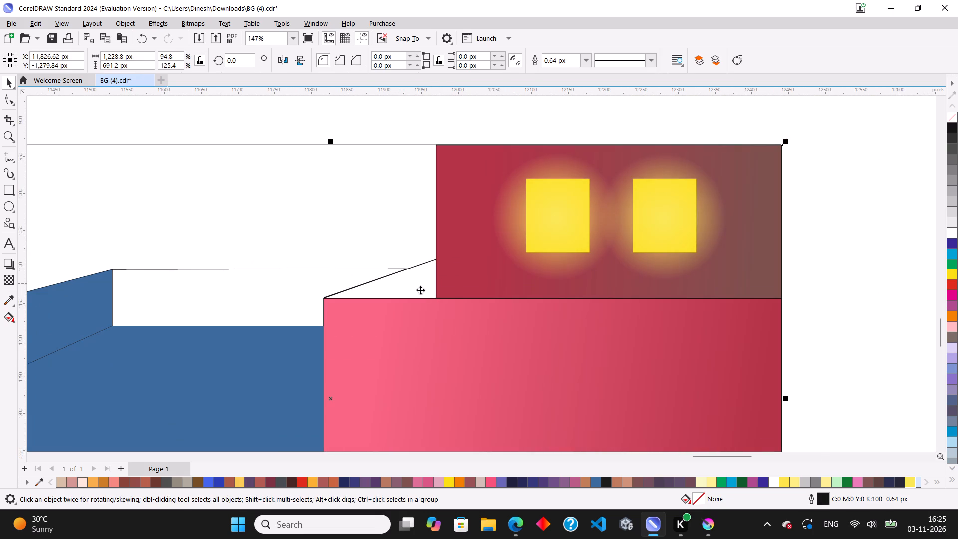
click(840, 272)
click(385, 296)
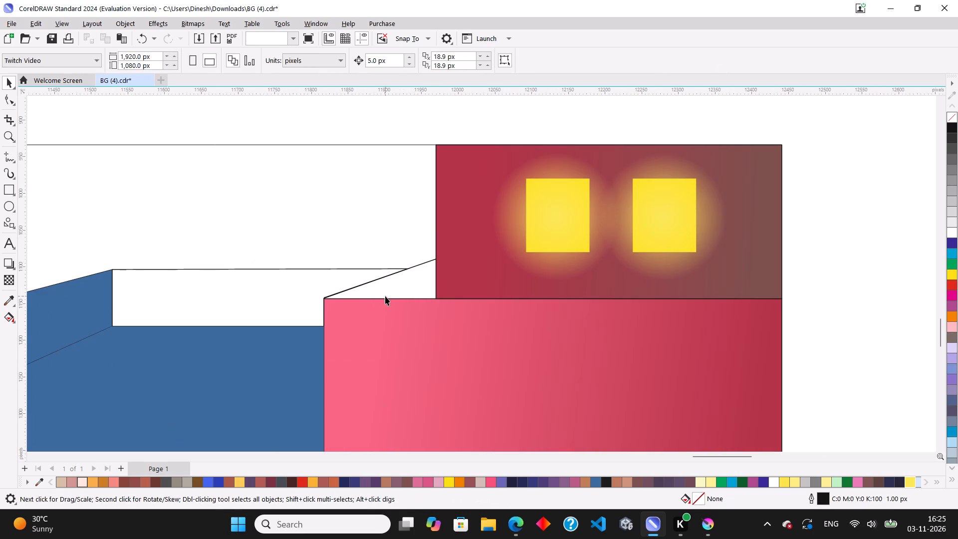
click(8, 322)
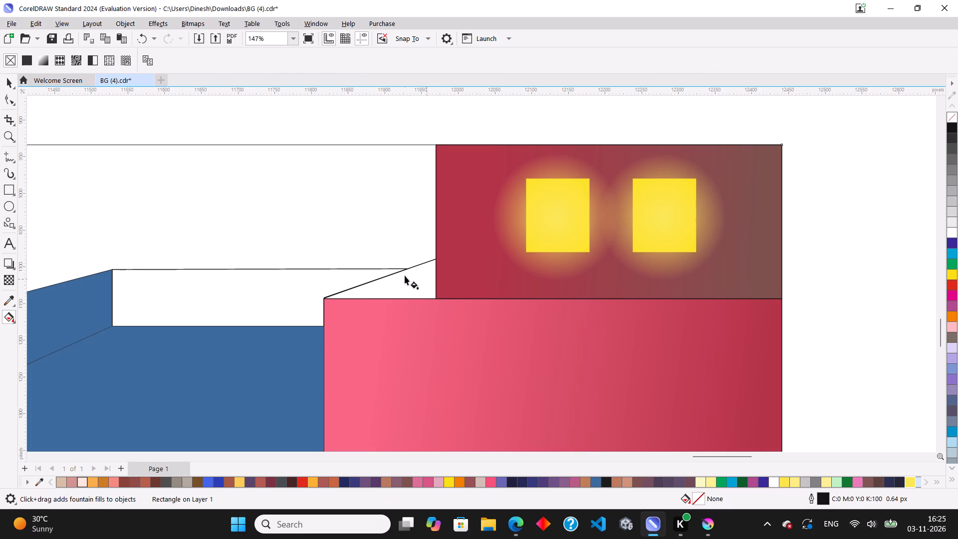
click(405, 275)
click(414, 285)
Use Smart Fill to create a blue #336699 shape in the triangular area between the pink wall's top edge and the upper building.
click(15, 323)
click(40, 338)
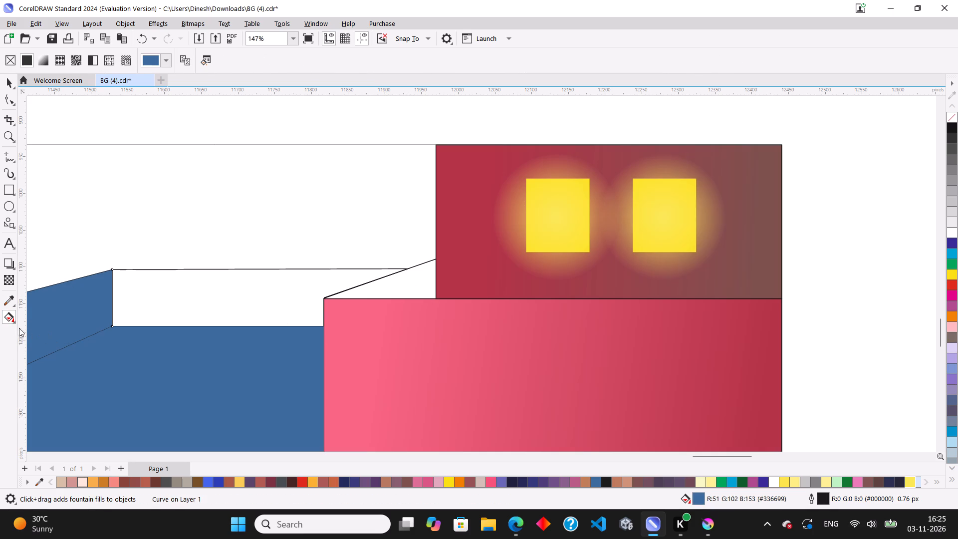
click(11, 323)
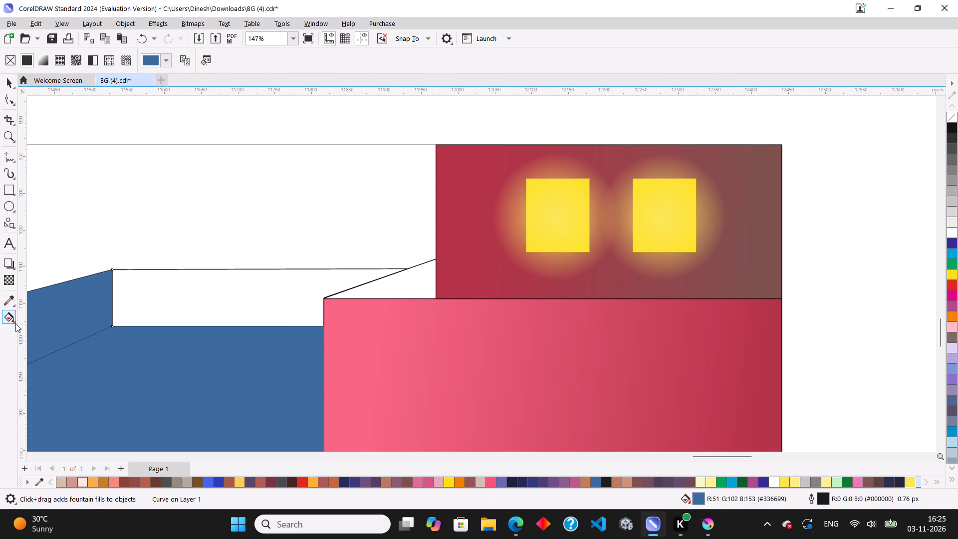
click(15, 323)
click(42, 332)
click(401, 288)
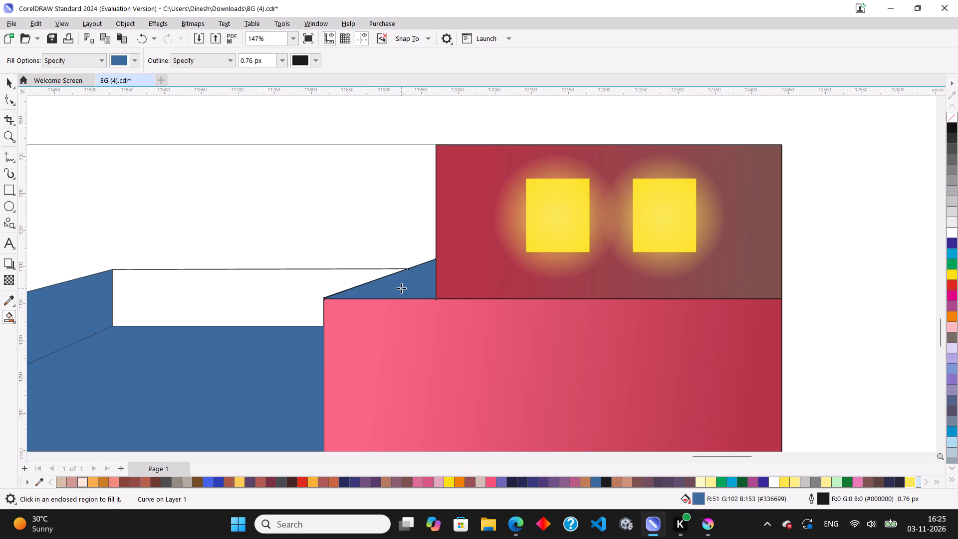
Recolour the triangular shape beside the upper building with dark brown #693025.
click(6, 82)
scroll(304, 301, down, 1)
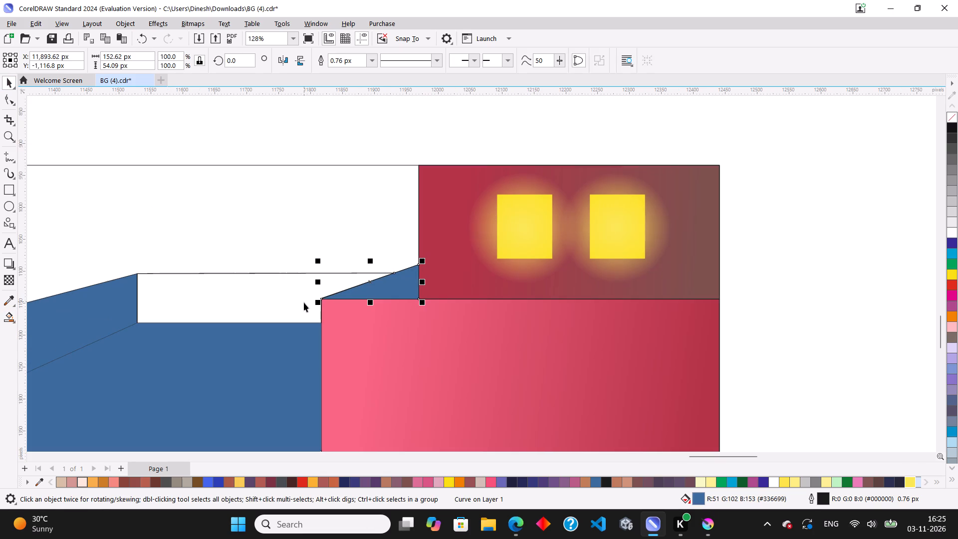
click(156, 479)
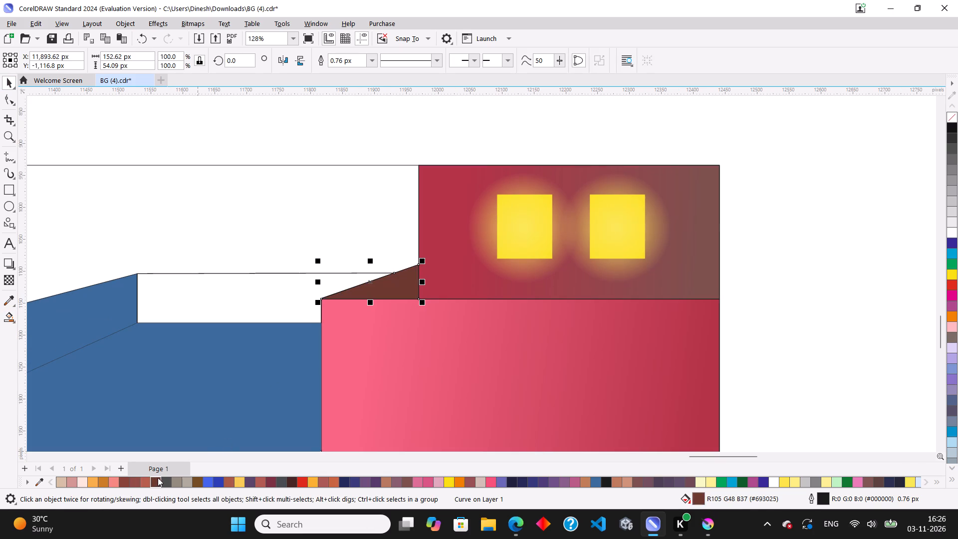
click(808, 328)
scroll(691, 286, down, 4)
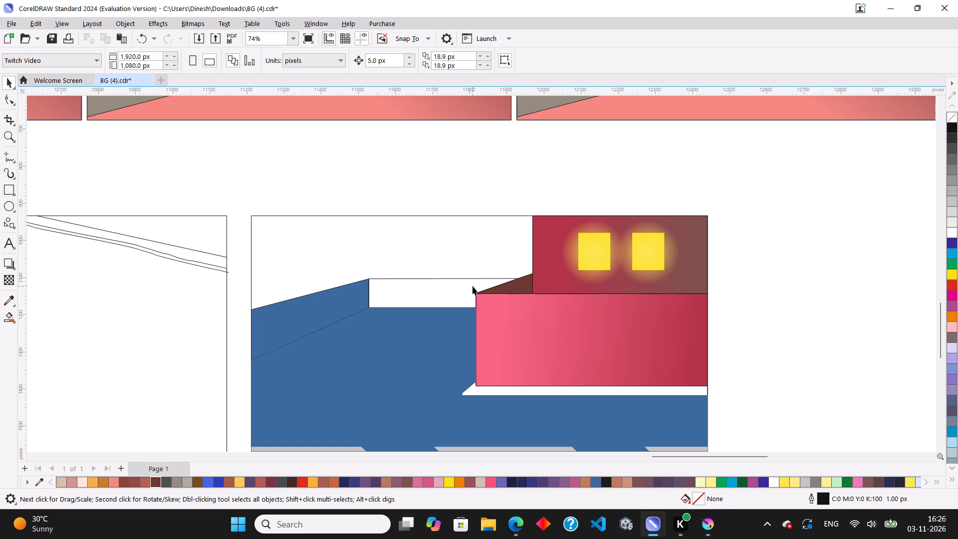
Use Smart Fill to create a blue #336699 shape in the sky area above the left wall, beside the upper building.
scroll(527, 285, up, 6)
click(524, 286)
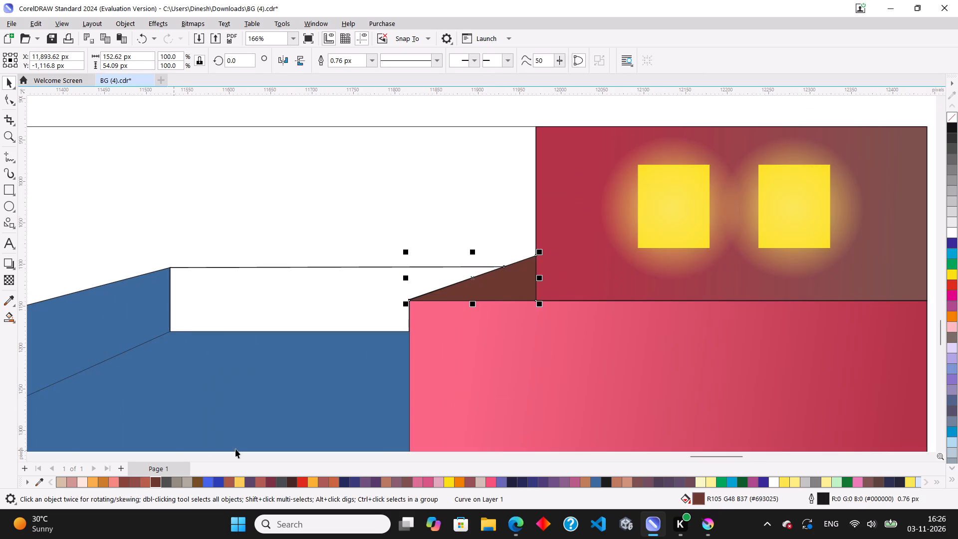
scroll(293, 421, down, 6)
click(252, 235)
scroll(368, 260, down, 5)
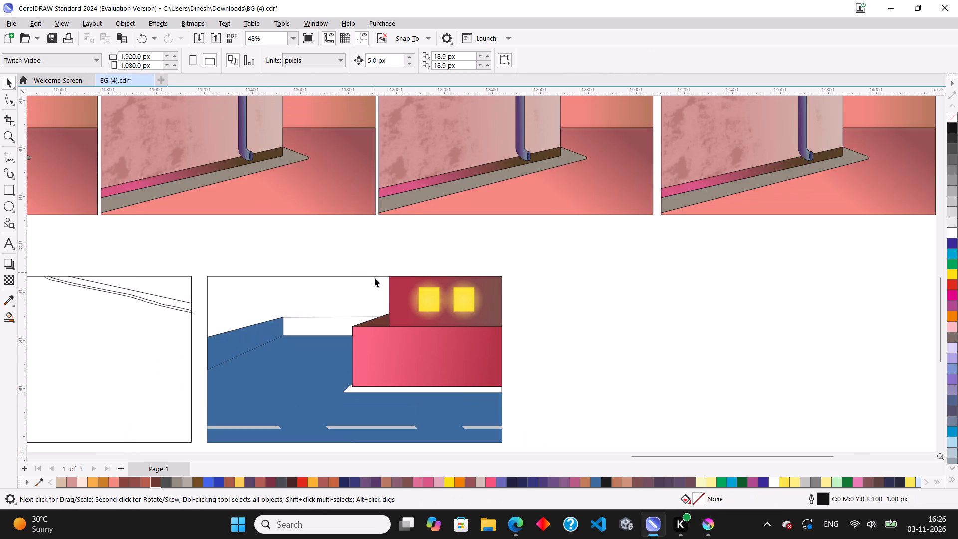
scroll(309, 314, up, 5)
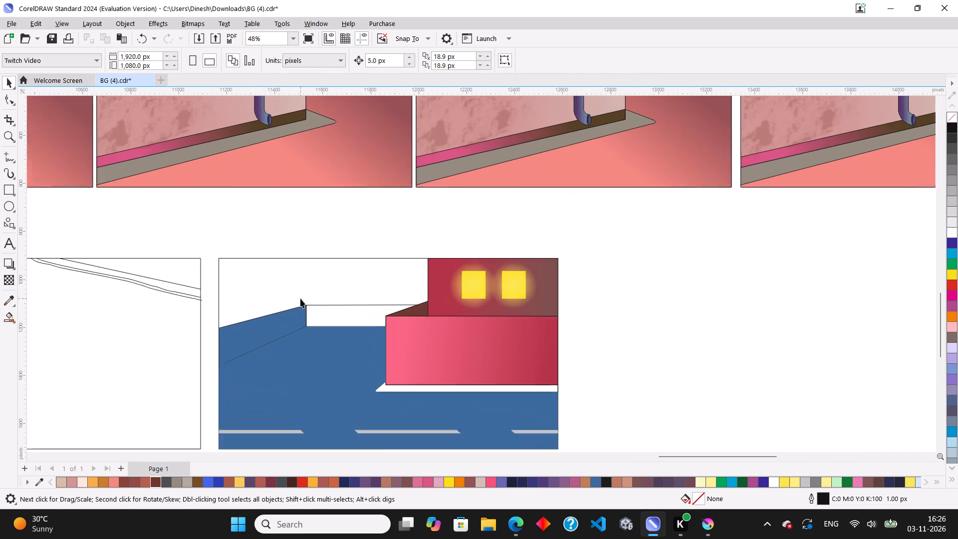
click(255, 287)
click(7, 317)
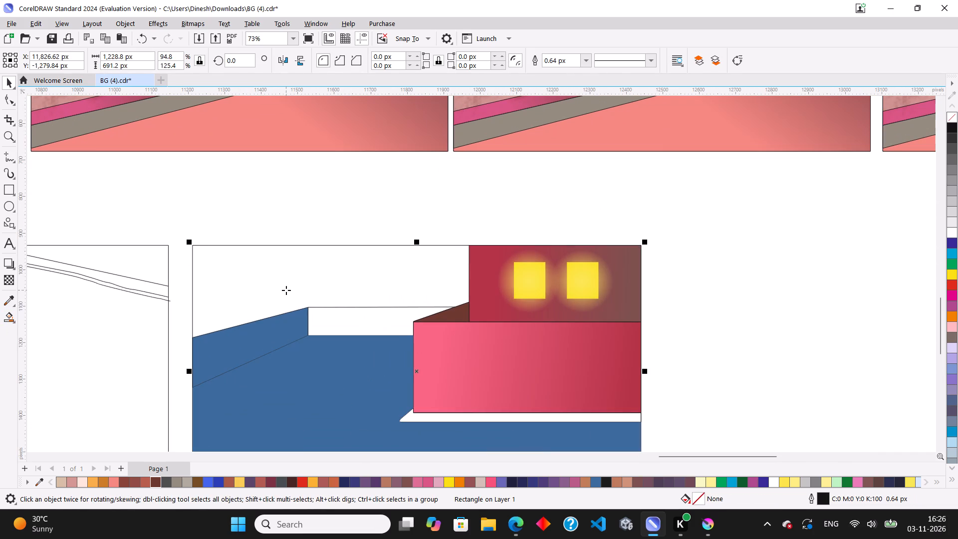
click(286, 290)
click(8, 79)
click(274, 163)
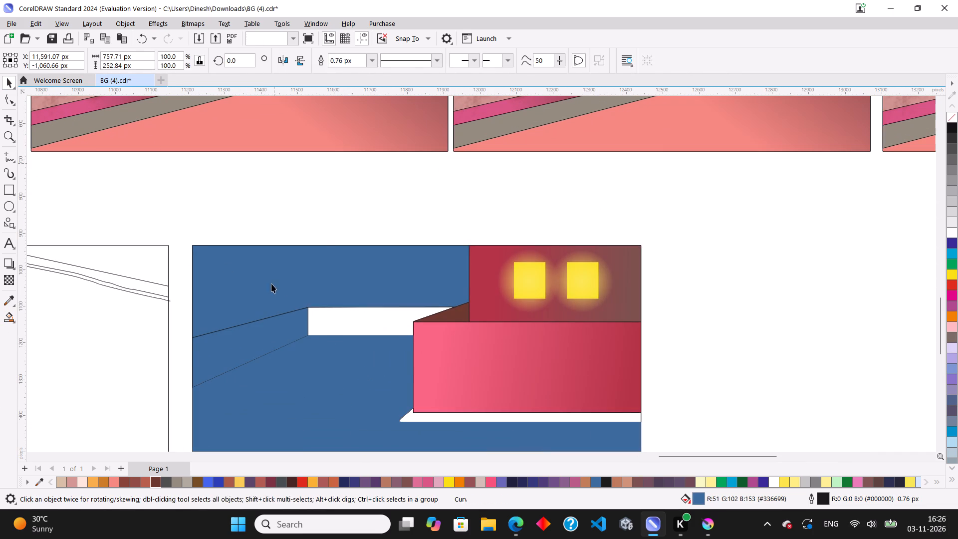
Recolour the sky shape with dark navy #0E1B56.
click(274, 298)
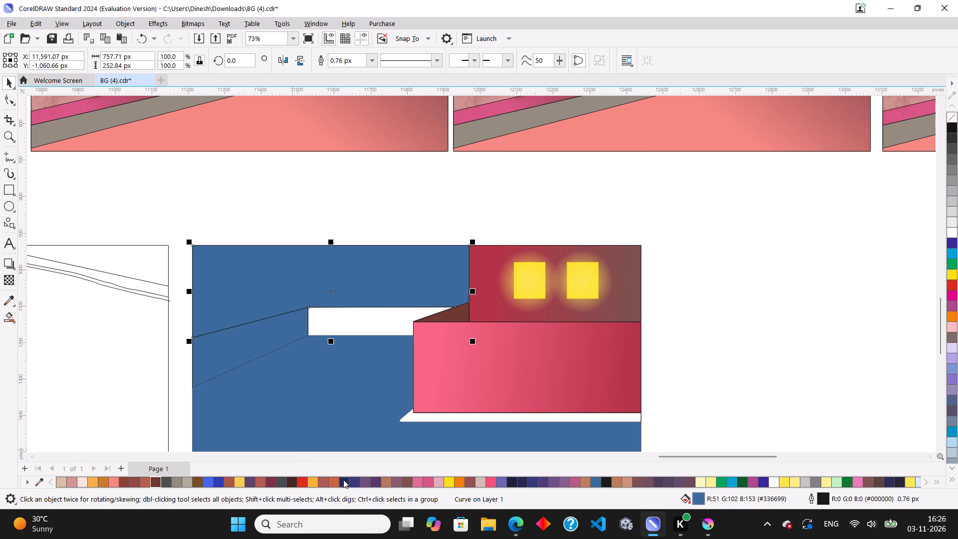
click(343, 480)
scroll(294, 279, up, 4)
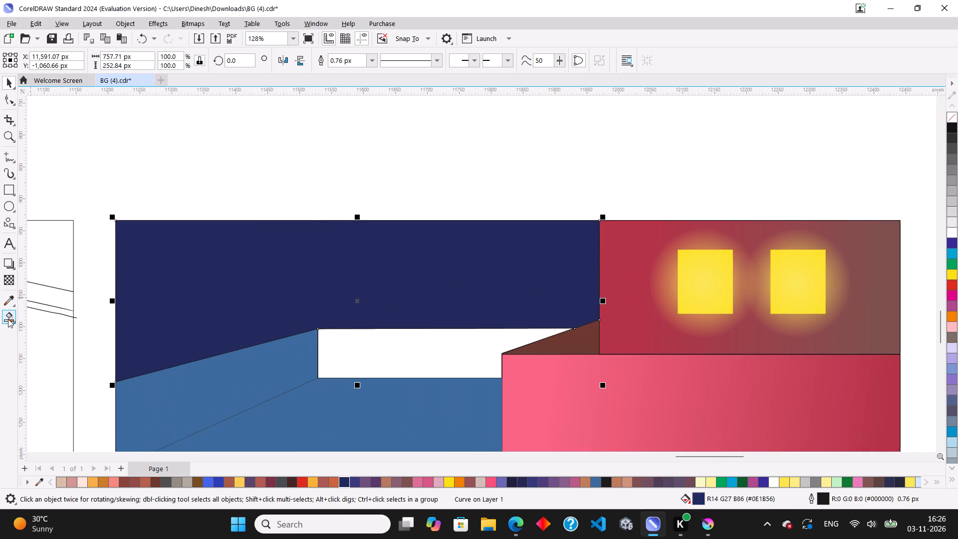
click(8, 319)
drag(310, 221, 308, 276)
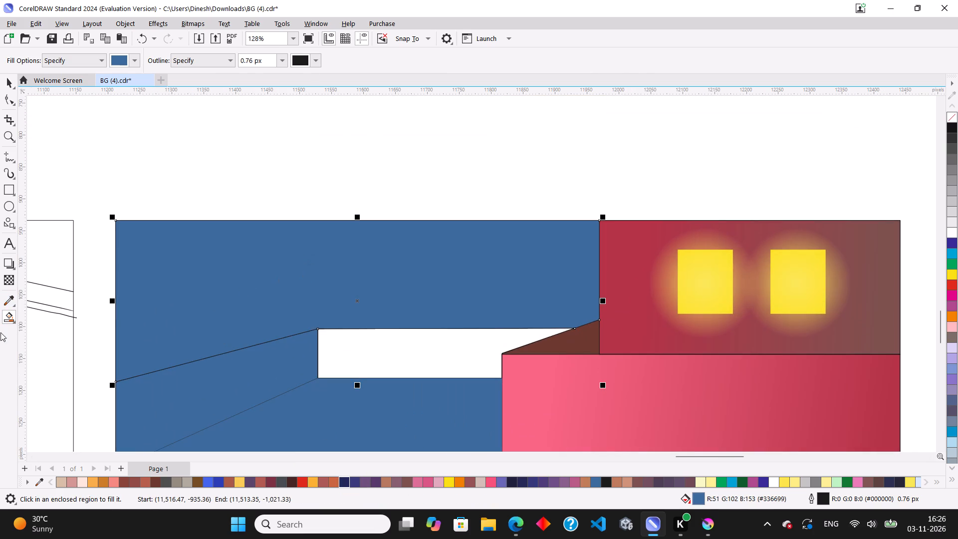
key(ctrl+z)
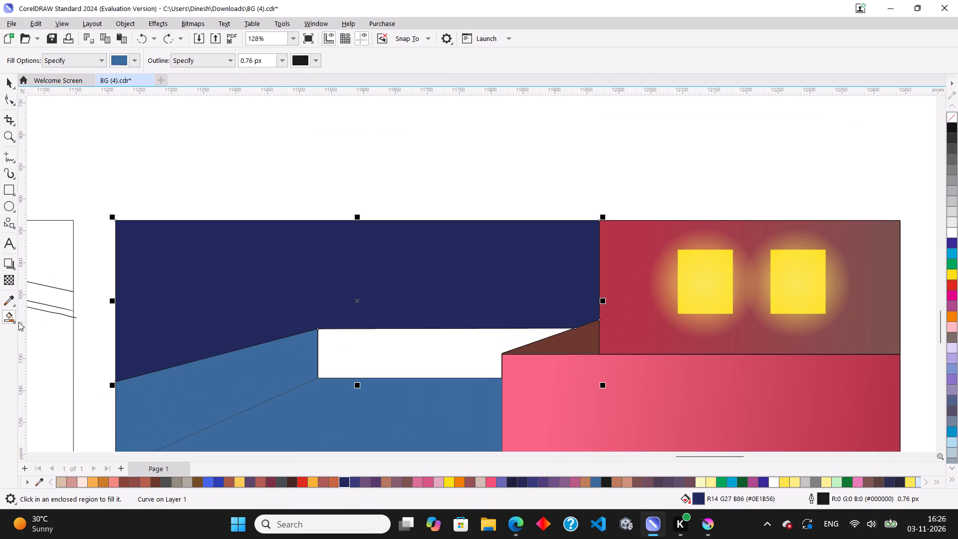
Apply a vertical linear fountain fill to the sky, running from dark navy at the top to salmon pink below.
click(15, 322)
click(51, 315)
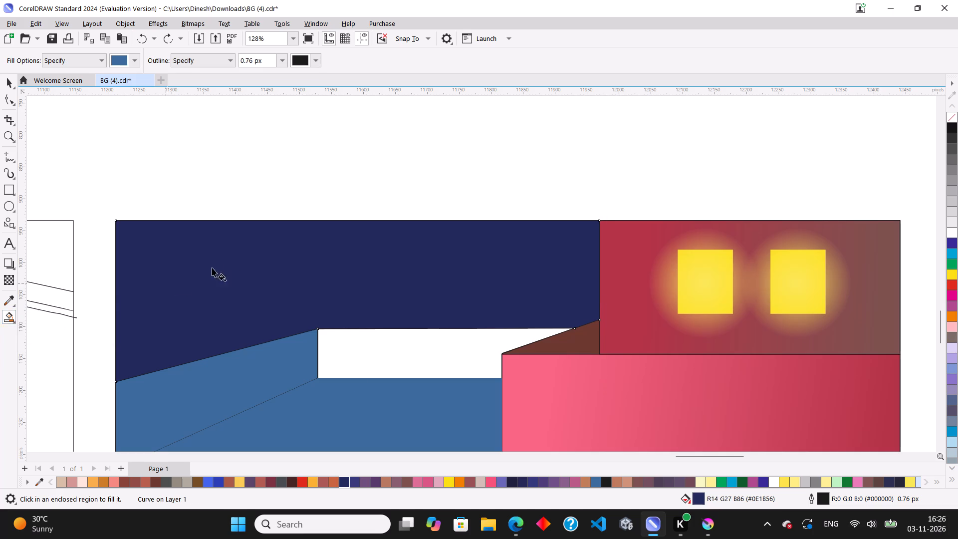
drag(324, 209, 322, 307)
click(322, 309)
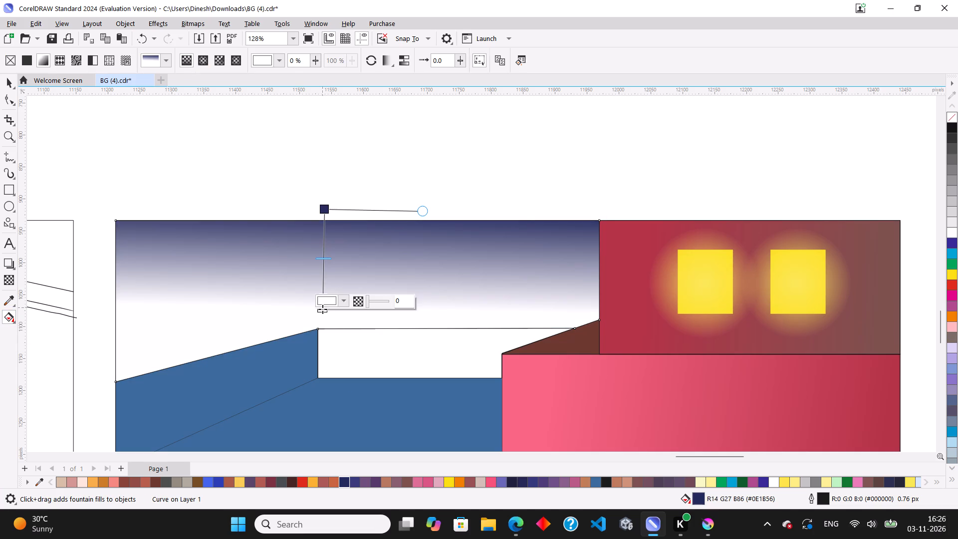
click(353, 483)
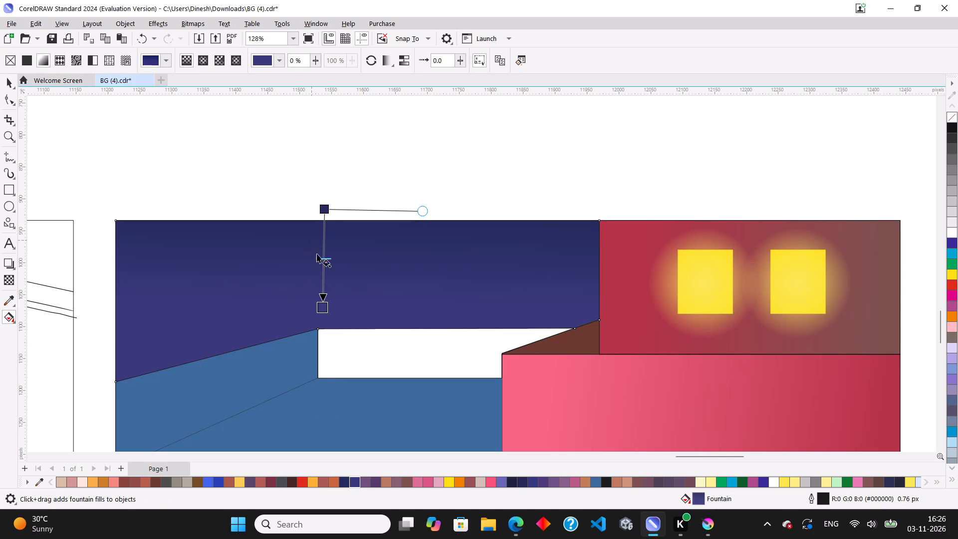
click(126, 481)
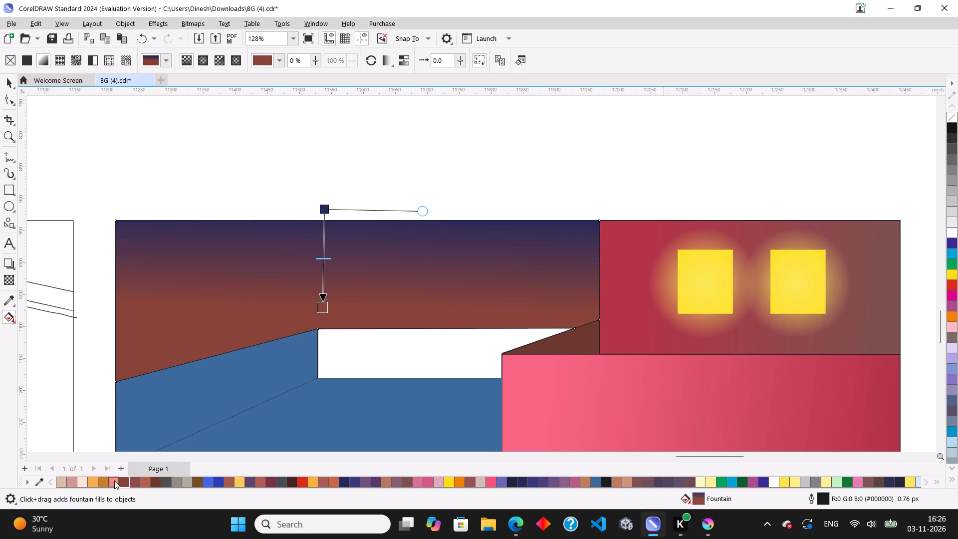
click(104, 481)
click(115, 483)
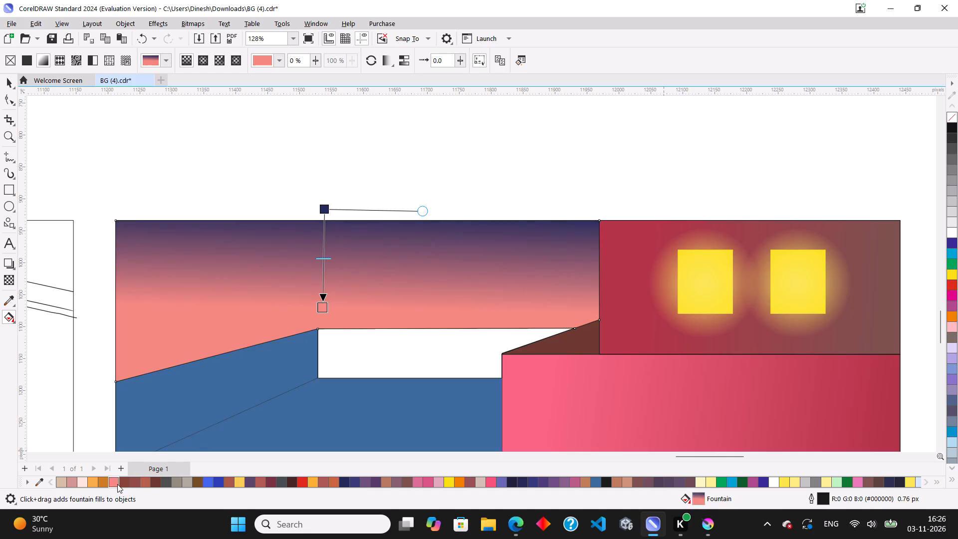
Adjust the sky gradient by starting it just inside the top edge, slightly tilted, and extending its pink end below the sky.
drag(323, 307, 314, 375)
drag(324, 211, 313, 231)
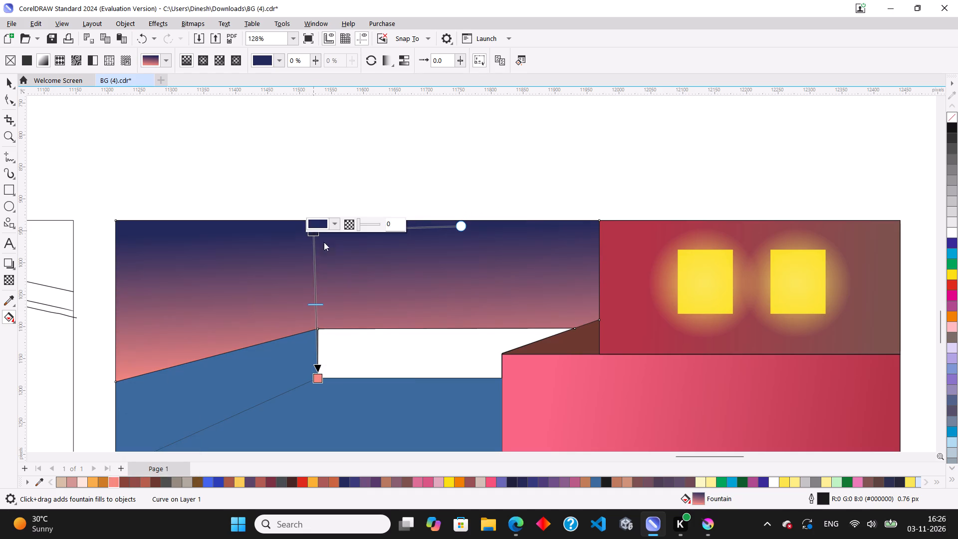
drag(314, 234, 305, 239)
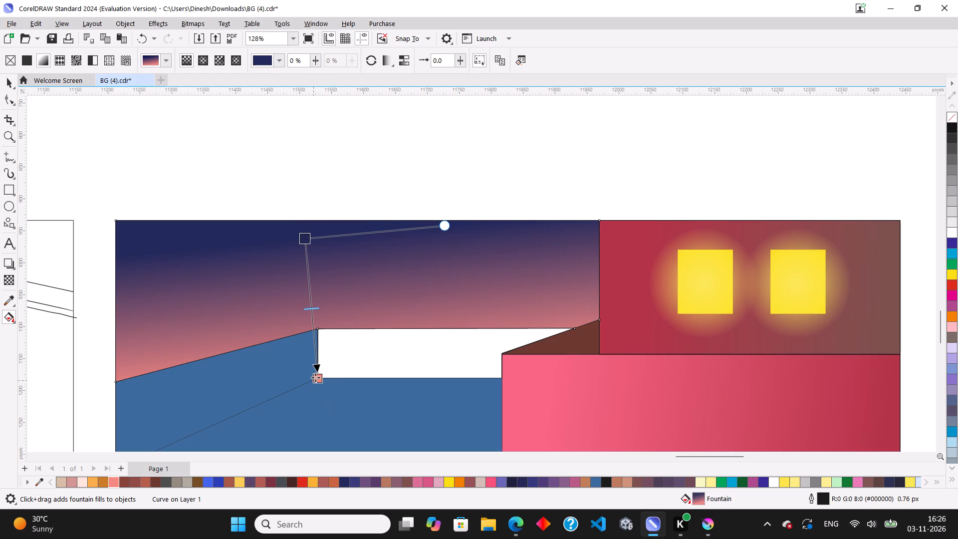
drag(318, 379, 315, 417)
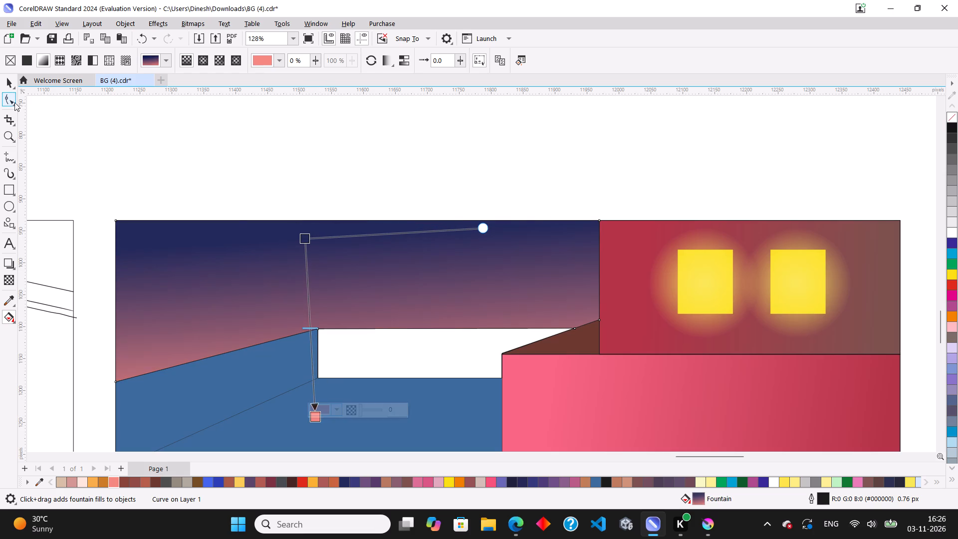
click(13, 85)
click(357, 201)
Recolour the street scene's slanted left wall with purple C71 M64 Y4 K1.
scroll(500, 229, down, 8)
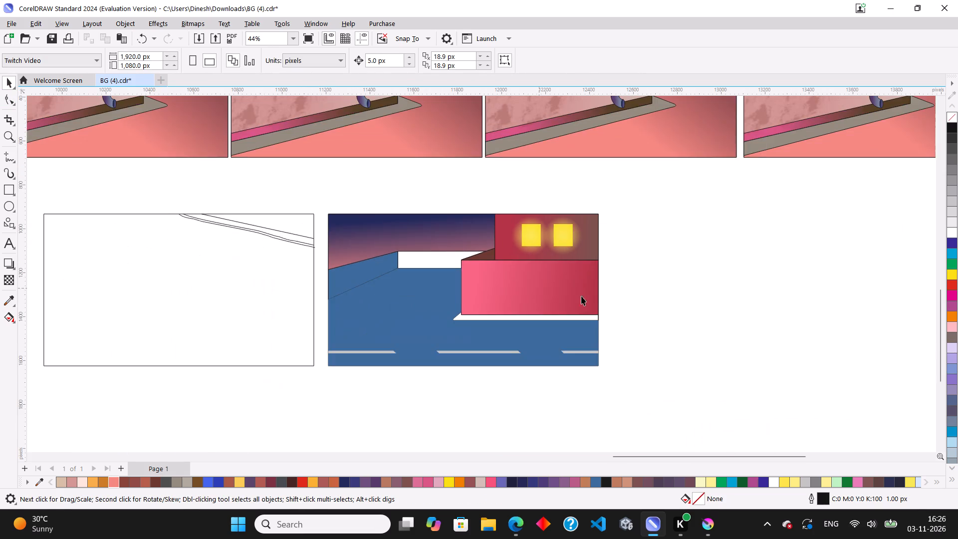
scroll(589, 295, up, 2)
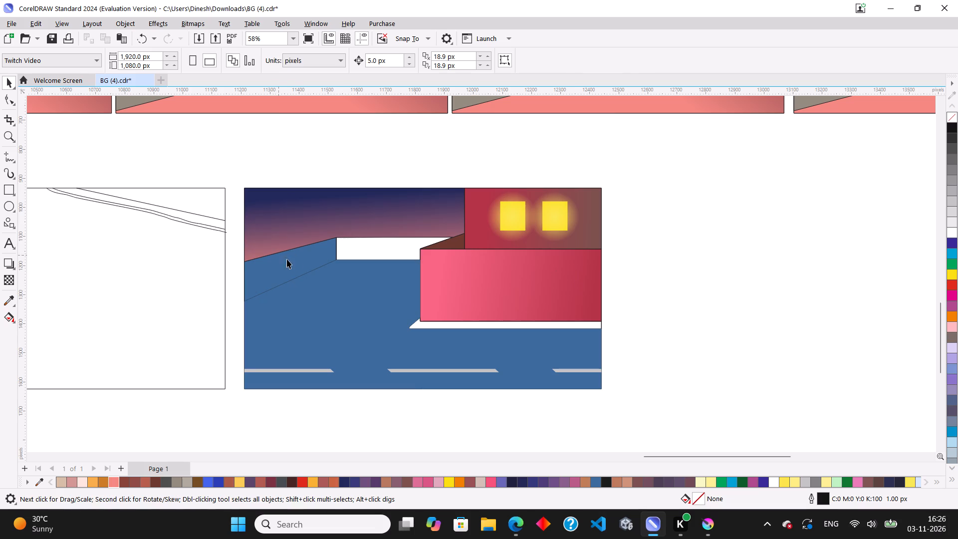
click(295, 261)
scroll(317, 259, up, 3)
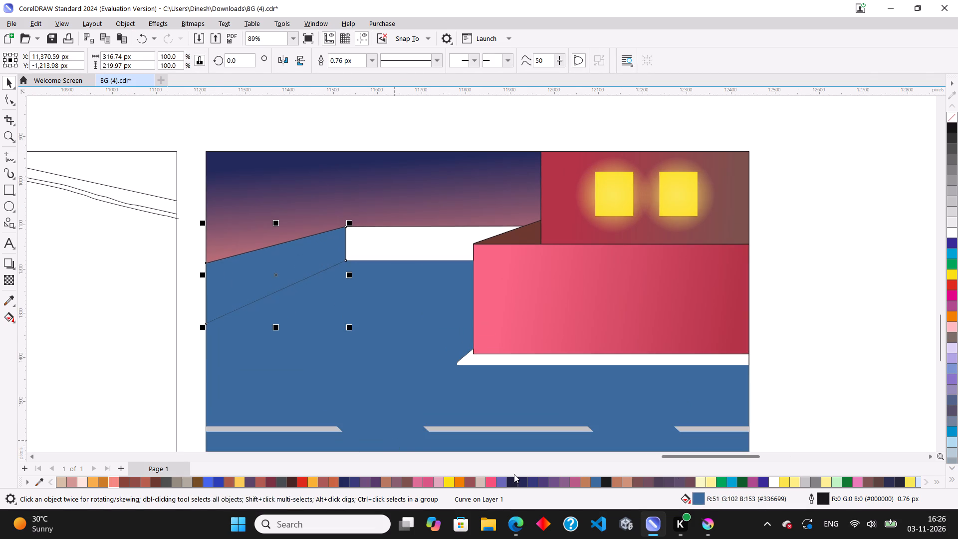
click(496, 485)
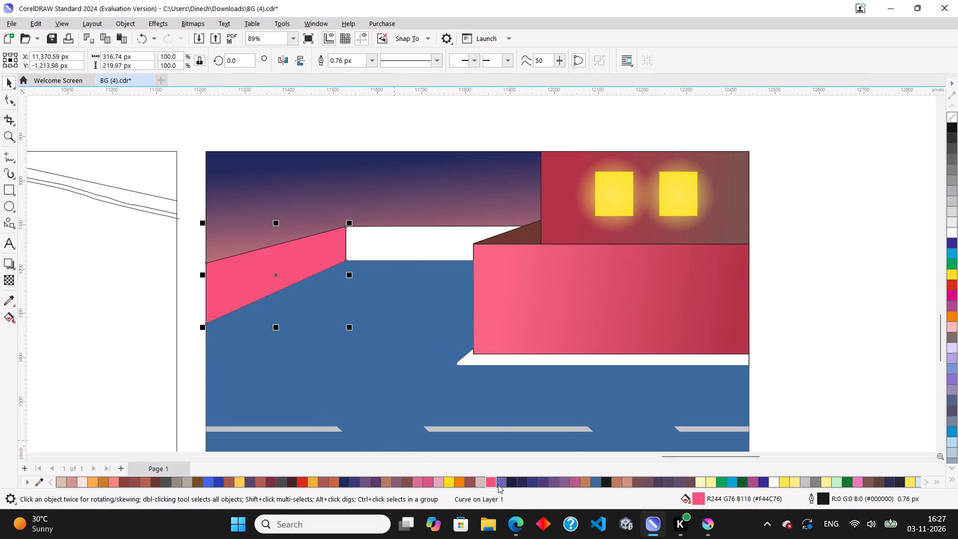
click(501, 482)
Switch to File Explorer and bring the four cartoon photo images from Downloads into the CorelDRAW drawing as references.
scroll(533, 405, down, 6)
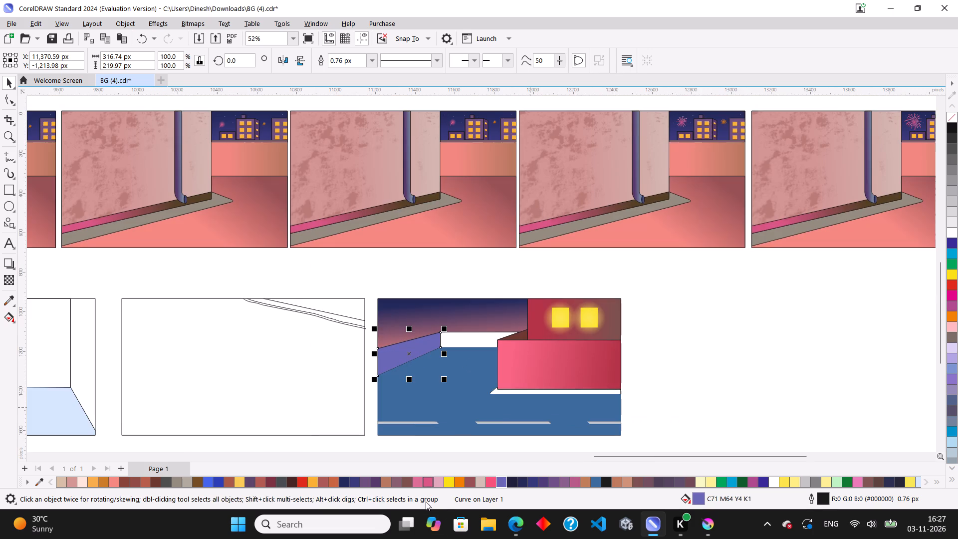
click(490, 526)
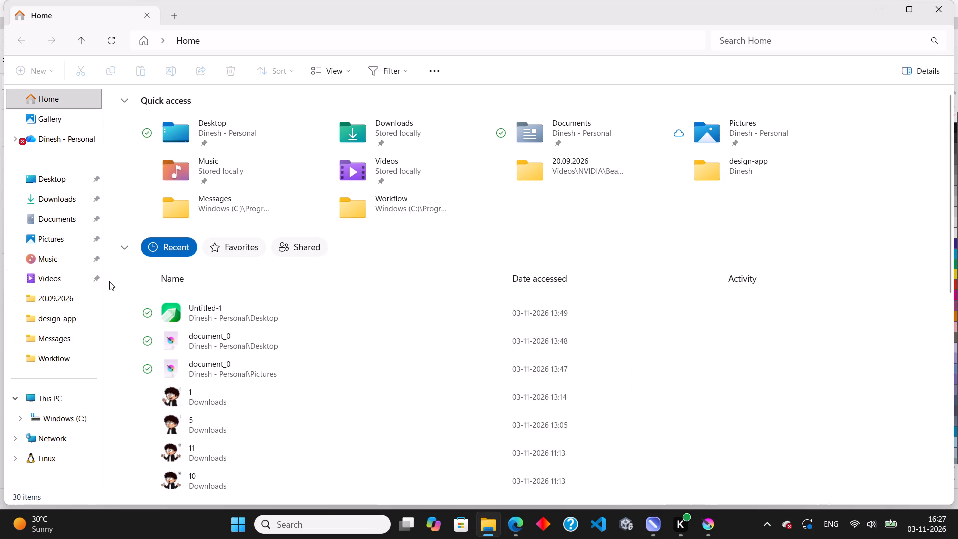
click(63, 199)
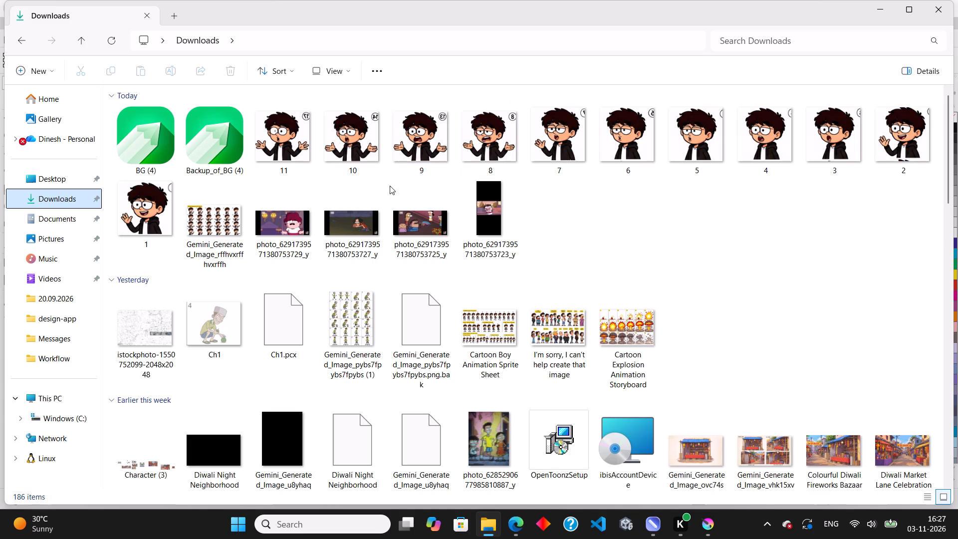
shift+click(301, 227)
click(580, 271)
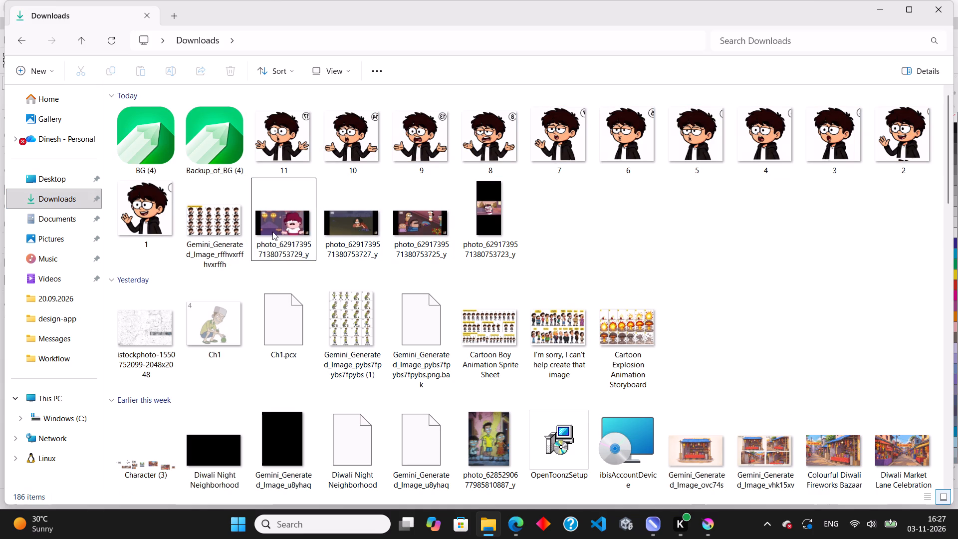
click(308, 232)
ctrl+click(355, 233)
ctrl+click(422, 235)
ctrl+click(473, 229)
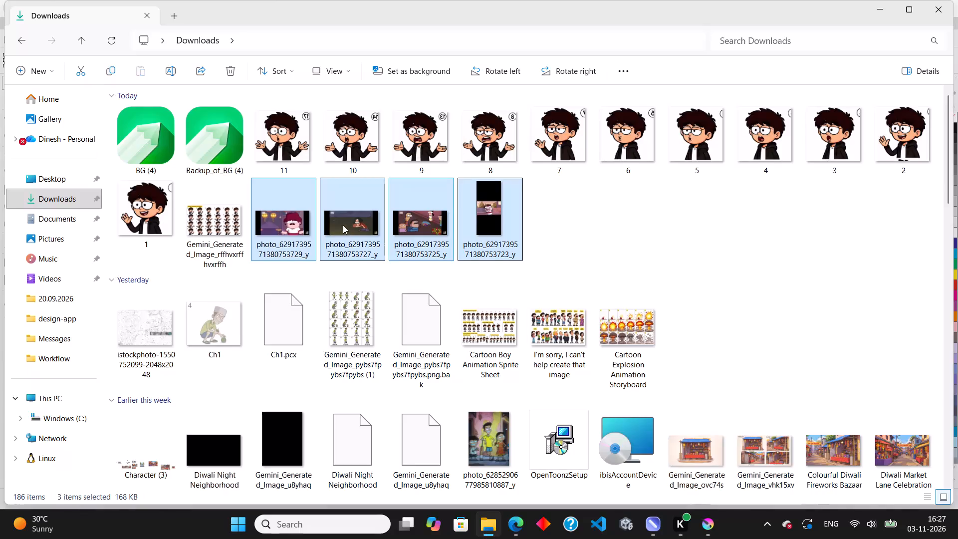
drag(343, 225, 656, 526)
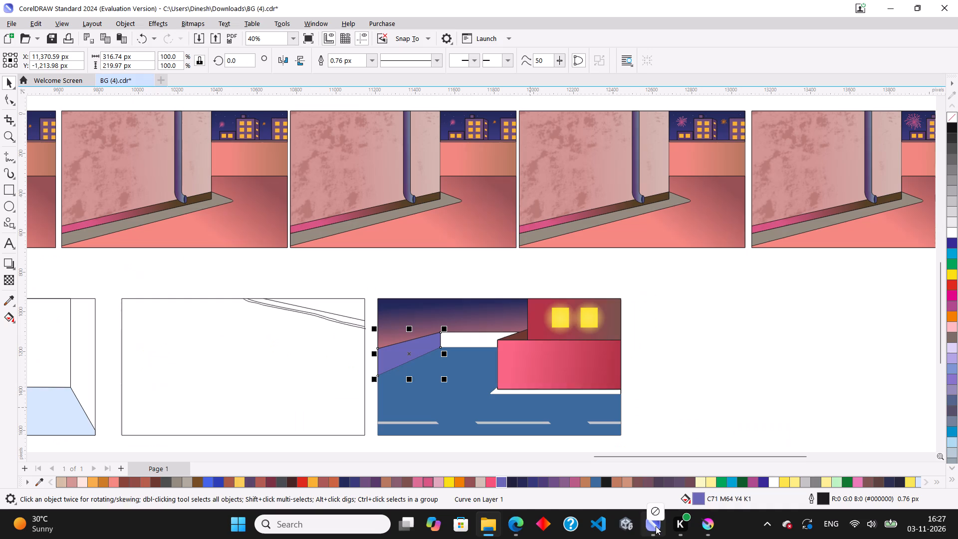
drag(656, 526, 700, 356)
Move the four reference images off the street scene into the empty area left of the lower background frames.
scroll(693, 333, down, 6)
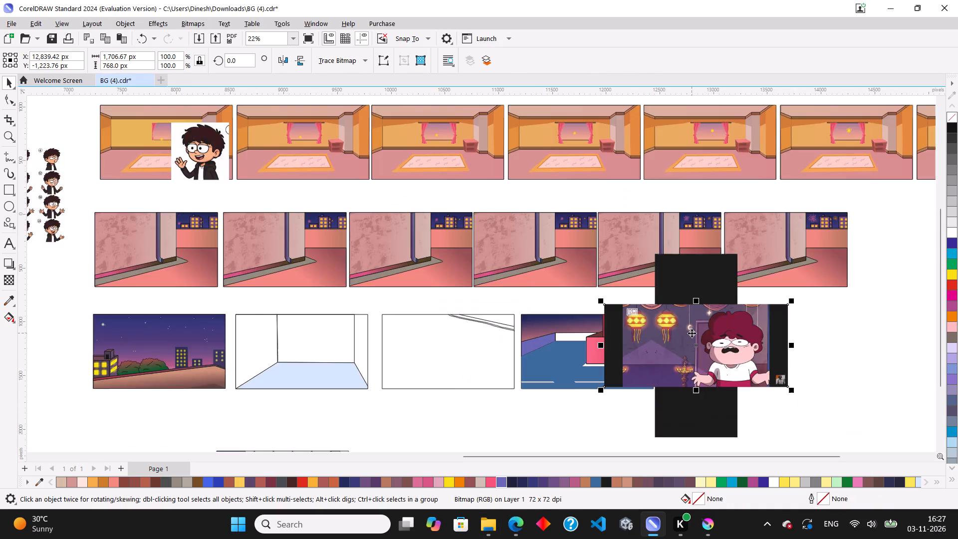
scroll(692, 333, down, 3)
drag(697, 342, 284, 418)
drag(687, 375, 439, 387)
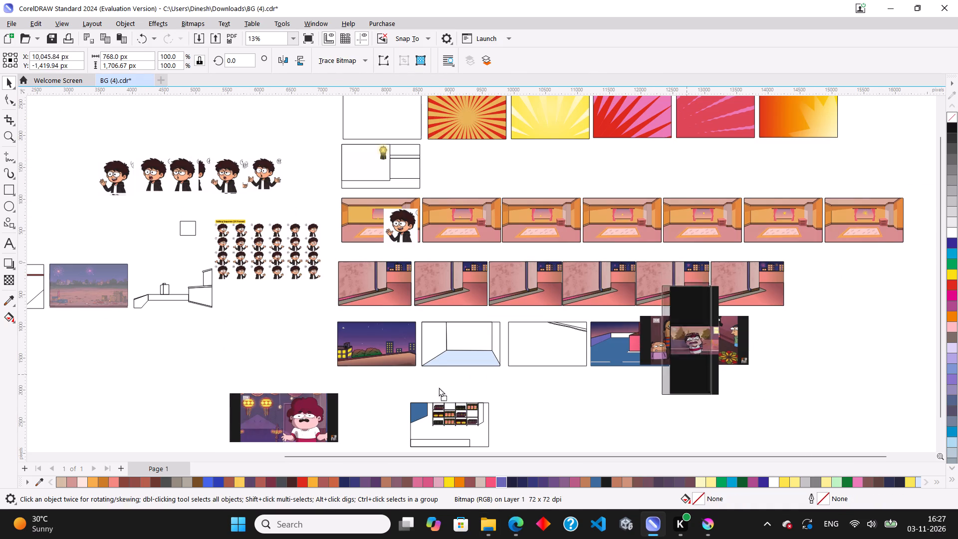
drag(439, 387, 158, 432)
drag(703, 339, 233, 378)
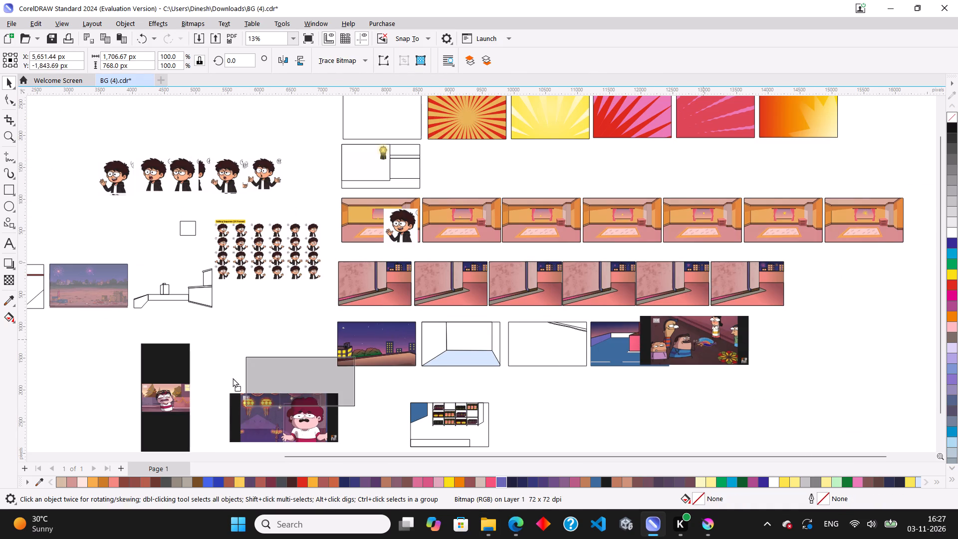
drag(233, 378, 75, 404)
scroll(648, 355, down, 2)
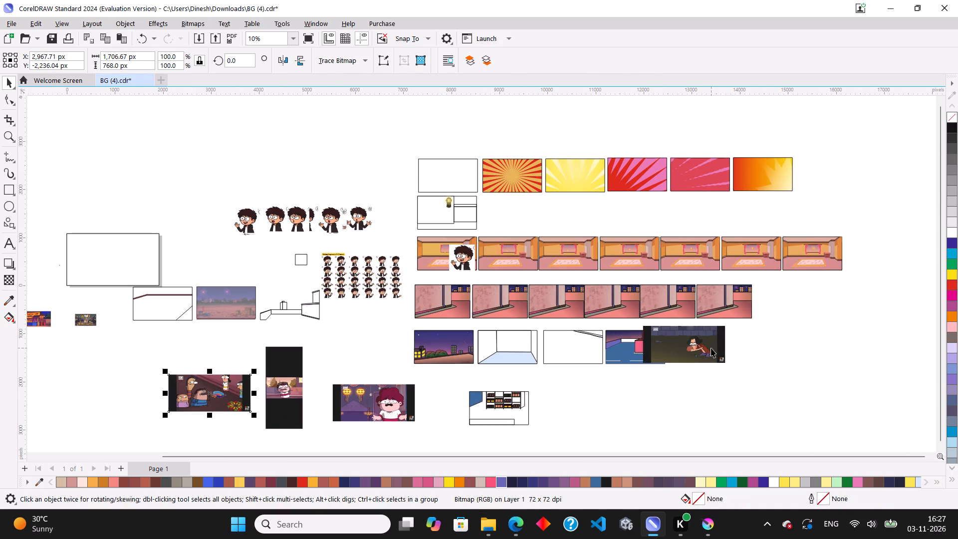
drag(711, 348, 382, 356)
Sample the slate-blue brick wall colour #434863 from the kneeling-man reference and apply it to the street scene's slanted and back walls.
scroll(378, 355, up, 4)
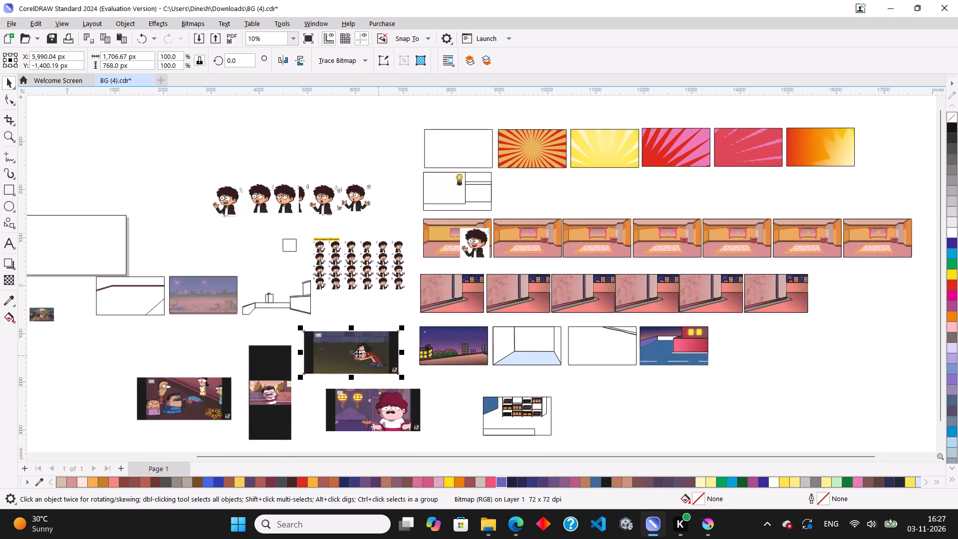
scroll(358, 353, up, 8)
click(8, 303)
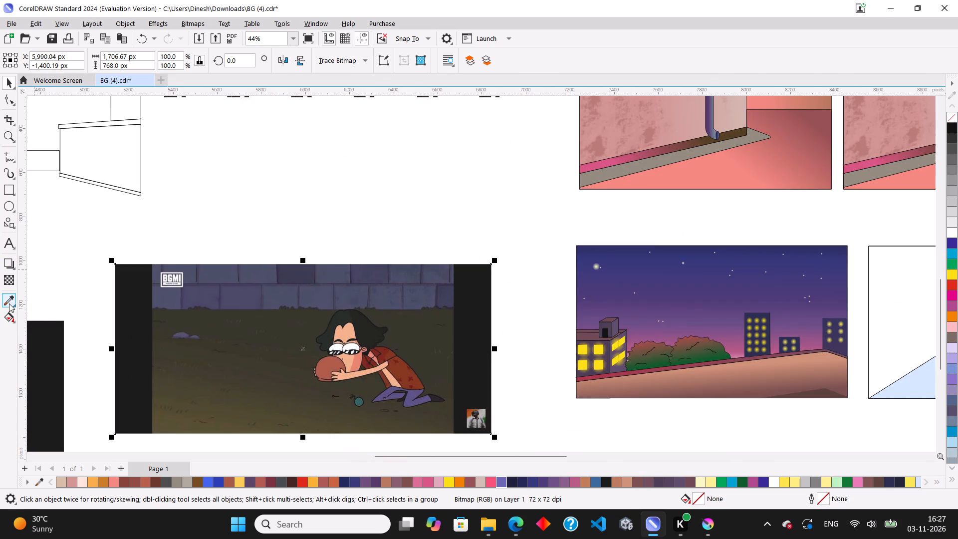
scroll(248, 333, up, 3)
click(295, 275)
scroll(240, 288, down, 8)
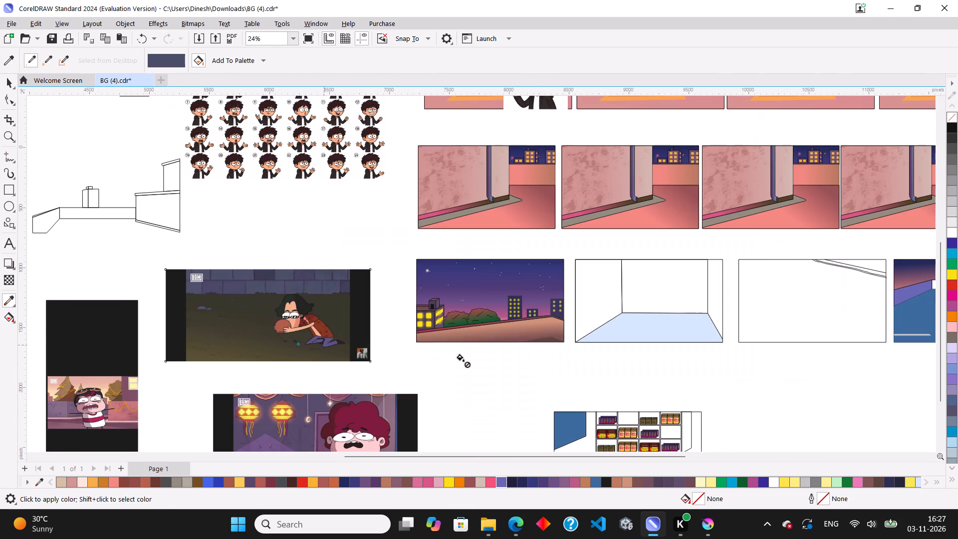
scroll(33, 303, down, 3)
scroll(571, 318, up, 3)
scroll(645, 301, up, 2)
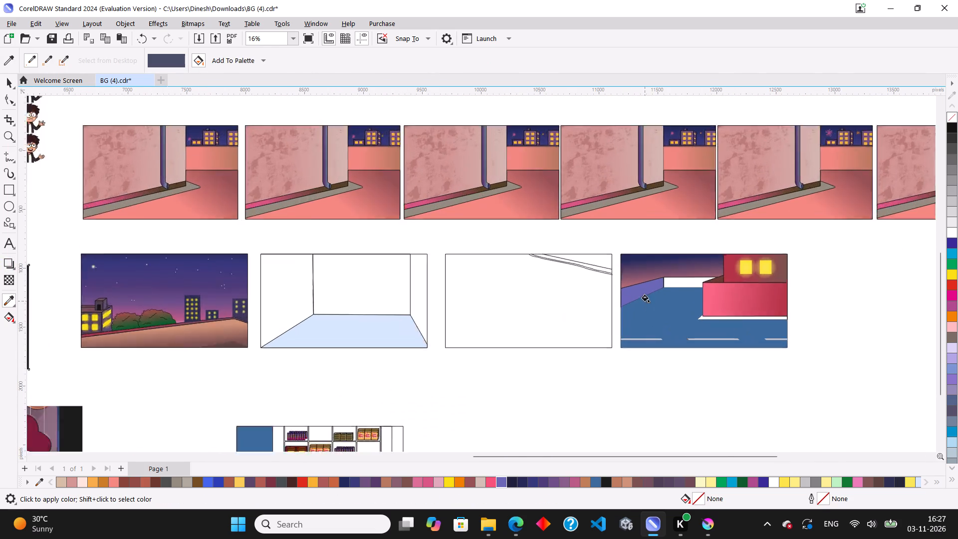
scroll(646, 298, up, 3)
click(642, 282)
scroll(750, 265, up, 6)
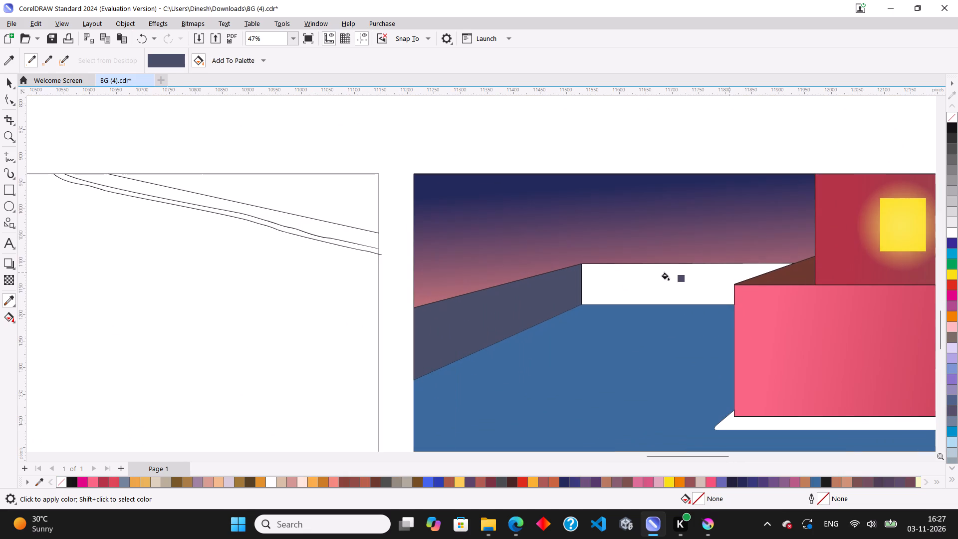
click(652, 281)
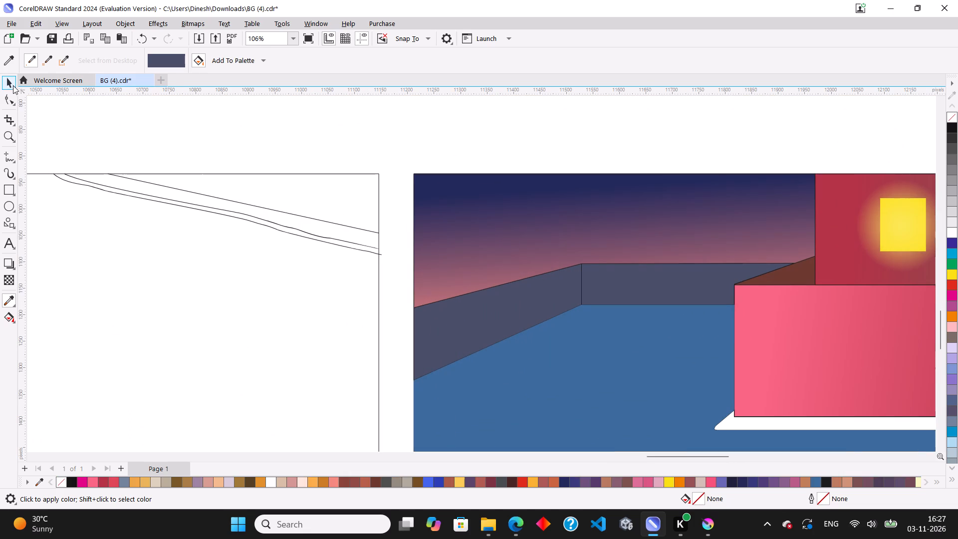
Darken the uniform fill of the street scene's back wall to a slightly deeper shade of the same slate blue.
click(10, 83)
click(663, 292)
double_click(697, 497)
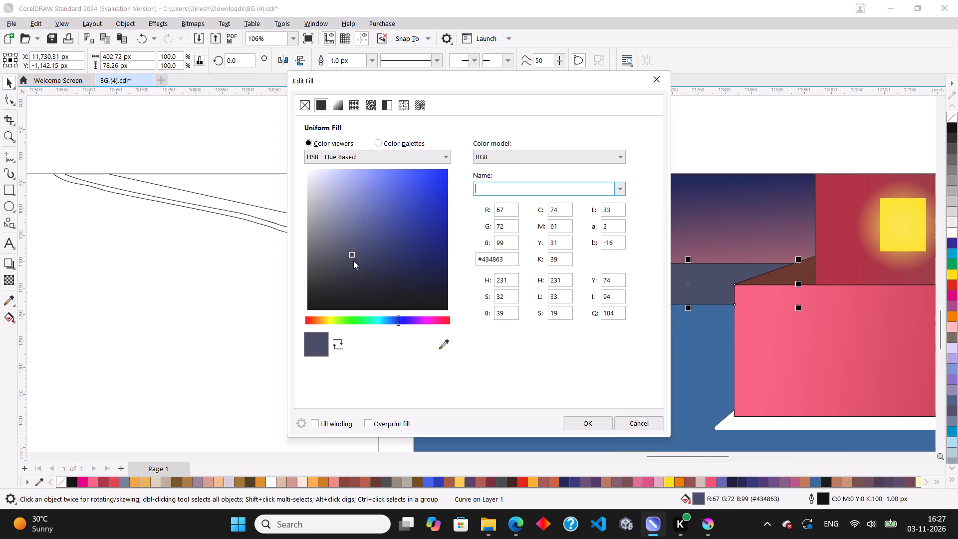
click(351, 267)
click(595, 420)
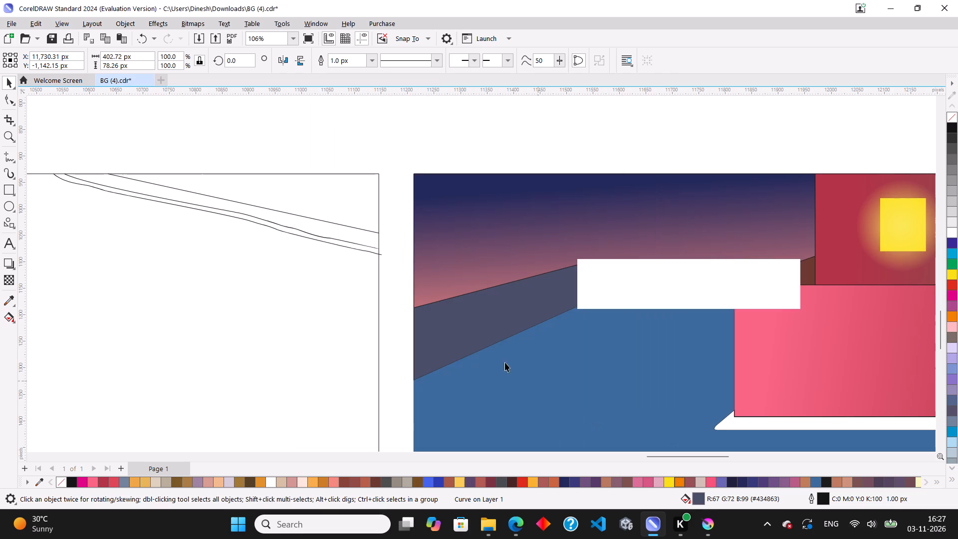
scroll(458, 351, down, 6)
click(778, 326)
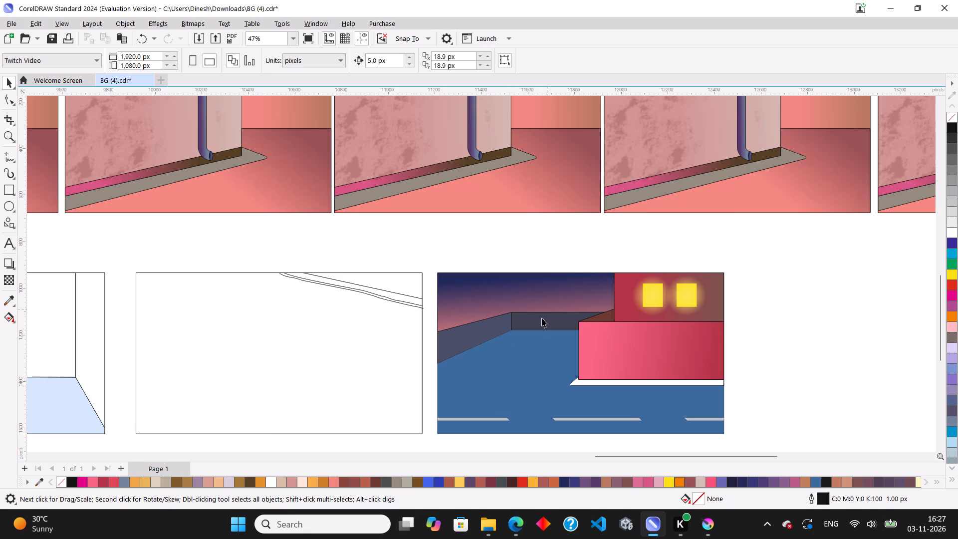
click(841, 332)
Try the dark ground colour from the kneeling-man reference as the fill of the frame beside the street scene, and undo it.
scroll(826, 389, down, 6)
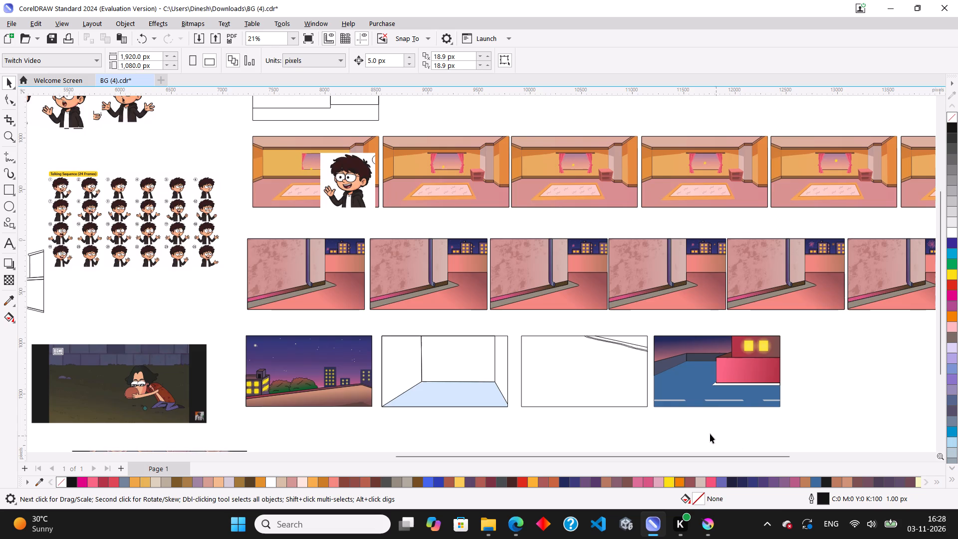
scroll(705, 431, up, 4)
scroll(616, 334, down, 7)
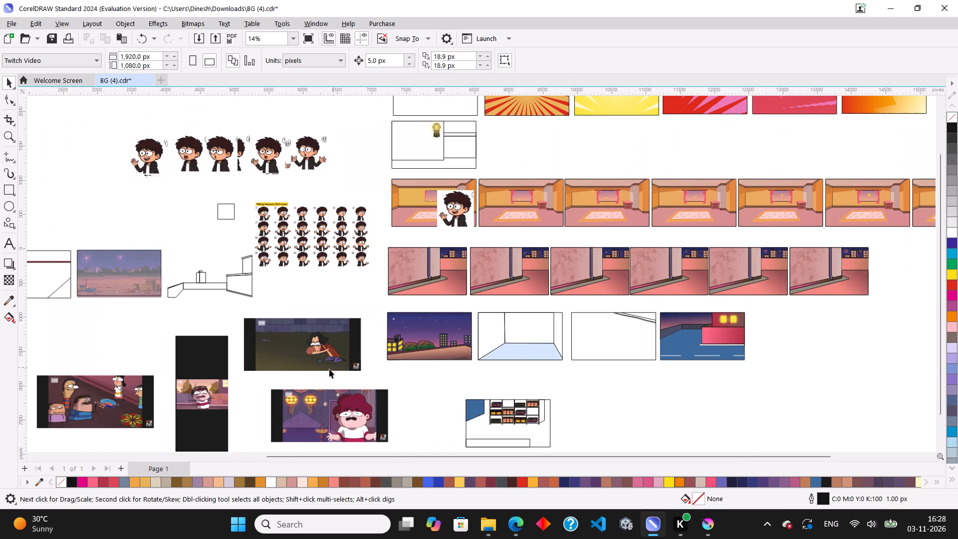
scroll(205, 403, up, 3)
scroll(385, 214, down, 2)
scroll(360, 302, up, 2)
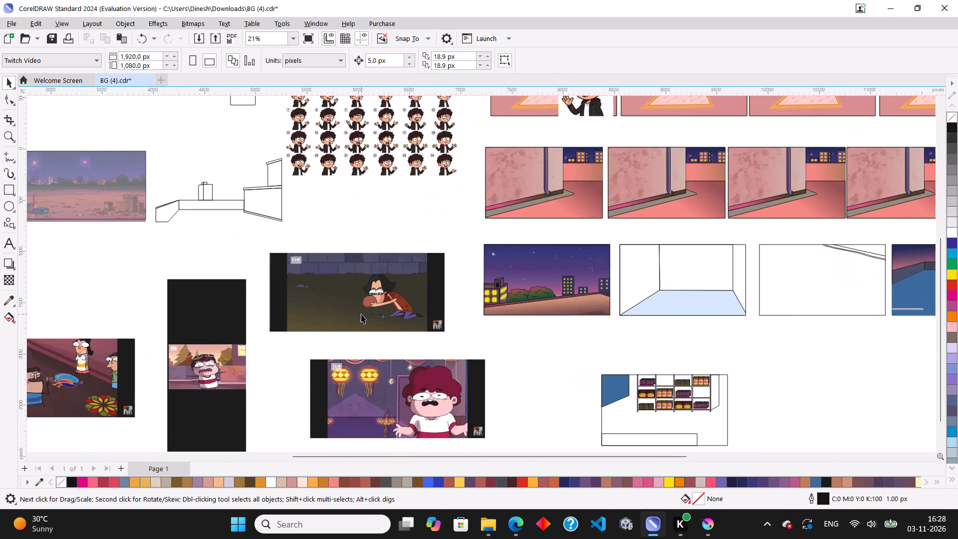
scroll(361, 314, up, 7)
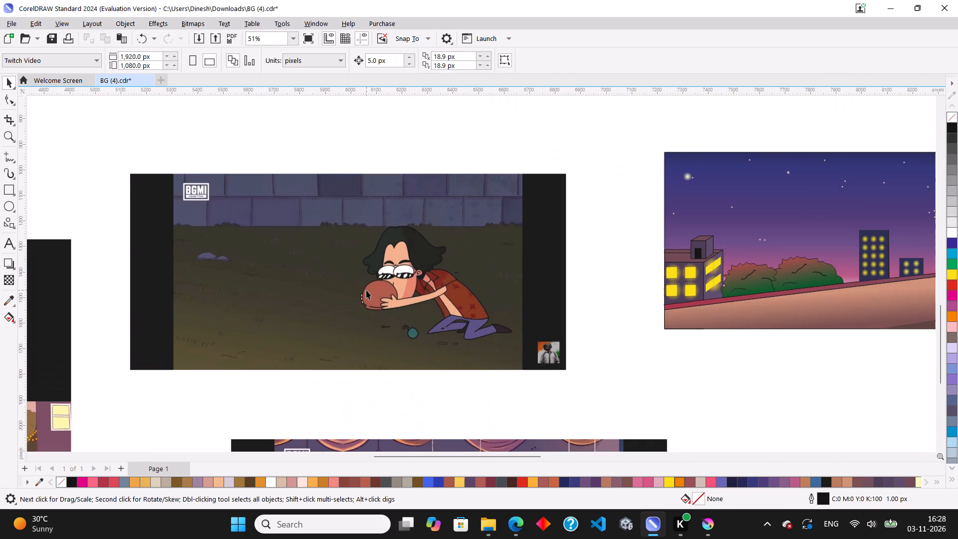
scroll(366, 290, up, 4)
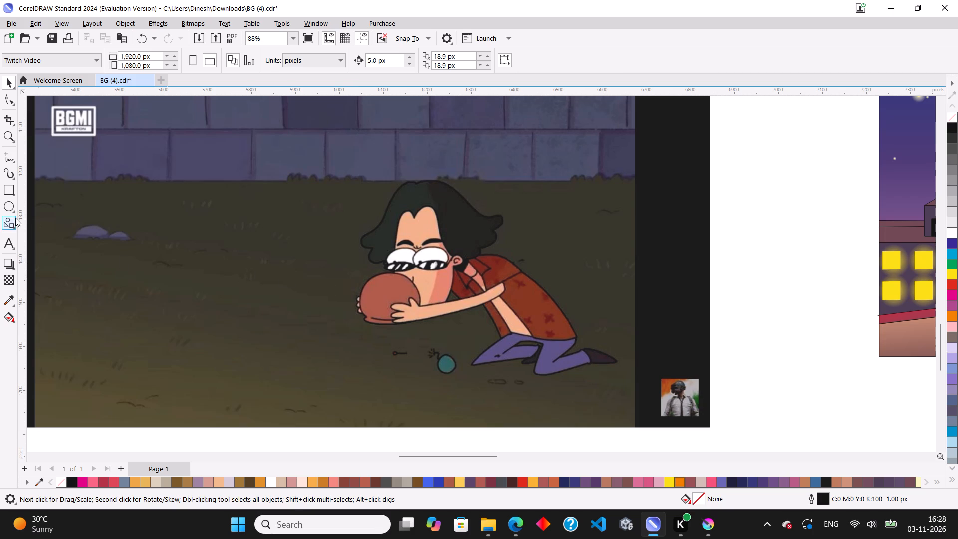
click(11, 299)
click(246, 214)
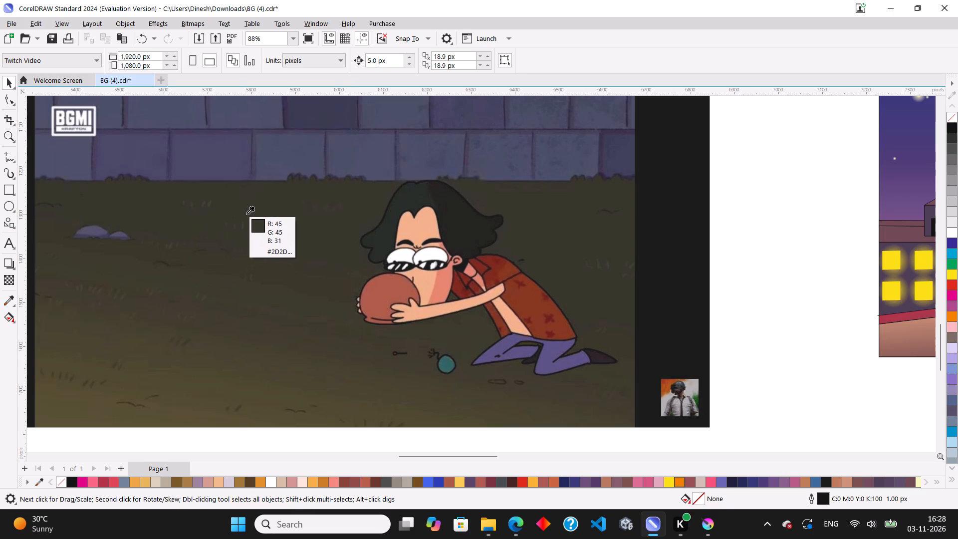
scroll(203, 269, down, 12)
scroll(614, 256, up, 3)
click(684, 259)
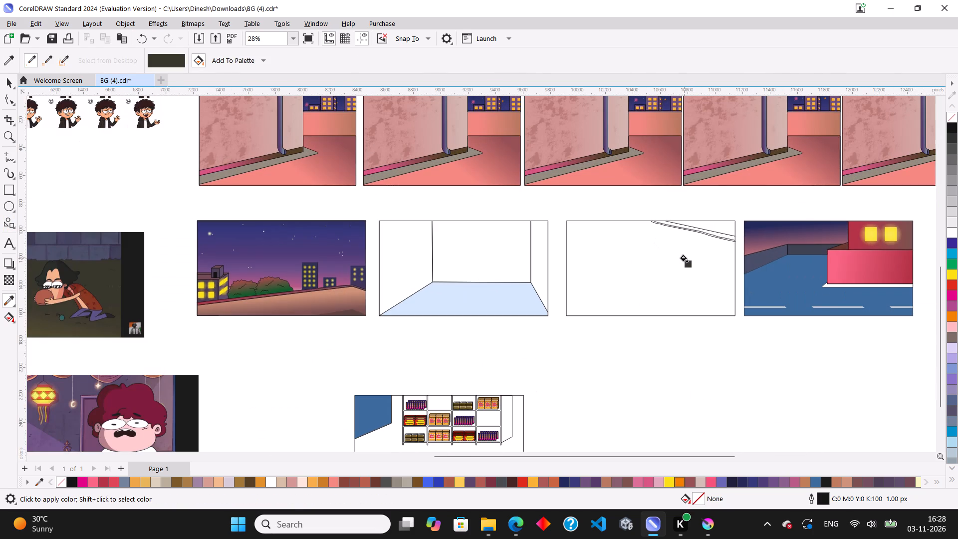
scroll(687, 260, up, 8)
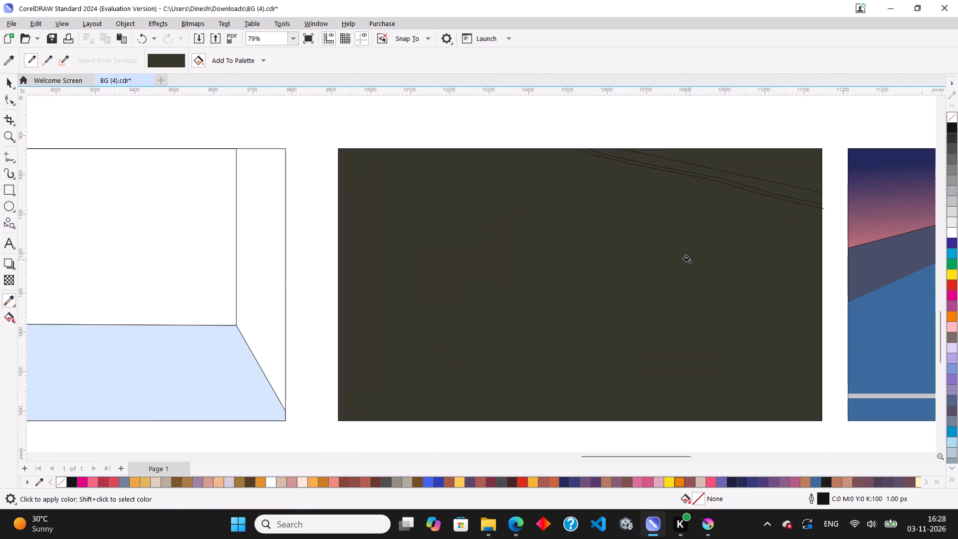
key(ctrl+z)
Sample the pinkish upper sky colour from the reference with the goggled boy and apply it to the street scene's sky.
scroll(687, 259, down, 10)
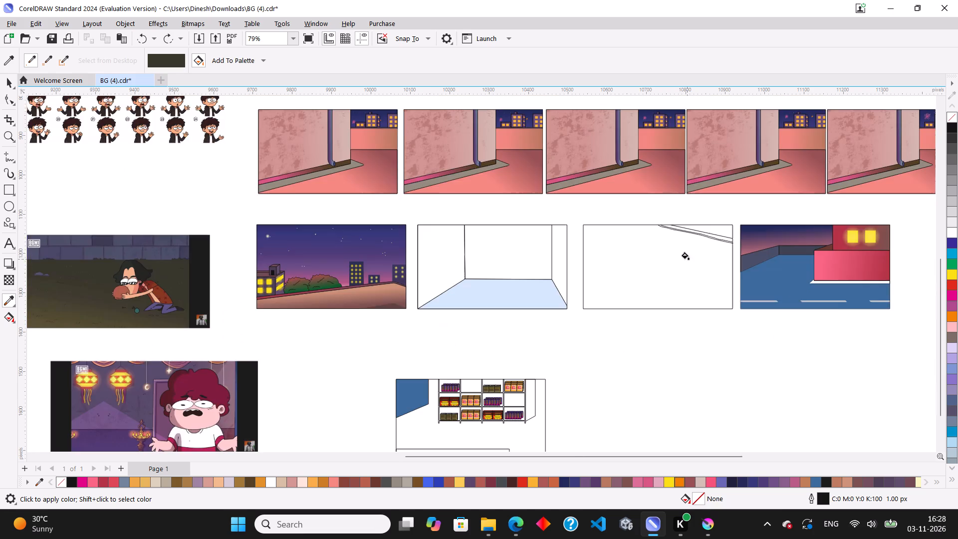
scroll(686, 256, down, 3)
scroll(305, 359, up, 12)
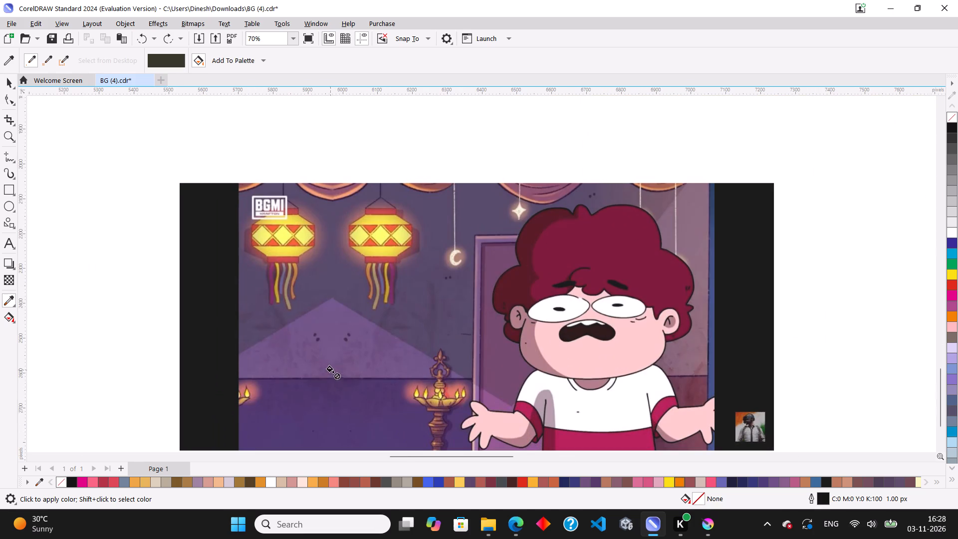
scroll(554, 323, down, 8)
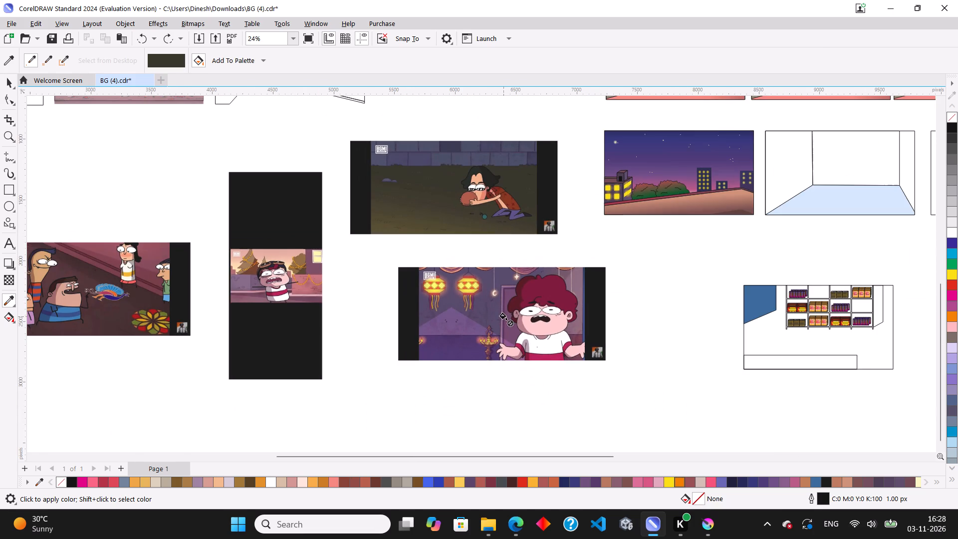
scroll(251, 288, up, 10)
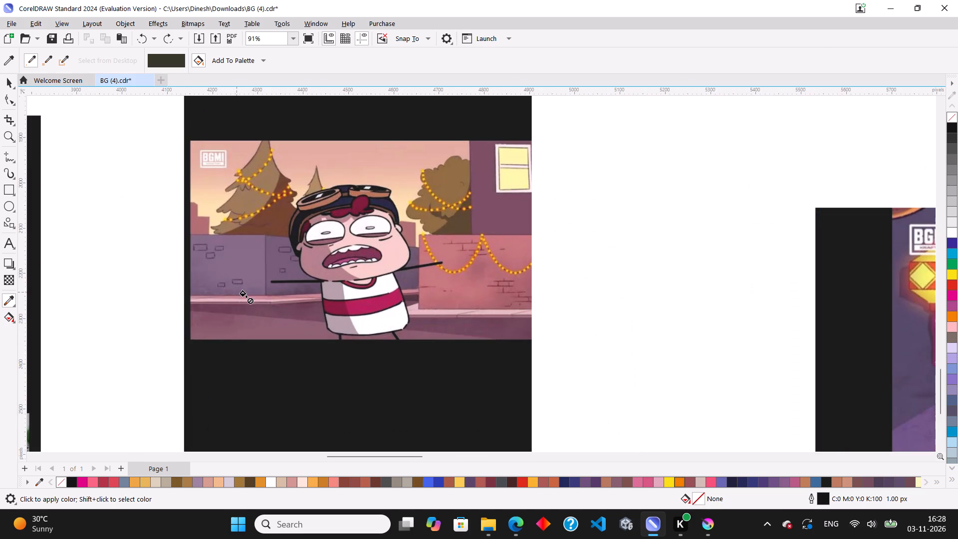
scroll(243, 294, up, 3)
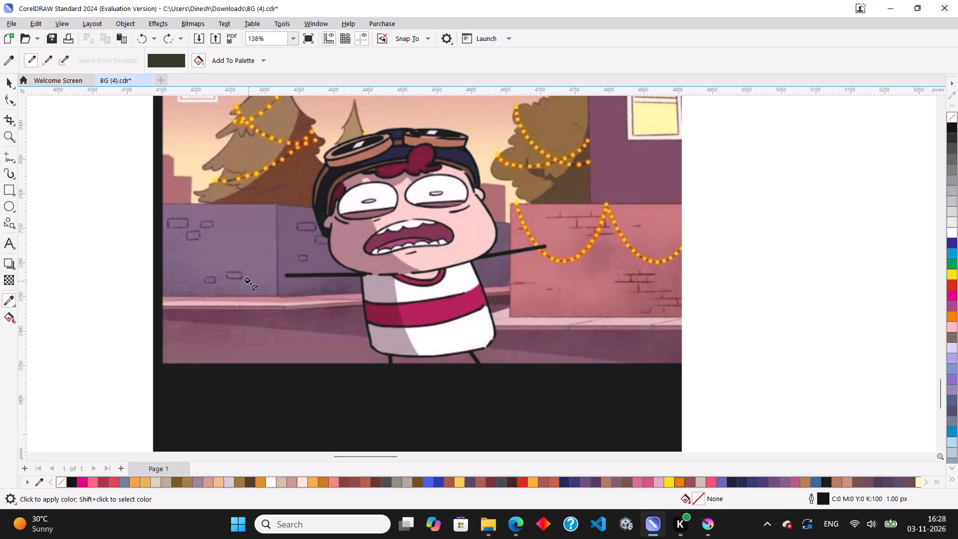
scroll(248, 281, down, 3)
scroll(287, 132, up, 2)
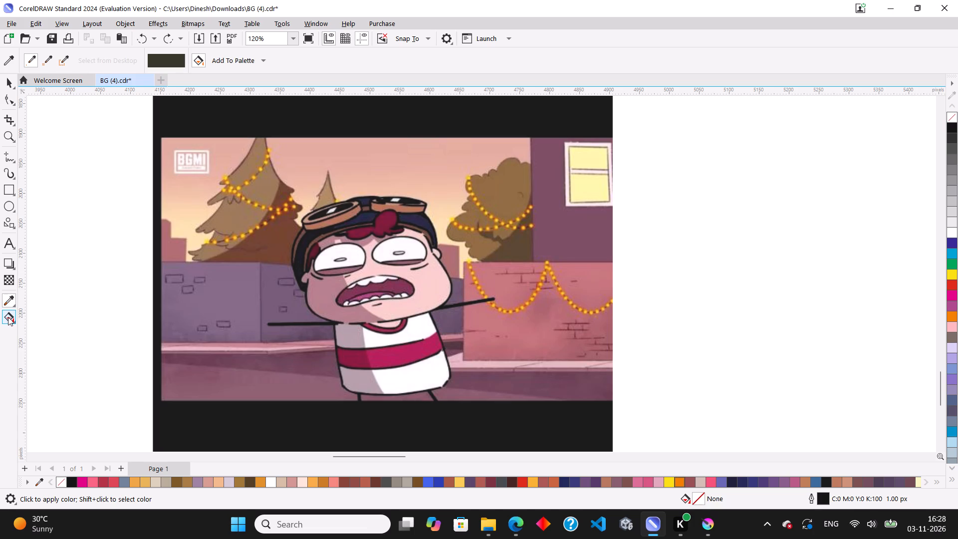
click(9, 299)
click(6, 79)
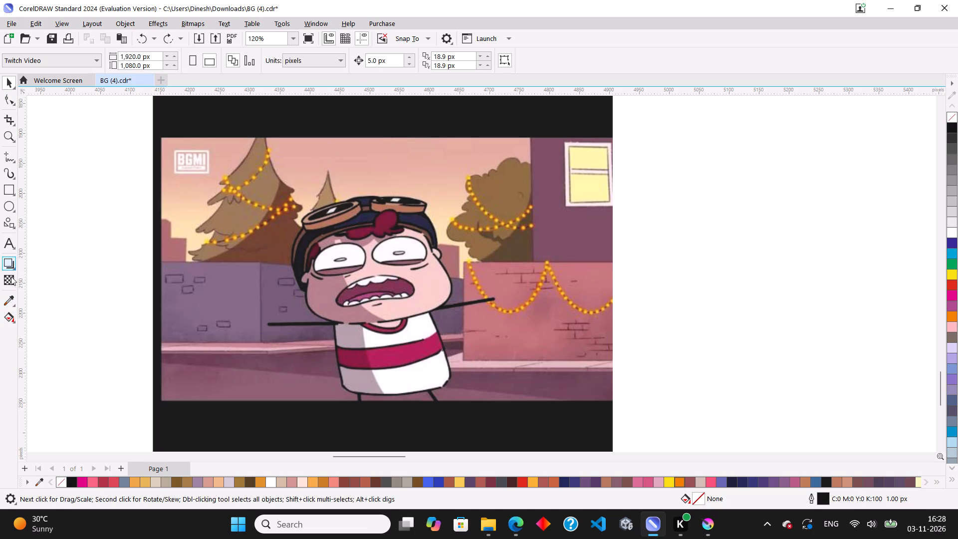
click(12, 299)
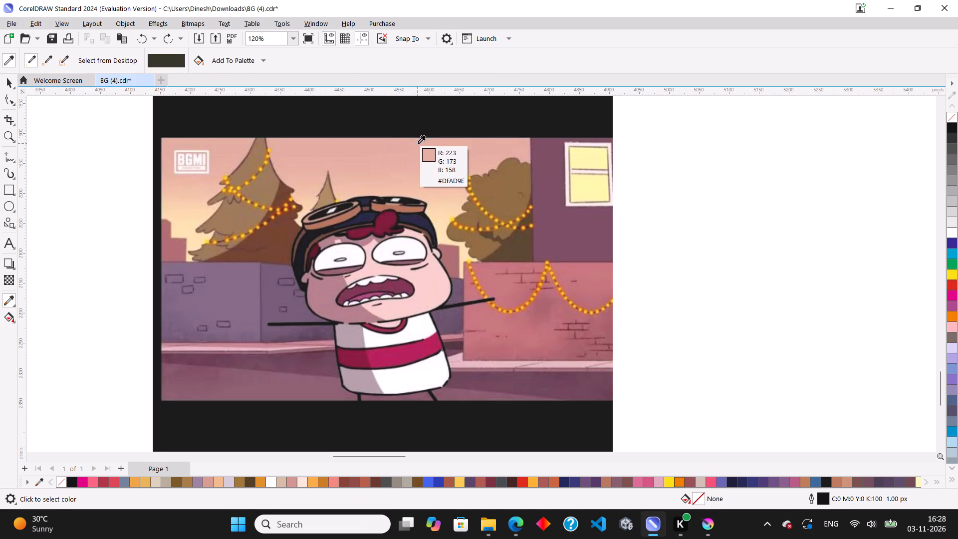
click(418, 143)
scroll(336, 217, down, 18)
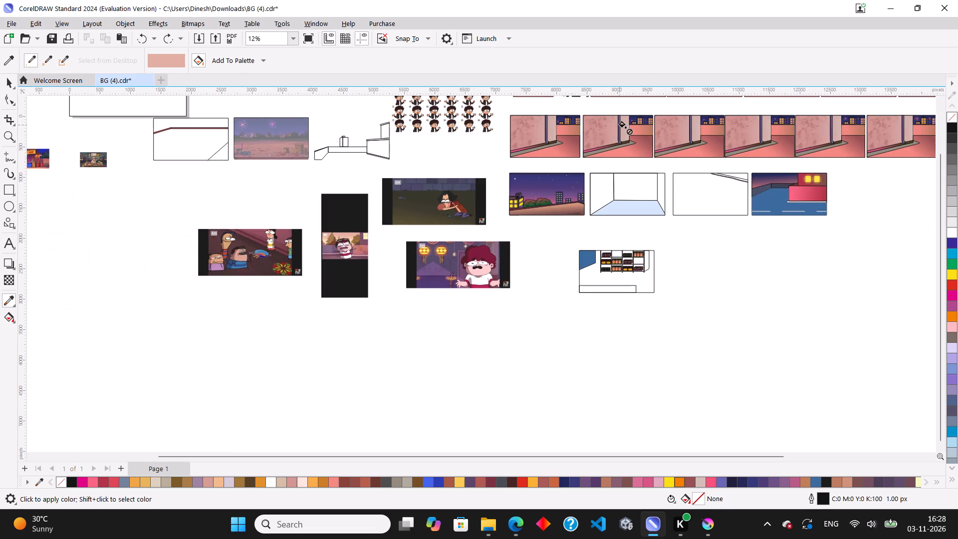
scroll(855, 113, up, 3)
scroll(747, 169, up, 10)
click(717, 218)
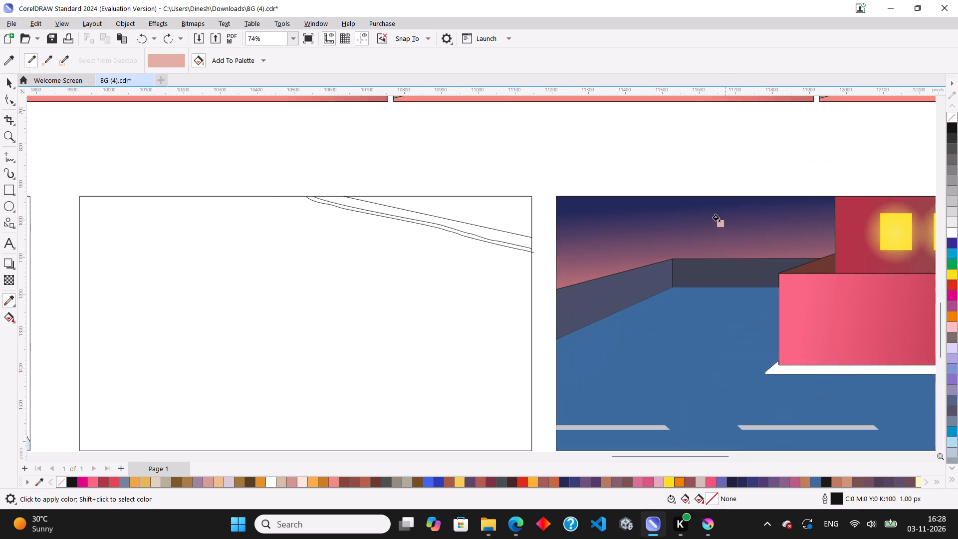
scroll(729, 218, up, 3)
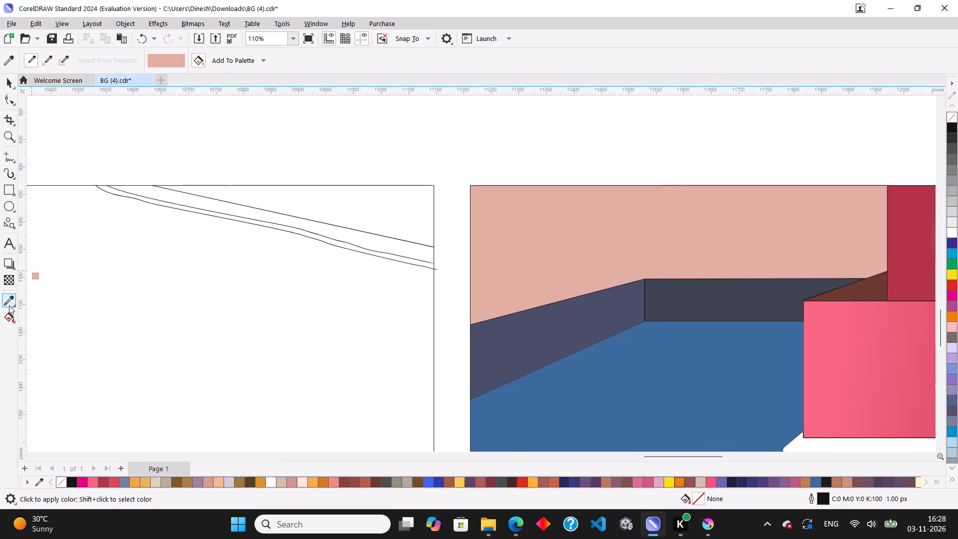
Give the street scene's sky a vertical gradient fill running from the sampled pink at the top edge down to white.
click(9, 305)
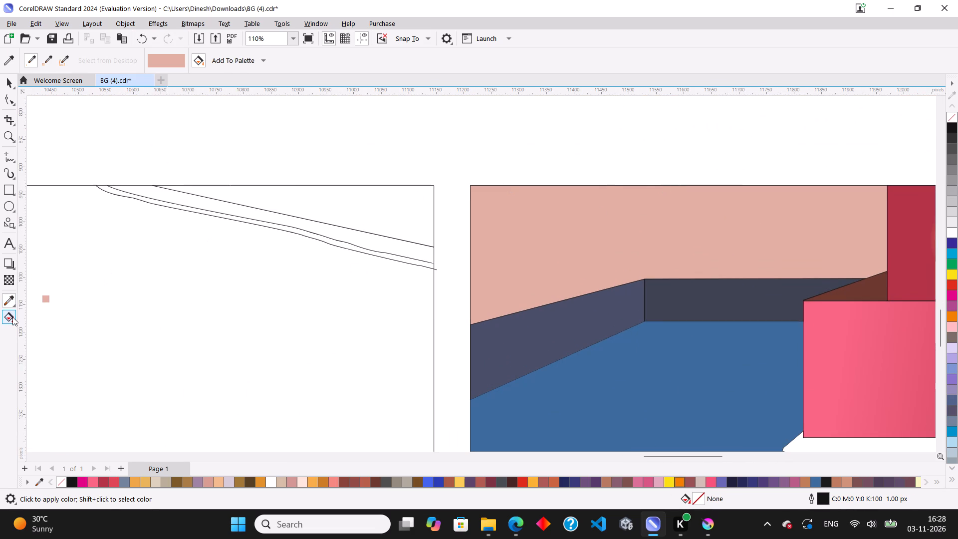
click(10, 317)
drag(654, 189, 652, 223)
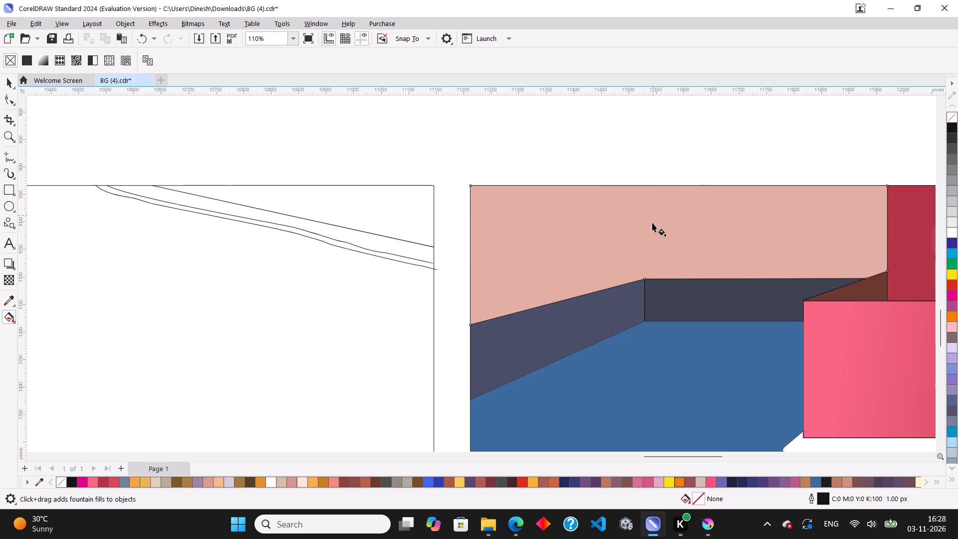
drag(652, 223, 650, 250)
drag(665, 189, 666, 262)
Sample the pale peach lower sky colour from the reference with the goggled boy and fill the empty frame beside the street scene with it.
scroll(667, 255, down, 15)
scroll(624, 251, down, 8)
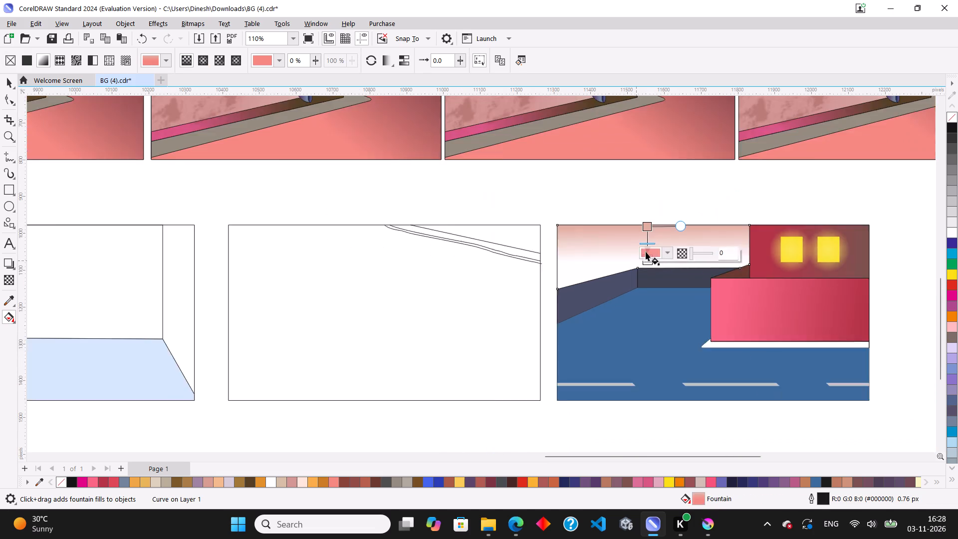
scroll(646, 252, down, 4)
scroll(435, 303, down, 5)
scroll(292, 321, down, 4)
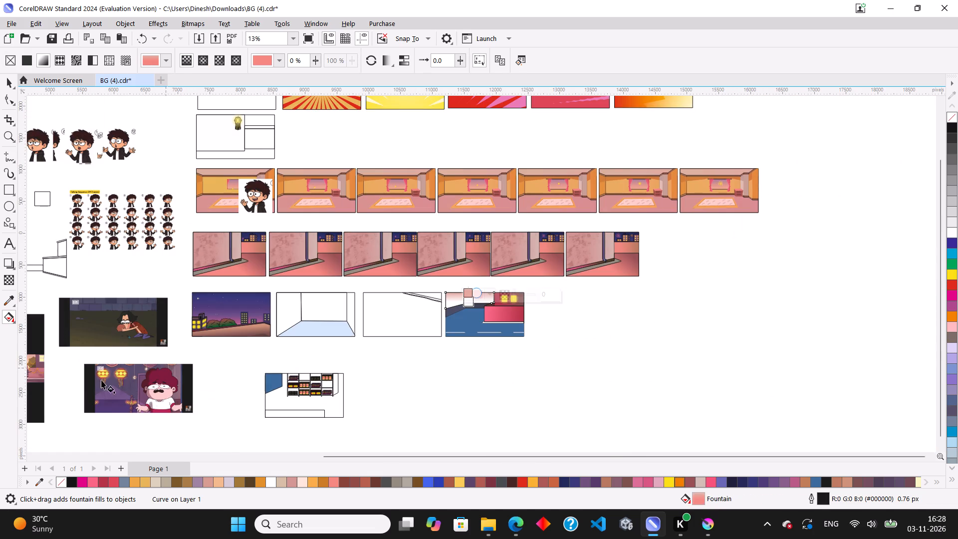
scroll(96, 394, up, 4)
scroll(362, 347, down, 5)
scroll(58, 363, up, 4)
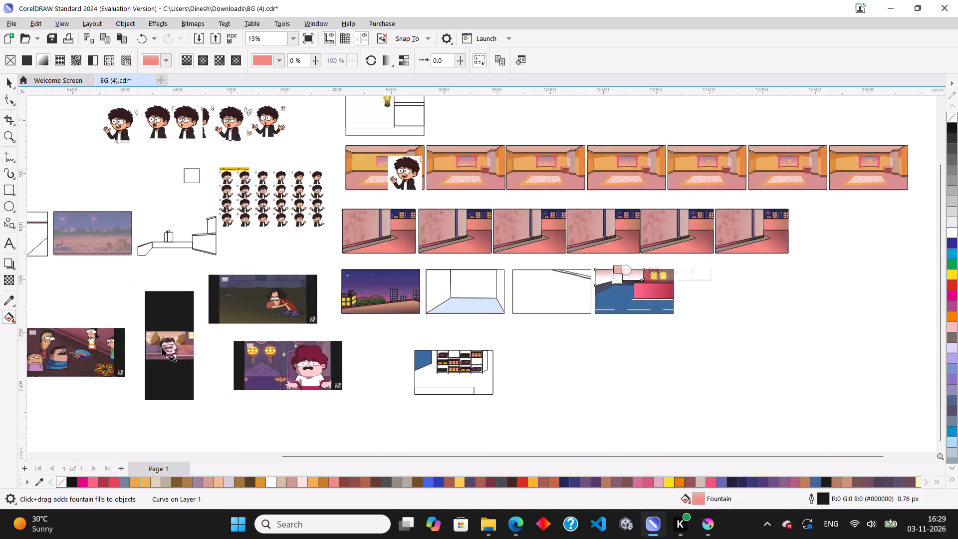
scroll(162, 348, up, 18)
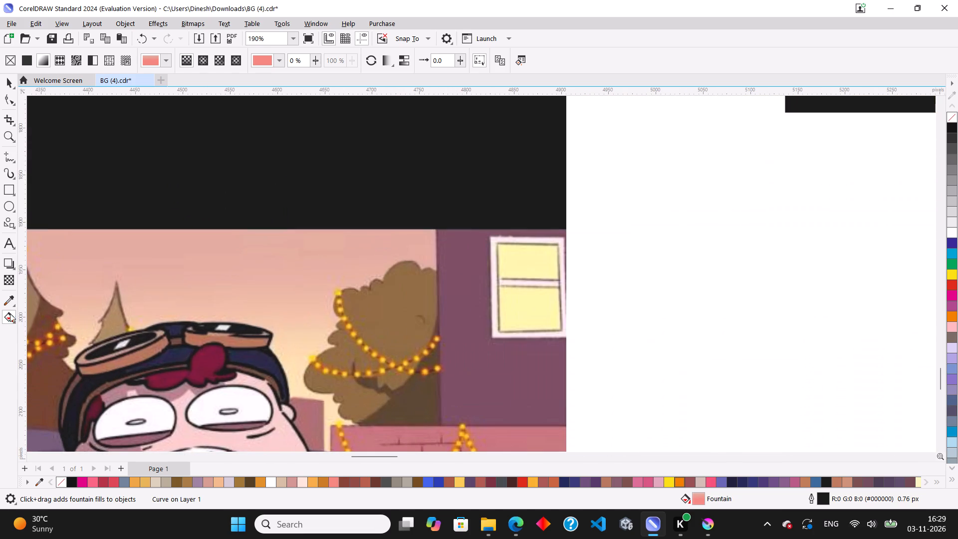
click(13, 300)
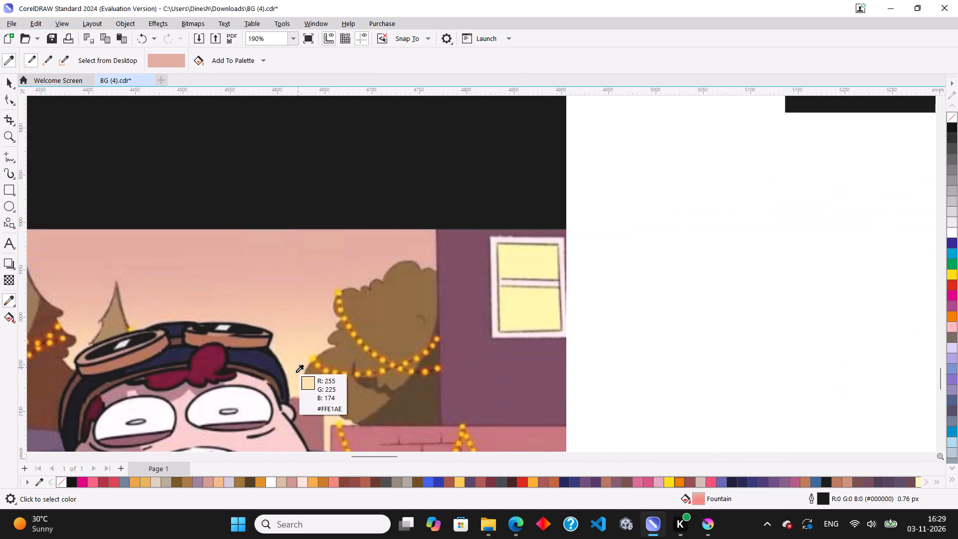
click(295, 378)
scroll(196, 272, down, 20)
scroll(196, 272, down, 2)
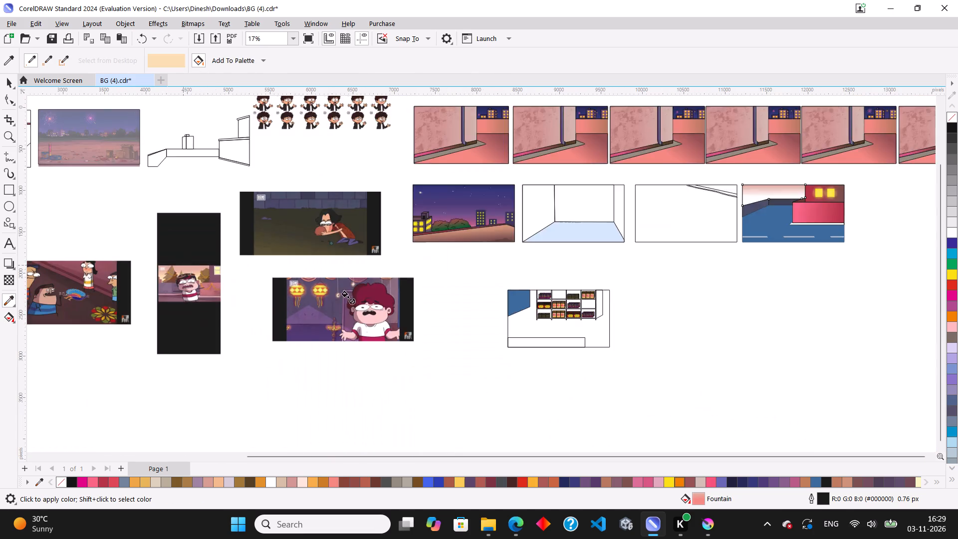
scroll(596, 273, up, 2)
scroll(581, 215, up, 14)
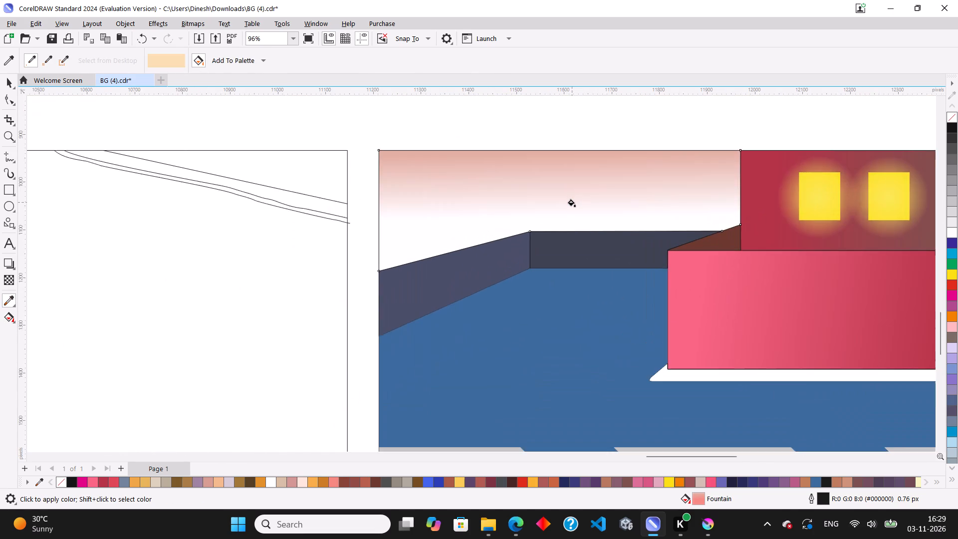
scroll(572, 203, up, 3)
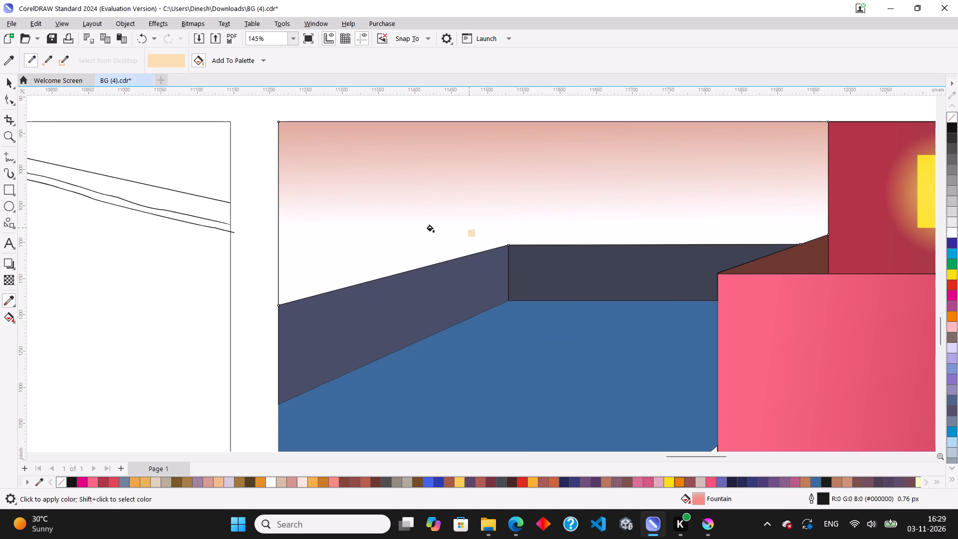
scroll(460, 245, down, 4)
click(283, 194)
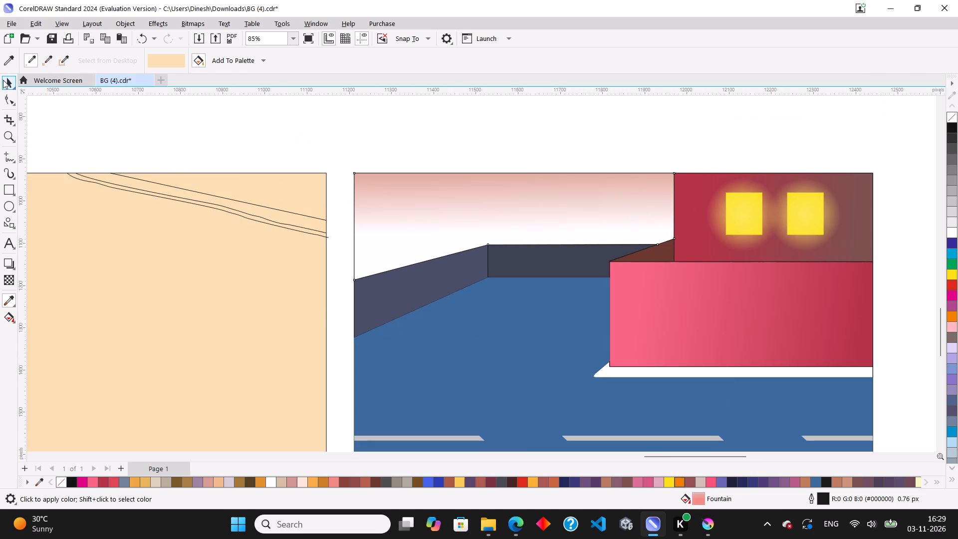
Change the white end of the street scene's sky gradient to the sampled peach and stretch the gradient from above the sky to the back wall's top.
click(5, 81)
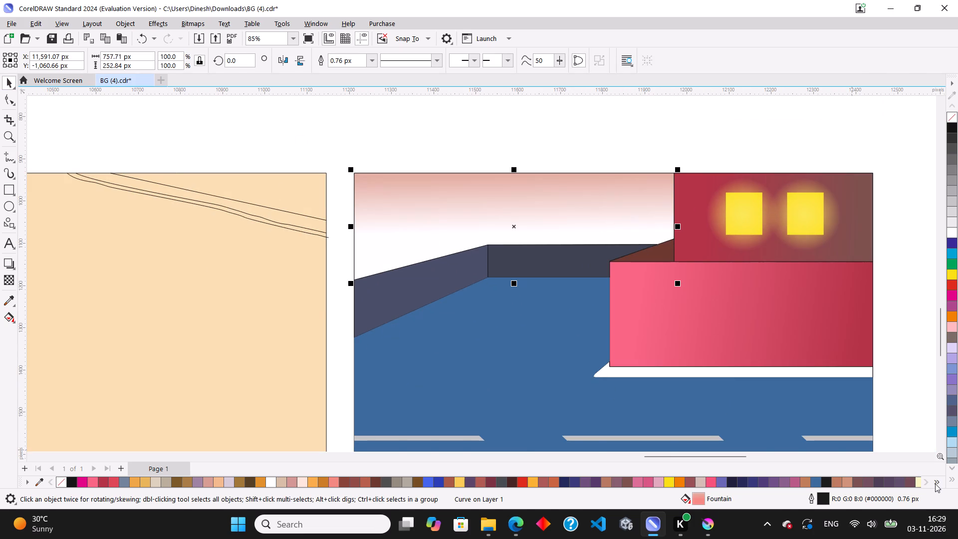
click(935, 484)
click(9, 317)
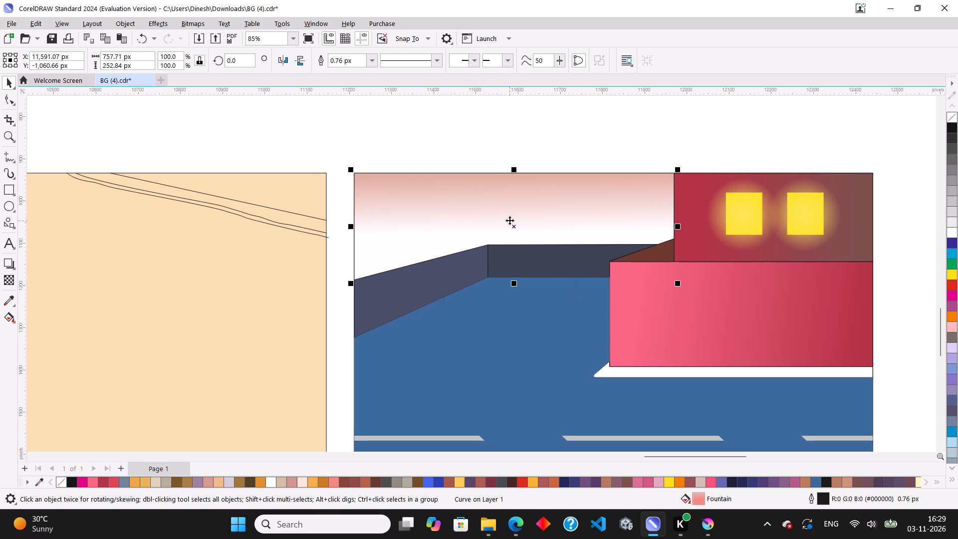
click(500, 218)
click(9, 313)
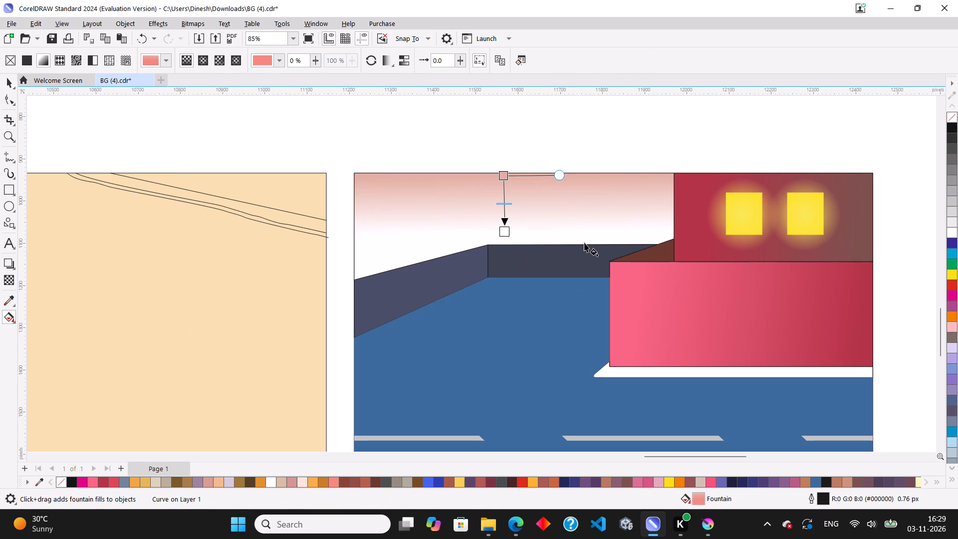
scroll(584, 240, up, 2)
click(493, 233)
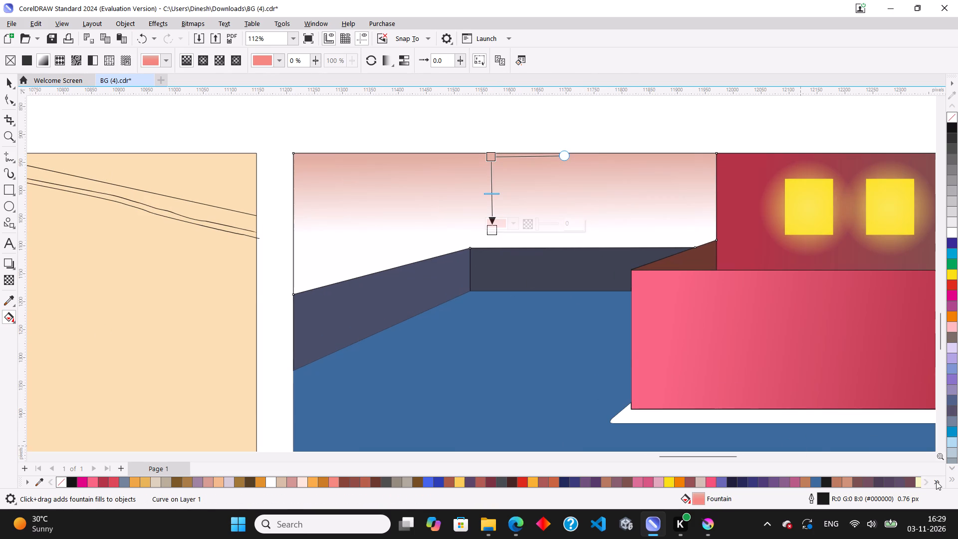
click(936, 481)
click(311, 470)
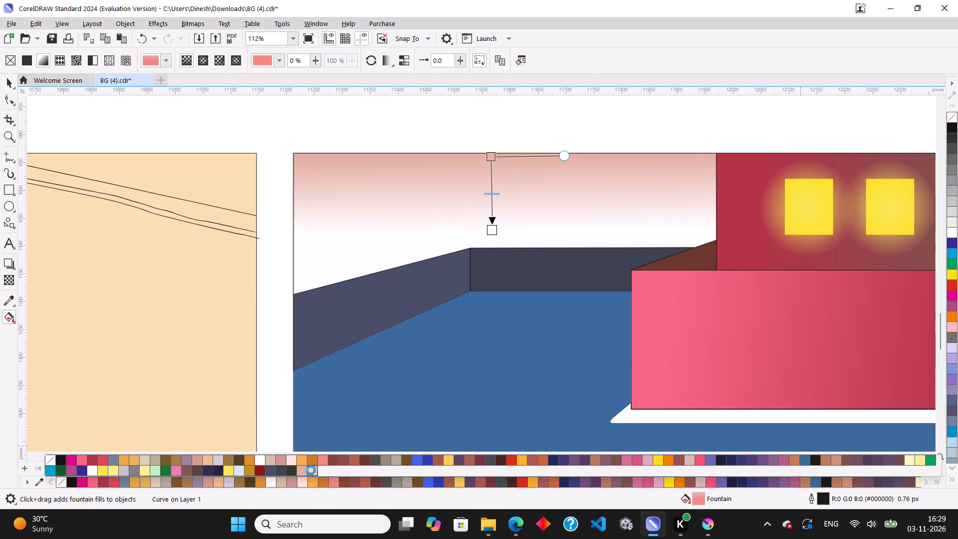
drag(492, 231, 491, 277)
drag(491, 159, 489, 131)
drag(494, 279, 490, 250)
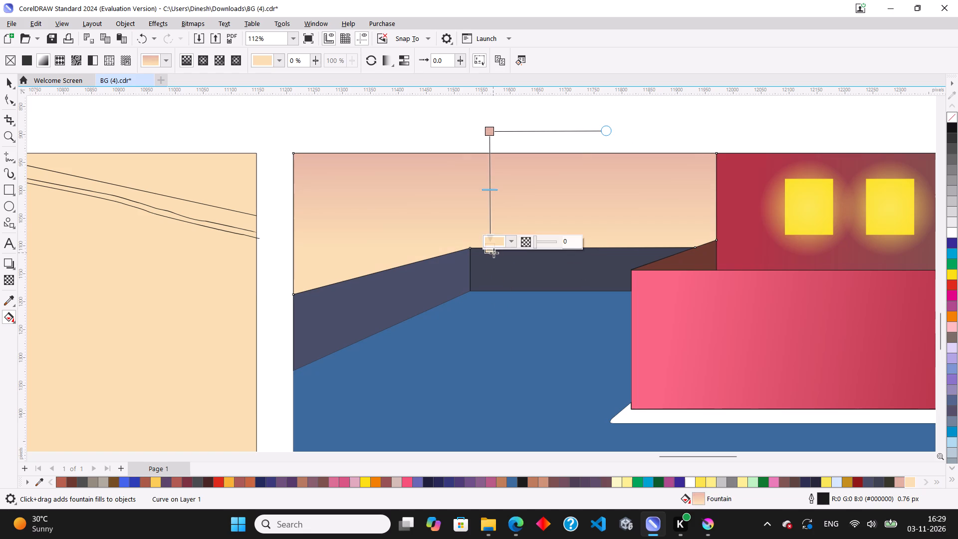
click(12, 81)
scroll(499, 261, down, 7)
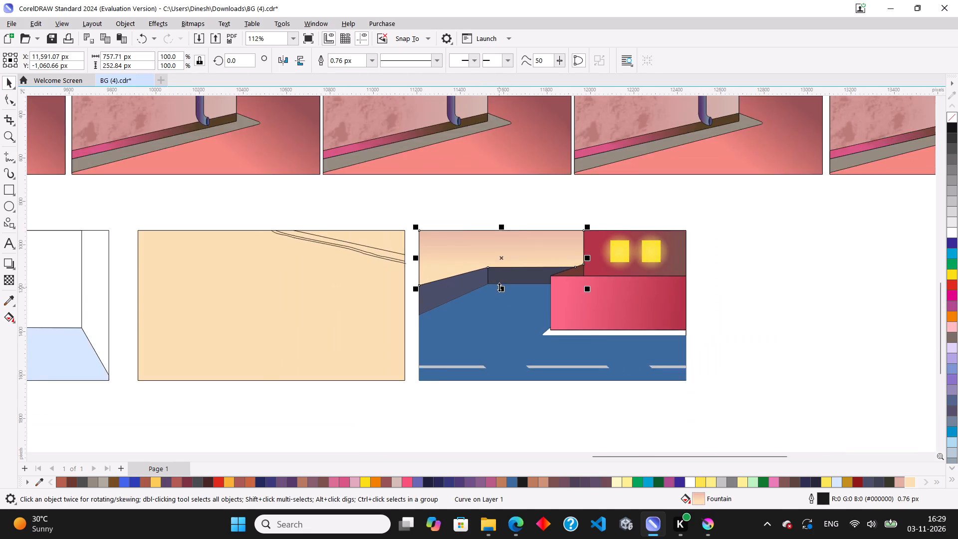
scroll(499, 287, down, 3)
click(688, 288)
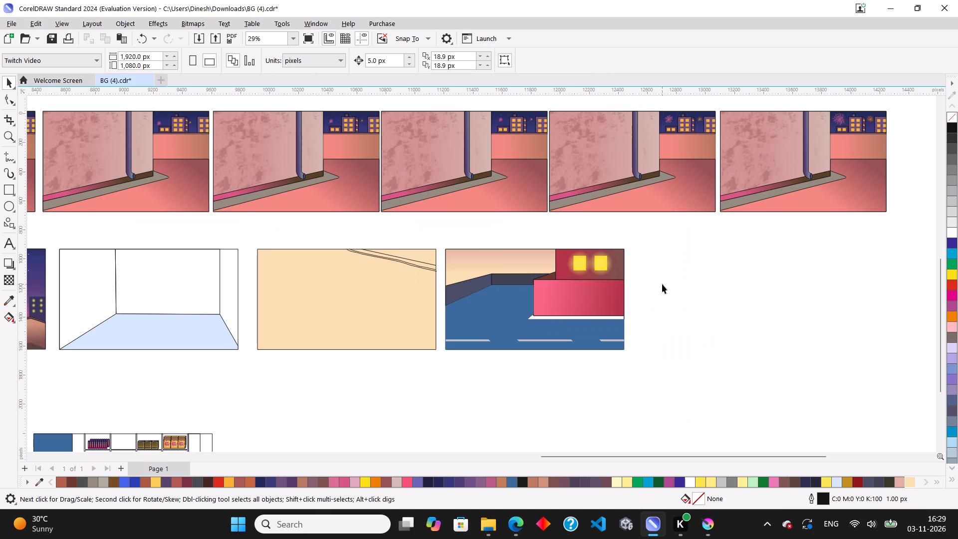
Duplicate the street scene's left slate wall, offsetting the copy about 5 px upward.
scroll(495, 286, up, 8)
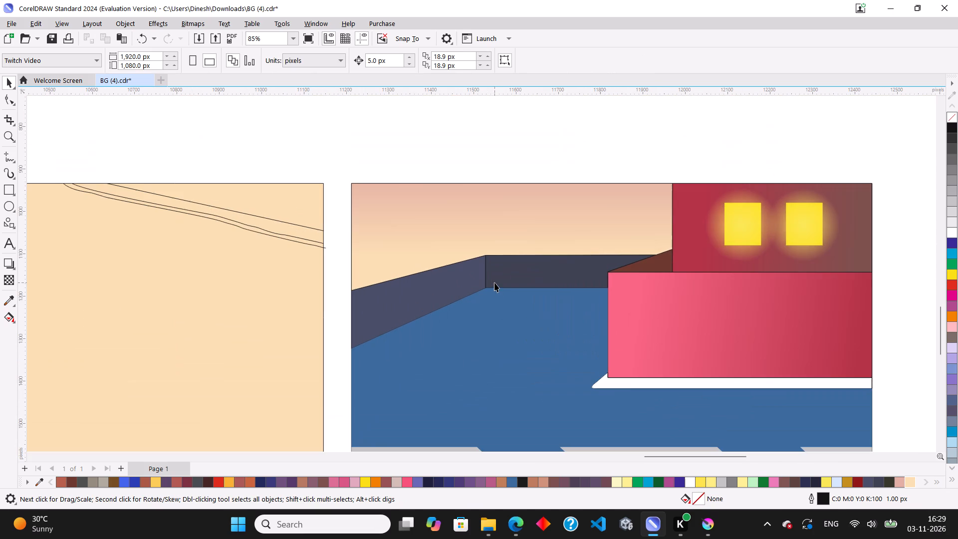
scroll(497, 281, up, 5)
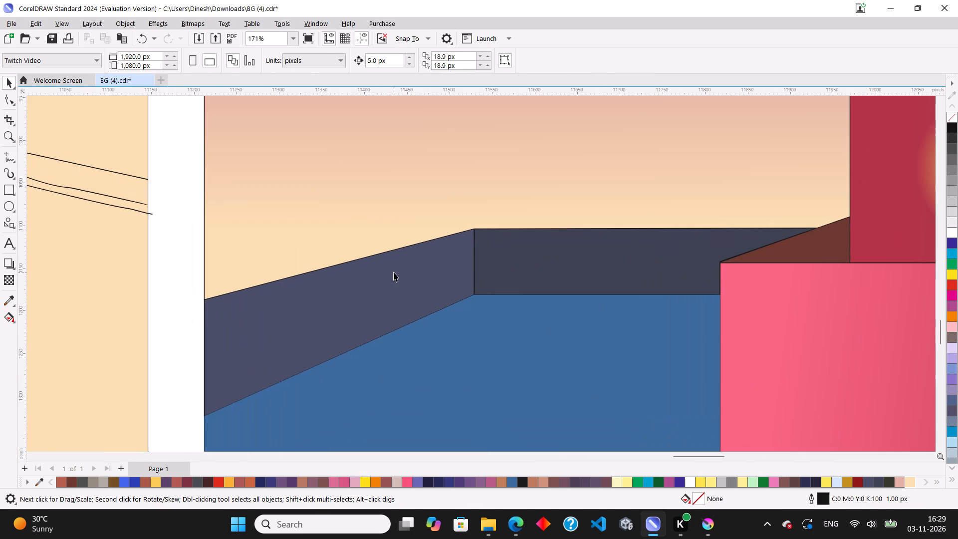
click(394, 272)
scroll(202, 261, up, 3)
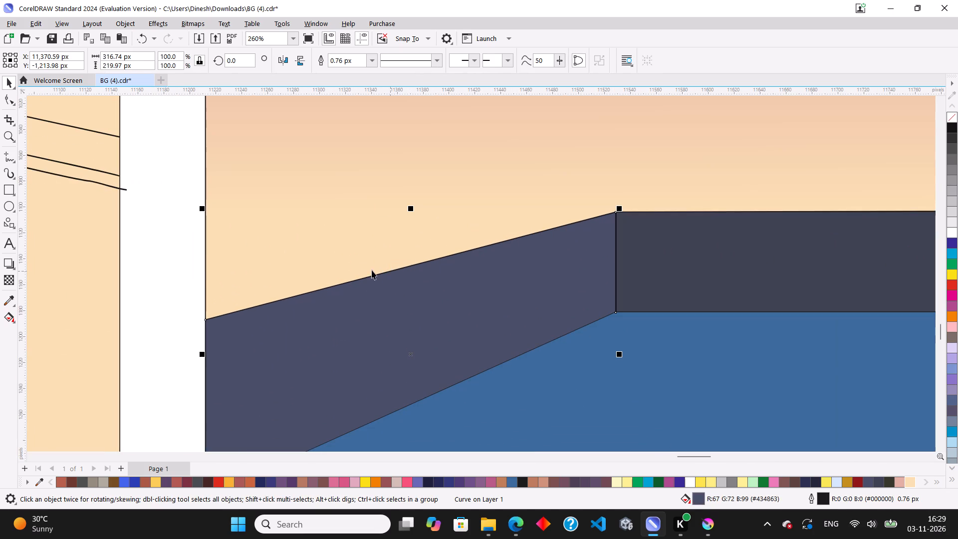
drag(421, 290, 419, 283)
right_click(419, 283)
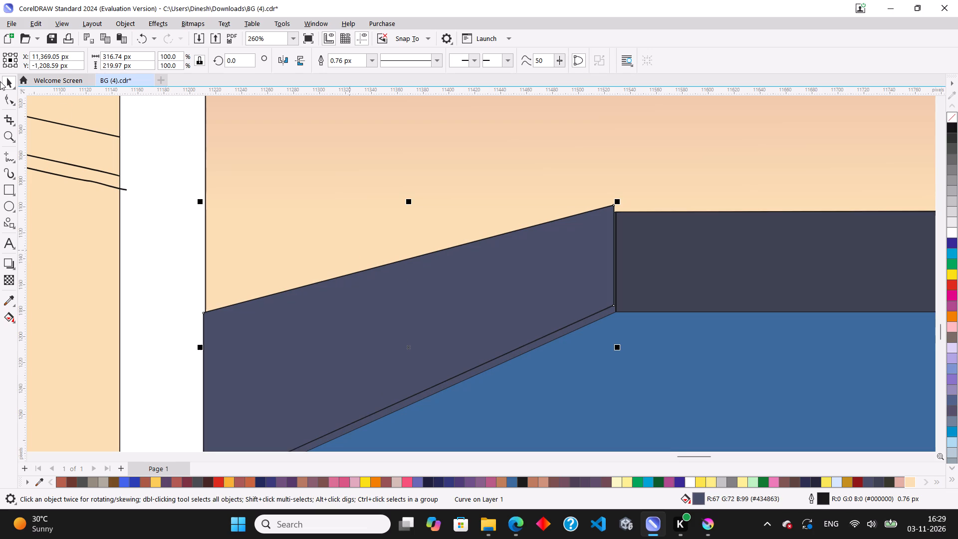
Reshape the wall copy's left end into a narrow strip by raising its lower corner and aligning both corners with the scene's left edge.
click(6, 98)
scroll(280, 204, down, 4)
scroll(246, 346, up, 2)
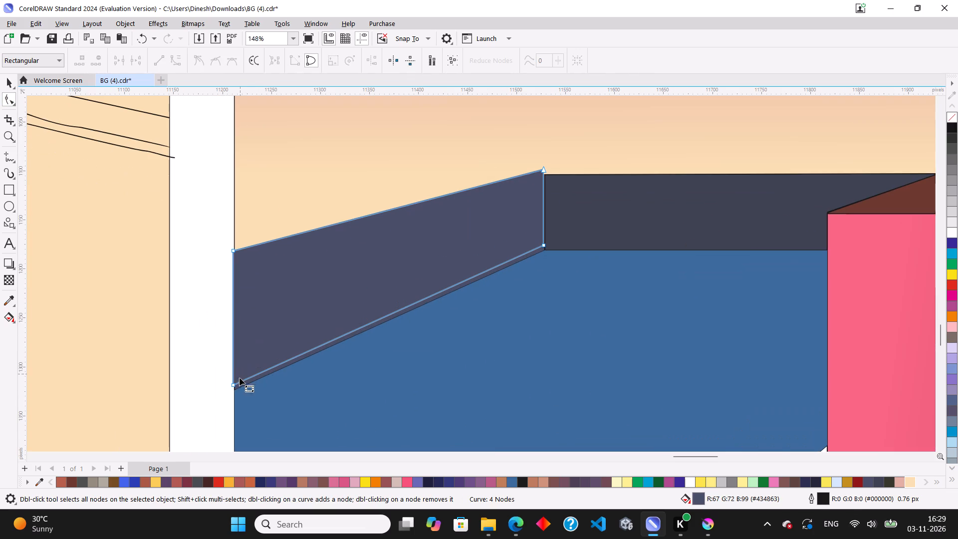
drag(236, 384, 236, 263)
scroll(221, 278, up, 8)
scroll(239, 229, up, 2)
drag(259, 245, 265, 230)
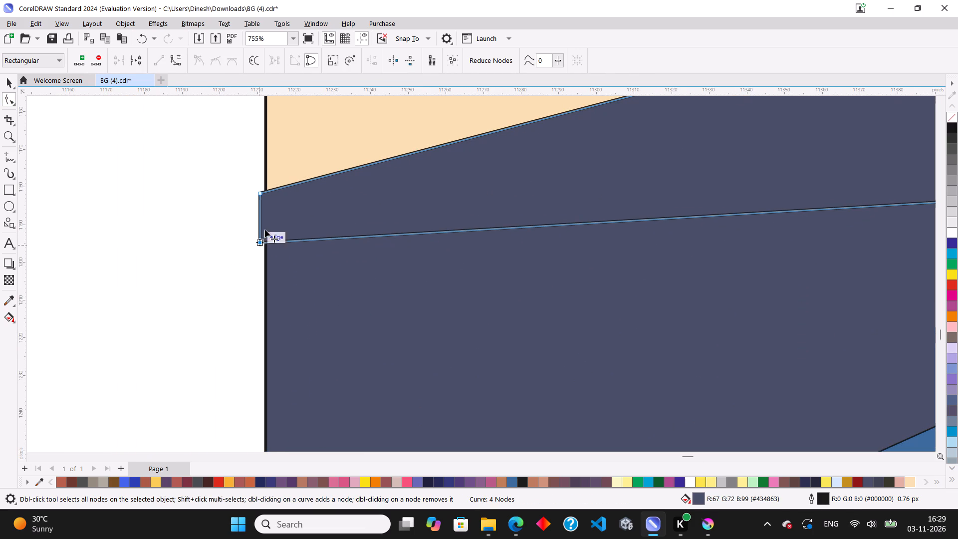
drag(265, 230, 270, 221)
scroll(255, 176, up, 6)
drag(259, 209, 273, 203)
scroll(277, 256, up, 3)
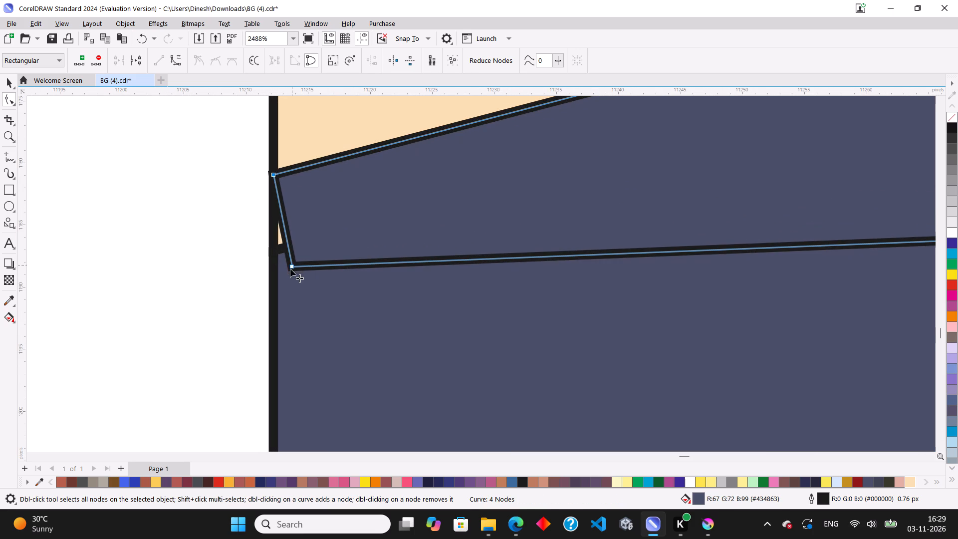
drag(296, 268, 275, 250)
drag(292, 268, 272, 252)
scroll(251, 288, down, 12)
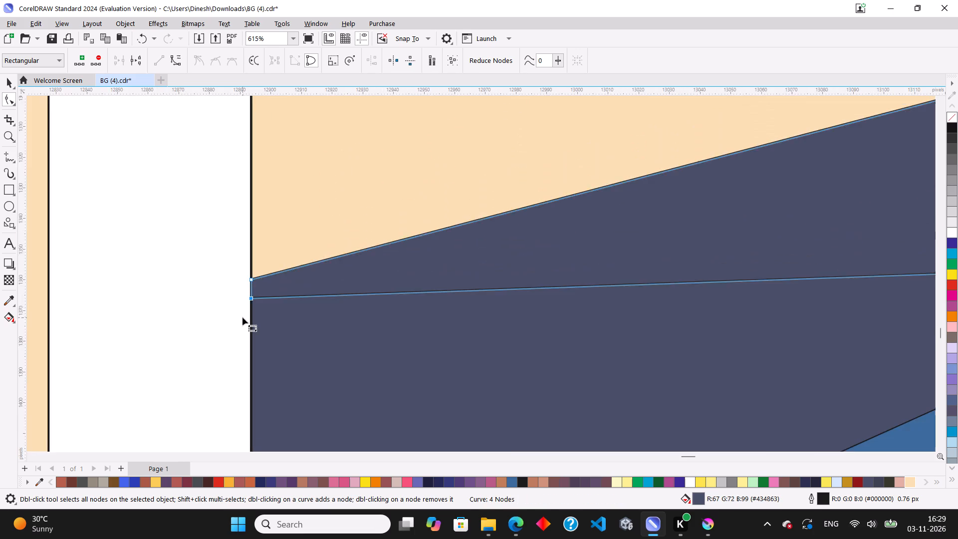
Raise the wall copy's lower right corner to the top corner where the left wall meets the back wall.
scroll(242, 317, down, 9)
scroll(511, 296, up, 4)
drag(514, 311, 514, 262)
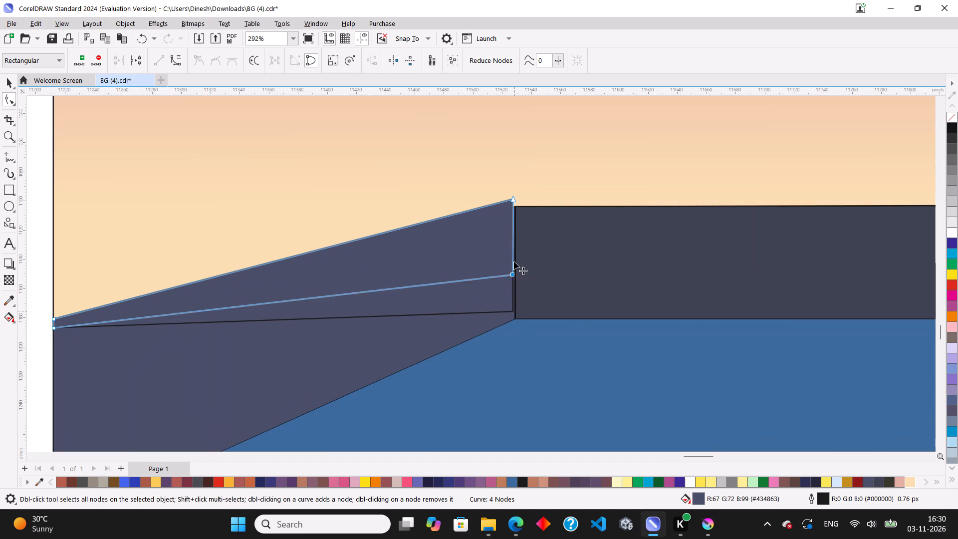
drag(514, 262, 513, 209)
scroll(517, 205, up, 11)
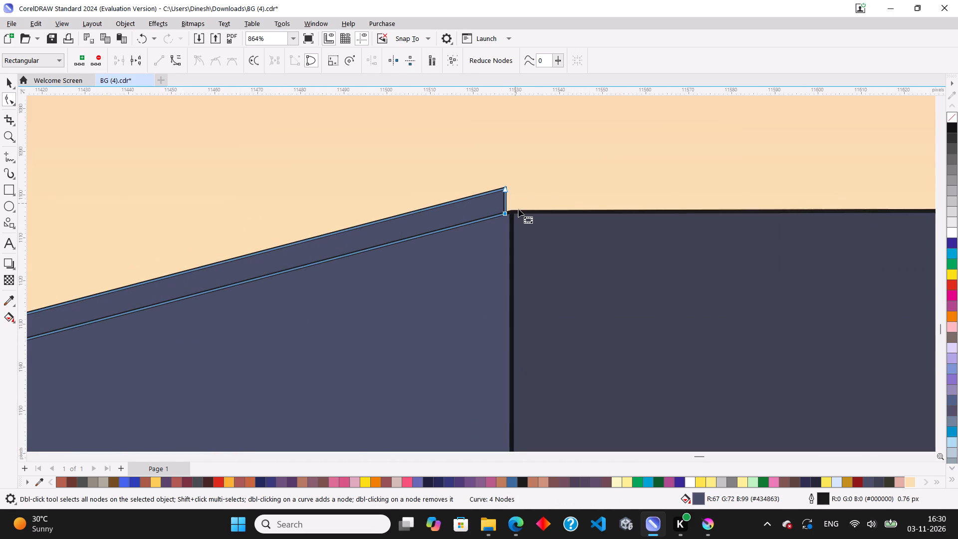
scroll(518, 209, up, 5)
drag(483, 225, 493, 218)
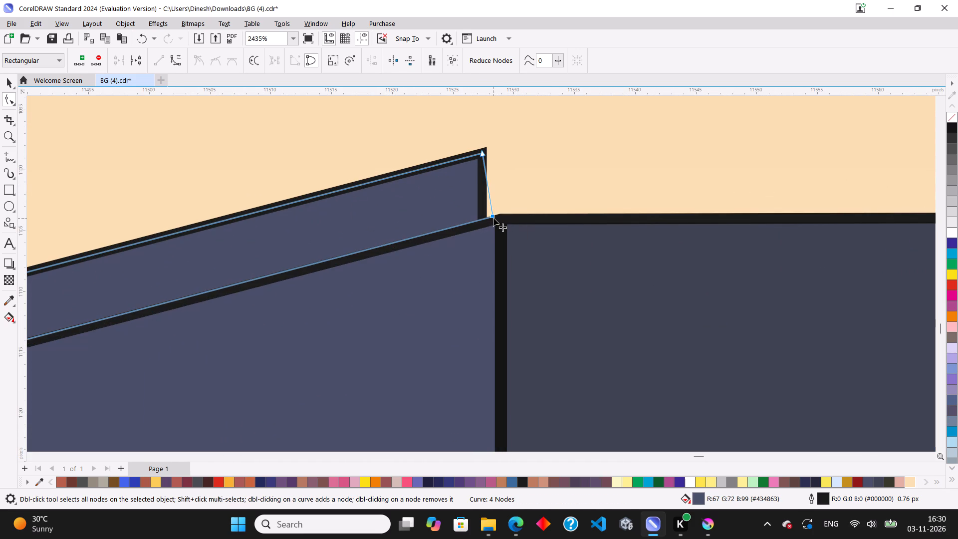
drag(493, 218, 498, 219)
Move the strip's upper right corner down and slightly past the back wall's corner, giving the wall cap a slanted end.
drag(483, 155, 498, 174)
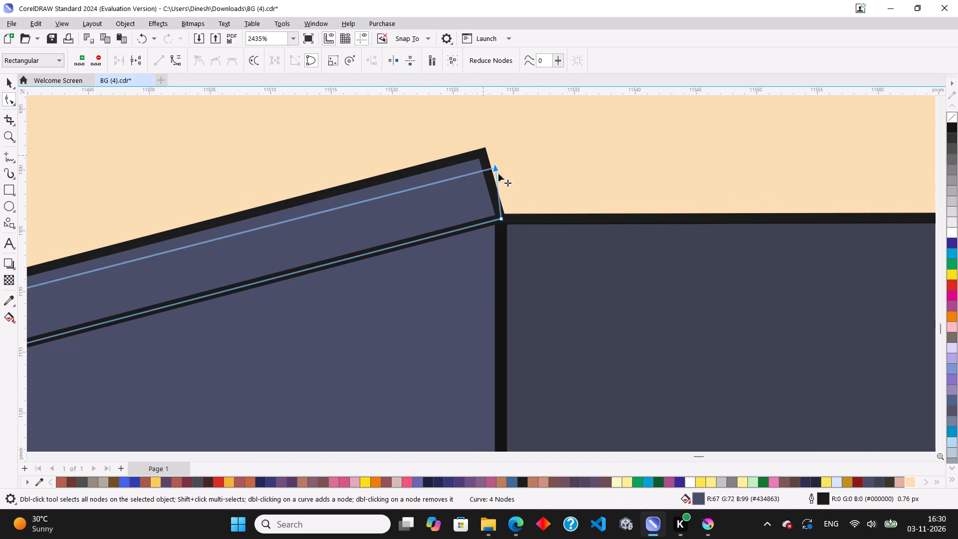
drag(498, 174, 525, 192)
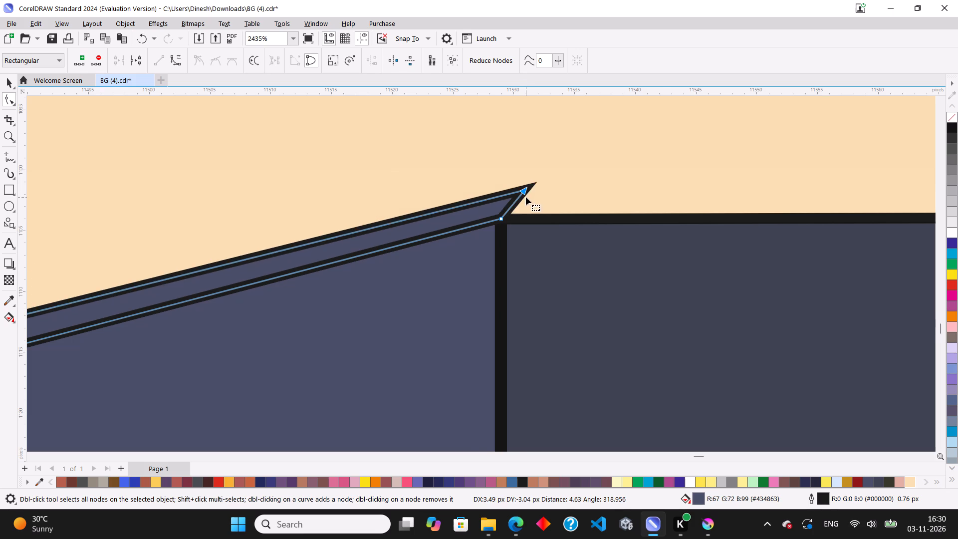
scroll(526, 197, down, 17)
scroll(540, 215, up, 1)
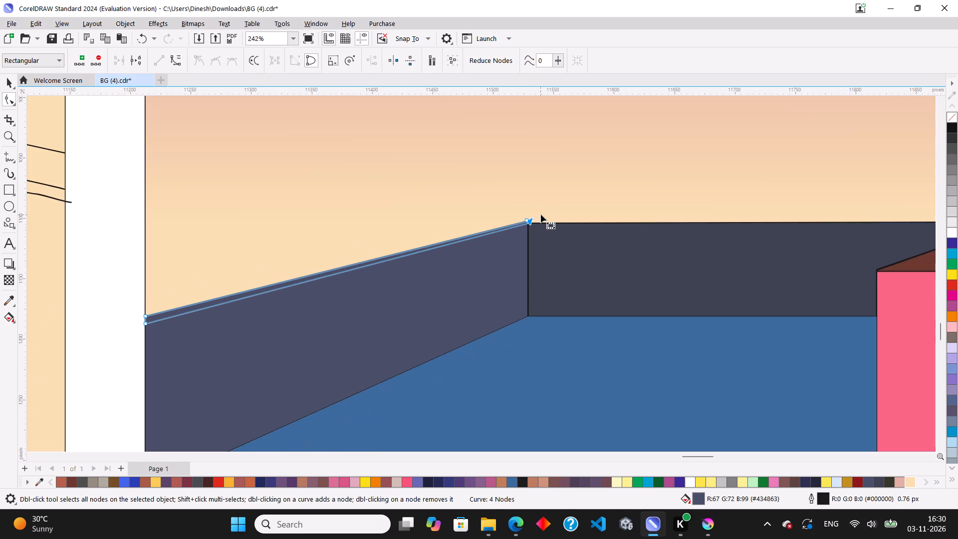
scroll(543, 216, up, 12)
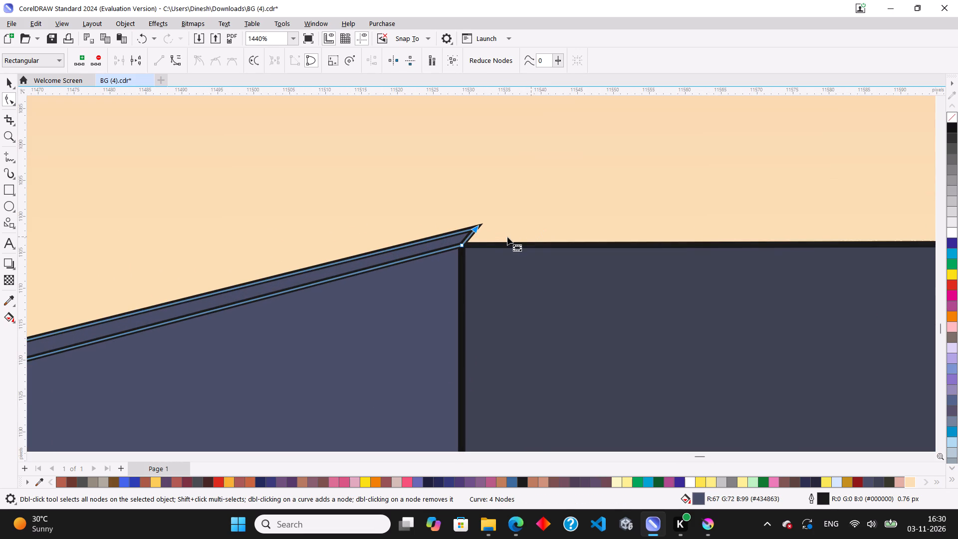
click(12, 86)
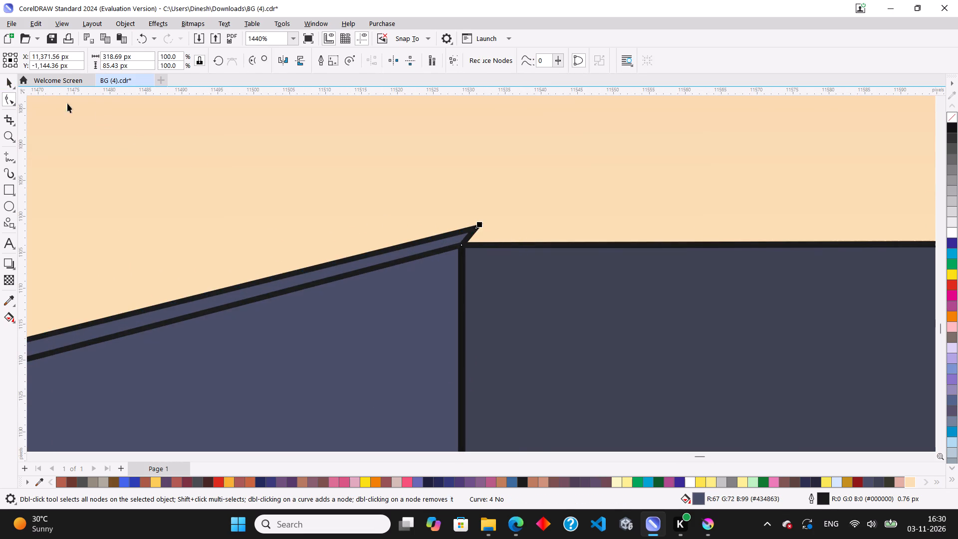
scroll(605, 245, down, 7)
scroll(560, 255, down, 4)
scroll(455, 278, down, 5)
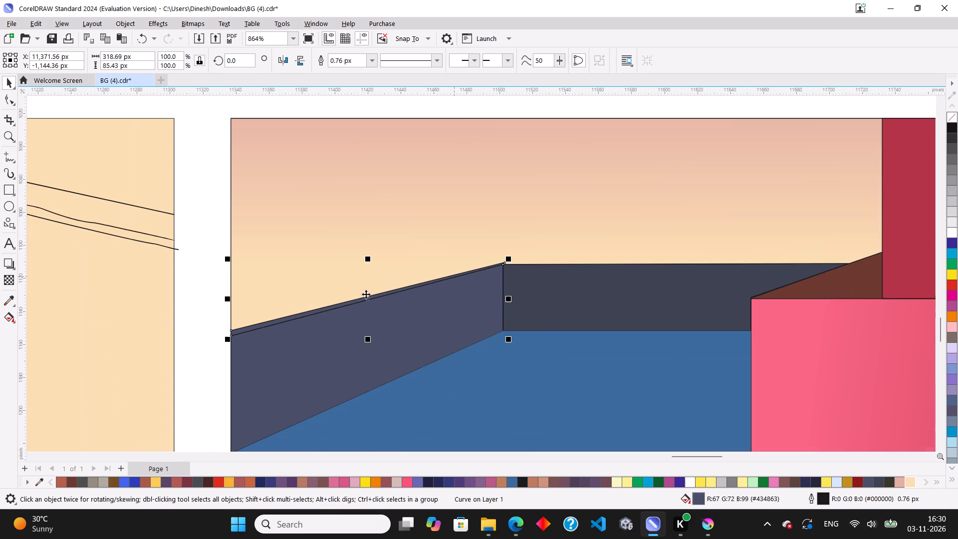
Recolour the left wall's cap strip with a darker slate blue uniform fill than the wall below it.
click(218, 298)
scroll(267, 328, up, 4)
click(247, 323)
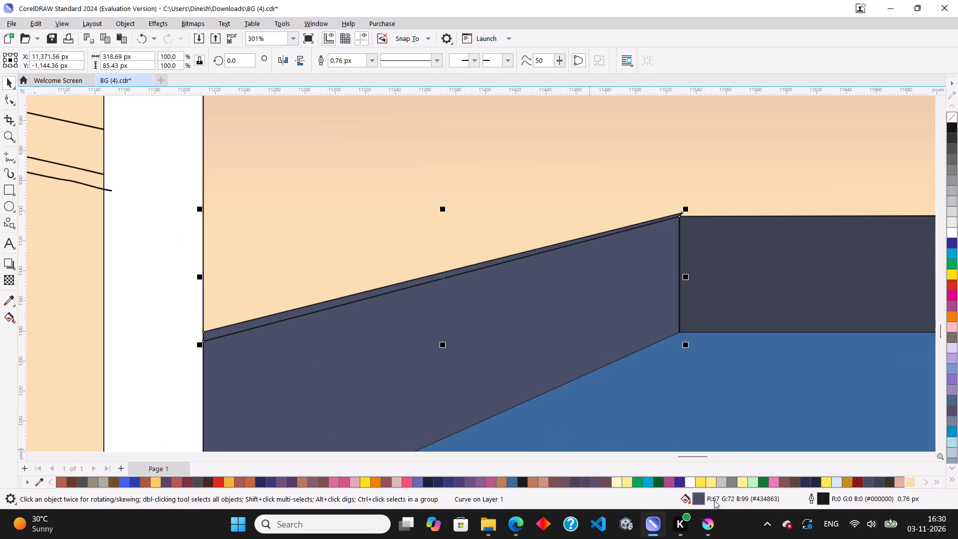
double_click(696, 500)
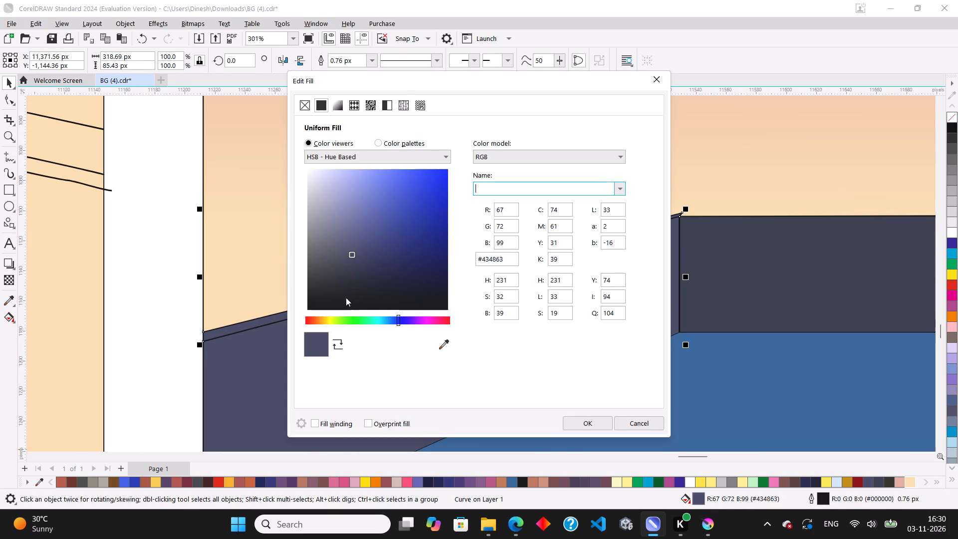
click(353, 265)
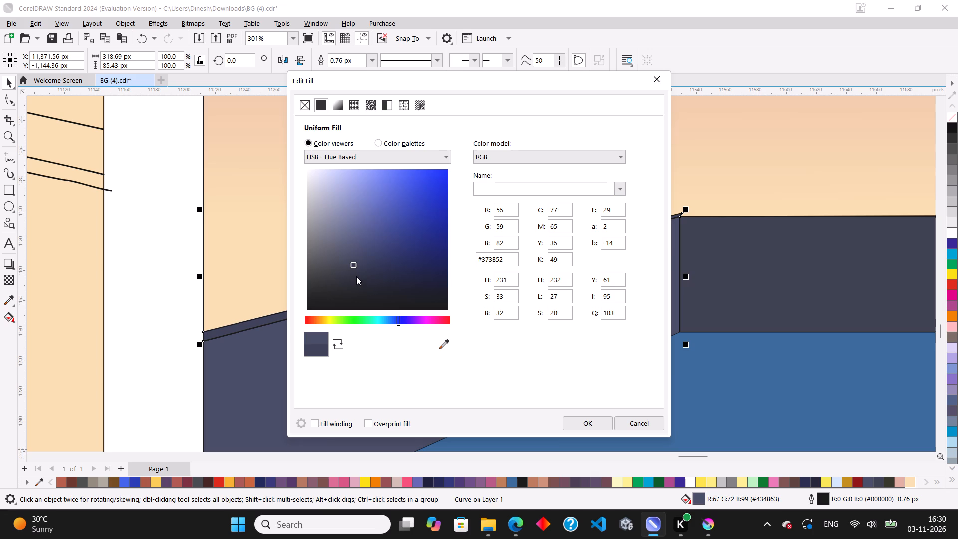
click(356, 276)
click(592, 423)
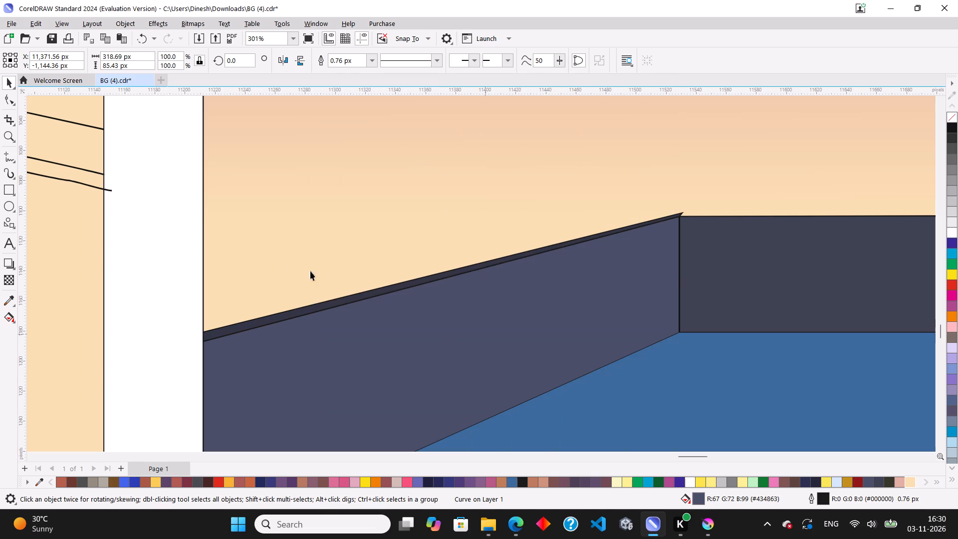
click(172, 285)
Make a flipped, flattened copy of the dark back wall as a strip about 4.7 px high along its top edge.
scroll(303, 308, up, 3)
scroll(308, 308, down, 5)
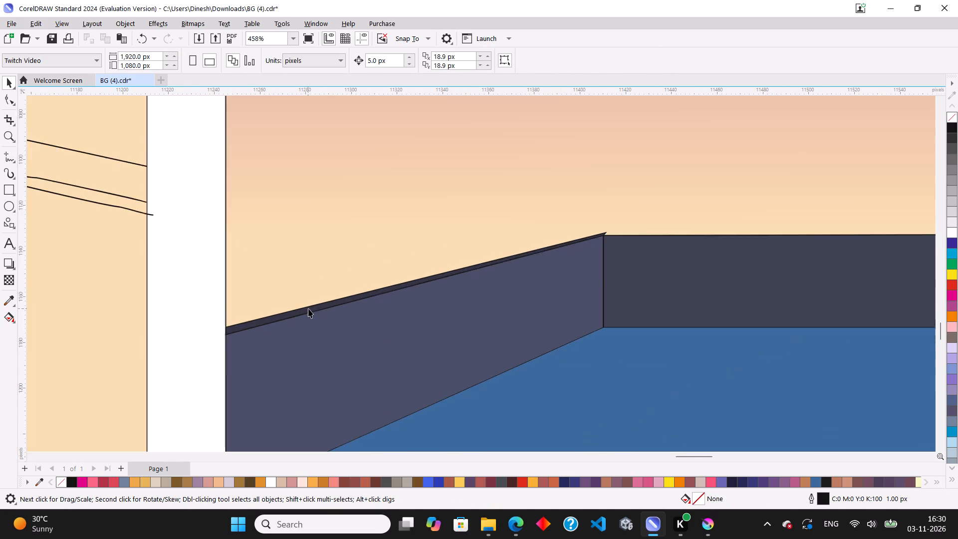
scroll(308, 308, down, 4)
scroll(590, 282, up, 6)
click(569, 283)
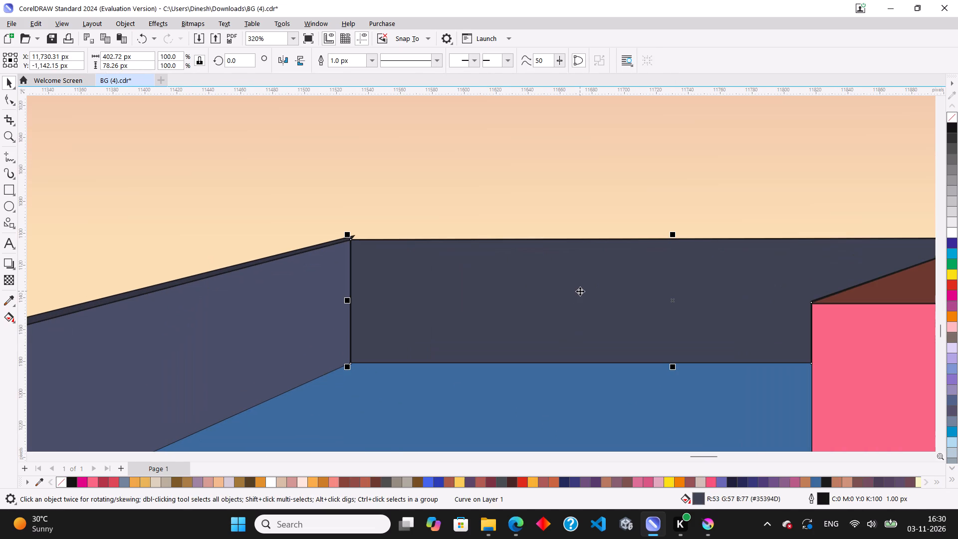
drag(676, 367, 665, 244)
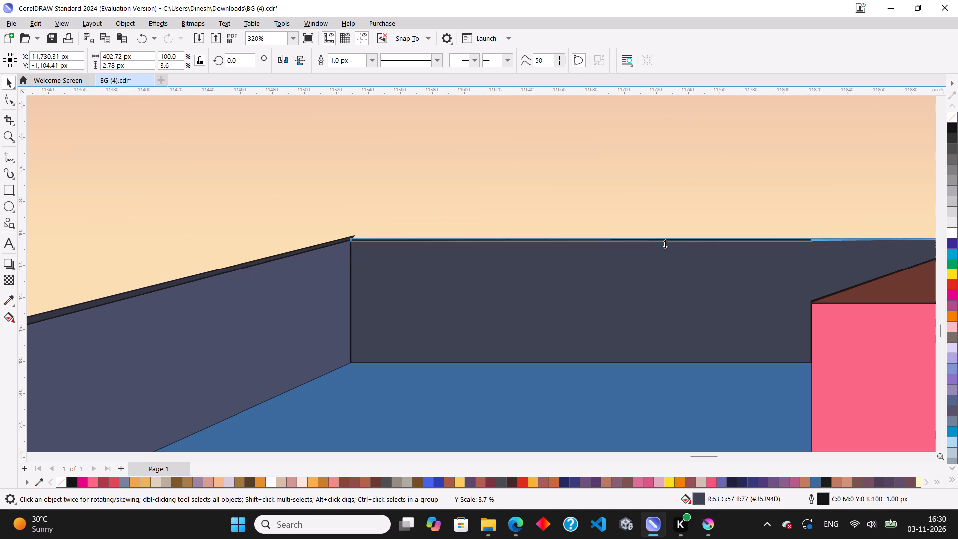
drag(665, 244, 669, 235)
right_click(669, 235)
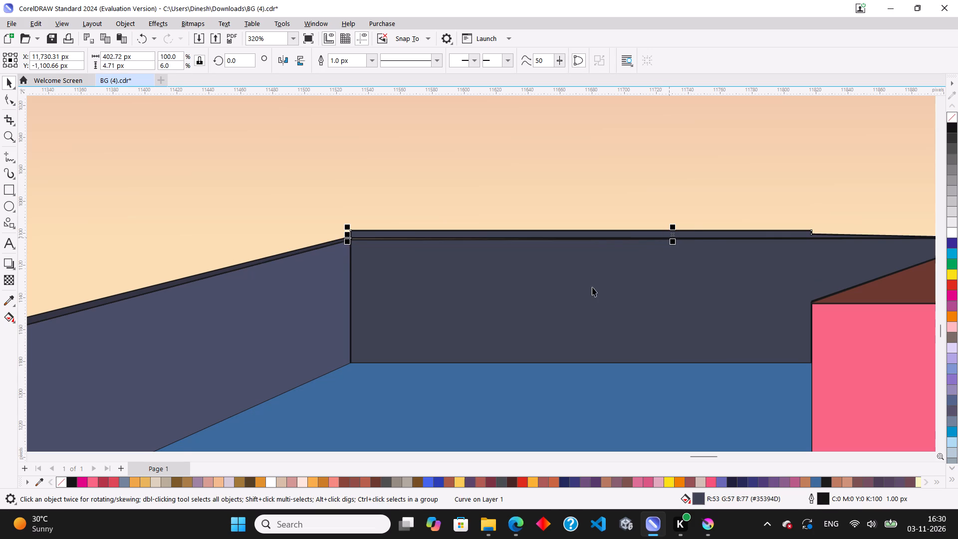
Delete the lower node of the small notch in the back wall strip, above the pink building's left edge.
scroll(578, 300, down, 2)
scroll(768, 257, up, 3)
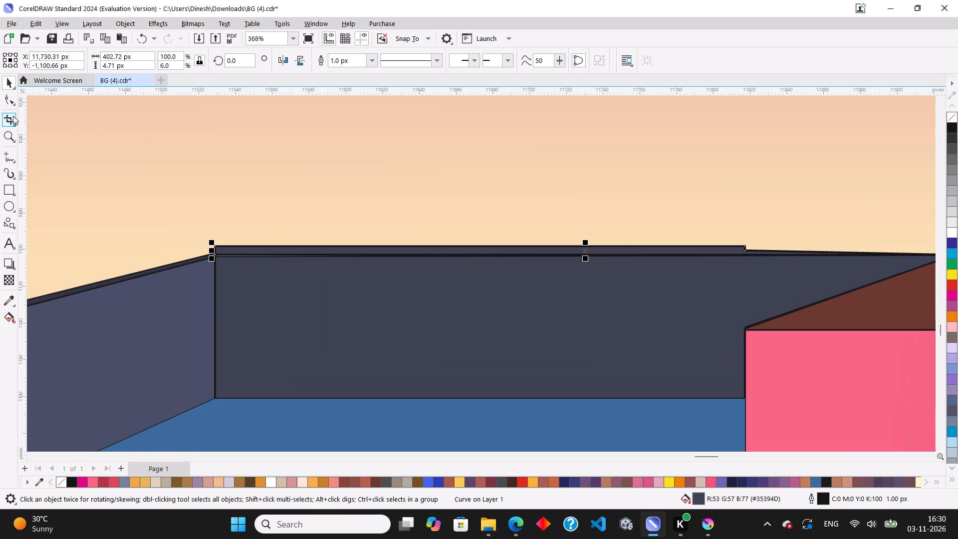
click(13, 99)
scroll(350, 238, down, 4)
scroll(606, 219, up, 3)
scroll(639, 254, up, 4)
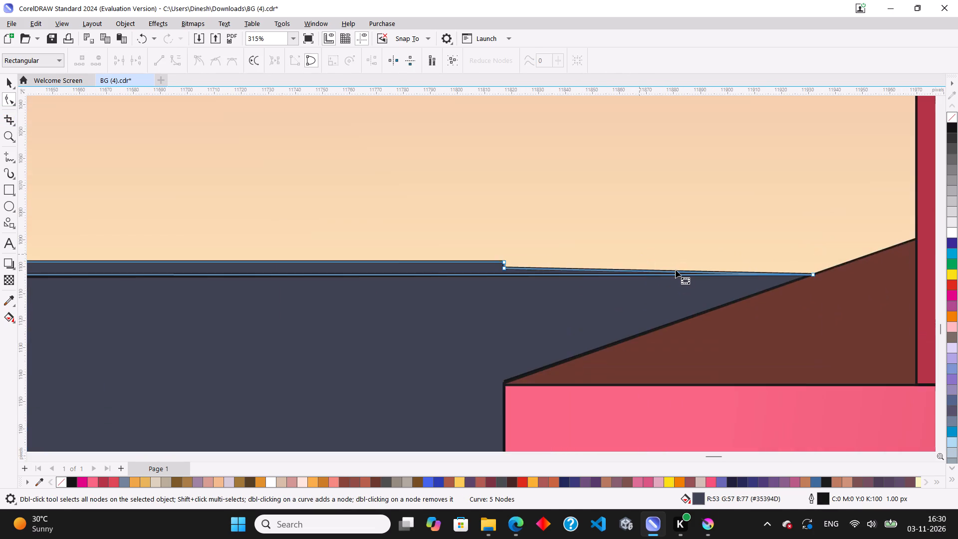
scroll(676, 270, up, 3)
double_click(414, 269)
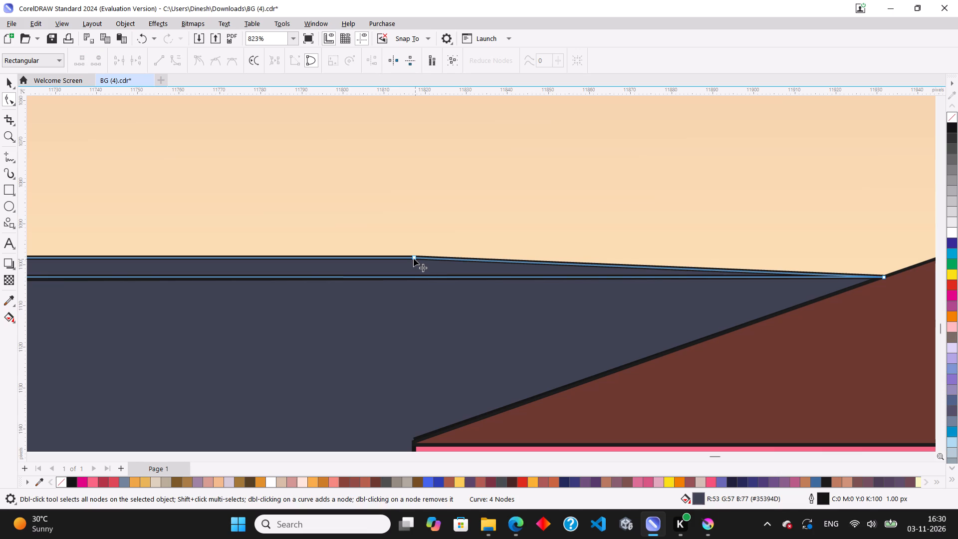
Add a node near the strip's tapered right end and move it up and outward onto the brown wall's sloping edge.
scroll(573, 259, down, 3)
scroll(709, 268, up, 3)
scroll(807, 274, up, 5)
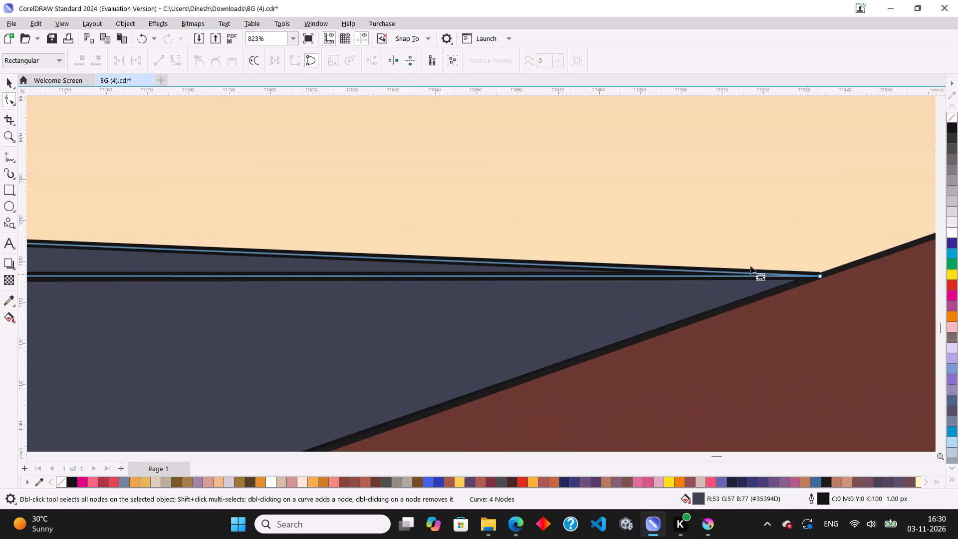
double_click(664, 269)
drag(665, 270, 827, 257)
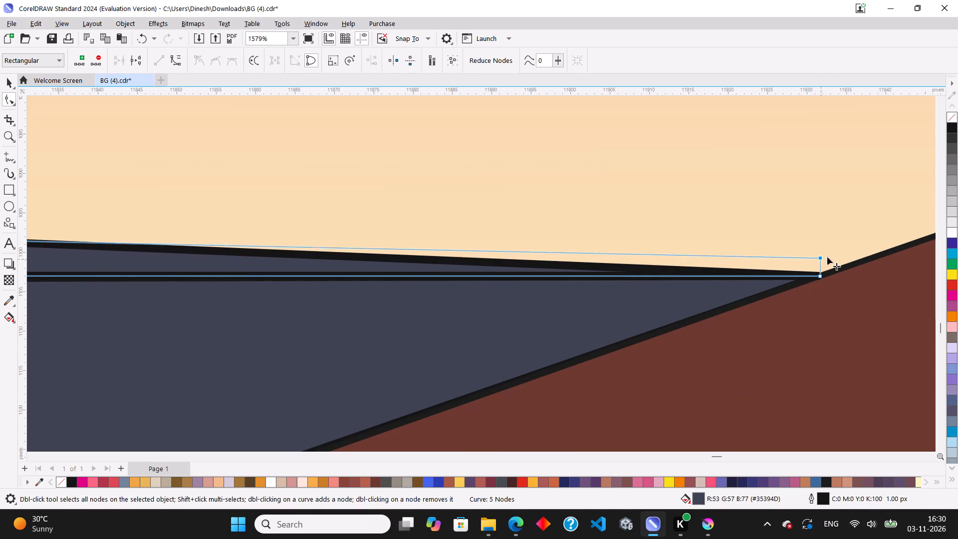
drag(827, 257, 864, 261)
Remove the leftover node in the middle of the back wall strip's top edge so the edge runs straight.
scroll(857, 269, down, 6)
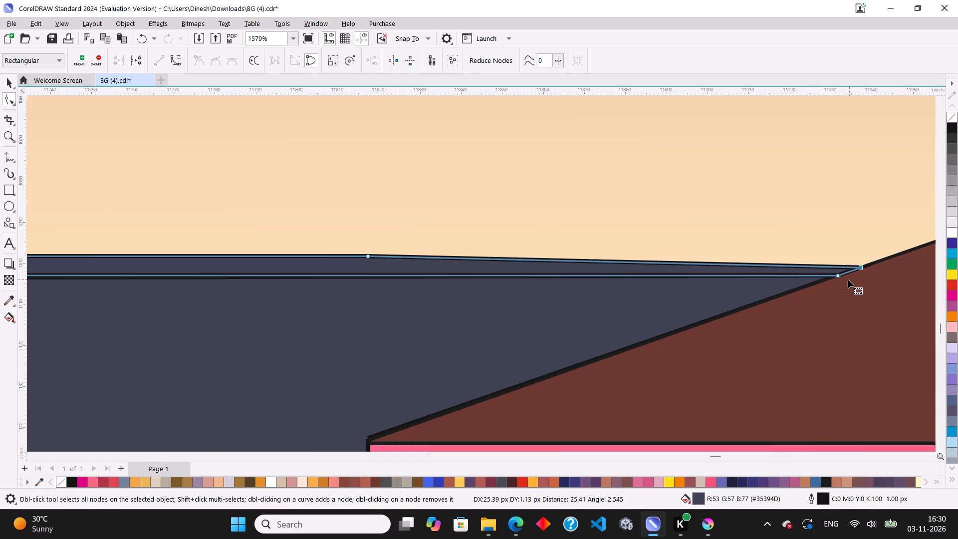
scroll(848, 280, down, 3)
scroll(591, 264, up, 1)
double_click(556, 270)
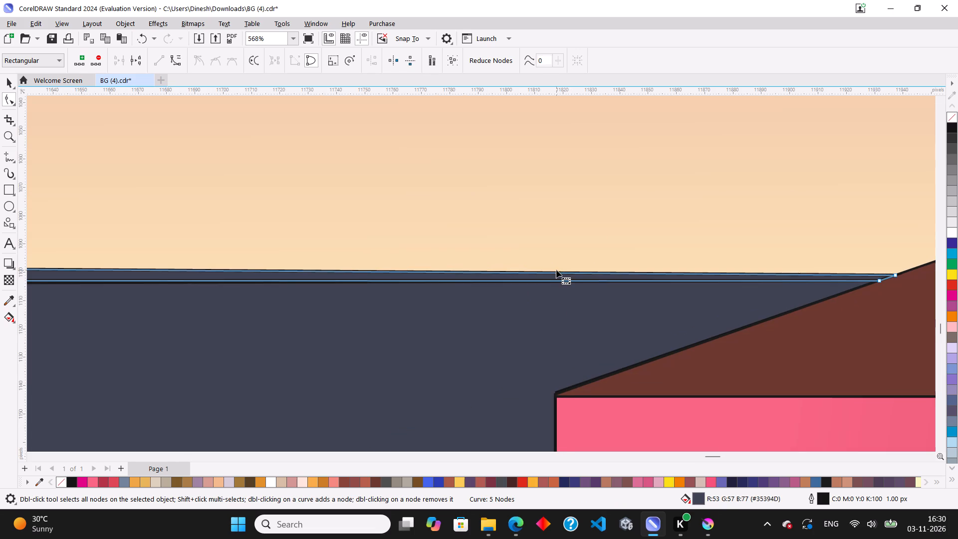
Lower the strip's lower left corner onto the back wall's top corner, closing the thin gap above the wall.
scroll(583, 293, down, 4)
scroll(434, 299, down, 4)
scroll(205, 294, up, 7)
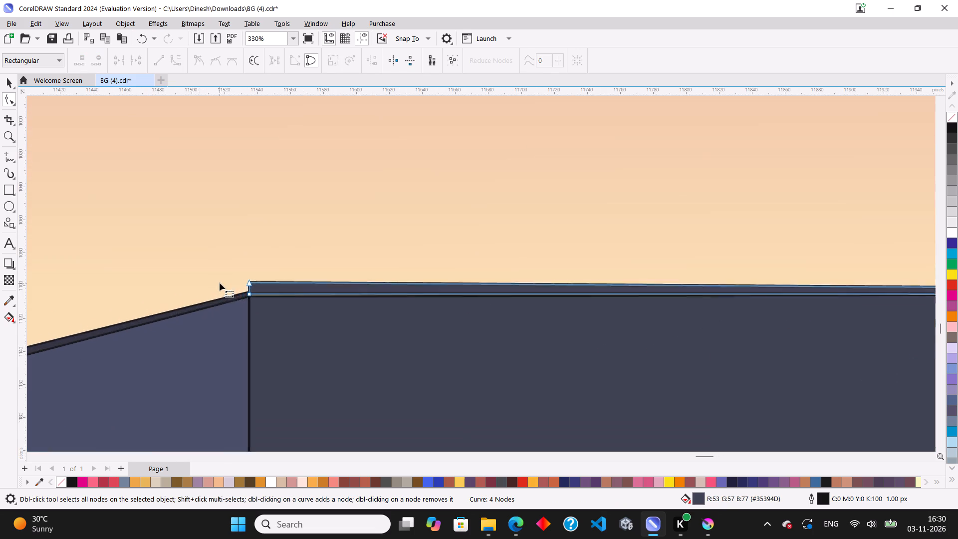
scroll(220, 283, up, 12)
scroll(270, 282, up, 3)
drag(270, 282, 275, 294)
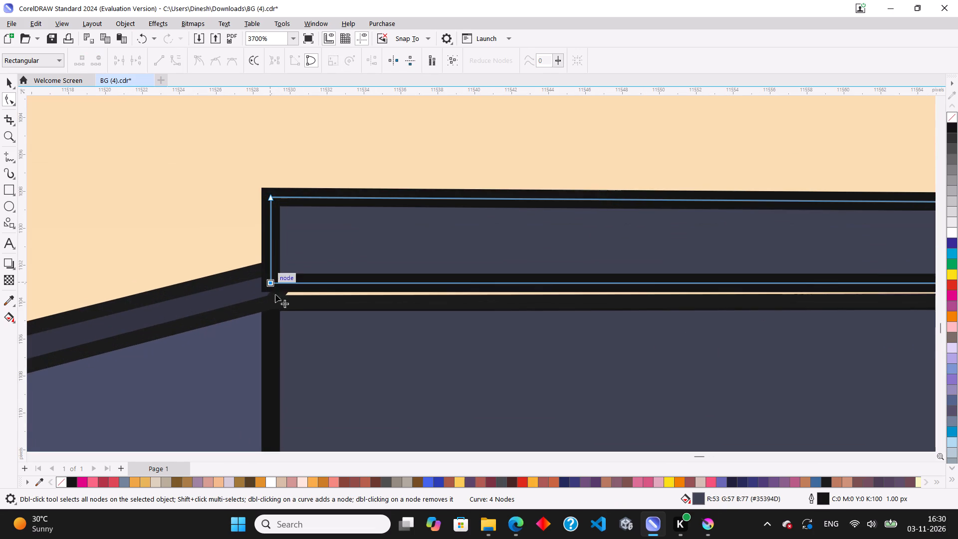
drag(275, 294, 274, 306)
Move the strip's upper left corner down and inward to meet the slanted end of the left wall's cap.
drag(273, 202, 314, 269)
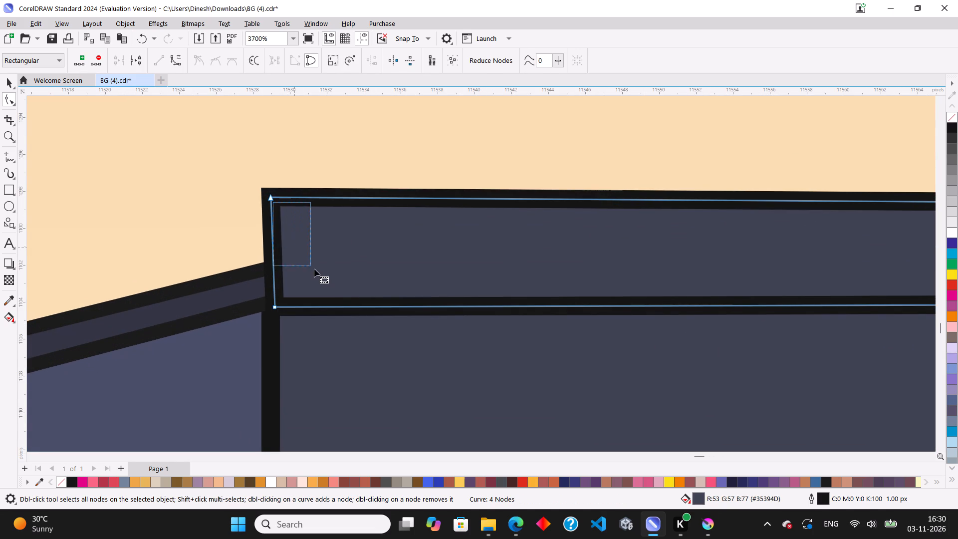
drag(314, 269, 315, 269)
drag(270, 198, 316, 280)
scroll(317, 280, up, 4)
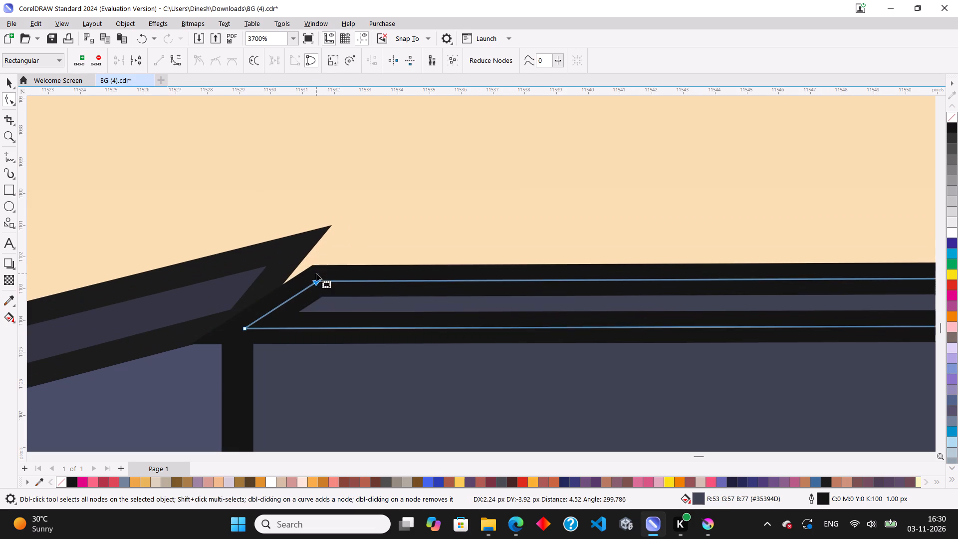
drag(316, 283, 312, 240)
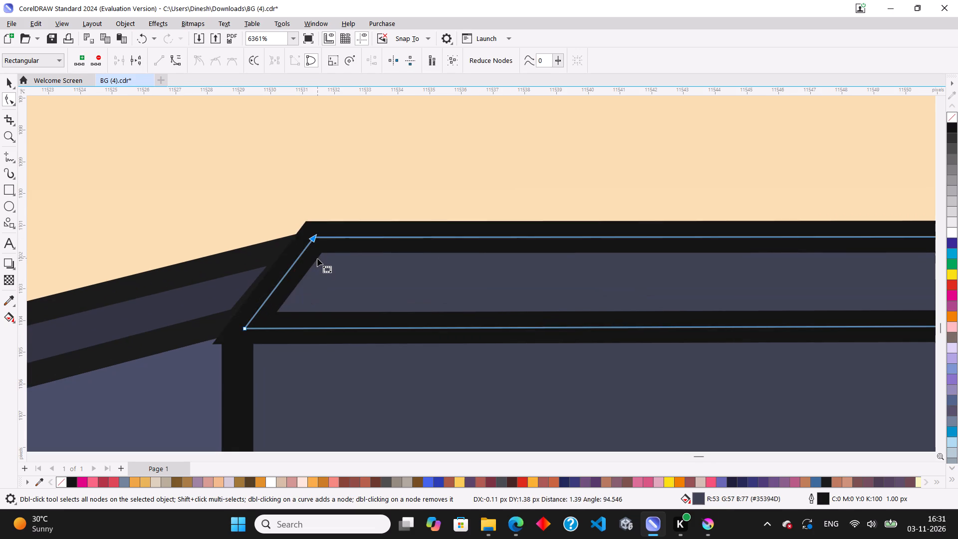
scroll(317, 259, down, 4)
scroll(313, 256, up, 6)
drag(319, 238, 316, 259)
drag(319, 231, 316, 251)
drag(314, 255, 316, 248)
scroll(321, 246, down, 20)
scroll(321, 246, down, 2)
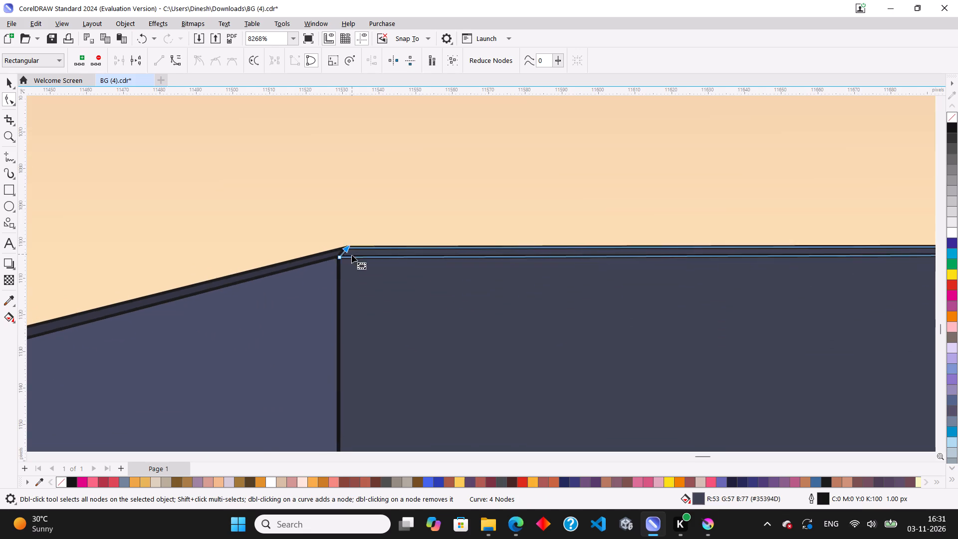
scroll(352, 255, down, 11)
click(11, 83)
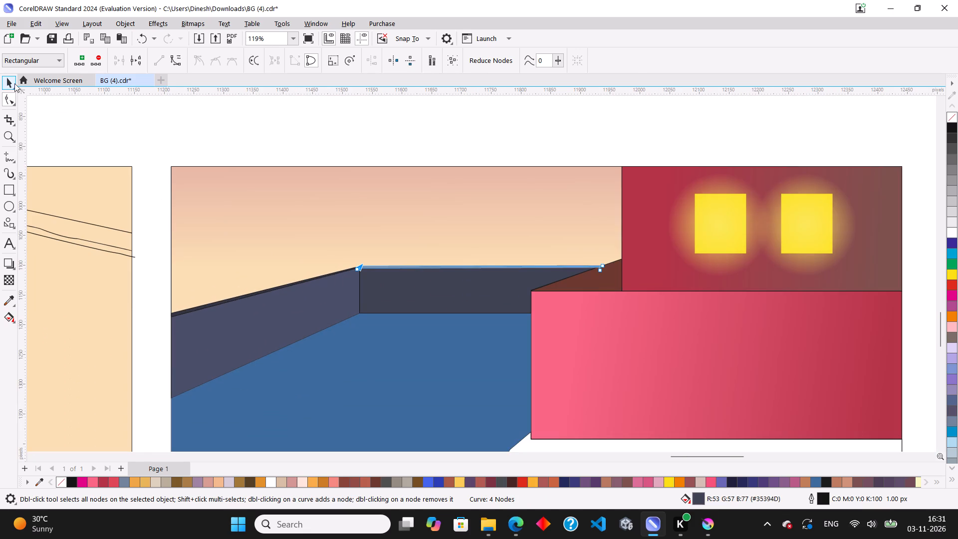
click(269, 144)
Examine the street scene's finished wall caps up close and as a whole, along with the other artwork on the page.
scroll(437, 197, down, 4)
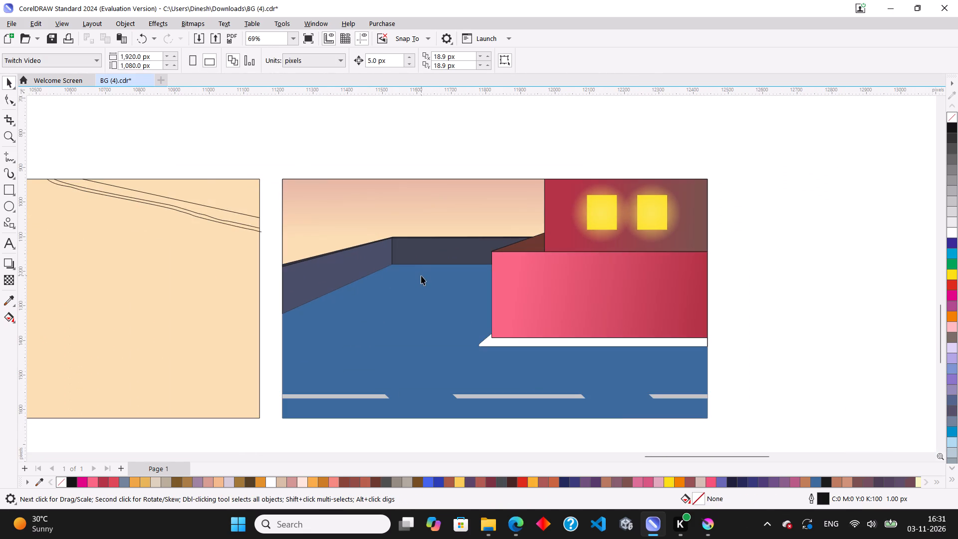
scroll(342, 265, up, 7)
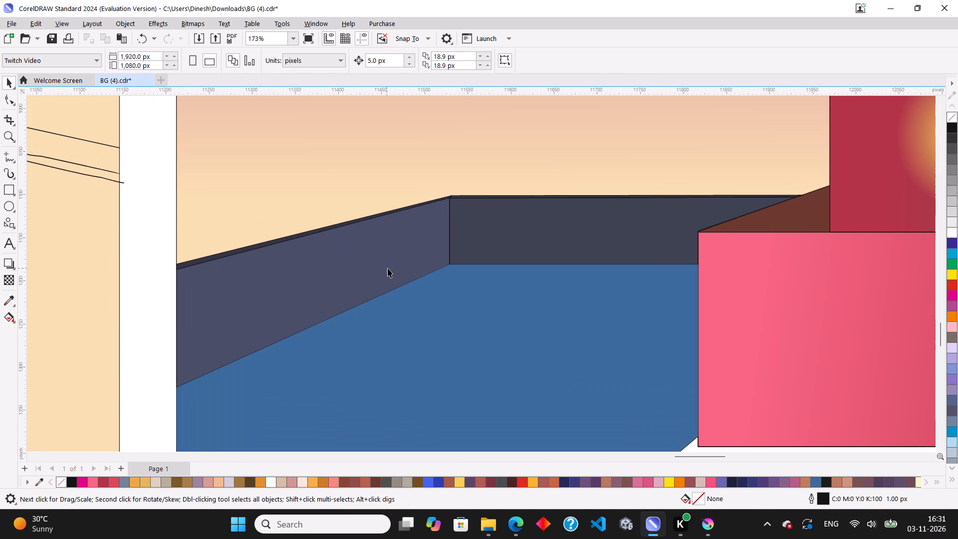
scroll(388, 268, down, 8)
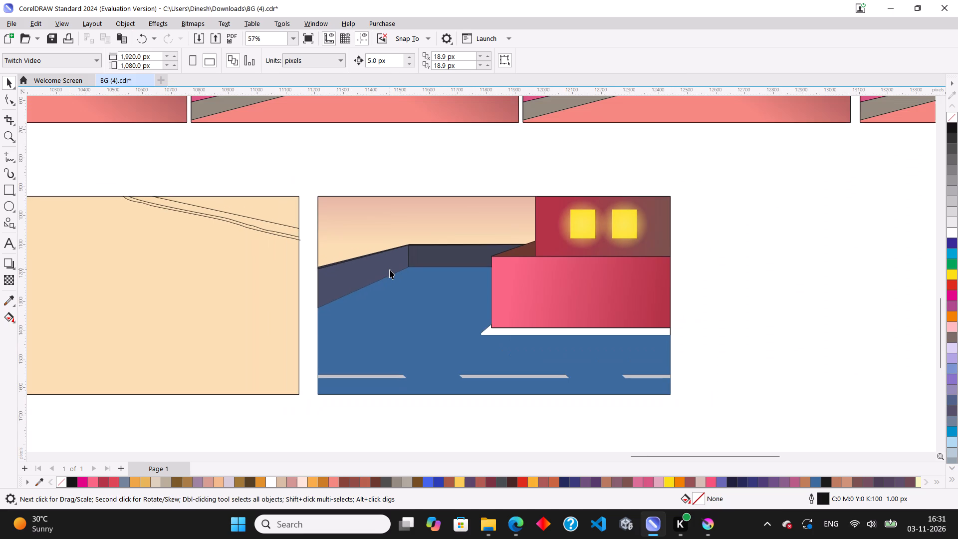
click(730, 319)
scroll(331, 308, up, 1)
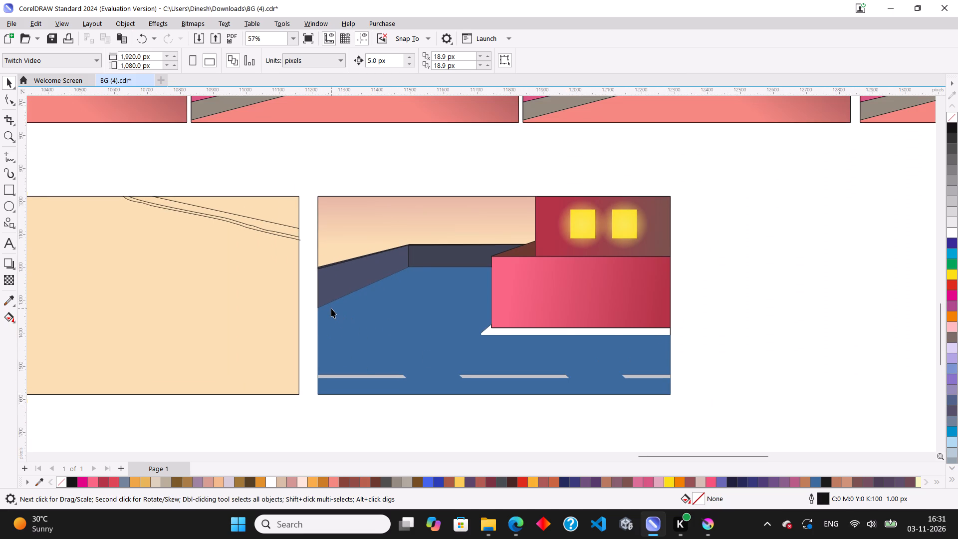
scroll(331, 308, up, 1)
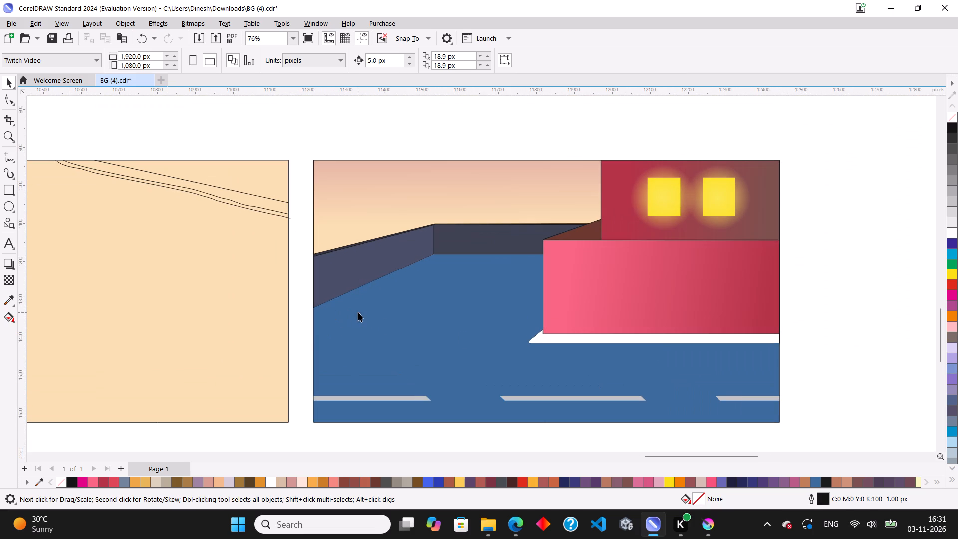
scroll(358, 312, down, 7)
click(696, 317)
scroll(688, 316, down, 4)
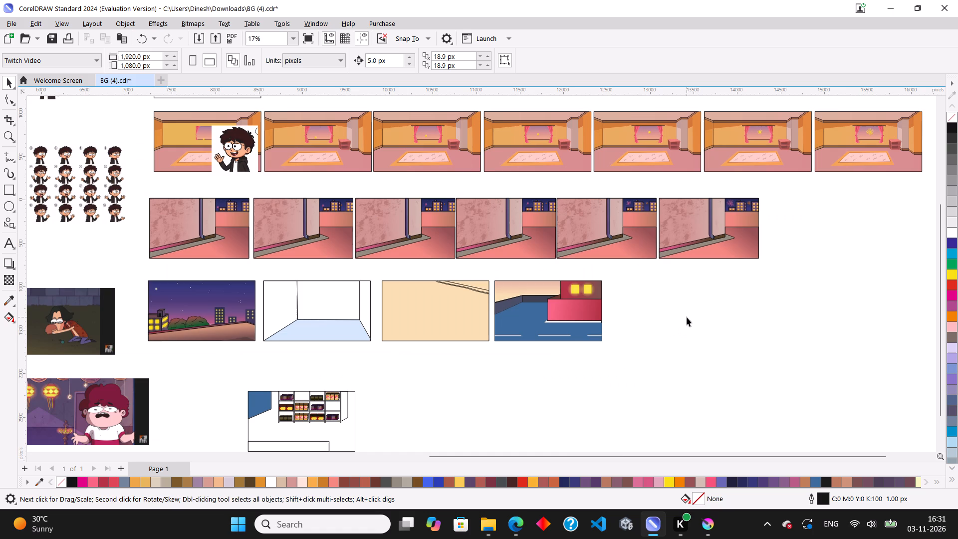
scroll(653, 313, down, 4)
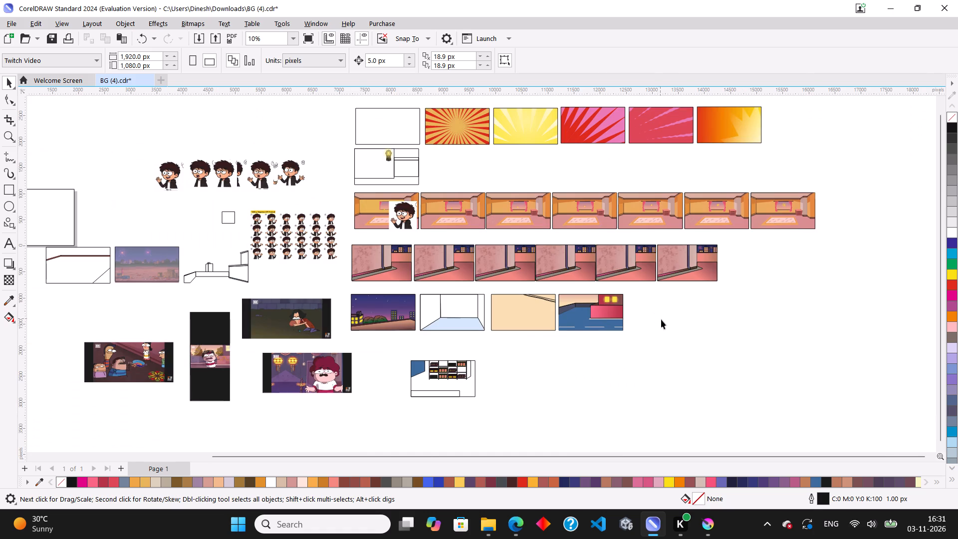
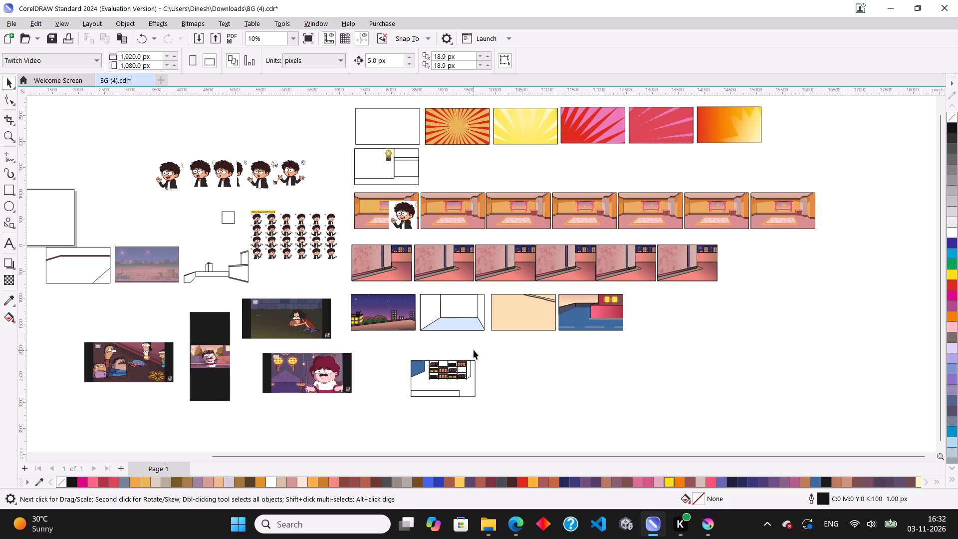
Examine the cartoon reference screenshots placed beside the scenes up close: the lantern room, the garlanded evening street and the rangoli courtyard.
scroll(288, 391, up, 12)
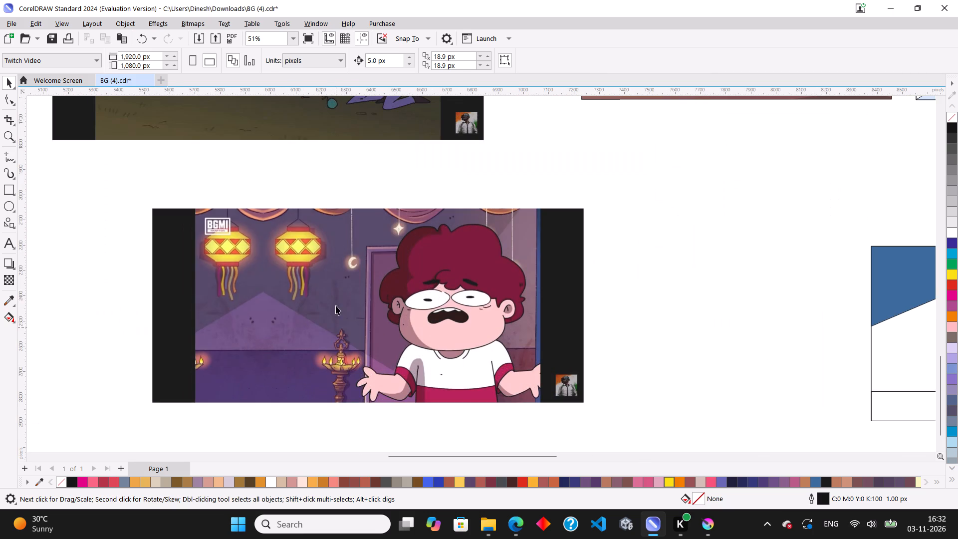
scroll(337, 236, up, 4)
scroll(531, 385, up, 4)
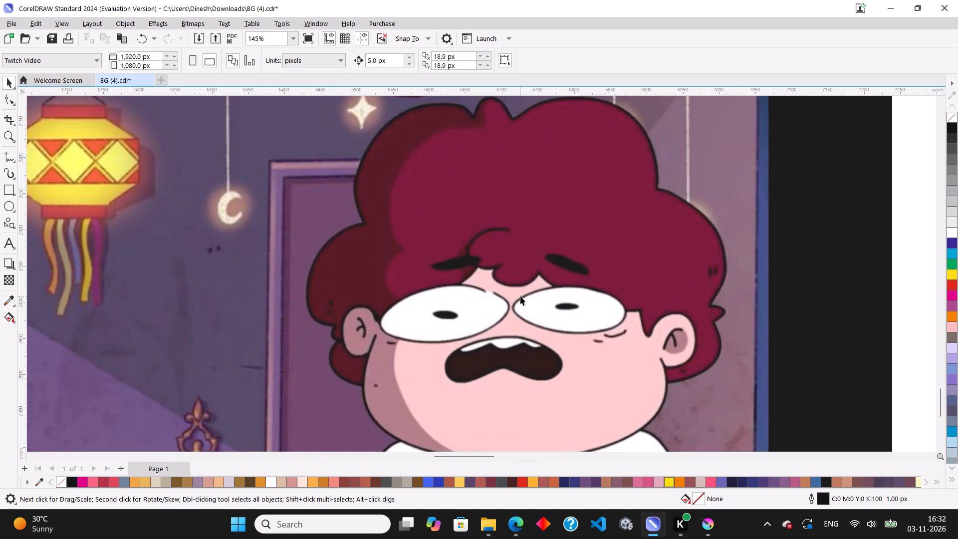
scroll(518, 278, down, 12)
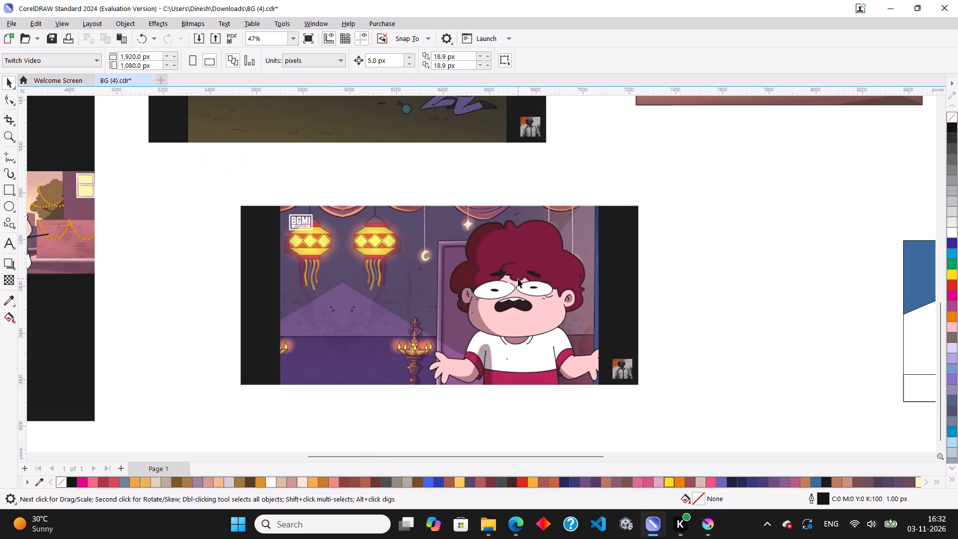
scroll(518, 278, down, 4)
scroll(347, 273, up, 3)
scroll(300, 235, up, 7)
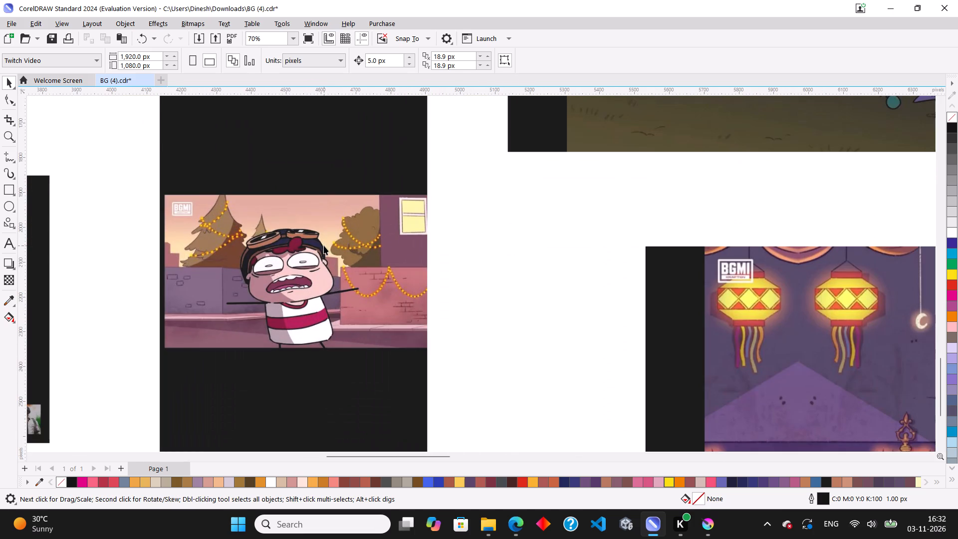
scroll(319, 234, up, 4)
scroll(319, 234, down, 6)
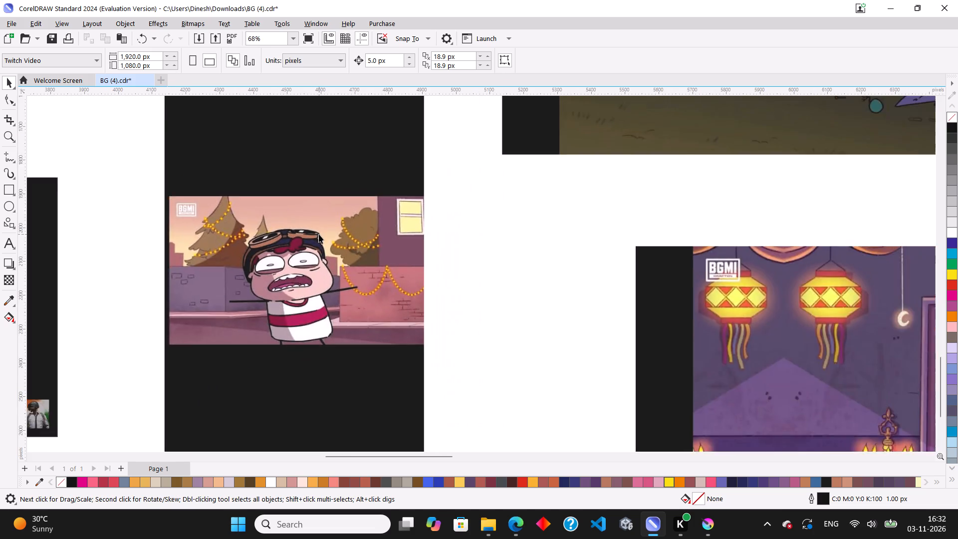
scroll(319, 234, down, 7)
scroll(34, 237, up, 4)
scroll(100, 275, up, 2)
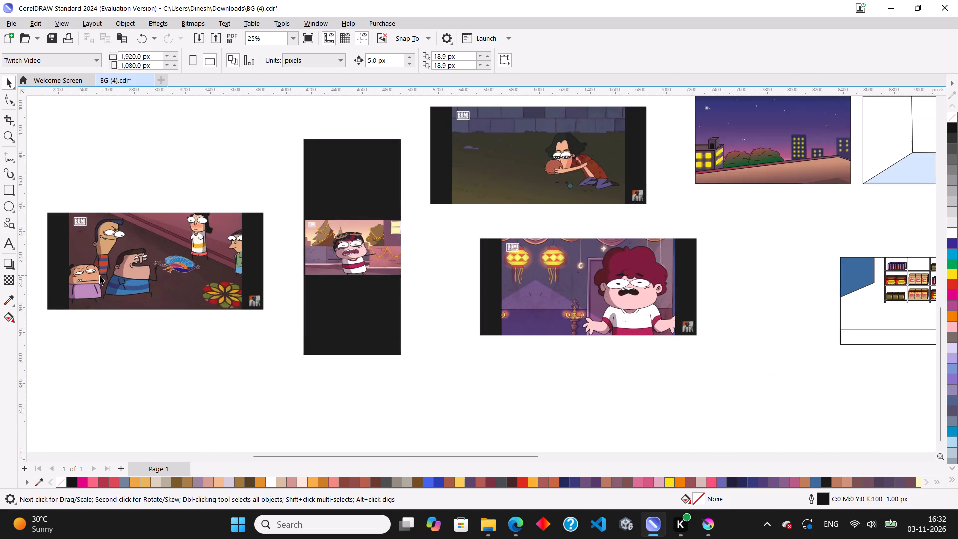
scroll(100, 275, up, 6)
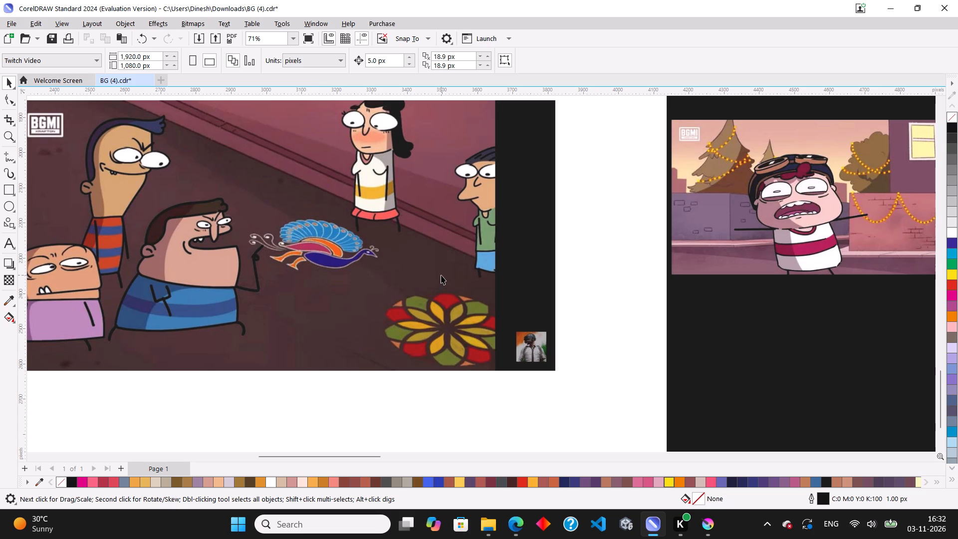
scroll(441, 275, down, 10)
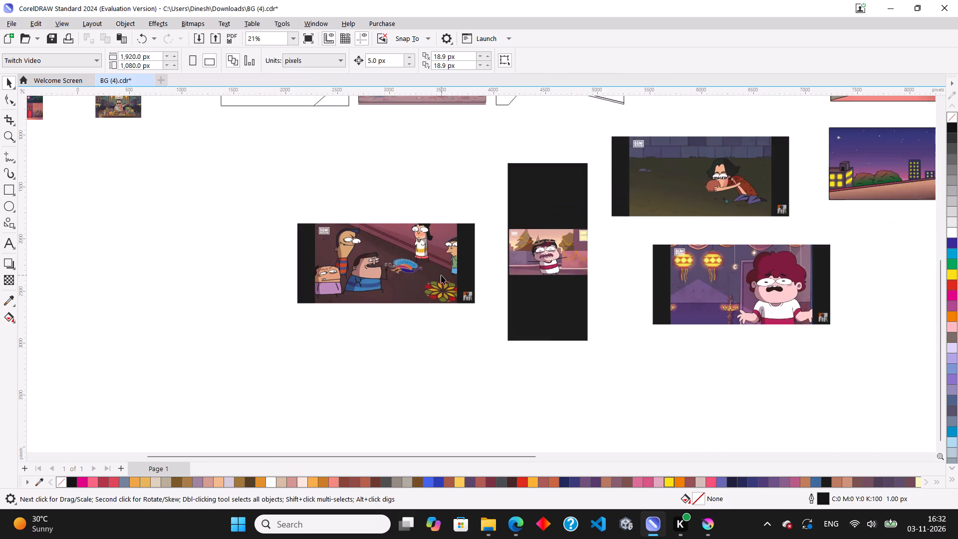
scroll(441, 275, down, 4)
scroll(177, 161, up, 3)
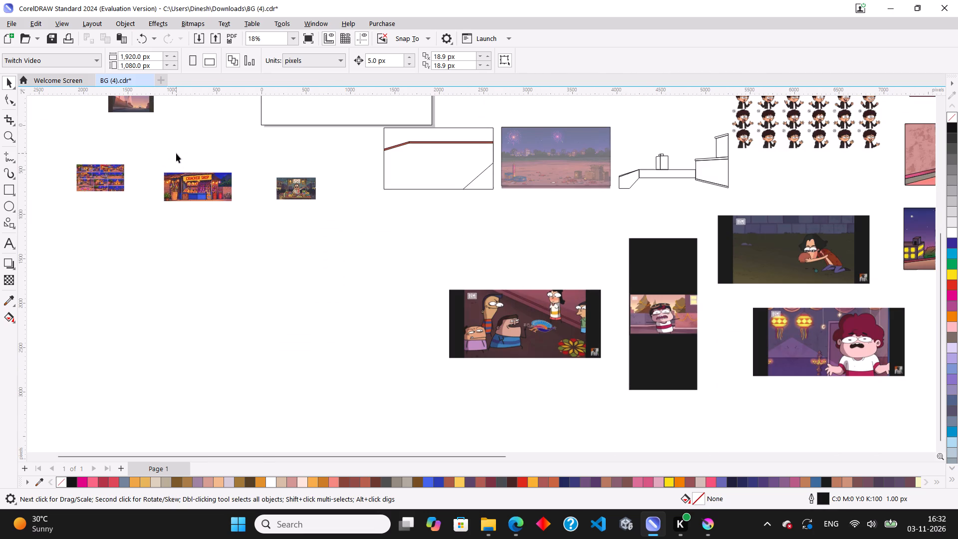